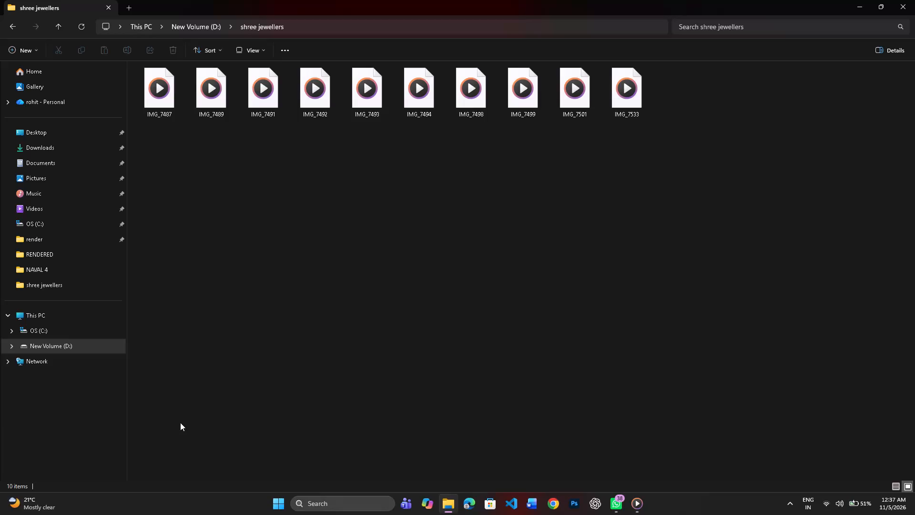
Preview the clips IMG_7487 through IMG_7494 in the shree jewellers folder one by one to check their footage.
{"action": "double_click", "coordinate": [177, 79]}
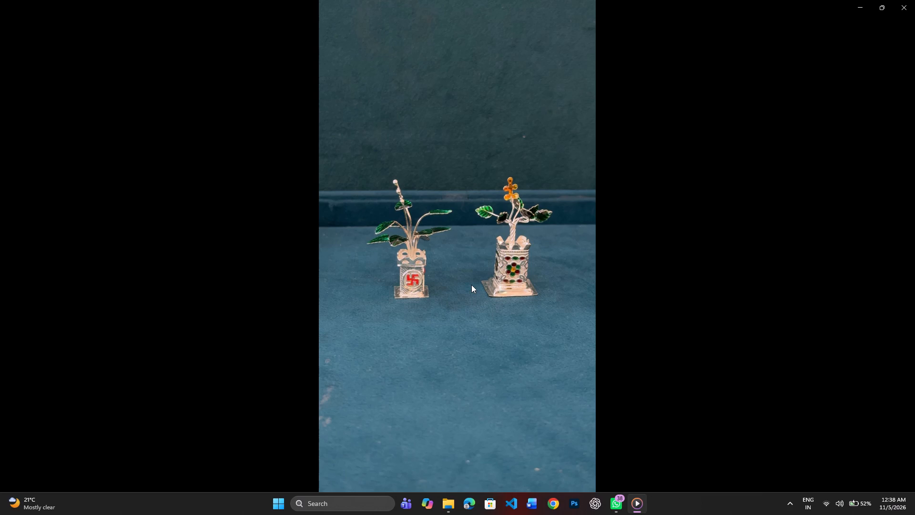
{"action": "left_click", "coordinate": [444, 334]}
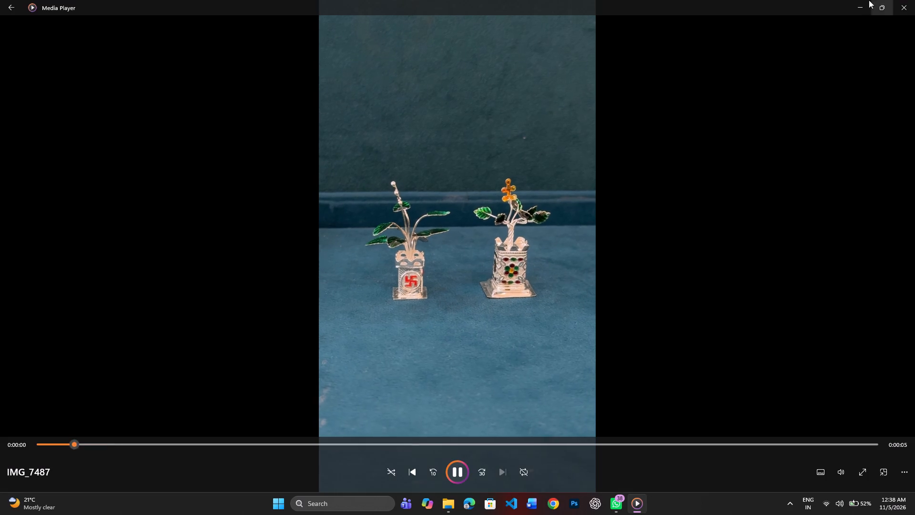
{"action": "left_click", "coordinate": [914, 0]}
{"action": "double_click", "coordinate": [212, 103]}
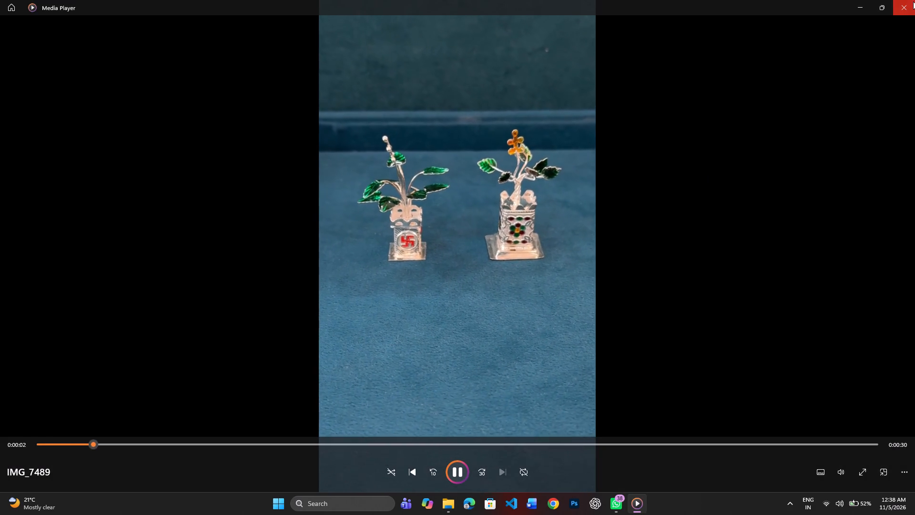
{"action": "left_click", "coordinate": [913, 1]}
{"action": "double_click", "coordinate": [269, 104]}
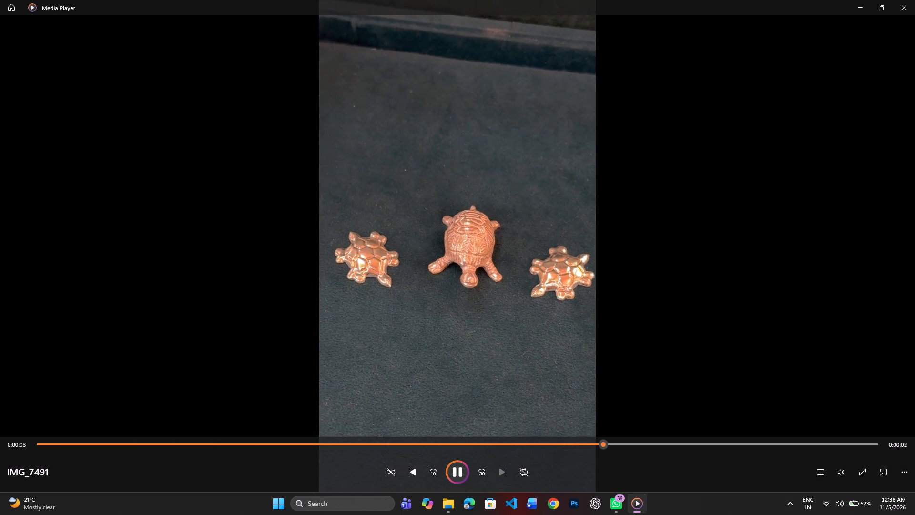
{"action": "left_click", "coordinate": [913, 0]}
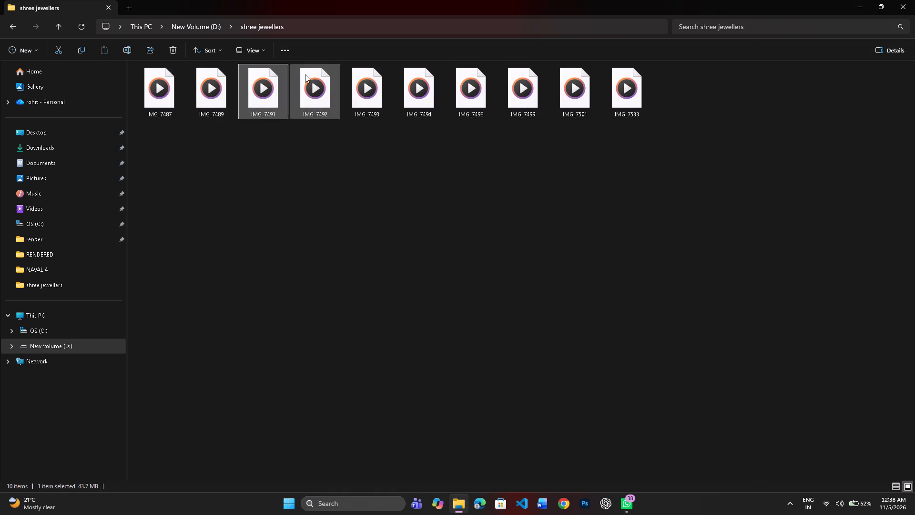
{"action": "double_click", "coordinate": [307, 74]}
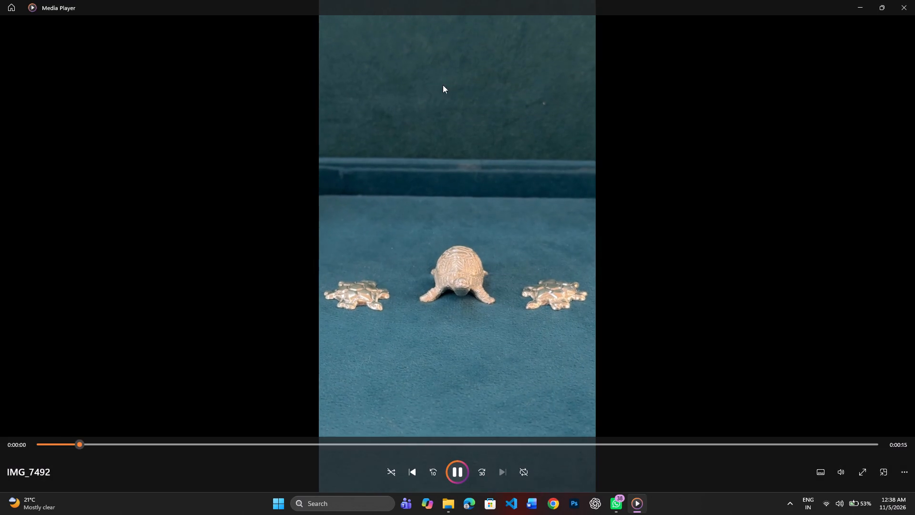
{"action": "left_click", "coordinate": [911, 5]}
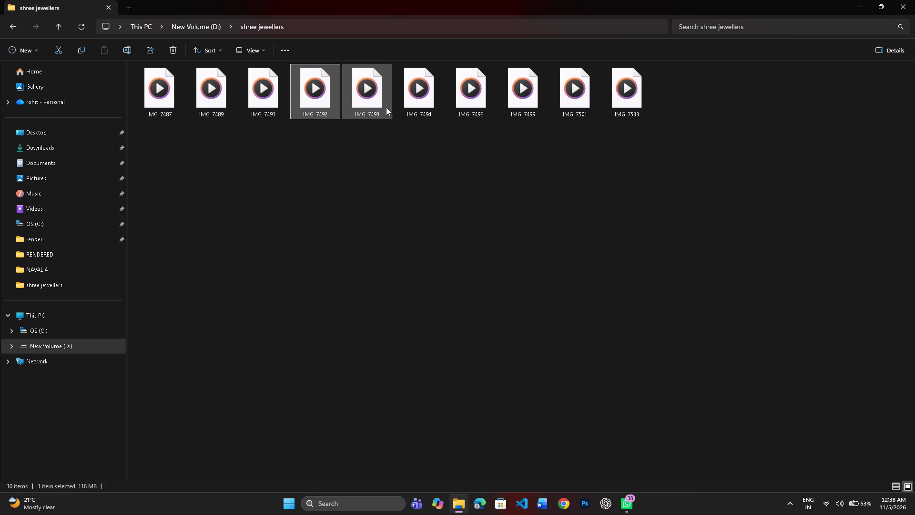
{"action": "double_click", "coordinate": [377, 95]}
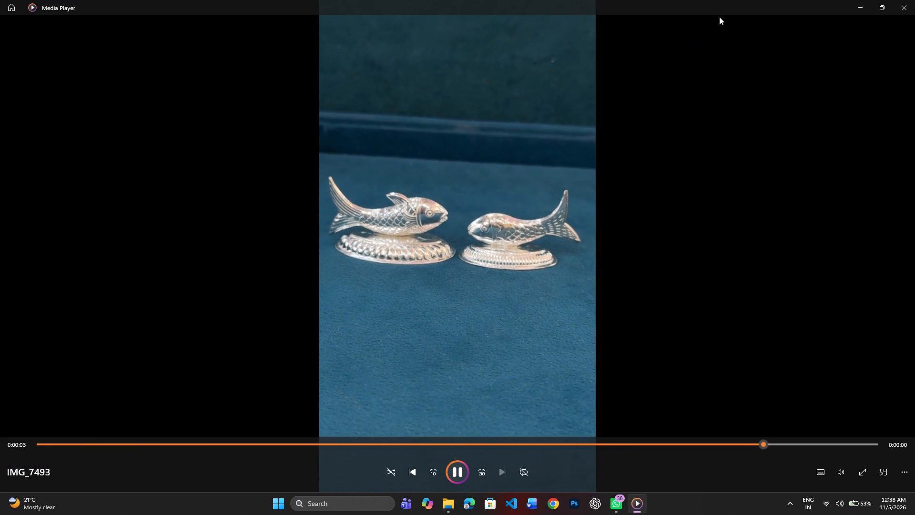
{"action": "left_click", "coordinate": [914, 1]}
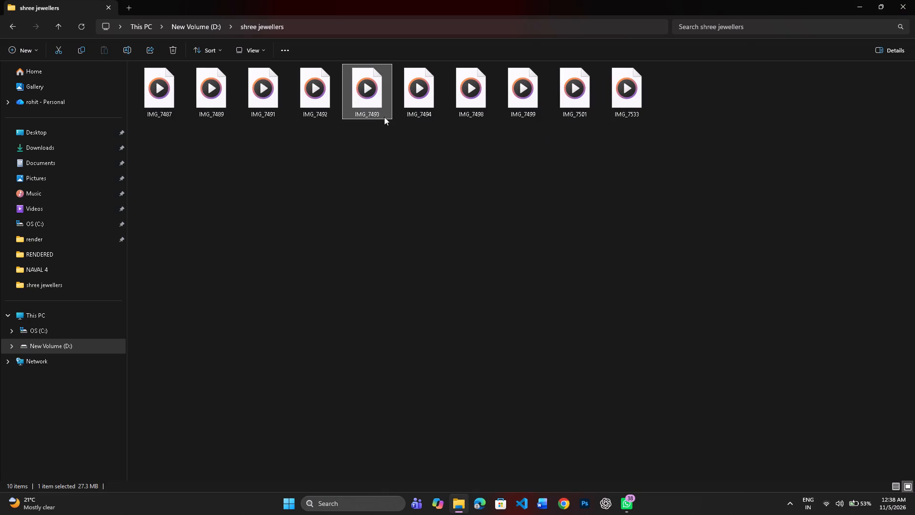
{"action": "double_click", "coordinate": [429, 76]}
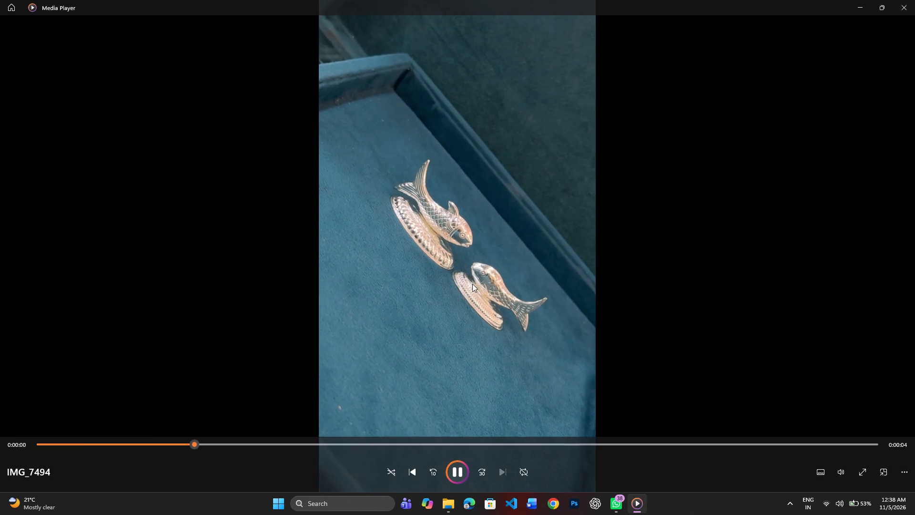
{"action": "left_click", "coordinate": [911, 9]}
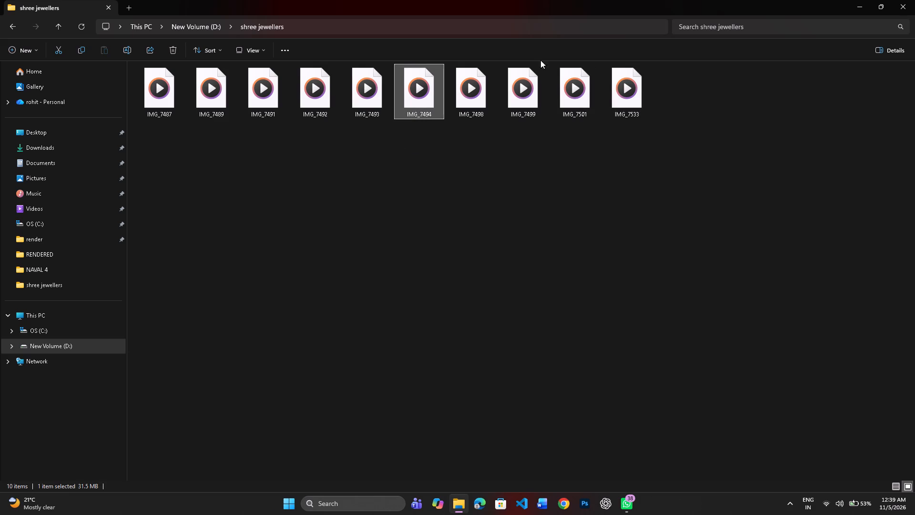
Preview the remaining clips, IMG_7498, IMG_7499, IMG_7501 and IMG_7533, to check their footage.
{"action": "double_click", "coordinate": [464, 89]}
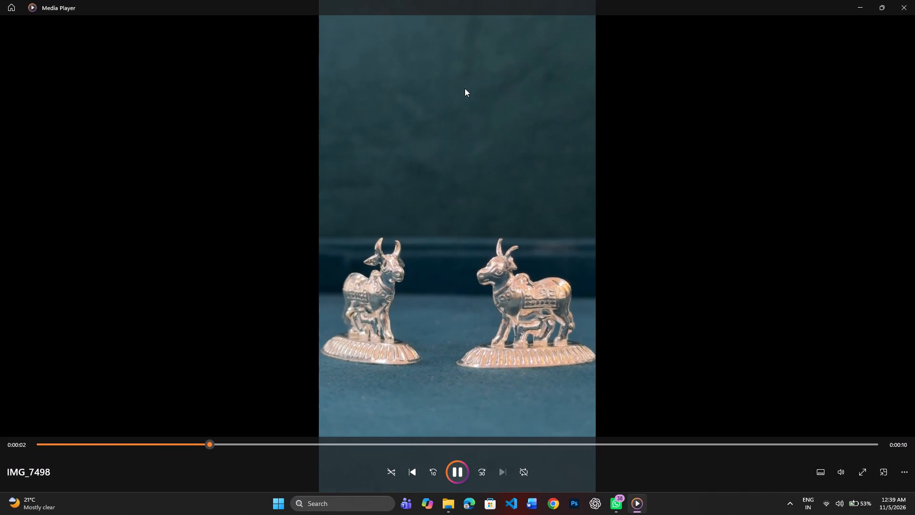
{"action": "left_click", "coordinate": [914, 0]}
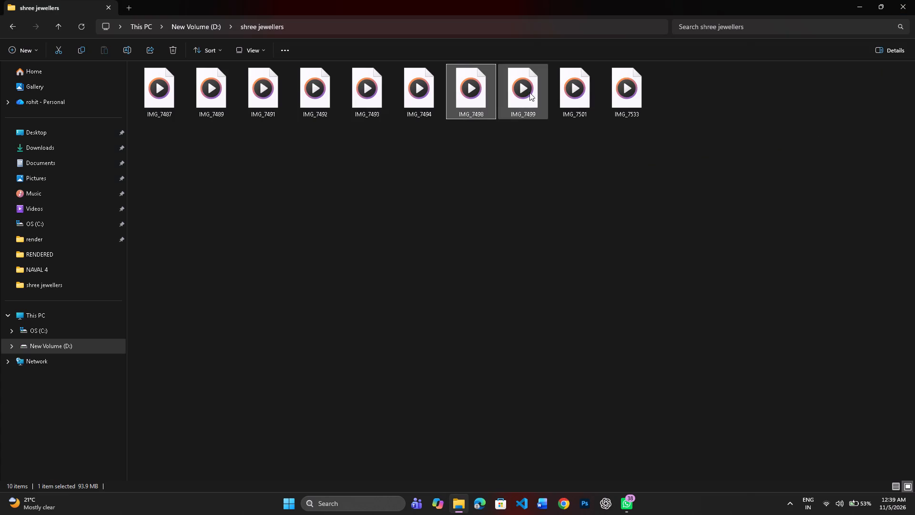
{"action": "double_click", "coordinate": [530, 93]}
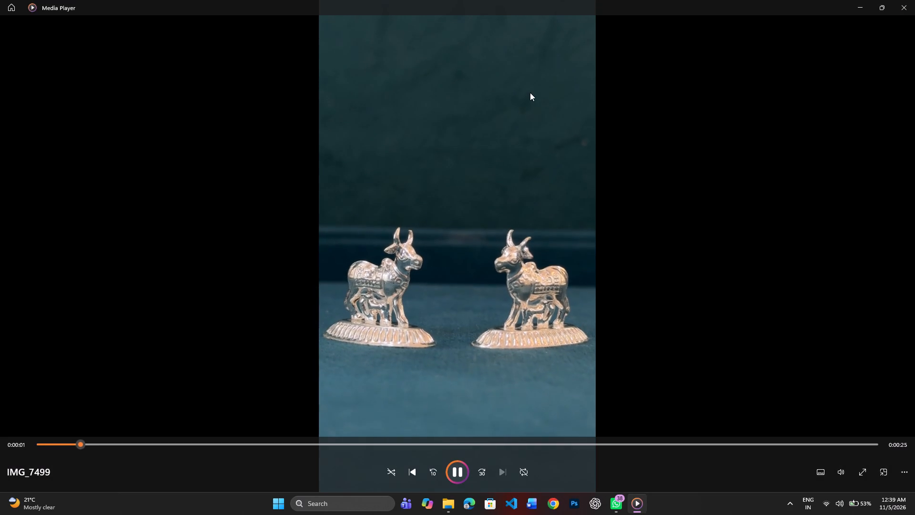
{"action": "left_click", "coordinate": [910, 0]}
{"action": "double_click", "coordinate": [579, 103]}
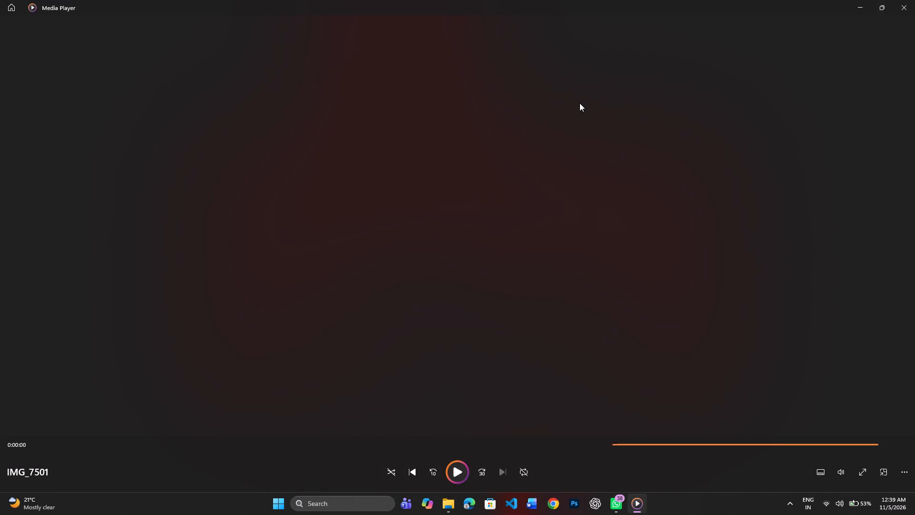
{"action": "left_click", "coordinate": [901, 6]}
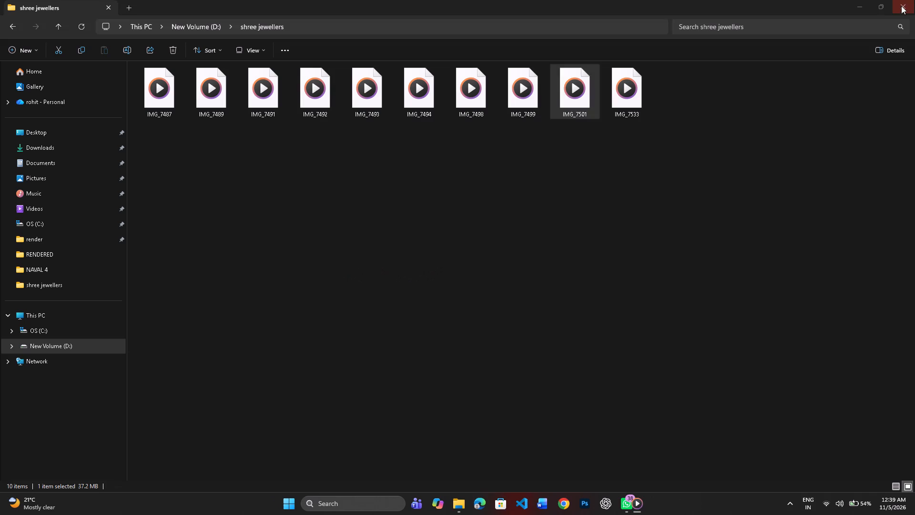
{"action": "double_click", "coordinate": [620, 85]}
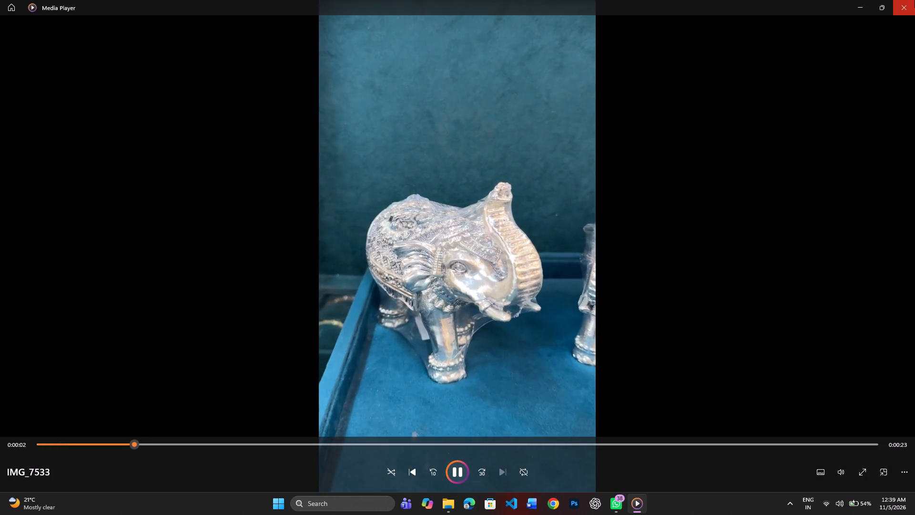
{"action": "left_click", "coordinate": [914, 0]}
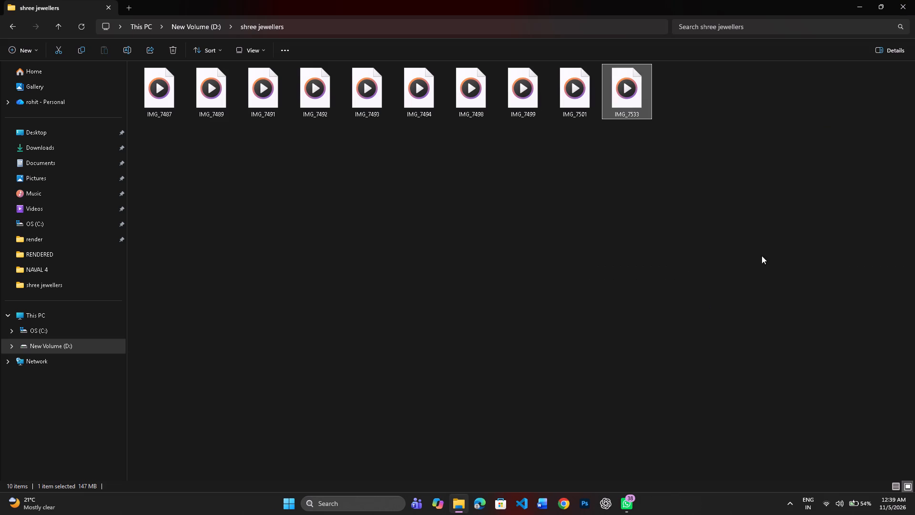
Get the file window out of the way and launch DaVinci Resolve from the desktop.
{"action": "left_click", "coordinate": [864, 0]}
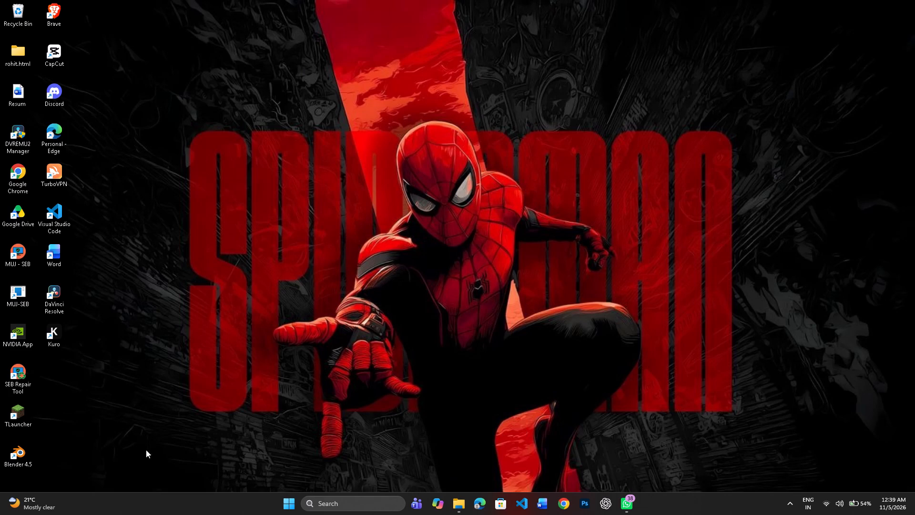
{"action": "double_click", "coordinate": [58, 297]}
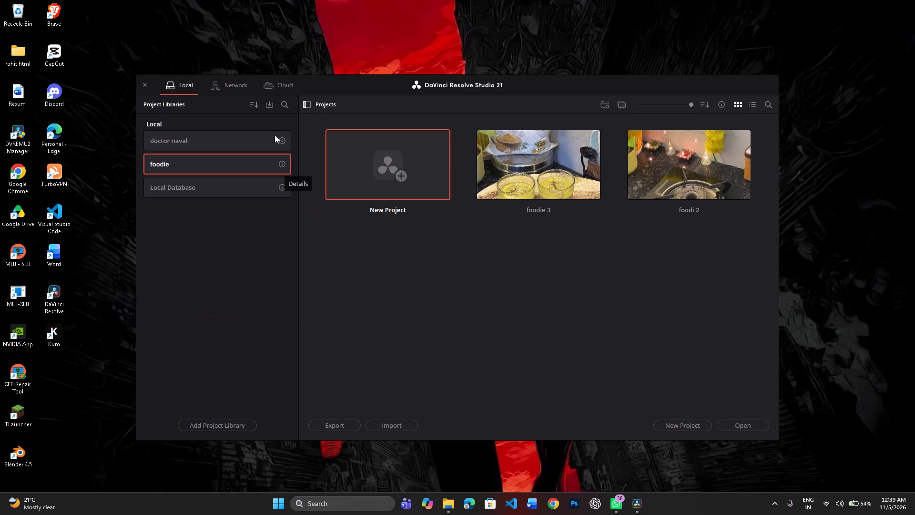
Look through the projects in the existing local project libraries, including Local Database and foodie.
{"action": "left_click", "coordinate": [220, 137]}
{"action": "left_click", "coordinate": [241, 196]}
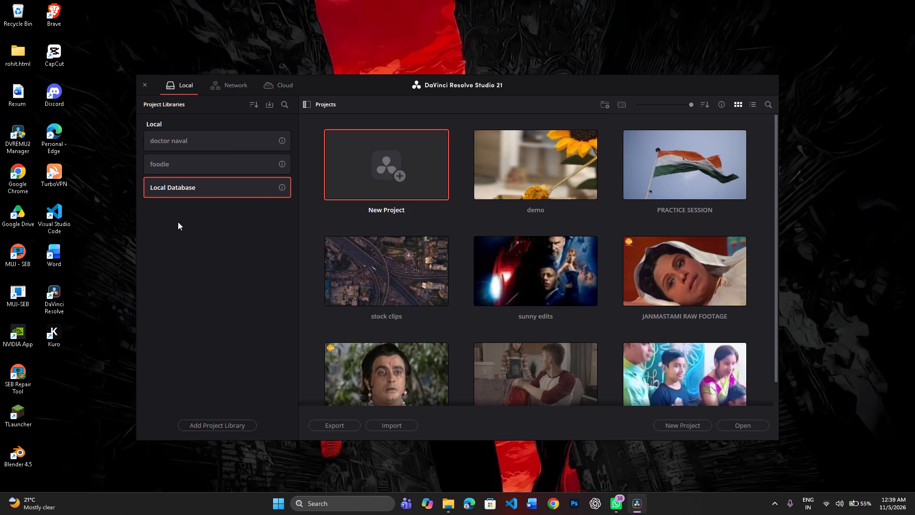
{"action": "left_click", "coordinate": [187, 165]}
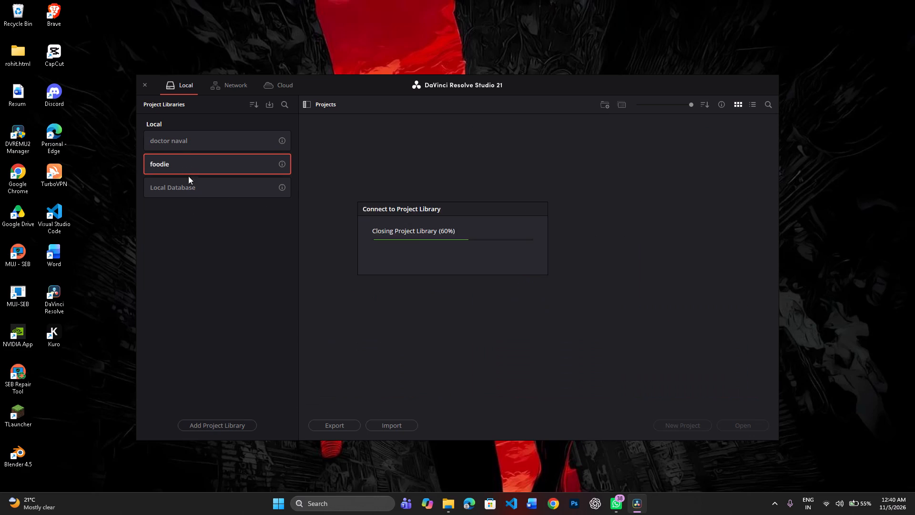
Create a local project library named shree, located in the Davinci projects folder on New Volume (D:).
{"action": "left_click", "coordinate": [233, 428]}
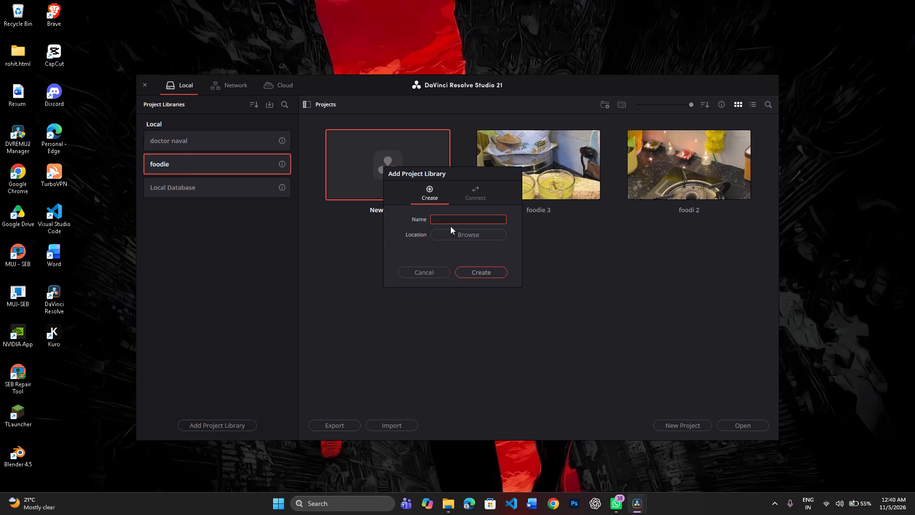
{"action": "left_click", "coordinate": [455, 217]}
{"action": "type", "text": "shree"}
{"action": "key", "text": "Return"}
{"action": "scroll", "coordinate": [414, 352], "scroll_direction": "down", "scroll_amount": 3}
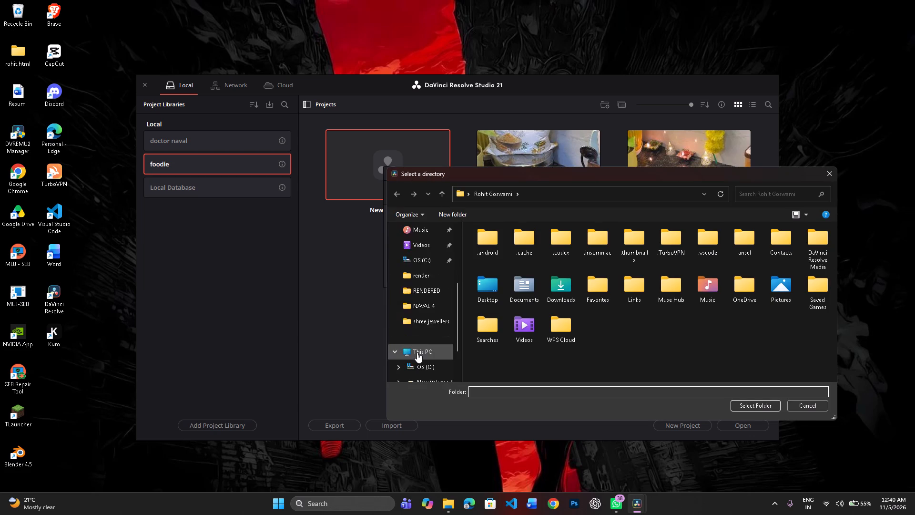
{"action": "scroll", "coordinate": [417, 352], "scroll_direction": "down", "scroll_amount": 3}
{"action": "left_click", "coordinate": [435, 331]}
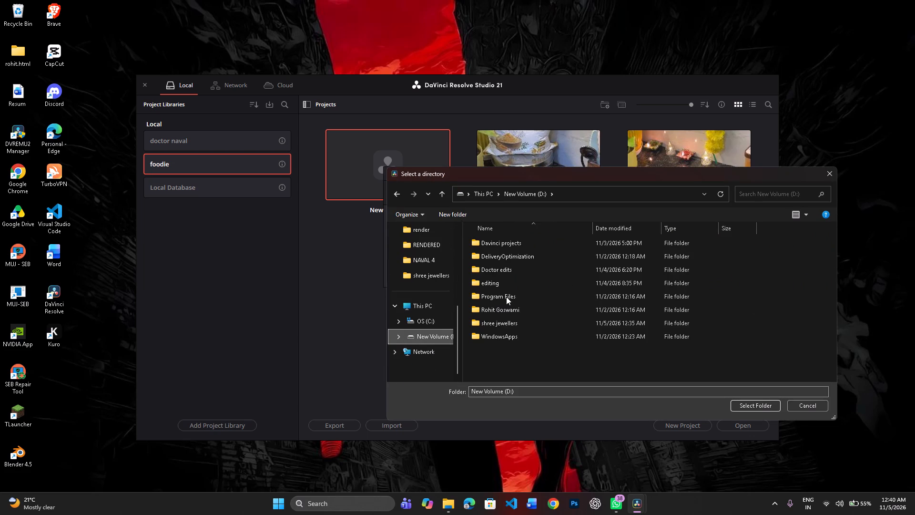
{"action": "double_click", "coordinate": [514, 243]}
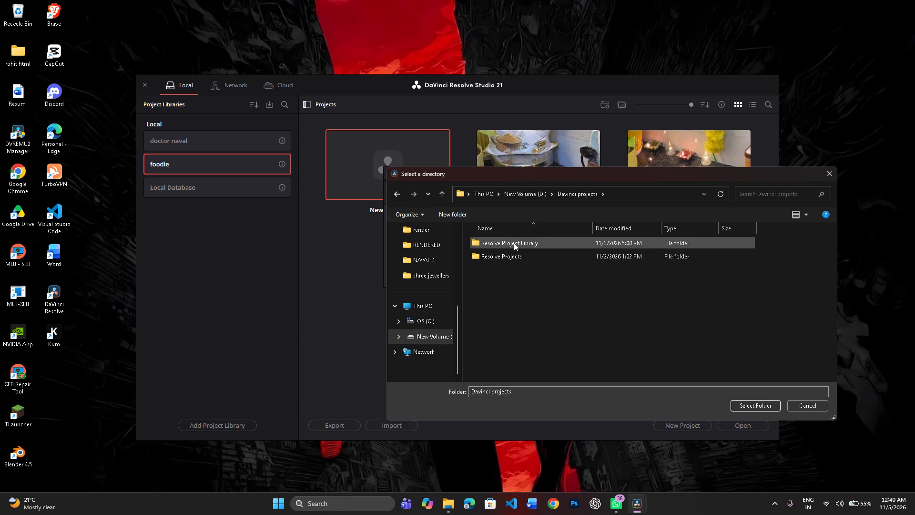
{"action": "left_click", "coordinate": [391, 196]}
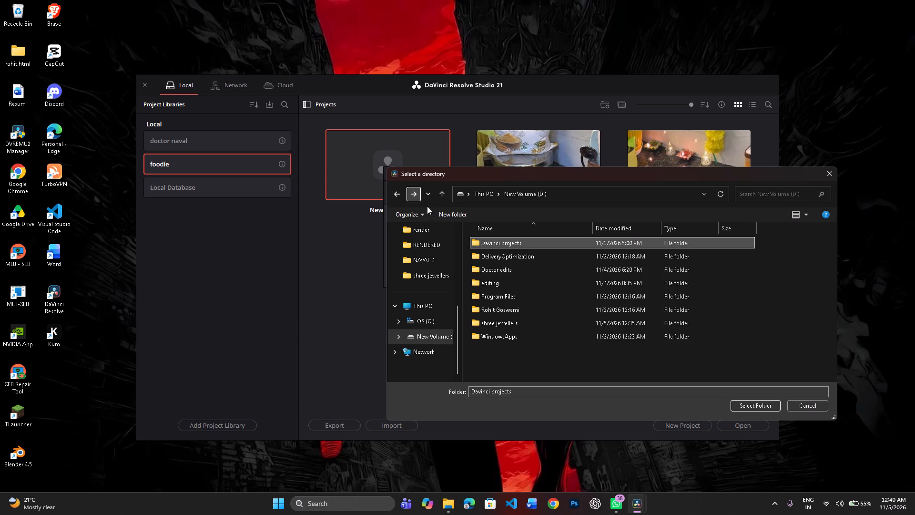
{"action": "left_click", "coordinate": [768, 406]}
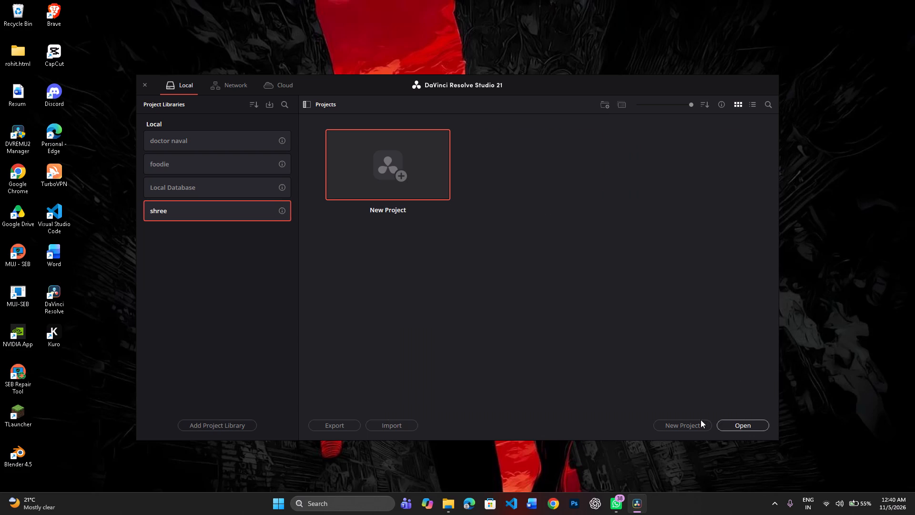
Create a new project named "shree jew" in the shree library, keeping the default media location.
{"action": "left_click", "coordinate": [687, 424]}
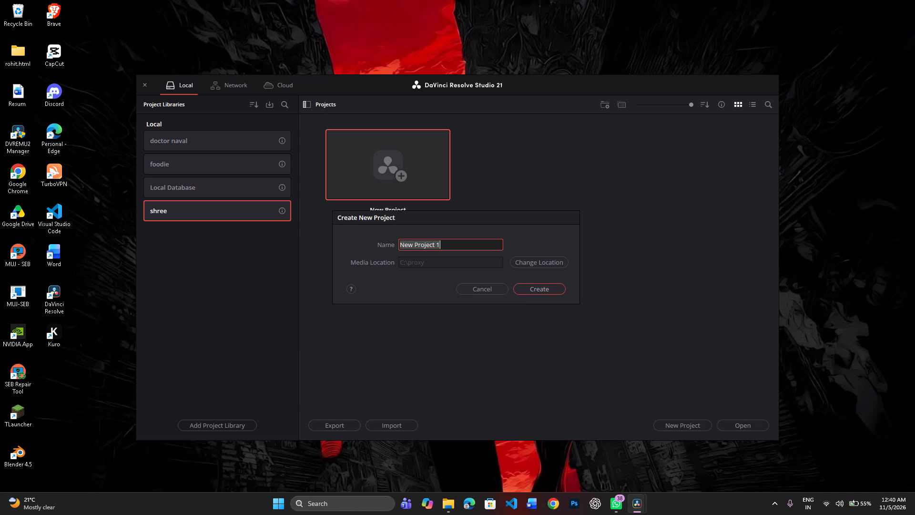
{"action": "type", "text": "shree j"}
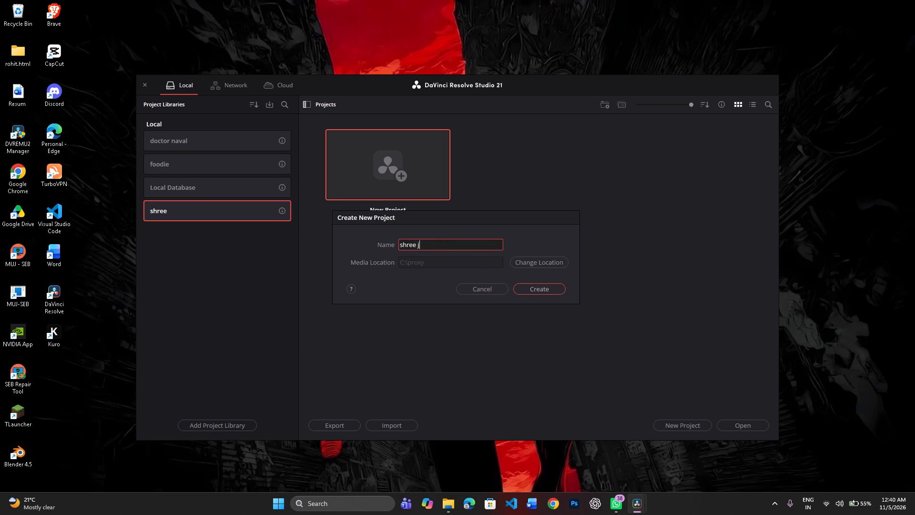
{"action": "type", "text": "ew"}
{"action": "key", "text": "Return"}
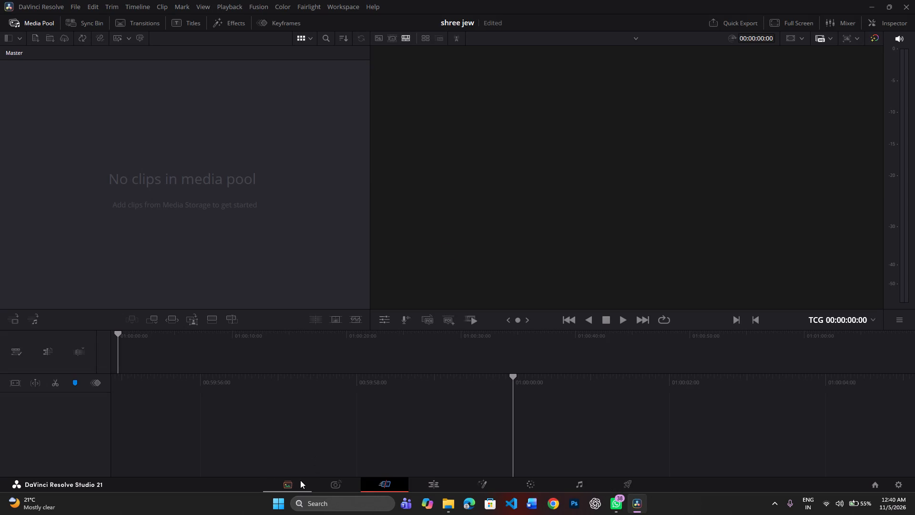
Import all ten clips from the shree jewellers folder into the media pool, changing the project frame rate to 60 fps.
{"action": "left_click", "coordinate": [449, 503]}
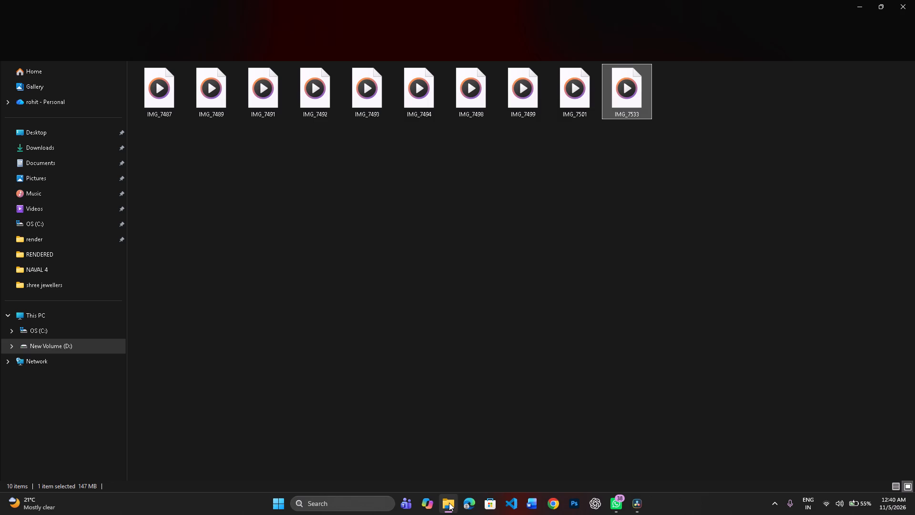
{"action": "key", "text": "ctrl+a"}
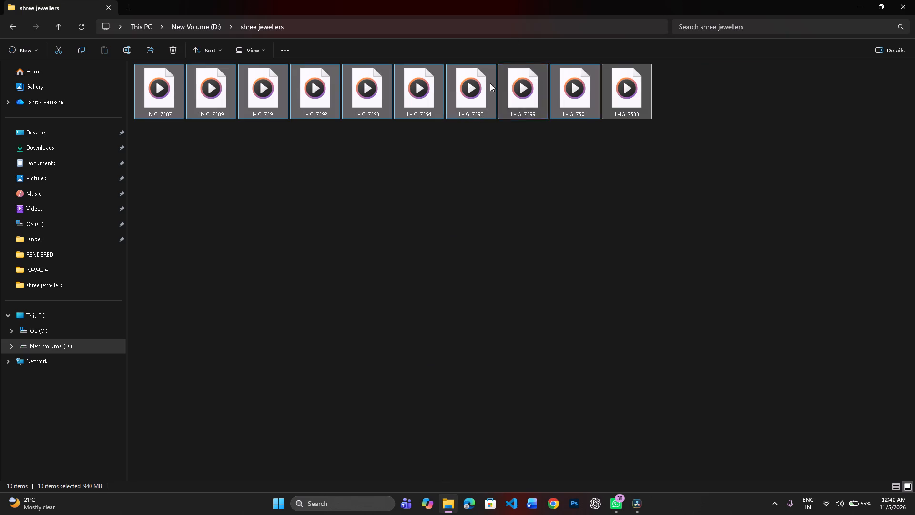
{"action": "left_click_drag", "start_coordinate": [476, 98], "coordinate": [380, 373]}
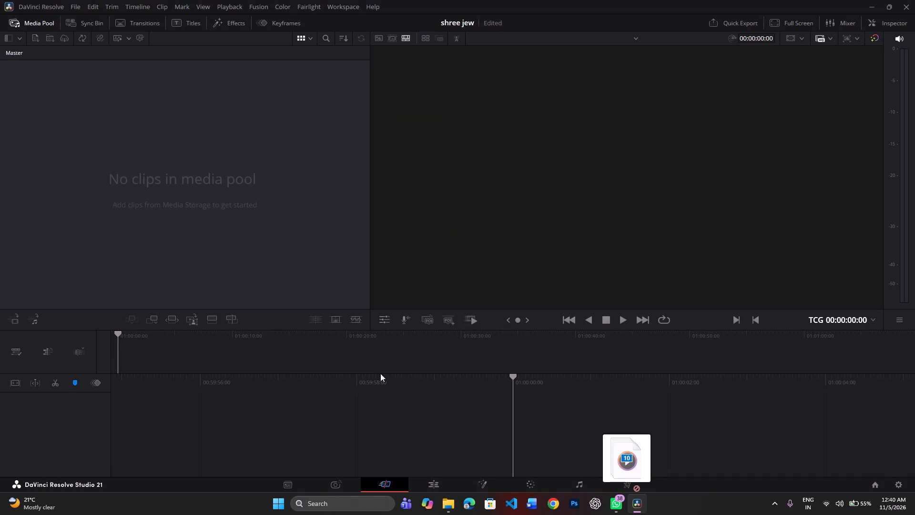
{"action": "left_click_drag", "start_coordinate": [380, 373], "coordinate": [275, 407]}
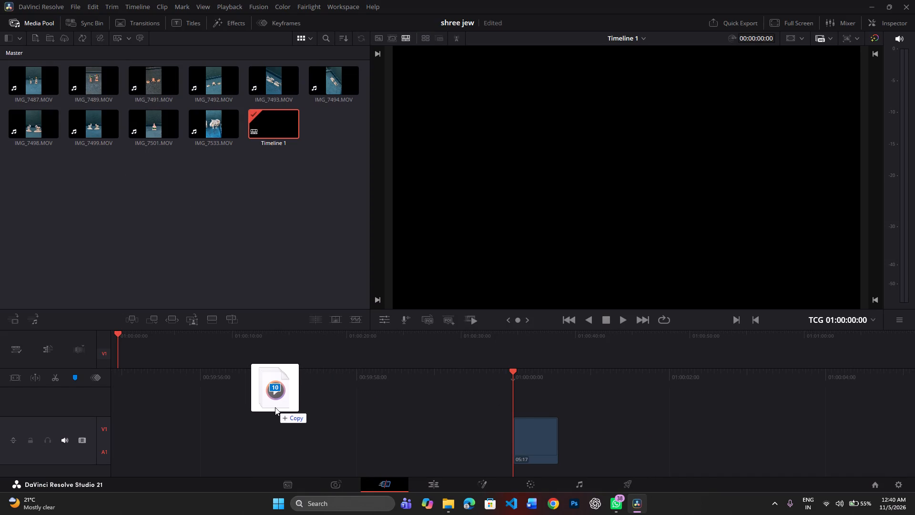
{"action": "left_click_drag", "start_coordinate": [275, 407], "coordinate": [260, 238]}
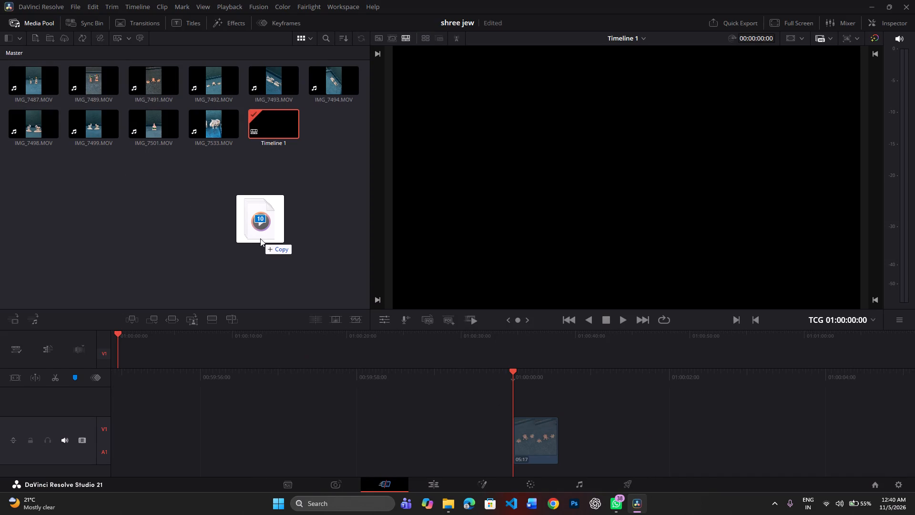
{"action": "left_click_drag", "start_coordinate": [260, 238], "coordinate": [252, 253]}
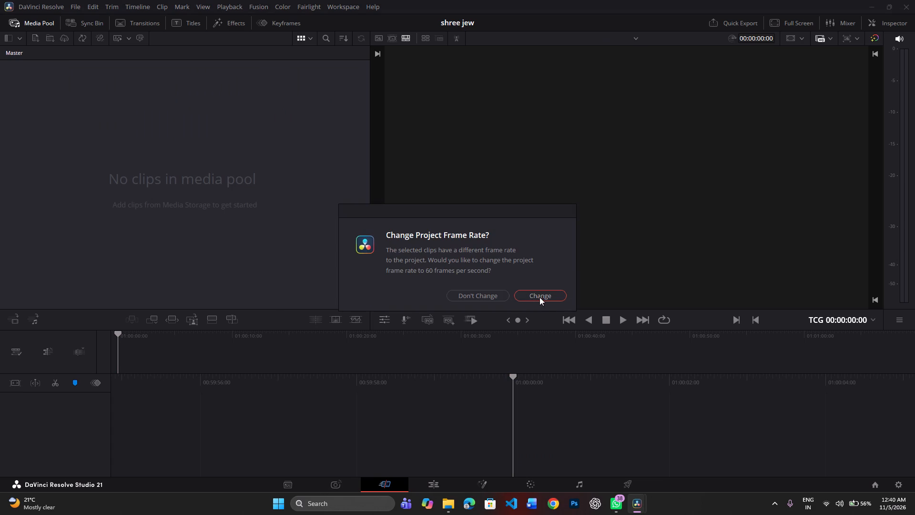
{"action": "left_click", "coordinate": [539, 297]}
On the Edit page, preview IMG_7487.MOV and place it at the start of a new timeline.
{"action": "left_click", "coordinate": [435, 488]}
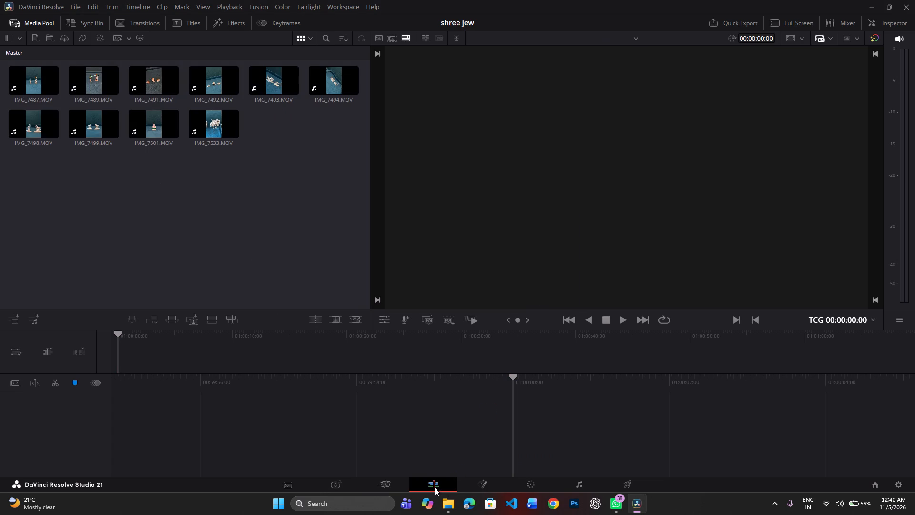
{"action": "left_click_drag", "start_coordinate": [233, 347], "coordinate": [94, 357]}
{"action": "left_click_drag", "start_coordinate": [133, 322], "coordinate": [95, 323]}
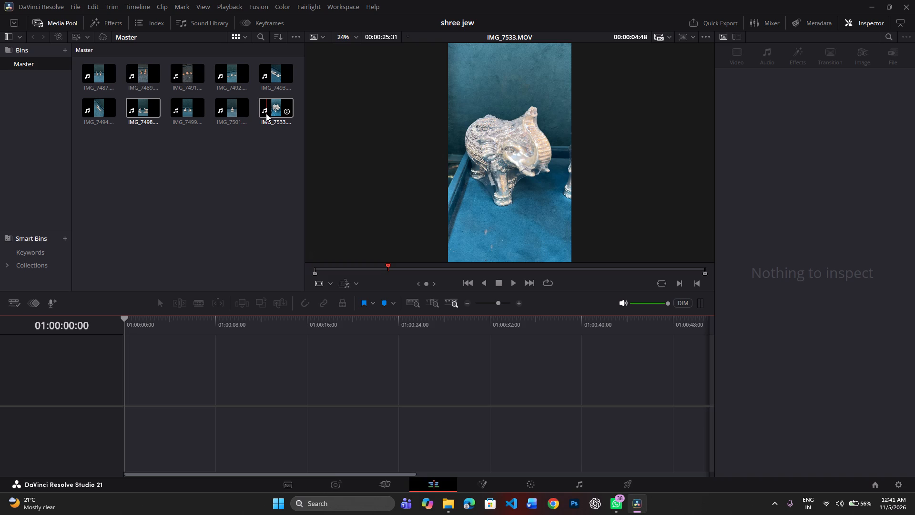
{"action": "double_click", "coordinate": [86, 74]}
{"action": "key", "text": "space"}
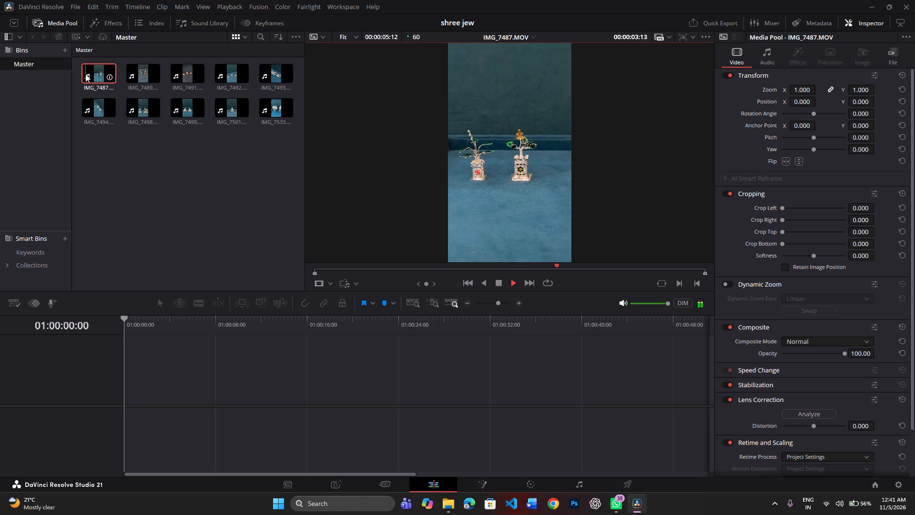
{"action": "key", "text": "space"}
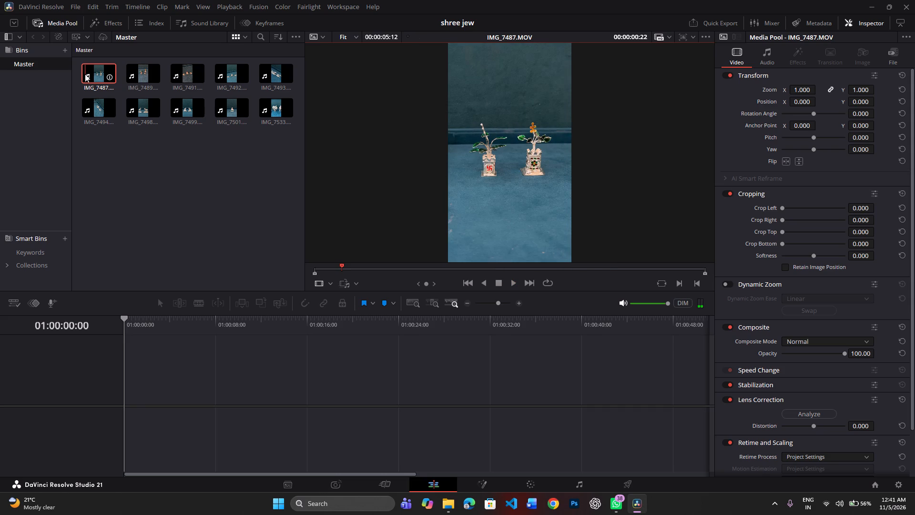
{"action": "left_click_drag", "start_coordinate": [92, 72], "coordinate": [134, 393]}
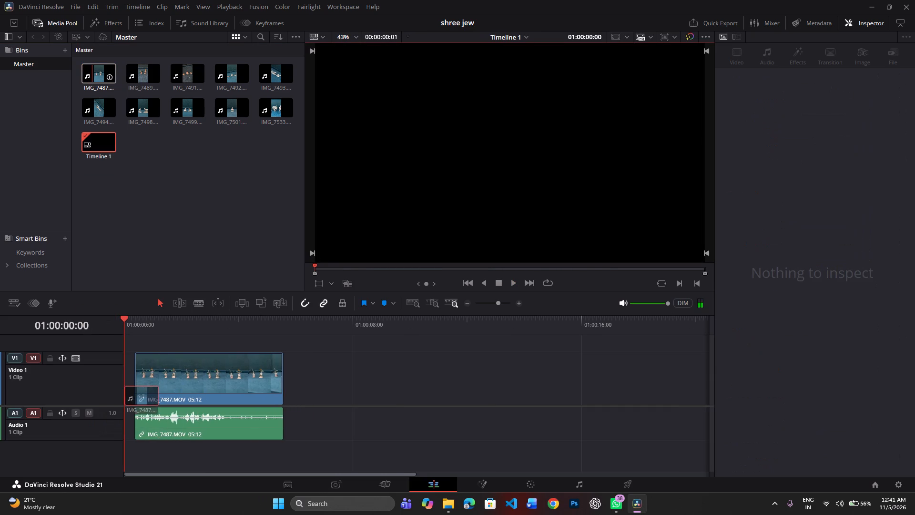
{"action": "left_click_drag", "start_coordinate": [134, 393], "coordinate": [127, 401]}
{"action": "key", "text": "space"}
{"action": "key", "text": "space"}
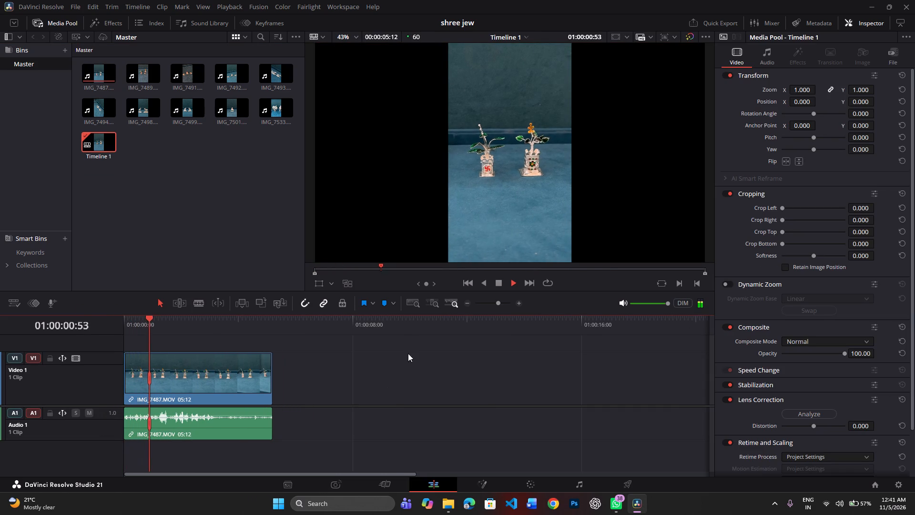
Set the project's timeline to vertical resolution, 1080 x 1920 HD, save the settings and play the timeline to check the framing.
{"action": "left_click", "coordinate": [901, 485]}
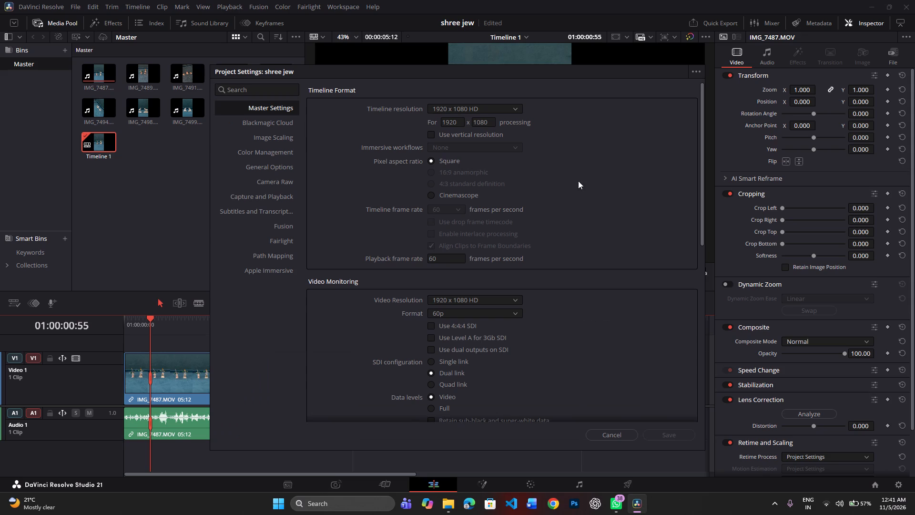
{"action": "left_click", "coordinate": [431, 131]}
{"action": "left_click", "coordinate": [666, 434]}
{"action": "key", "text": "space"}
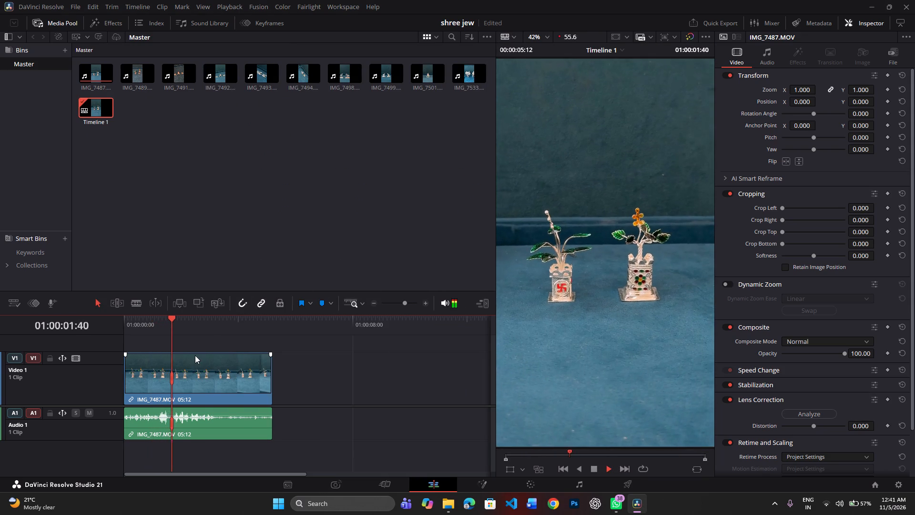
{"action": "key", "text": "space"}
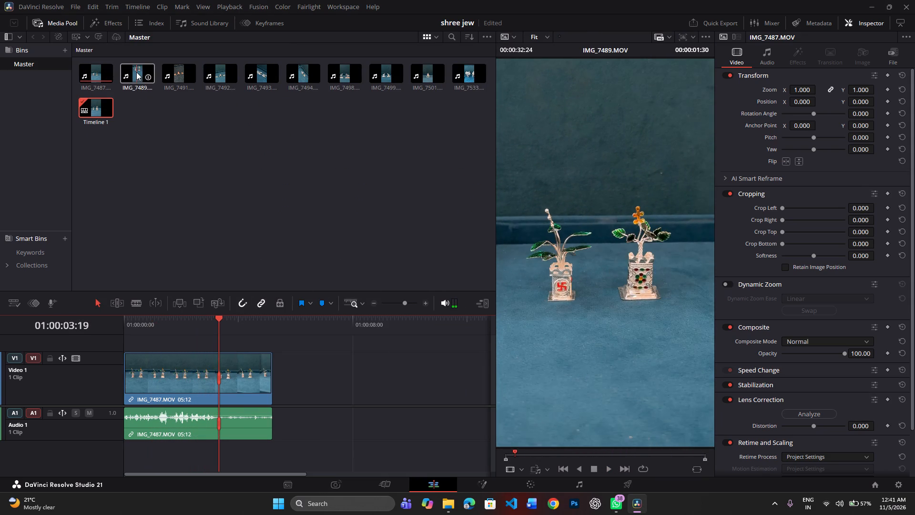
Add IMG_7489.MOV to the timeline directly after IMG_7487.MOV and play across the join.
{"action": "left_click_drag", "start_coordinate": [136, 72], "coordinate": [275, 380]}
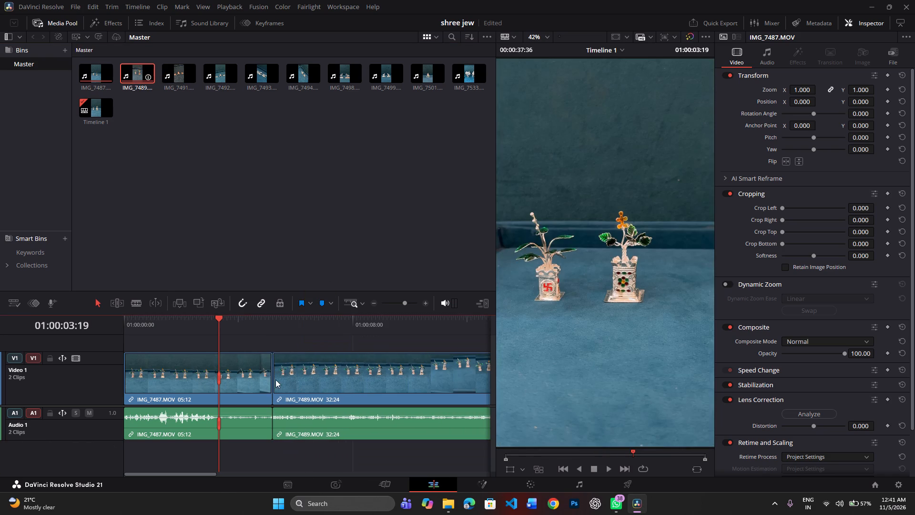
{"action": "key", "text": "space"}
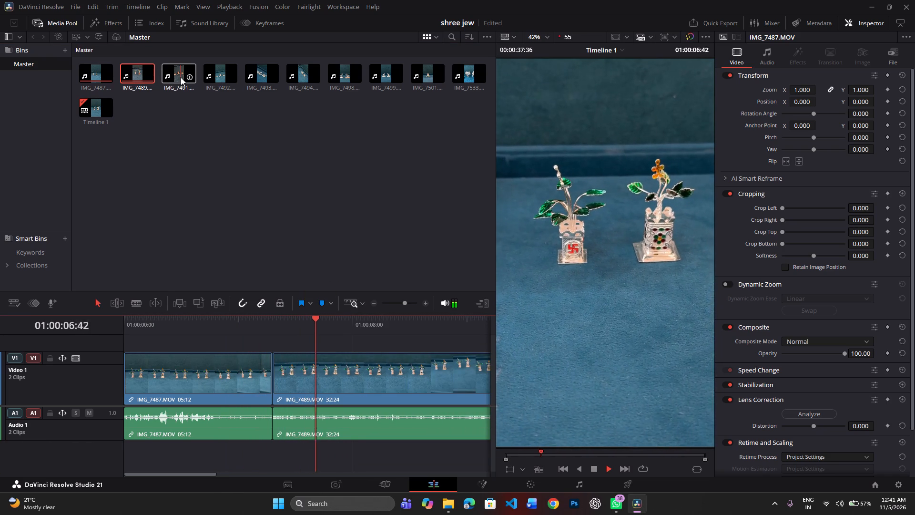
{"action": "key", "text": "space"}
Preview the IMG_7491.MOV and IMG_7492.MOV clips from the media pool in the source viewer.
{"action": "left_click_drag", "start_coordinate": [179, 73], "coordinate": [187, 96]}
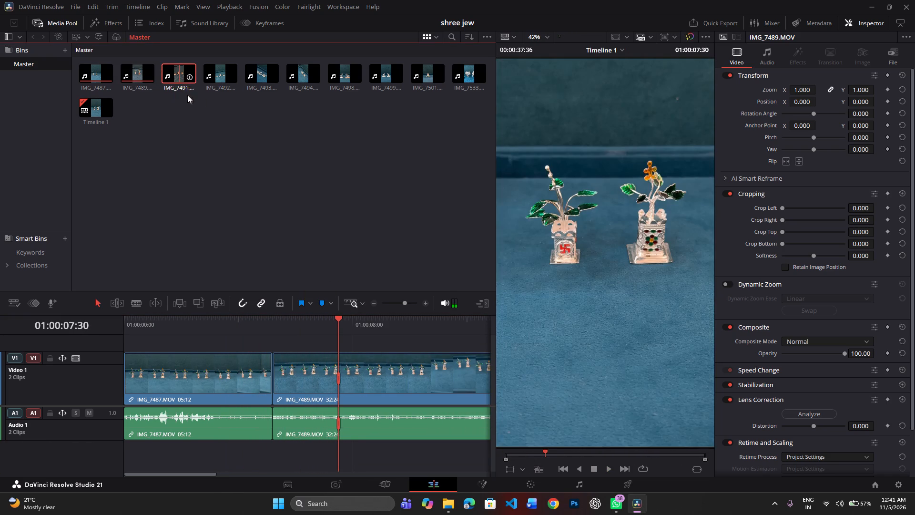
{"action": "double_click", "coordinate": [180, 72]}
{"action": "key", "text": "space"}
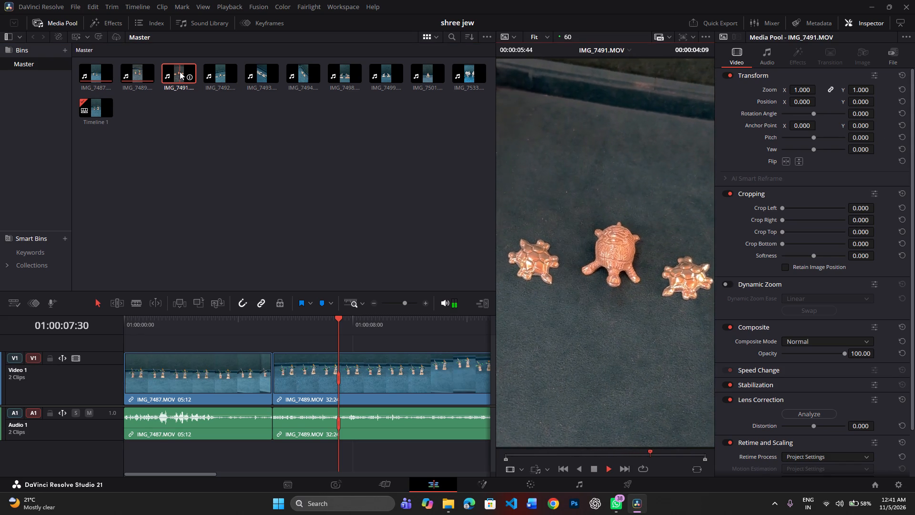
{"action": "key", "text": "space"}
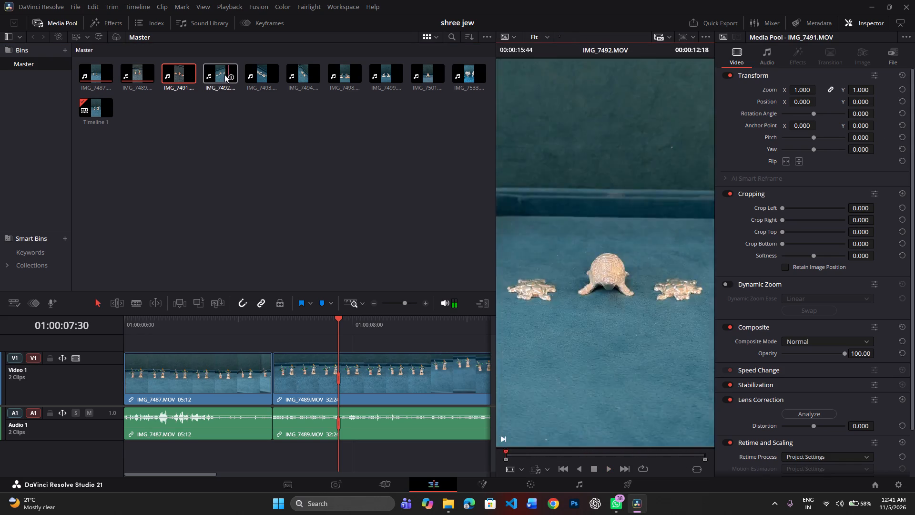
{"action": "double_click", "coordinate": [221, 73]}
Stabilize the IMG_7487.MOV timeline clip with Smooth at 1.000 and play it from the start to check it.
{"action": "right_click", "coordinate": [183, 334]}
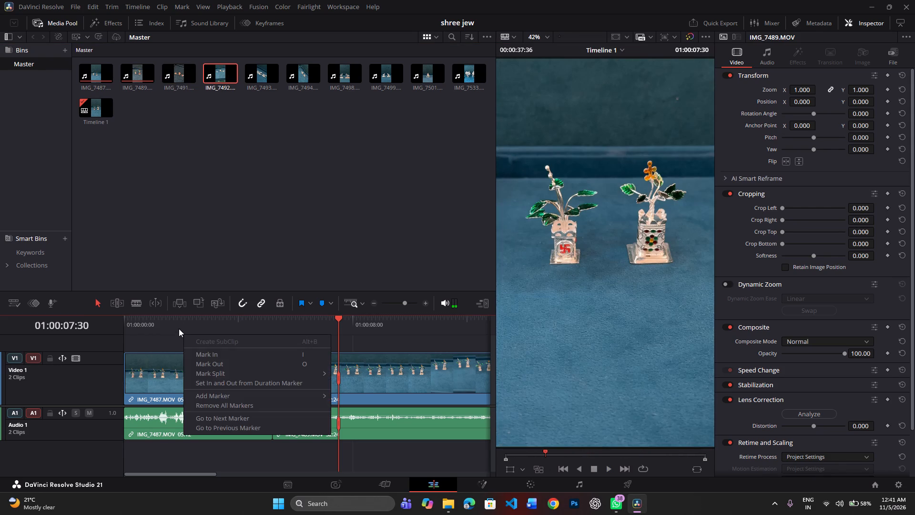
{"action": "left_click", "coordinate": [173, 321]}
{"action": "left_click_drag", "start_coordinate": [173, 321], "coordinate": [118, 351]}
{"action": "left_click_drag", "start_coordinate": [150, 319], "coordinate": [107, 340]}
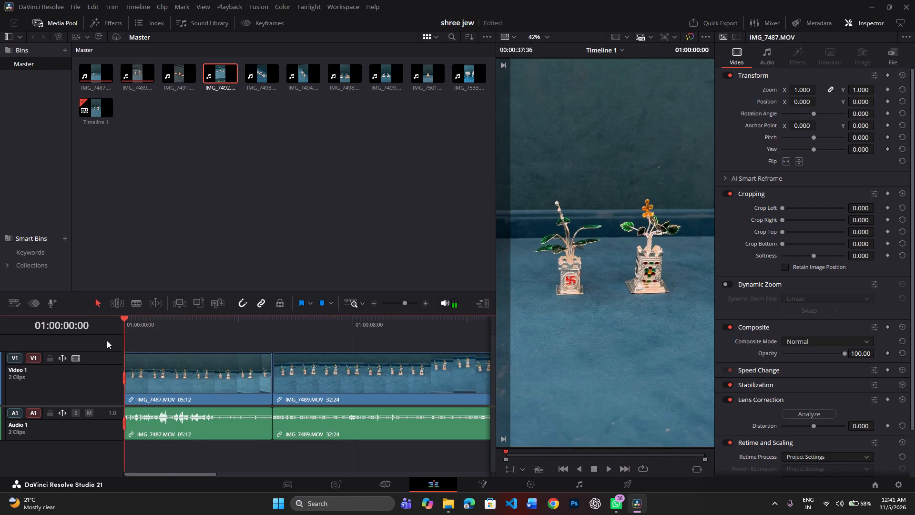
{"action": "left_click", "coordinate": [222, 371]}
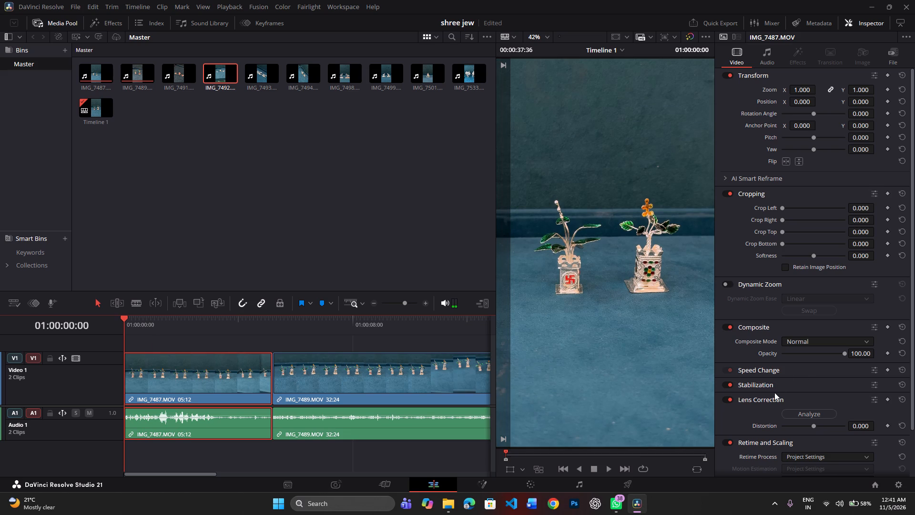
{"action": "left_click", "coordinate": [782, 381]}
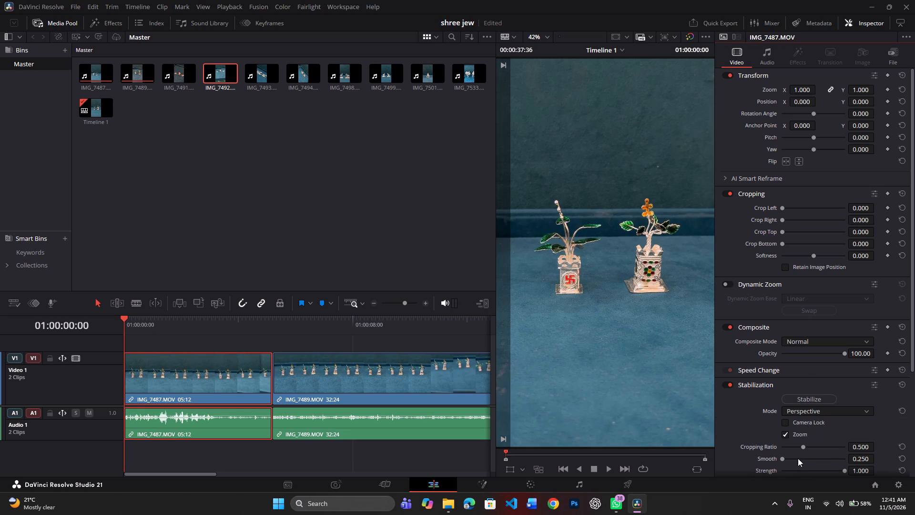
{"action": "left_click_drag", "start_coordinate": [797, 459], "coordinate": [914, 456]}
{"action": "left_click", "coordinate": [812, 401]}
{"action": "key", "text": "space"}
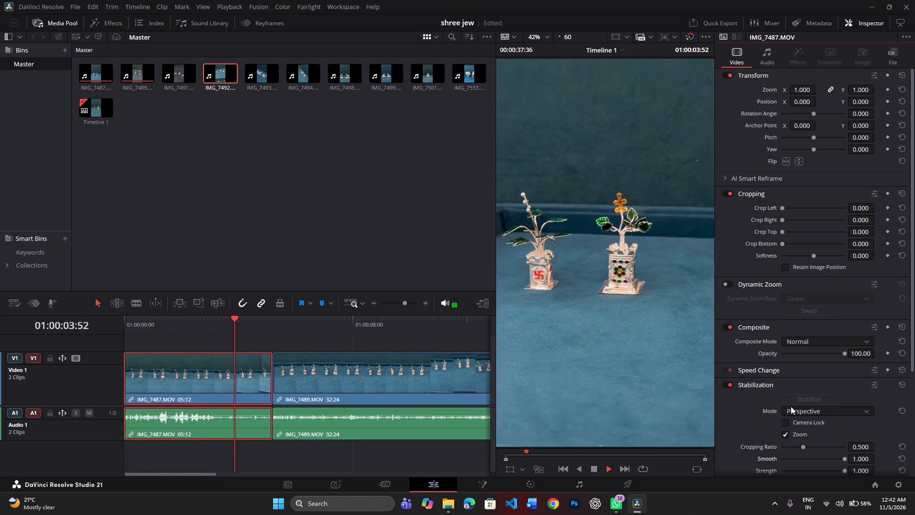
{"action": "key", "text": "space"}
{"action": "key", "text": "space"}
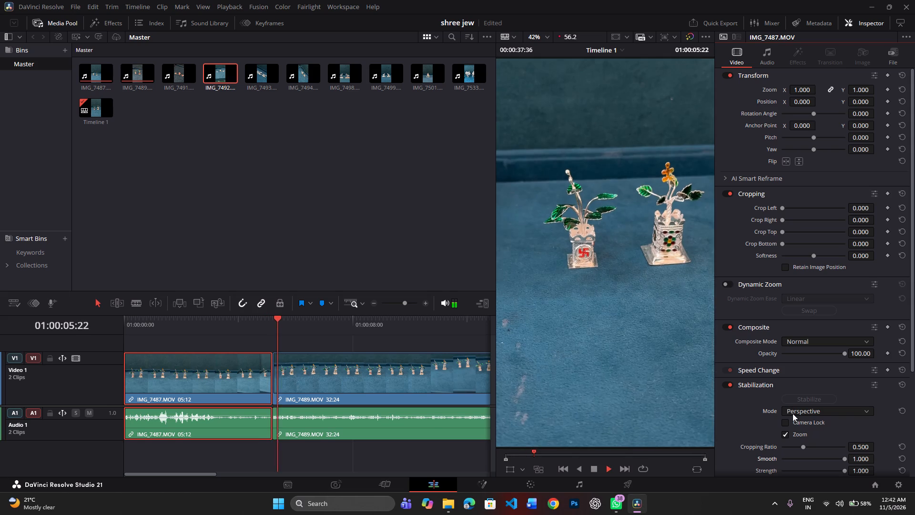
{"action": "key", "text": "space"}
Stabilize the IMG_7489.MOV timeline clip with Smooth at 1.000 and play the timeline to check its motion and framing.
{"action": "left_click", "coordinate": [402, 388]}
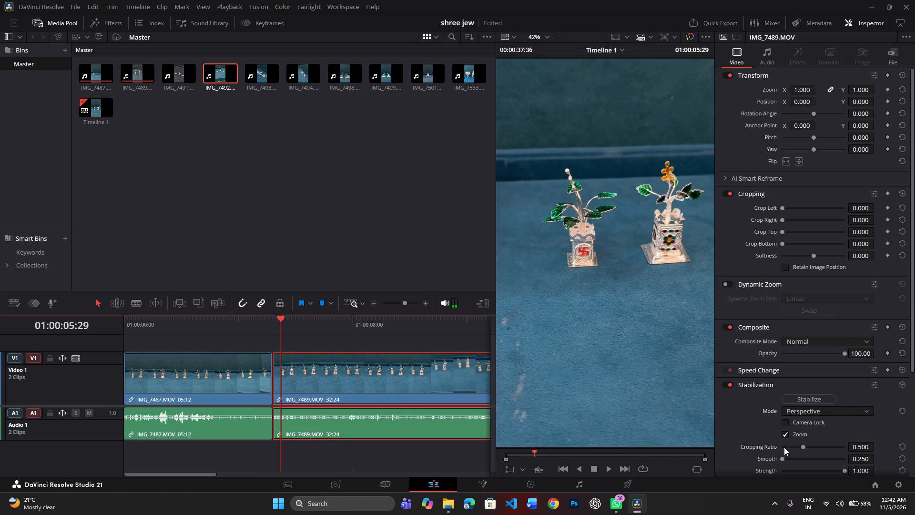
{"action": "left_click_drag", "start_coordinate": [786, 459], "coordinate": [914, 462]}
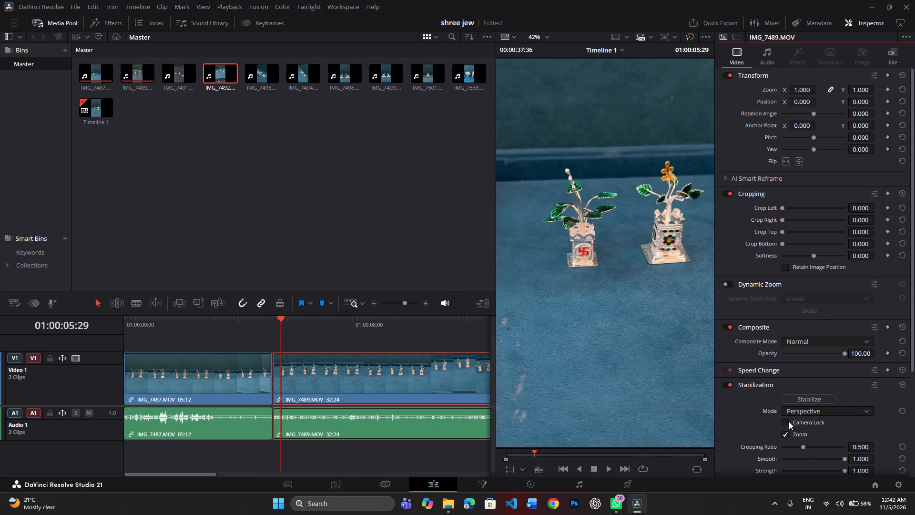
{"action": "left_click", "coordinate": [810, 397]}
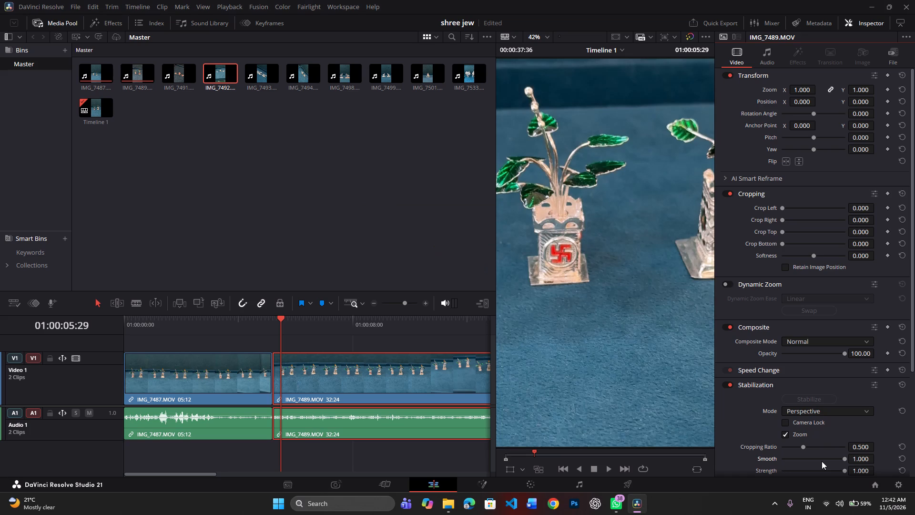
{"action": "left_click_drag", "start_coordinate": [236, 330], "coordinate": [0, 368]}
{"action": "key", "text": "space"}
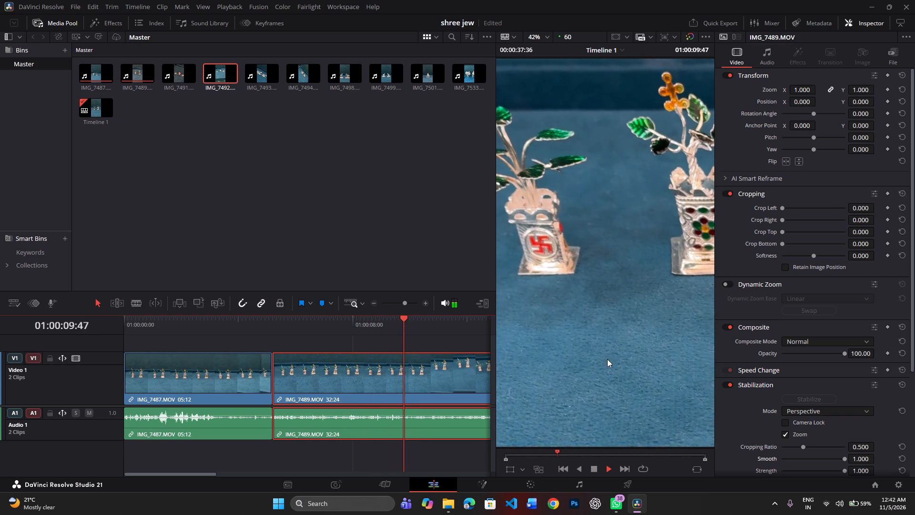
{"action": "key", "text": "space"}
{"action": "key", "text": "space"}
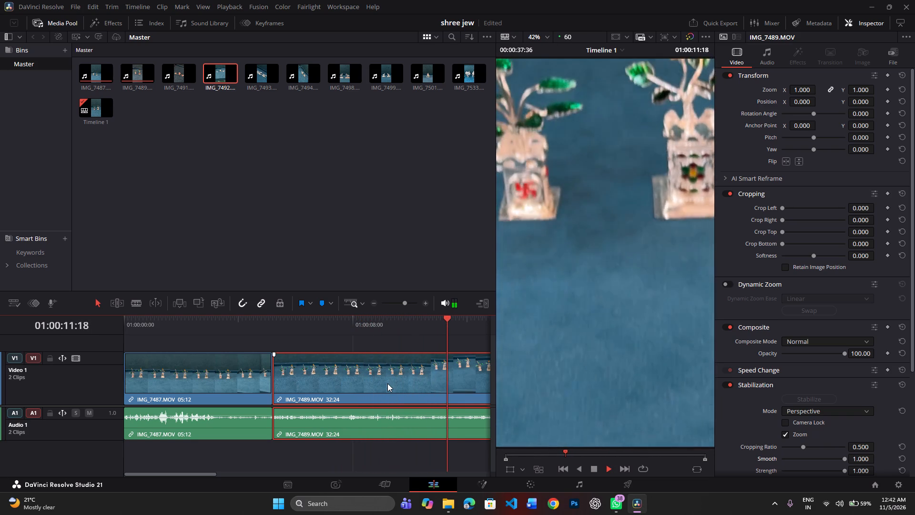
{"action": "key", "text": "space"}
{"action": "key", "text": "space"}
{"action": "key", "text": "space"}
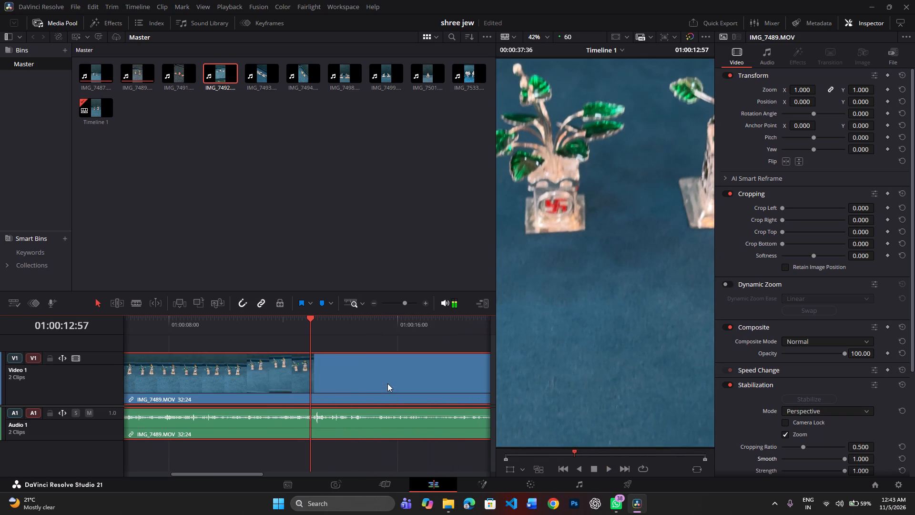
Undo the last change and play the timeline across the join into IMG_7489.MOV to check the clip's framing.
{"action": "key", "text": "ctrl+z"}
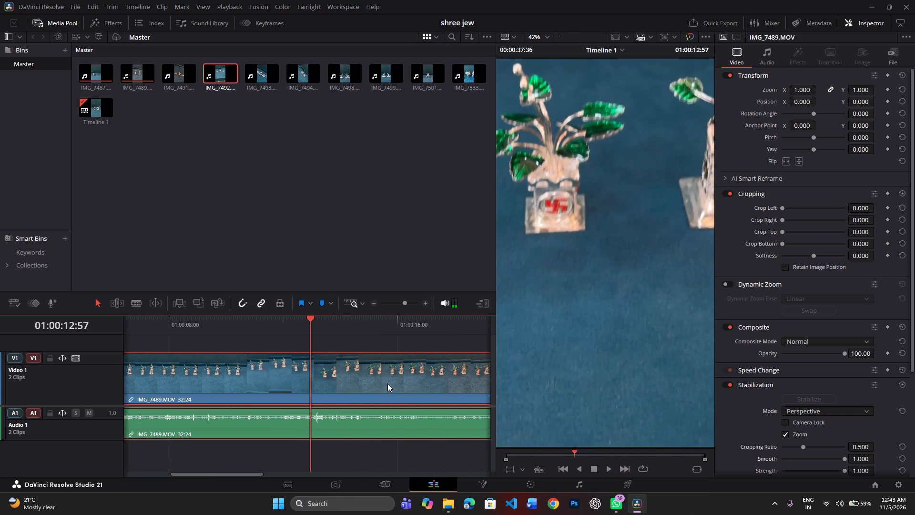
{"action": "scroll", "coordinate": [344, 354], "scroll_direction": "right", "scroll_amount": 1}
{"action": "left_click", "coordinate": [217, 333]}
{"action": "key", "text": "space"}
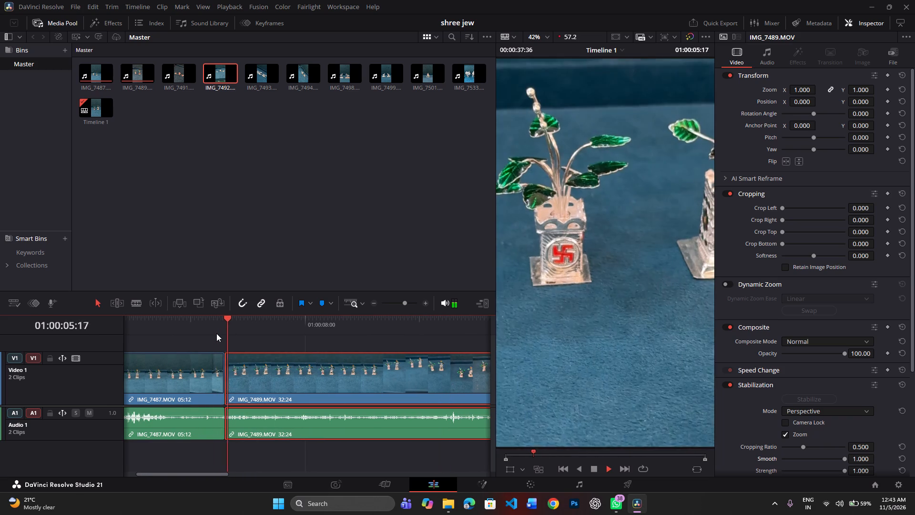
{"action": "key", "text": "space"}
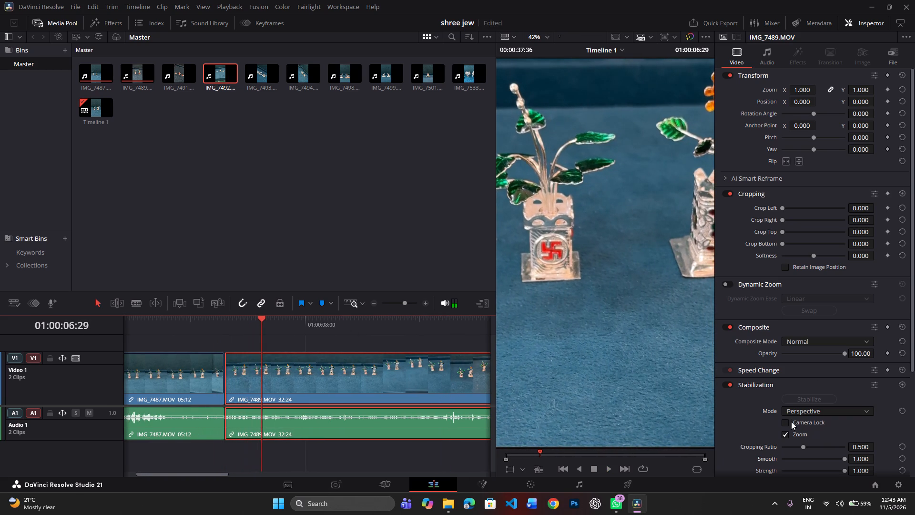
Reset the stabilization of the IMG_7489.MOV timeline clip, check the unstabilized playback, and stabilize it again in Perspective mode with Smooth at 1.000.
{"action": "left_click", "coordinate": [902, 385]}
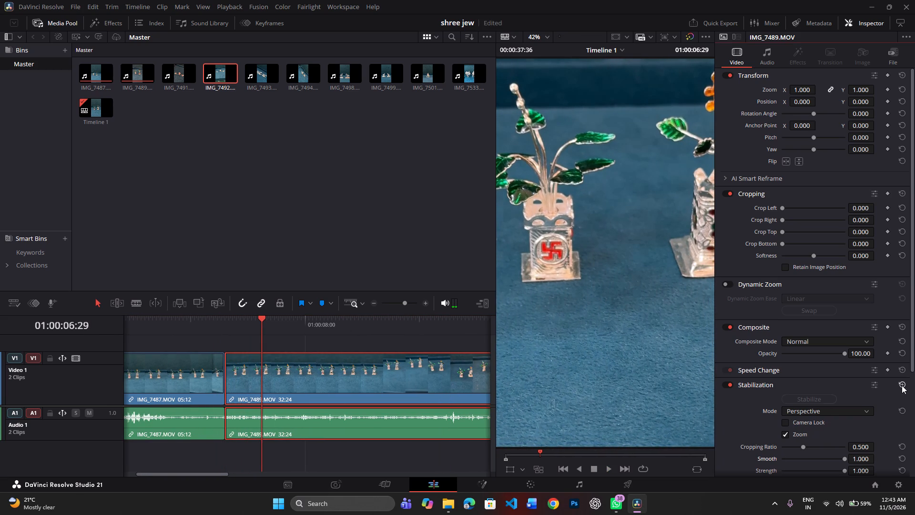
{"action": "key", "text": "space"}
{"action": "key", "text": "space"}
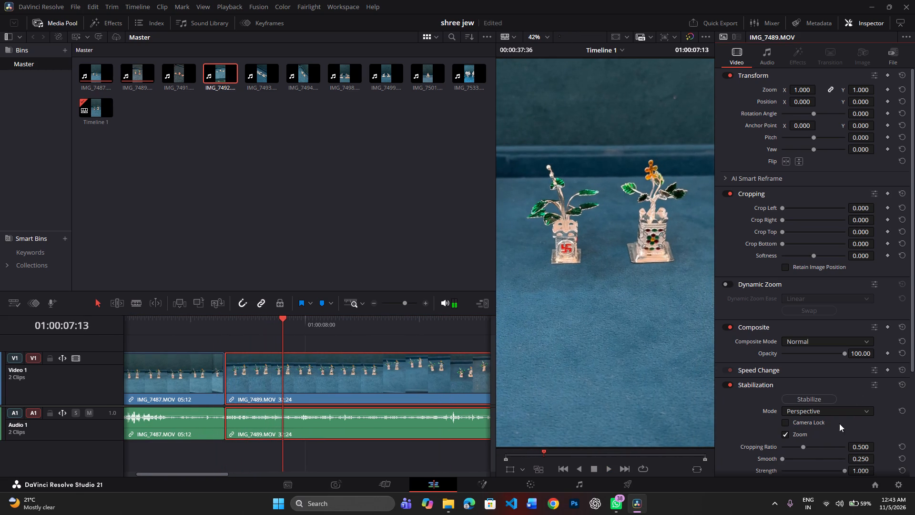
{"action": "left_click_drag", "start_coordinate": [786, 457], "coordinate": [878, 460]}
{"action": "left_click", "coordinate": [900, 447]}
{"action": "left_click", "coordinate": [901, 447]}
{"action": "left_click", "coordinate": [815, 396]}
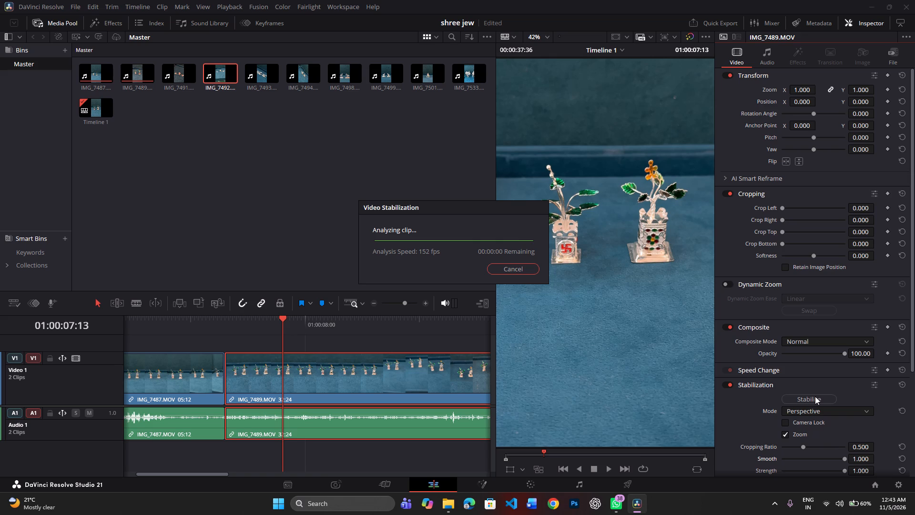
{"action": "left_click_drag", "start_coordinate": [168, 319], "coordinate": [24, 335]}
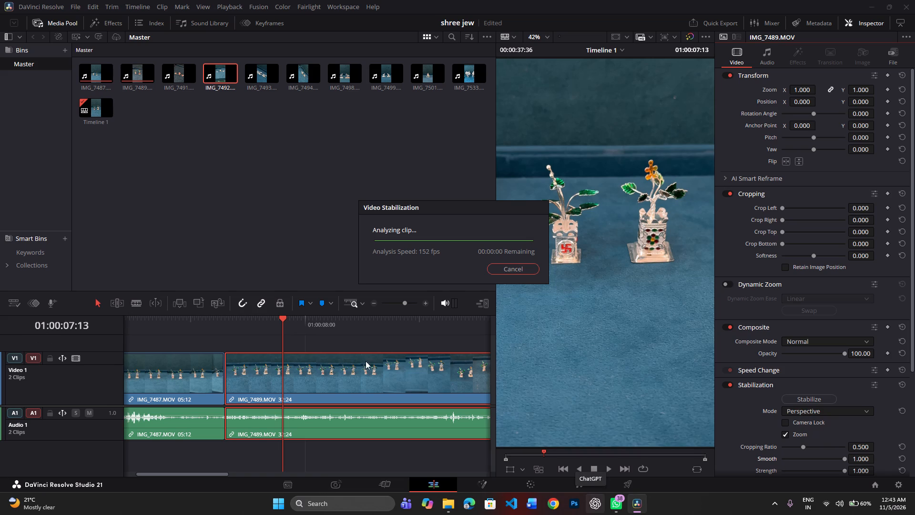
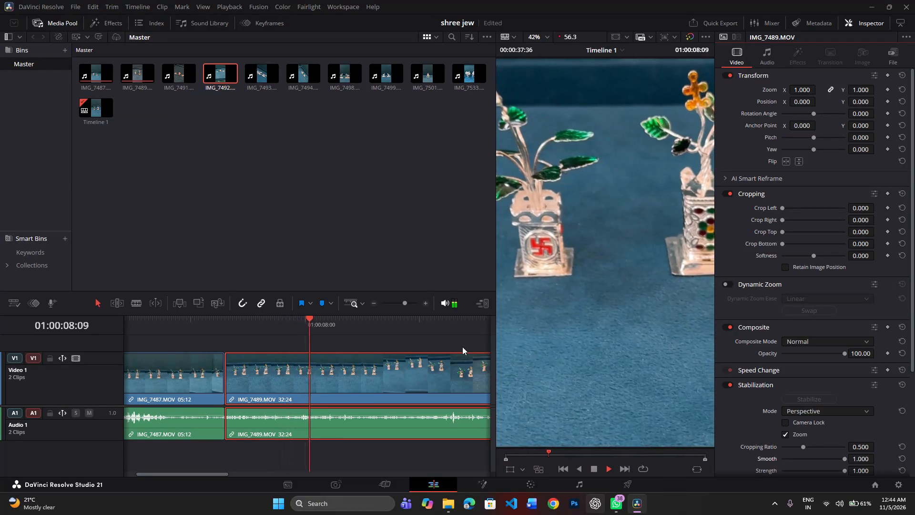
Stop playback and delete the IMG_7489.MOV clip from the timeline.
{"action": "key", "text": "space"}
{"action": "left_click", "coordinate": [430, 364]}
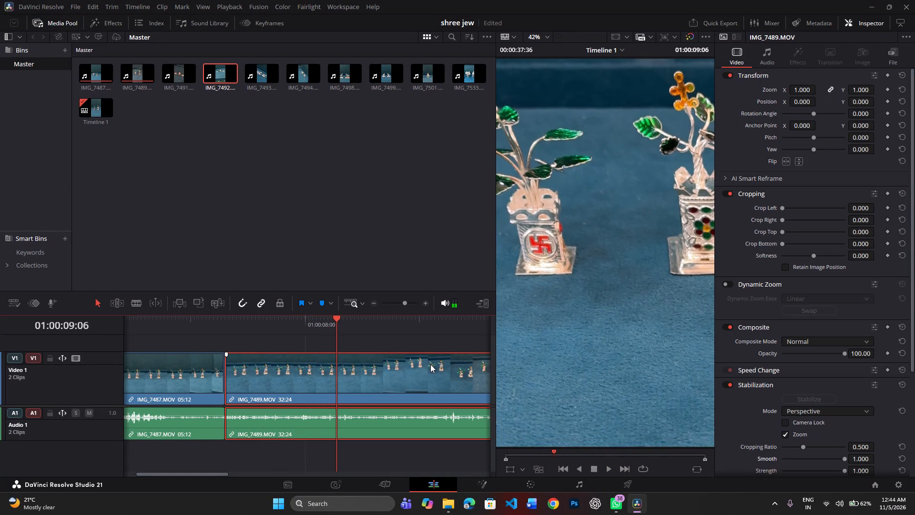
{"action": "key", "text": "BackSpace"}
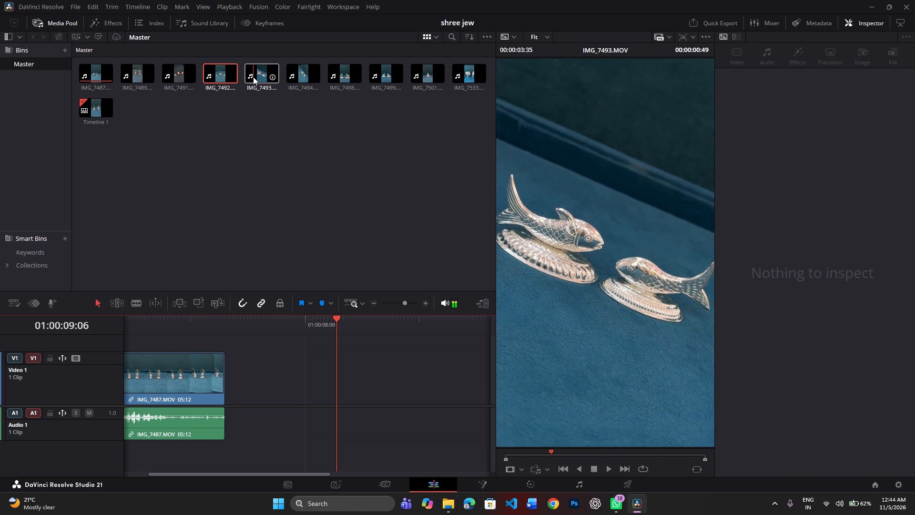
Place IMG_7493.MOV from the media pool directly after IMG_7487.MOV on Video 1 and play it from the join.
{"action": "double_click", "coordinate": [253, 77]}
{"action": "left_click_drag", "start_coordinate": [253, 77], "coordinate": [226, 370]}
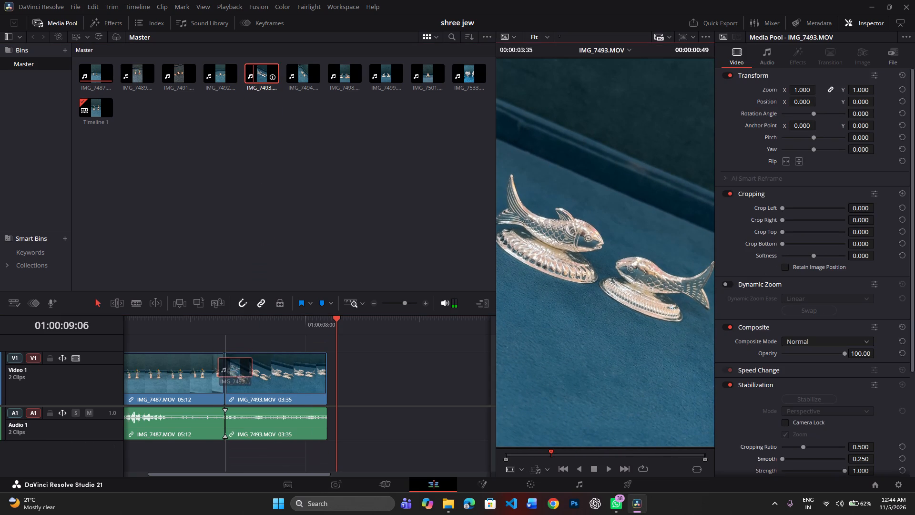
{"action": "left_click_drag", "start_coordinate": [226, 370], "coordinate": [226, 373]}
{"action": "left_click_drag", "start_coordinate": [223, 321], "coordinate": [220, 326]}
{"action": "key", "text": "space"}
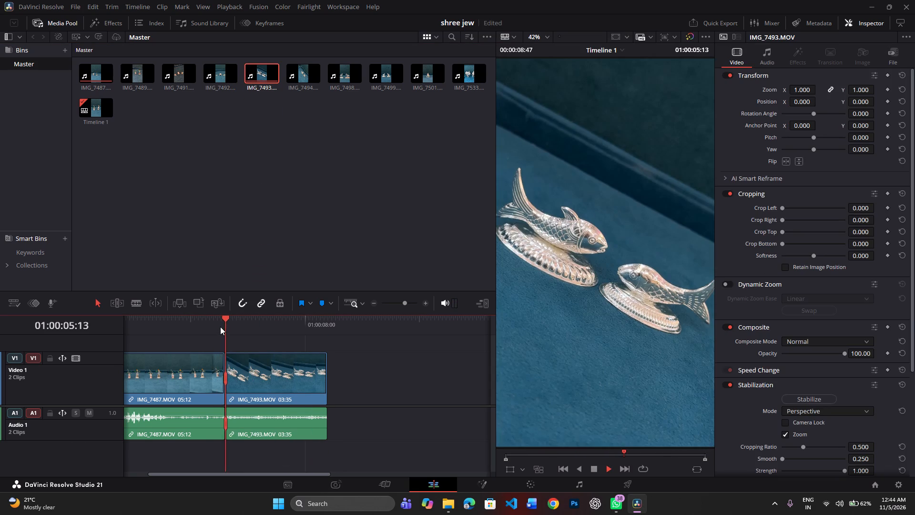
{"action": "key", "text": "space"}
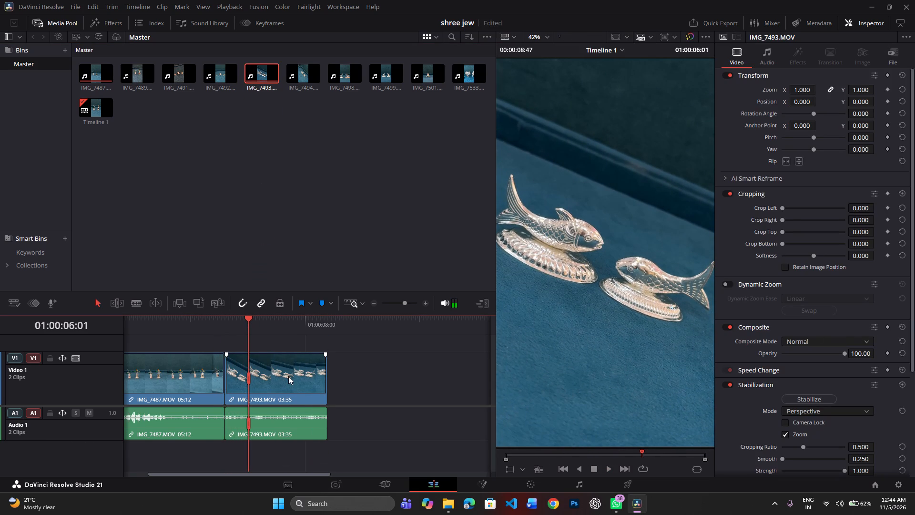
Stabilize the IMG_7493.MOV timeline clip in Perspective mode with Smooth at 1.000 and play it through to its end.
{"action": "left_click", "coordinate": [288, 376]}
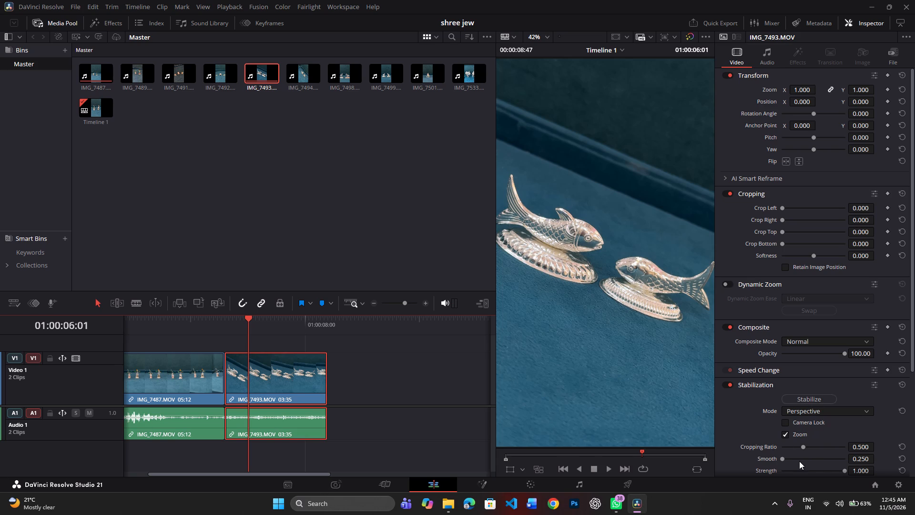
{"action": "left_click_drag", "start_coordinate": [797, 457], "coordinate": [914, 466]}
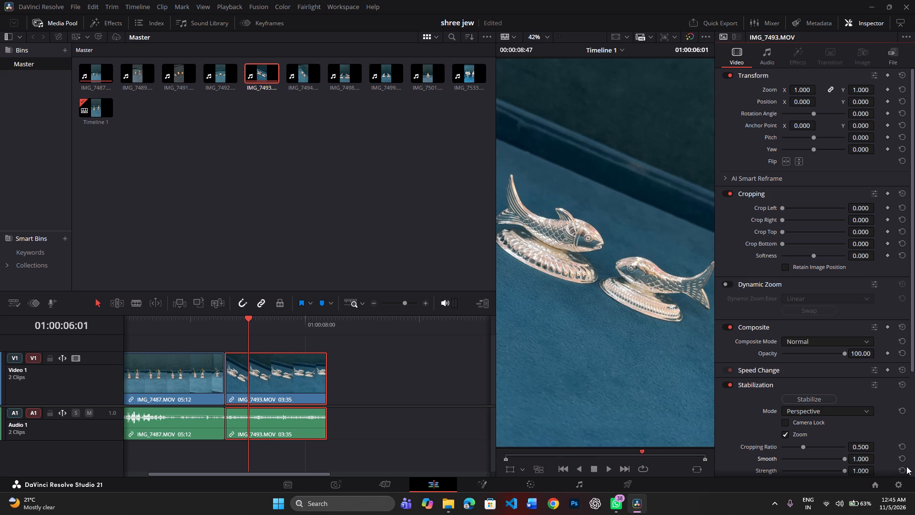
{"action": "left_click", "coordinate": [804, 398]}
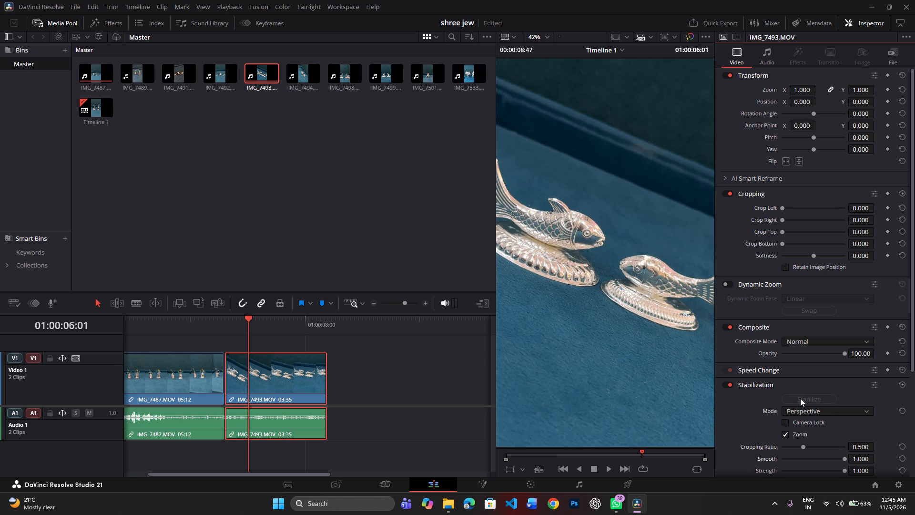
{"action": "key", "text": "space"}
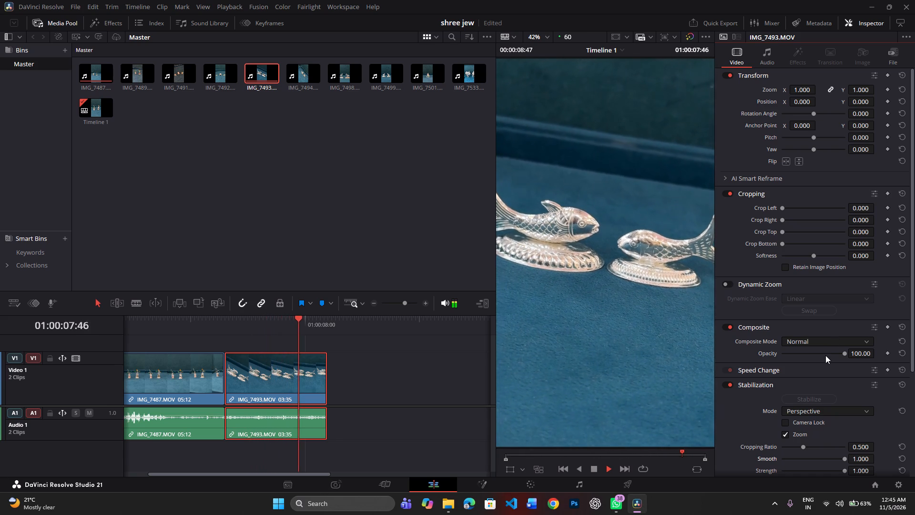
{"action": "key", "text": "space"}
{"action": "key", "text": "space"}
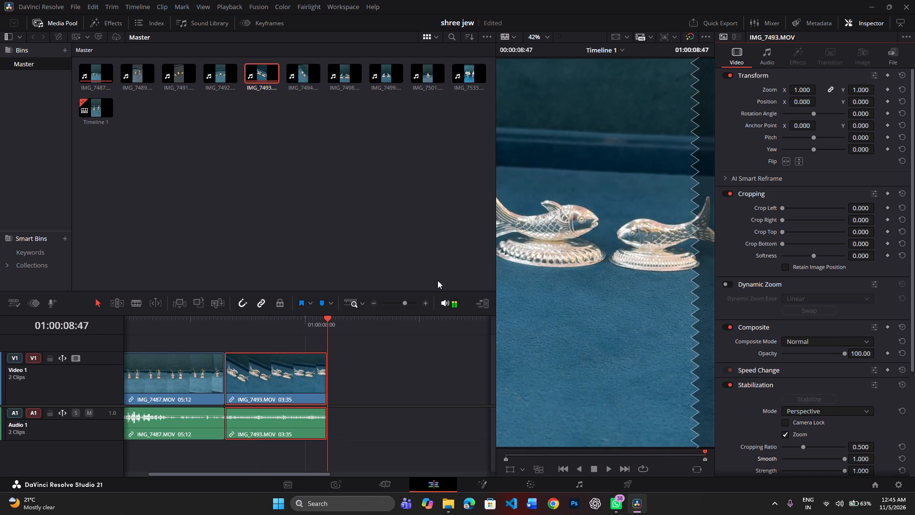
Search the effects for "adju" and place an Adjustment Clip on a new video track above Video 1, at the timeline's start.
{"action": "left_click", "coordinate": [112, 21]}
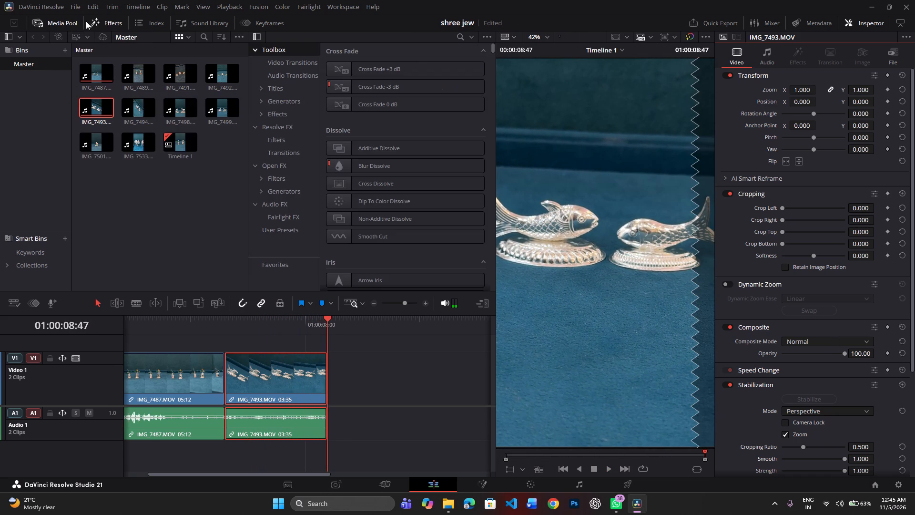
{"action": "left_click", "coordinate": [52, 20]}
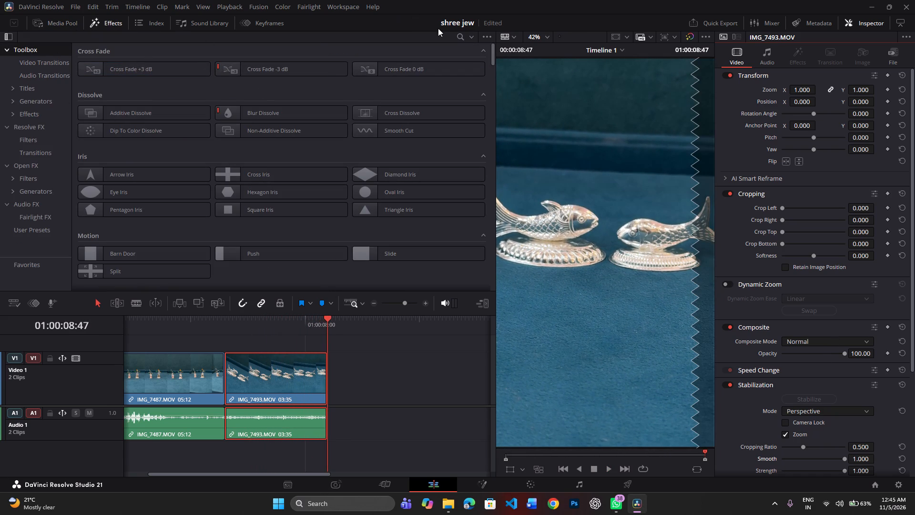
{"action": "left_click", "coordinate": [457, 37]}
{"action": "type", "text": "ad"}
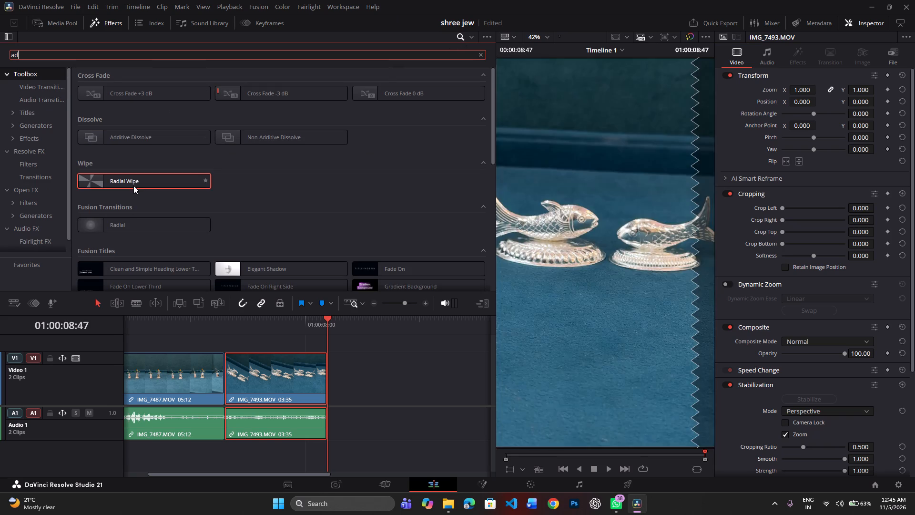
{"action": "left_click", "coordinate": [22, 76]}
{"action": "left_click", "coordinate": [36, 57]}
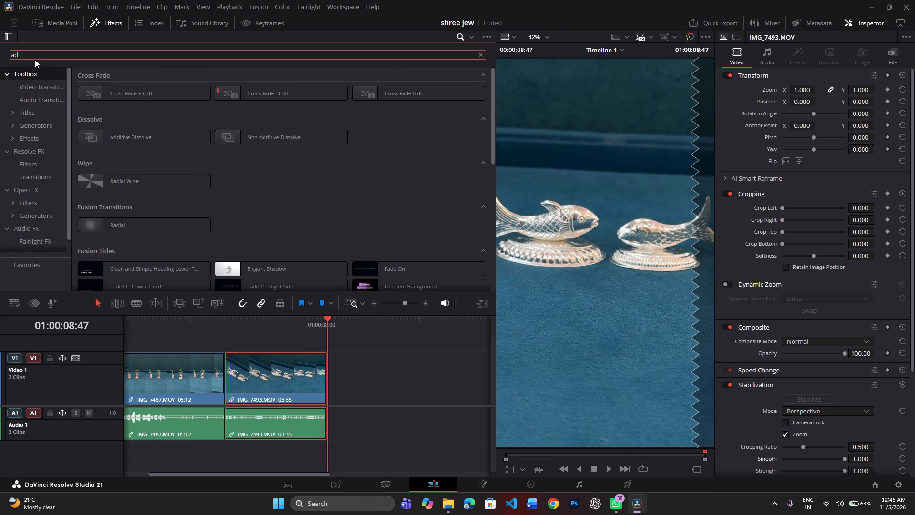
{"action": "type", "text": "ju"}
{"action": "left_click_drag", "start_coordinate": [132, 96], "coordinate": [217, 321]}
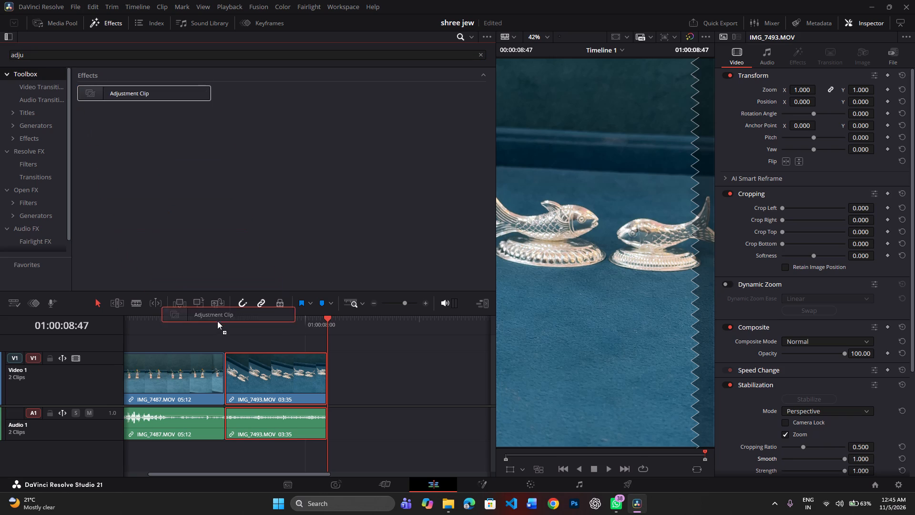
{"action": "left_click_drag", "start_coordinate": [217, 321], "coordinate": [156, 350]}
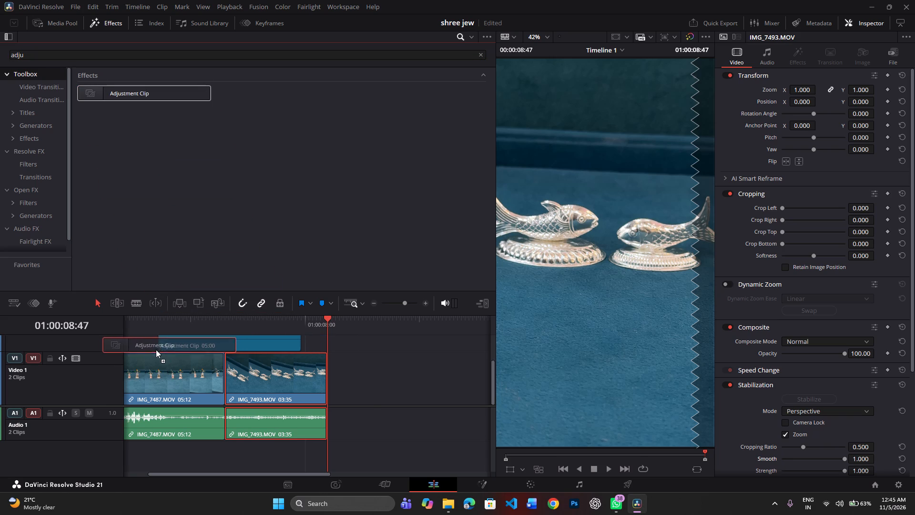
{"action": "left_click_drag", "start_coordinate": [156, 350], "coordinate": [116, 348]}
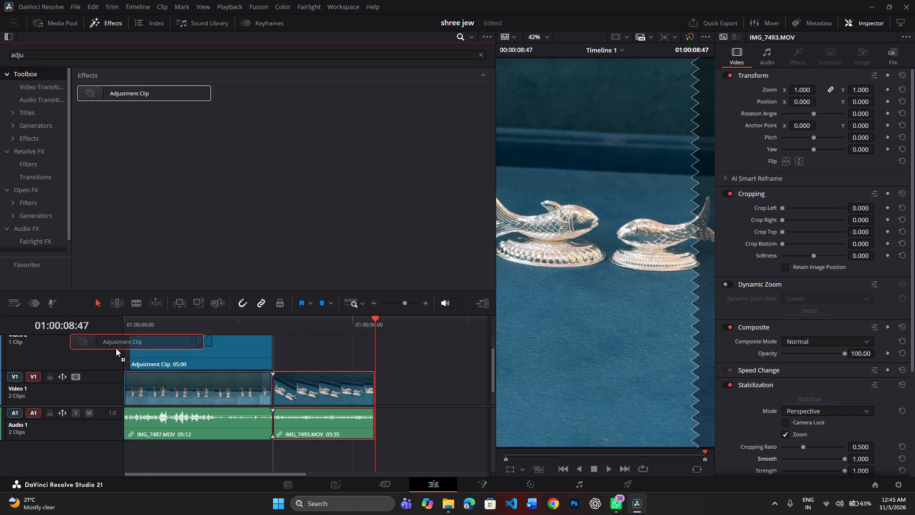
{"action": "left_click_drag", "start_coordinate": [116, 348], "coordinate": [123, 349]}
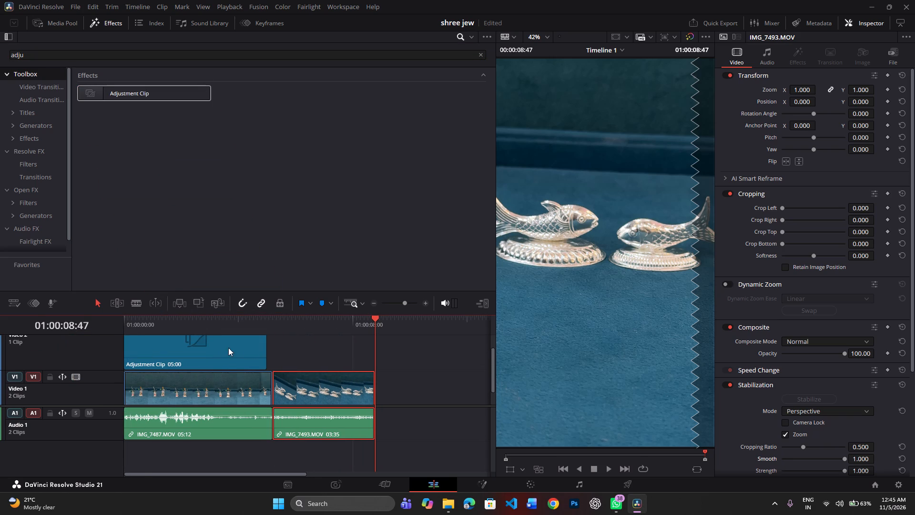
Extend the Adjustment Clip to the end of IMG_7493.MOV, for a duration of 08:47.
{"action": "left_click_drag", "start_coordinate": [266, 347], "coordinate": [370, 349]}
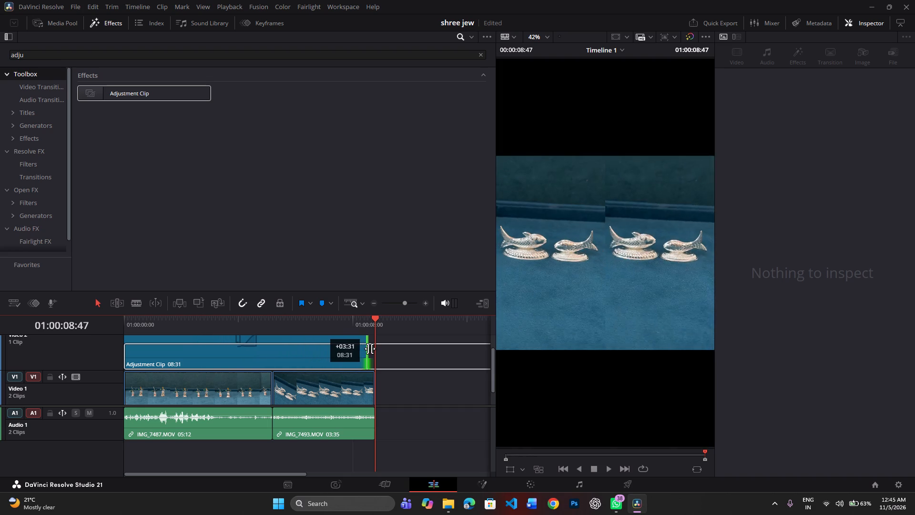
{"action": "left_click_drag", "start_coordinate": [370, 349], "coordinate": [371, 349]}
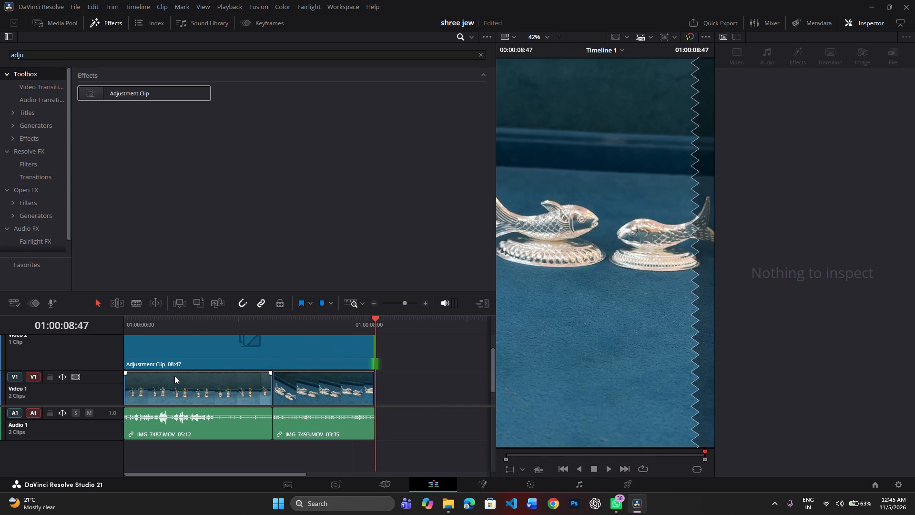
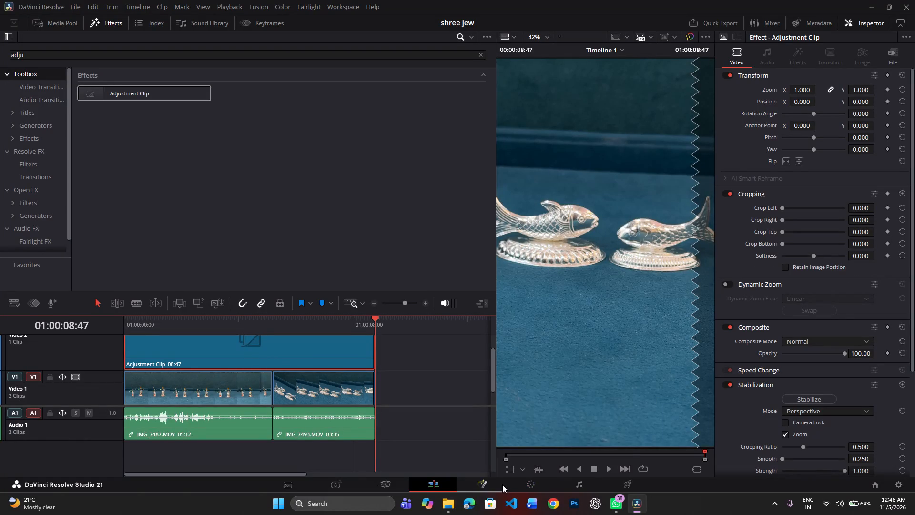
Raise the Adjustment Clip's Gain to 1.42 with the Primaries color wheels on the Color page.
{"action": "left_click", "coordinate": [524, 484]}
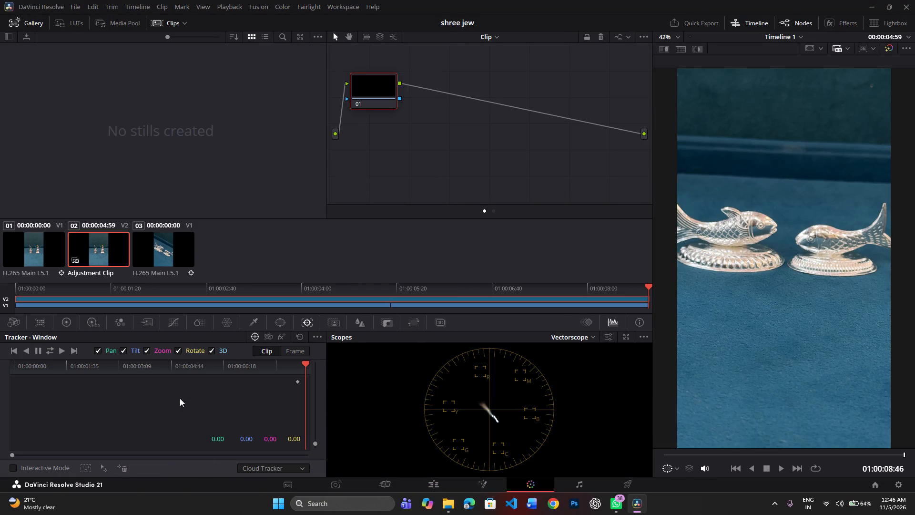
{"action": "left_click", "coordinate": [90, 324]}
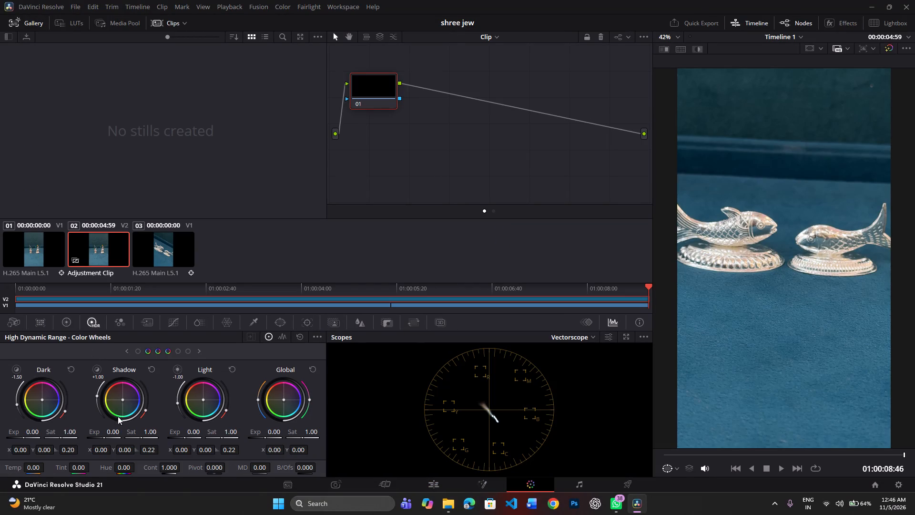
{"action": "left_click", "coordinate": [68, 323]}
{"action": "left_click", "coordinate": [46, 324]}
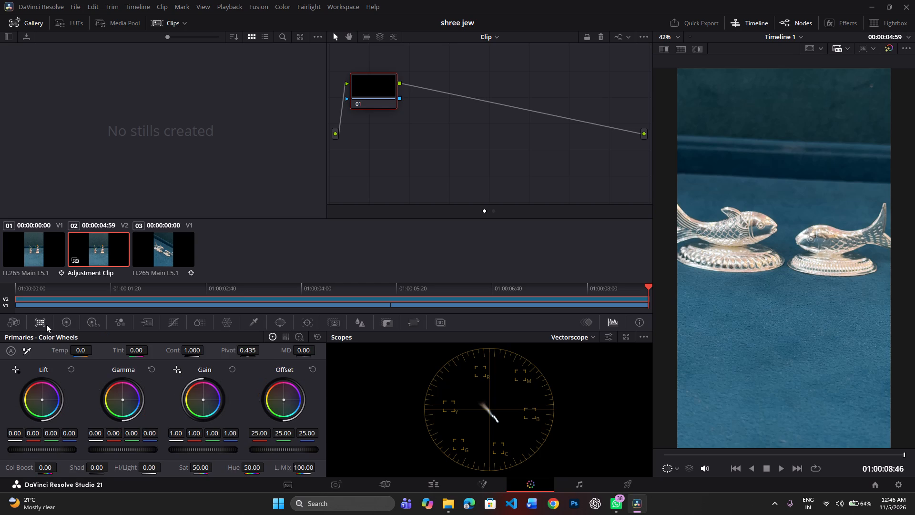
{"action": "left_click", "coordinate": [69, 321]}
{"action": "left_click", "coordinate": [102, 321]}
{"action": "left_click", "coordinate": [128, 321]}
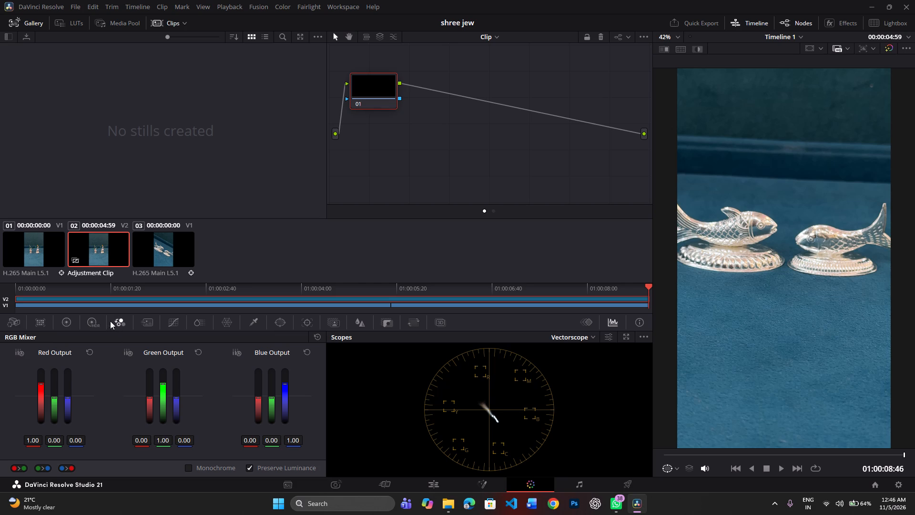
{"action": "left_click", "coordinate": [94, 320]}
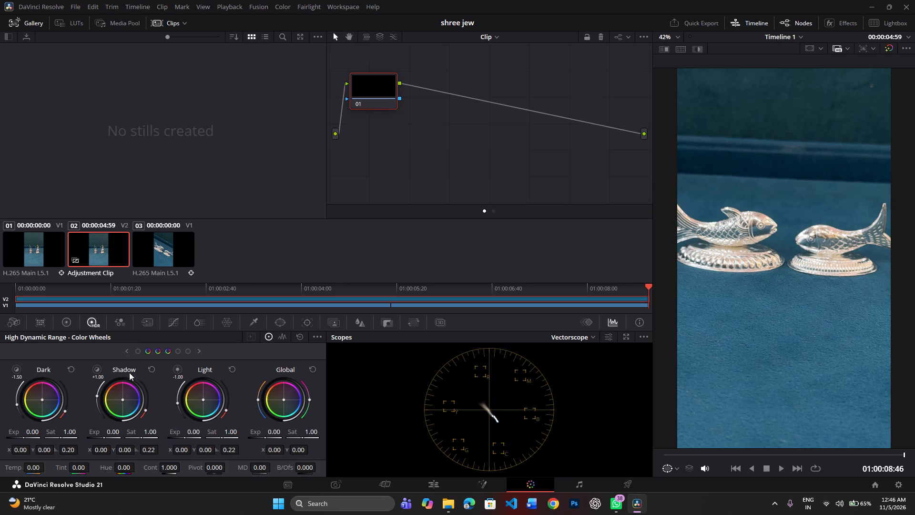
{"action": "left_click", "coordinate": [69, 323]}
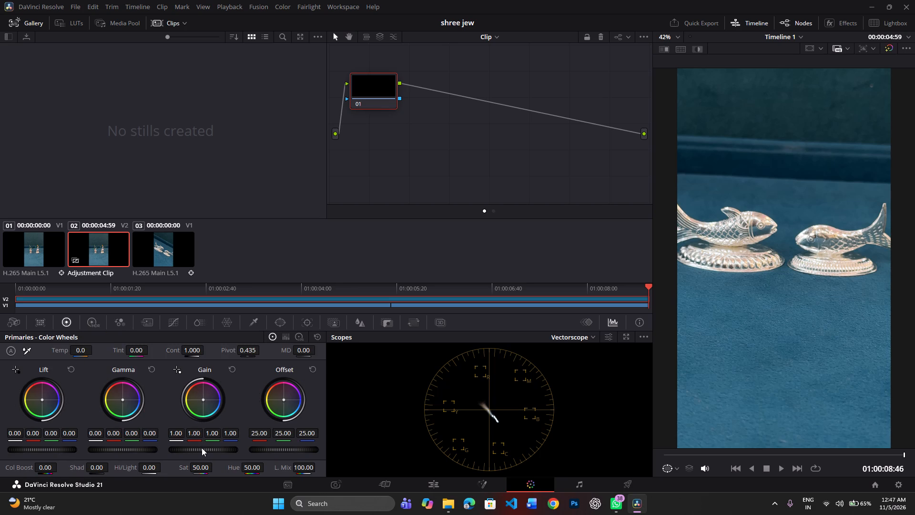
{"action": "left_click_drag", "start_coordinate": [202, 448], "coordinate": [214, 452]}
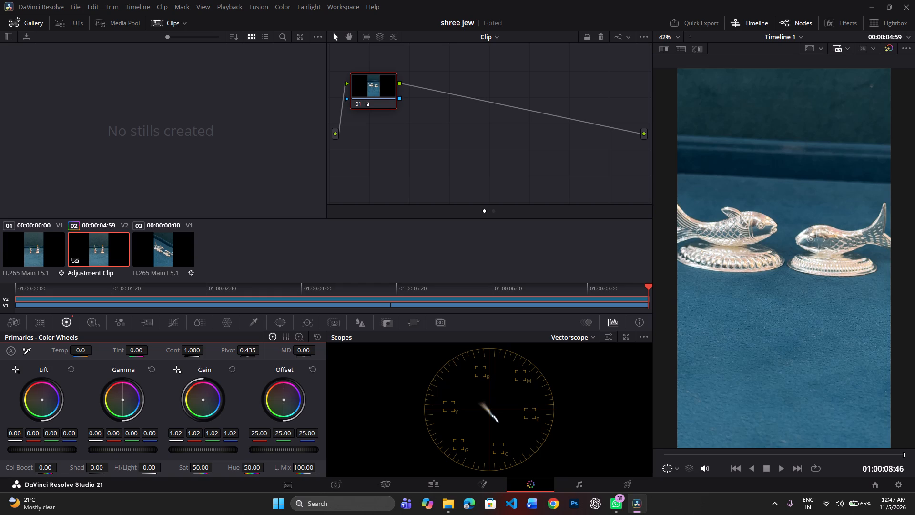
{"action": "left_click_drag", "start_coordinate": [214, 452], "coordinate": [214, 454]}
{"action": "left_click_drag", "start_coordinate": [214, 454], "coordinate": [220, 455]}
{"action": "left_click_drag", "start_coordinate": [220, 455], "coordinate": [427, 450]}
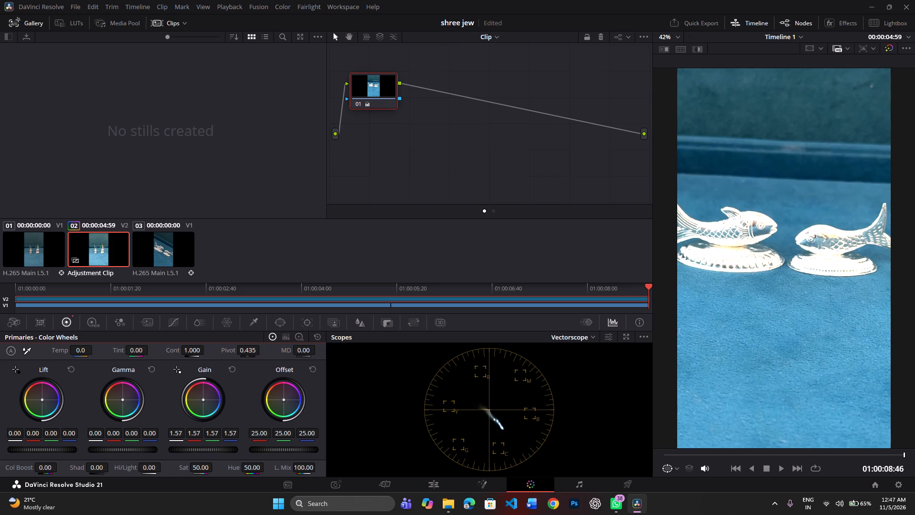
{"action": "left_click_drag", "start_coordinate": [427, 450], "coordinate": [366, 458]}
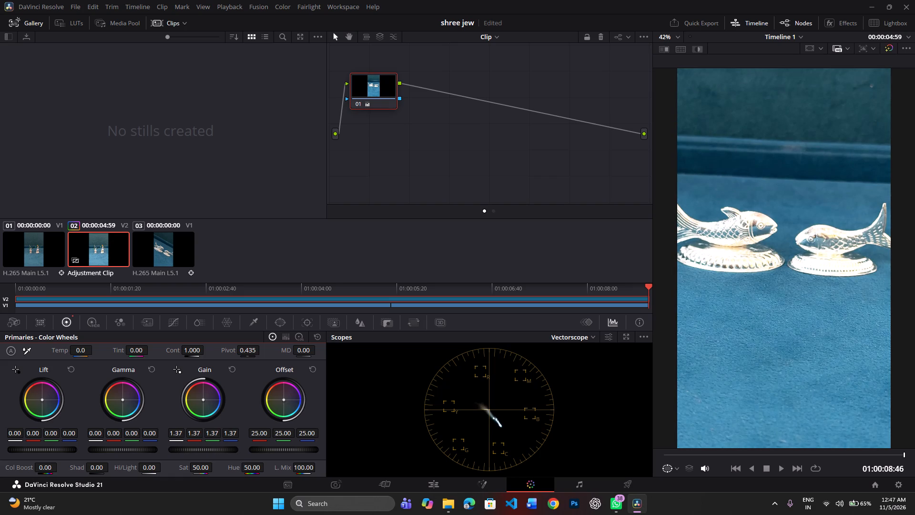
{"action": "left_click_drag", "start_coordinate": [366, 458], "coordinate": [392, 458]}
{"action": "left_click_drag", "start_coordinate": [392, 458], "coordinate": [401, 457]}
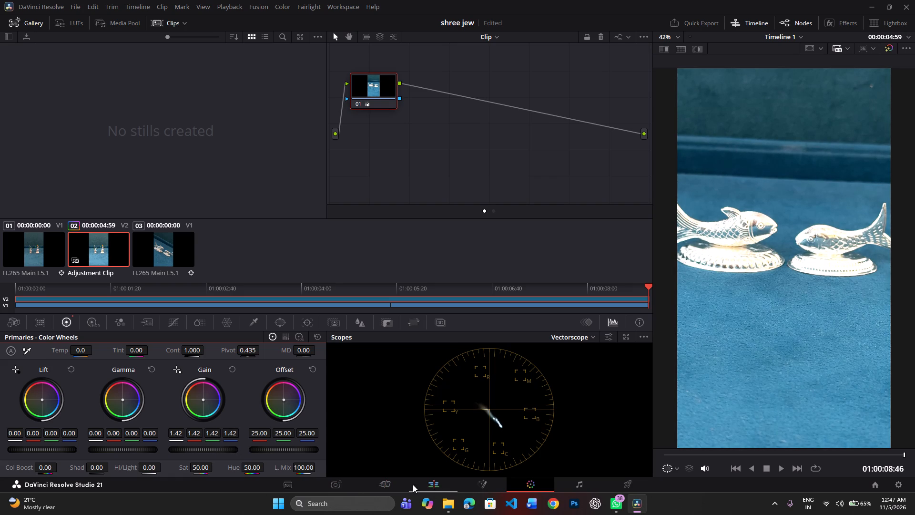
Return to the Edit page and play the brightened timeline from its start.
{"action": "left_click", "coordinate": [448, 485]}
{"action": "left_click_drag", "start_coordinate": [255, 318], "coordinate": [116, 351]}
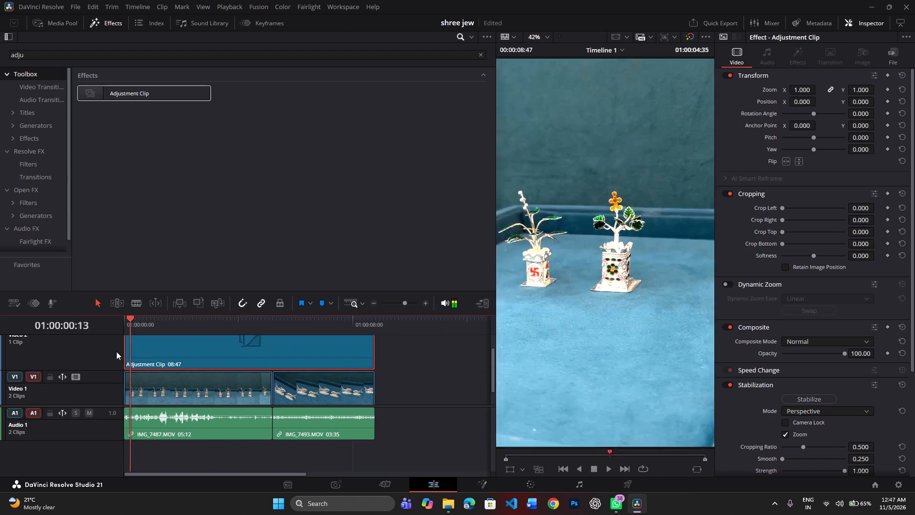
{"action": "left_click_drag", "start_coordinate": [116, 351], "coordinate": [18, 368]}
{"action": "key", "text": "space"}
{"action": "key", "text": "space"}
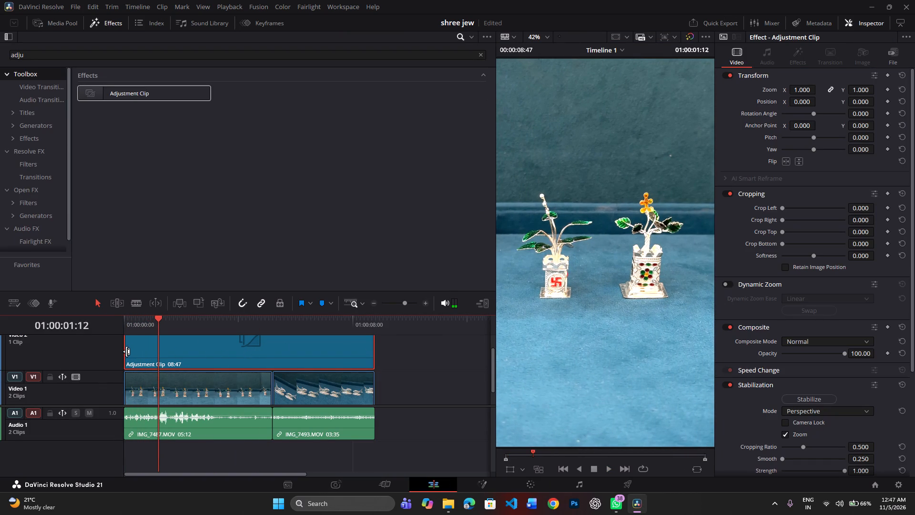
Trim both ends of the Adjustment Clip to a duration of 01:34 spanning the cut between IMG_7487.MOV and IMG_7493.MOV.
{"action": "left_click_drag", "start_coordinate": [126, 351], "coordinate": [253, 366]}
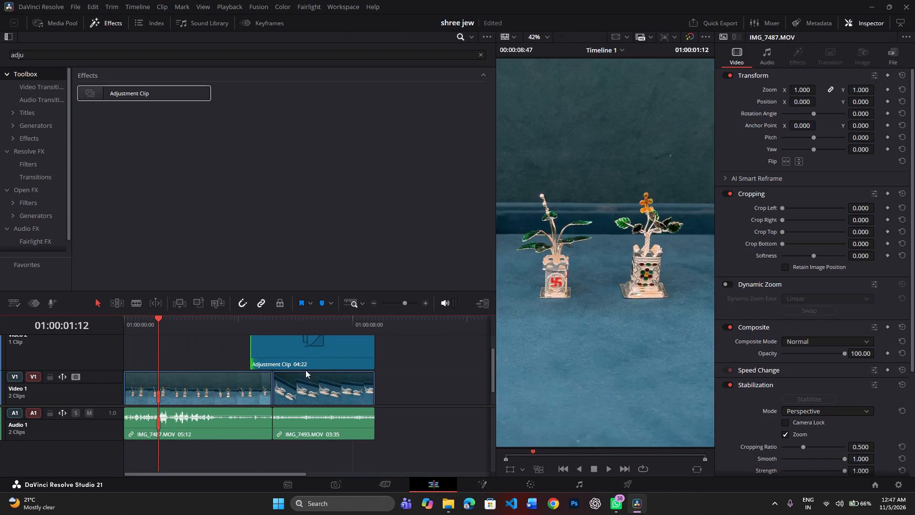
{"action": "left_click_drag", "start_coordinate": [373, 351], "coordinate": [290, 365]}
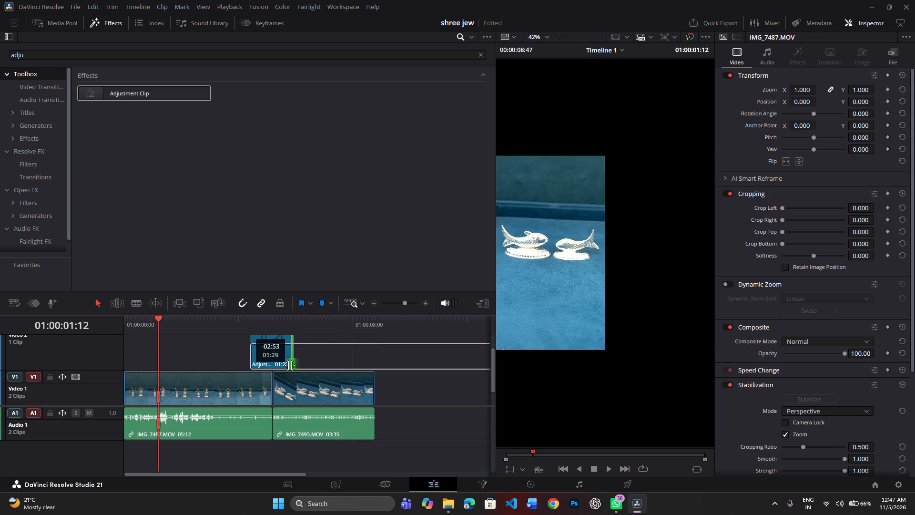
{"action": "left_click_drag", "start_coordinate": [290, 365], "coordinate": [291, 371]}
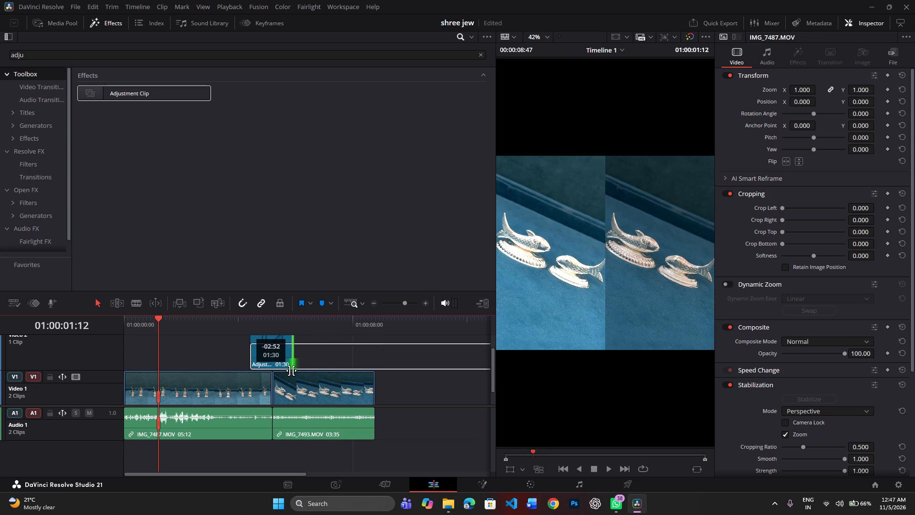
{"action": "left_click_drag", "start_coordinate": [291, 371], "coordinate": [293, 371]}
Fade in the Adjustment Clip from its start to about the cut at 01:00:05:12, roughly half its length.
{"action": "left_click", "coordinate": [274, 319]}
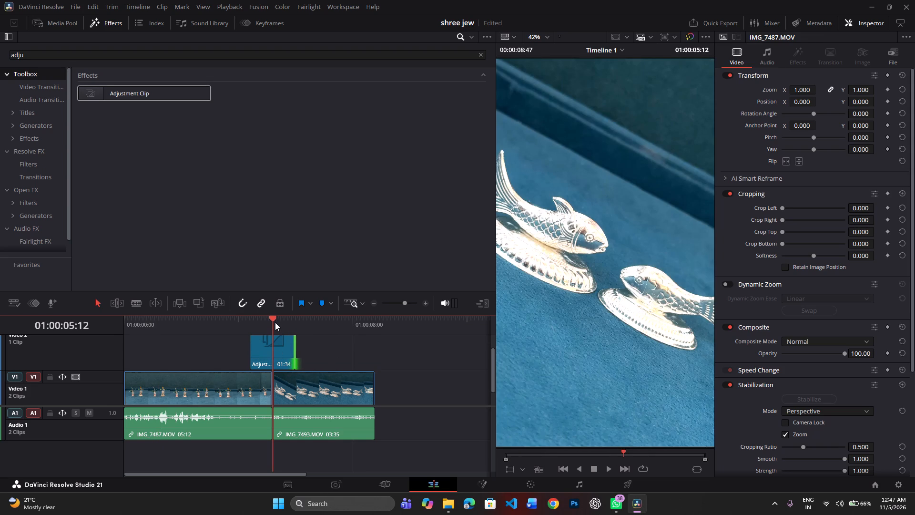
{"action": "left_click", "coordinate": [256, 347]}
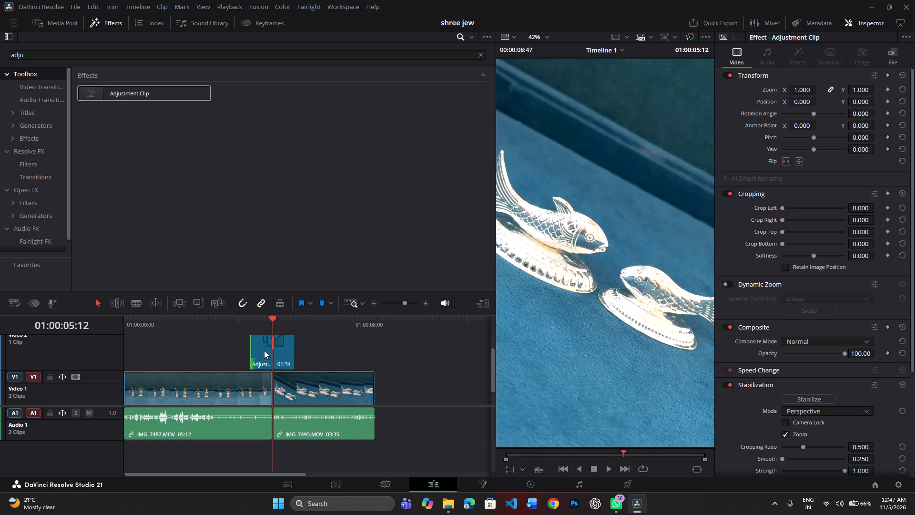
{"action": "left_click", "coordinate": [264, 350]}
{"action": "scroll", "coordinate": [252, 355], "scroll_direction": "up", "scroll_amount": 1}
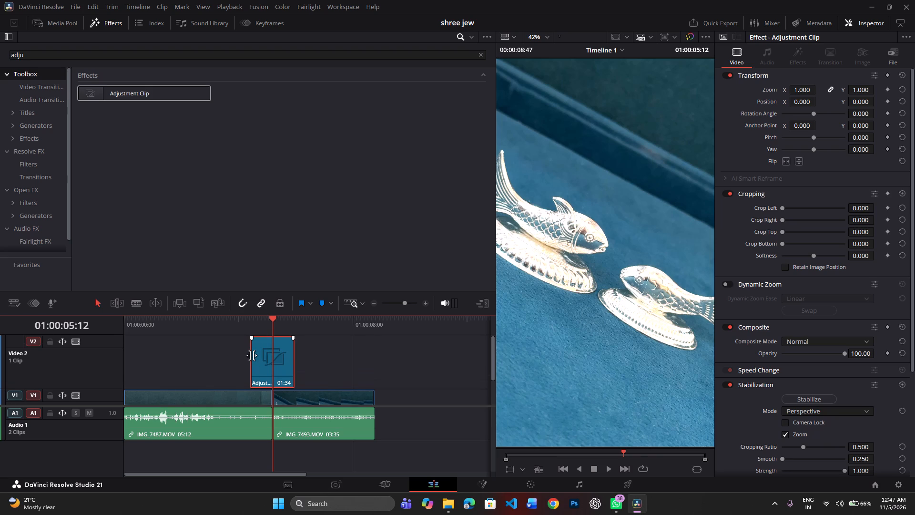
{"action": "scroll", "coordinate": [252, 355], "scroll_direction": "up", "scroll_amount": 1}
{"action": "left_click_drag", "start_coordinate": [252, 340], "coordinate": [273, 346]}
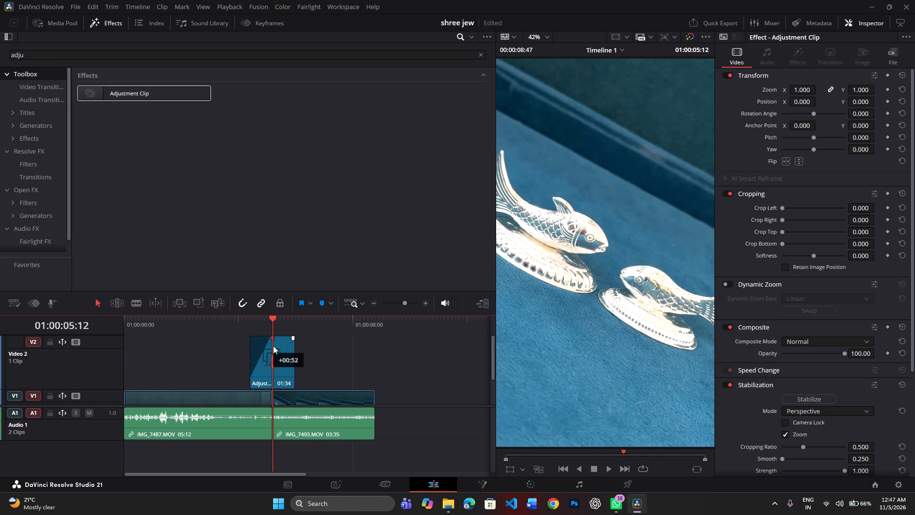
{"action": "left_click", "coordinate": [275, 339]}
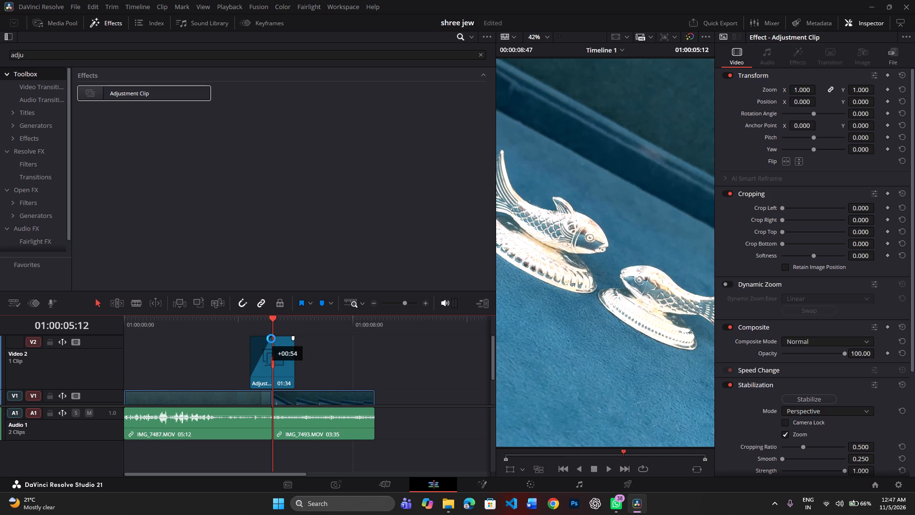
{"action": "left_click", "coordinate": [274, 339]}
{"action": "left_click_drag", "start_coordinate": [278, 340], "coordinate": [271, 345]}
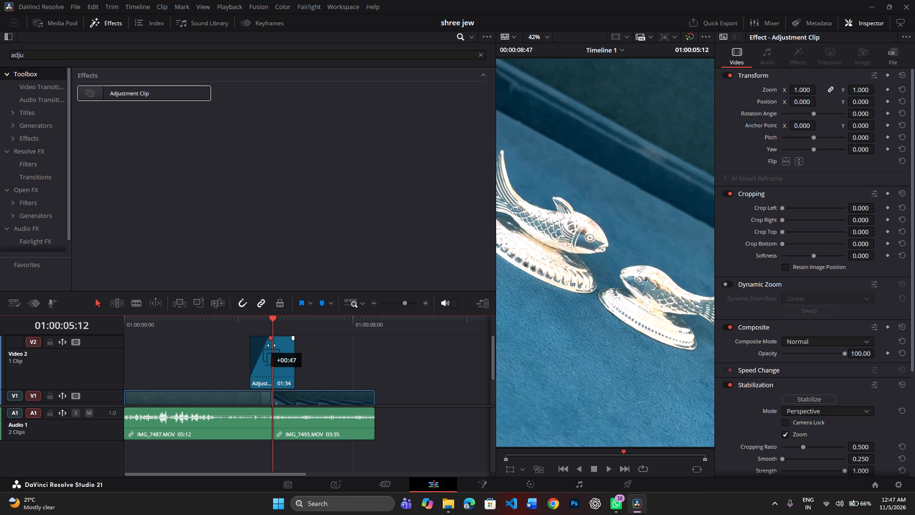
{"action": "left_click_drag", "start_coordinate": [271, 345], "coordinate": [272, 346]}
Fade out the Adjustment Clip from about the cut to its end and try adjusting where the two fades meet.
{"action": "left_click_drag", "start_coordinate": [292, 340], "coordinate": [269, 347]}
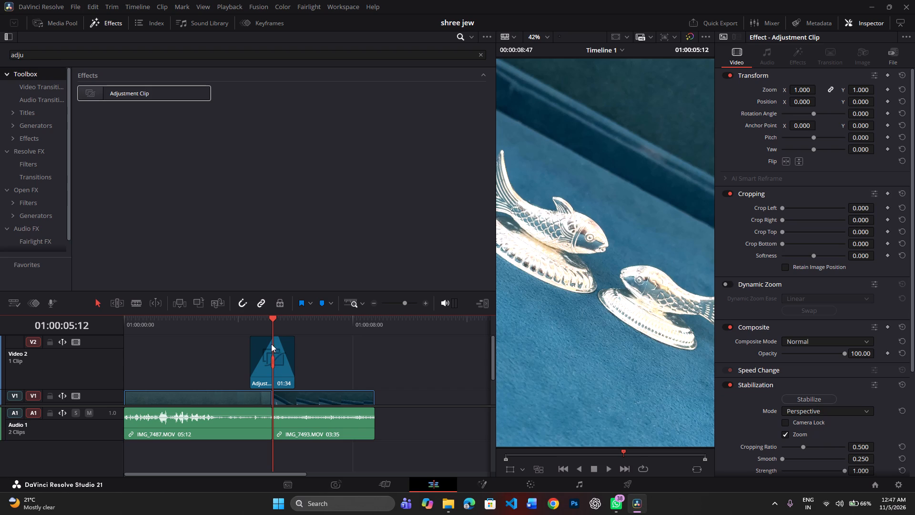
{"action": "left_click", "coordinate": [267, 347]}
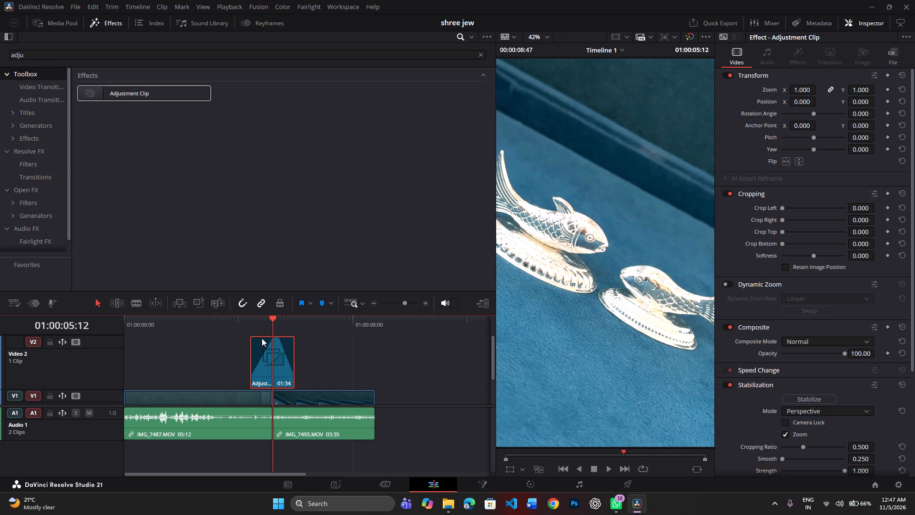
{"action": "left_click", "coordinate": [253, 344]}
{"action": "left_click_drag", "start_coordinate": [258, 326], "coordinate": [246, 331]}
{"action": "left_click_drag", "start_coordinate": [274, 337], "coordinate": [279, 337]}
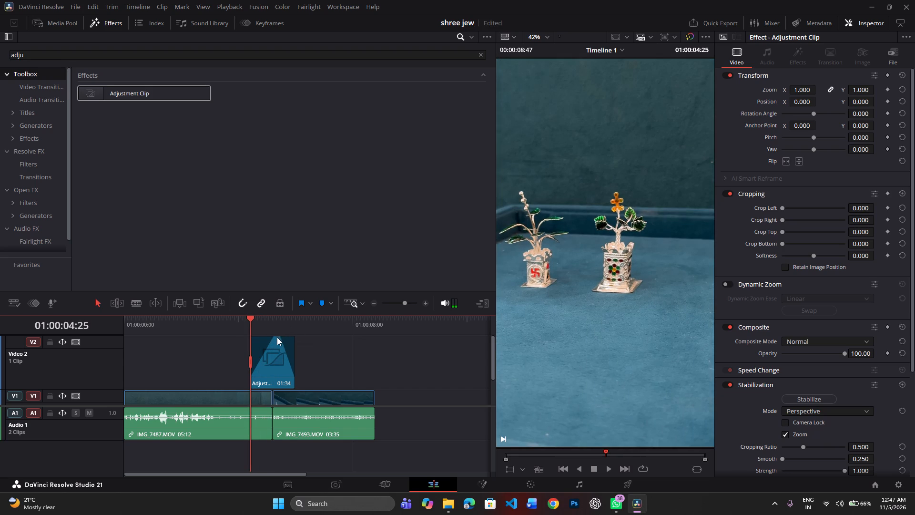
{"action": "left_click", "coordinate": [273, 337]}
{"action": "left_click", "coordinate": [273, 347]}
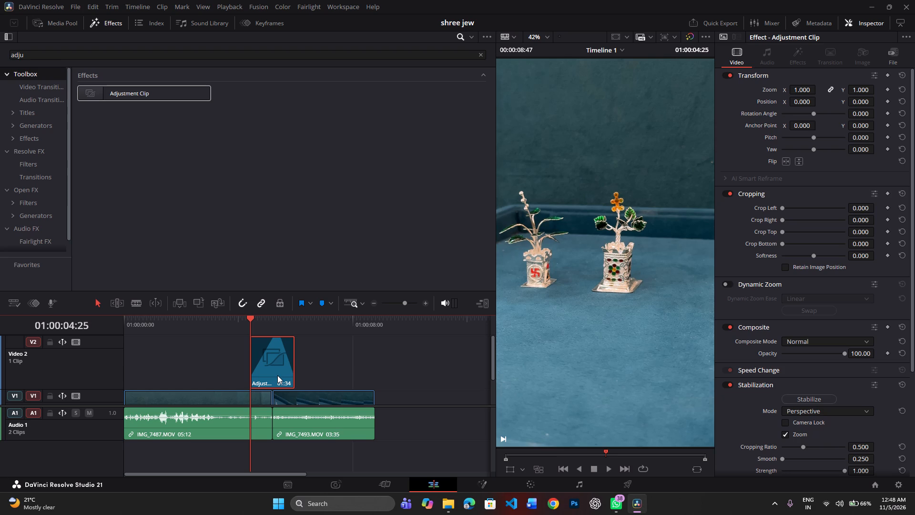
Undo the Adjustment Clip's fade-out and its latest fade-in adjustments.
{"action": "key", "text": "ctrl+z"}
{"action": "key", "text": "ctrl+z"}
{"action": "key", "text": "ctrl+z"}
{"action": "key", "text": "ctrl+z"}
Shorten the Adjustment Clip's fade-in to about a third of its length and scrub across it to the cut.
{"action": "left_click_drag", "start_coordinate": [277, 339], "coordinate": [271, 340]}
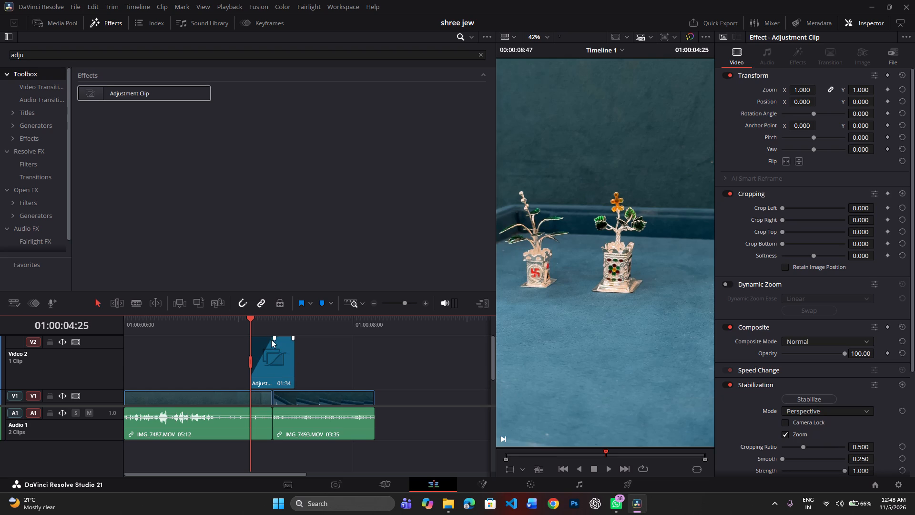
{"action": "left_click_drag", "start_coordinate": [274, 337], "coordinate": [262, 340]}
{"action": "left_click_drag", "start_coordinate": [249, 318], "coordinate": [269, 327]}
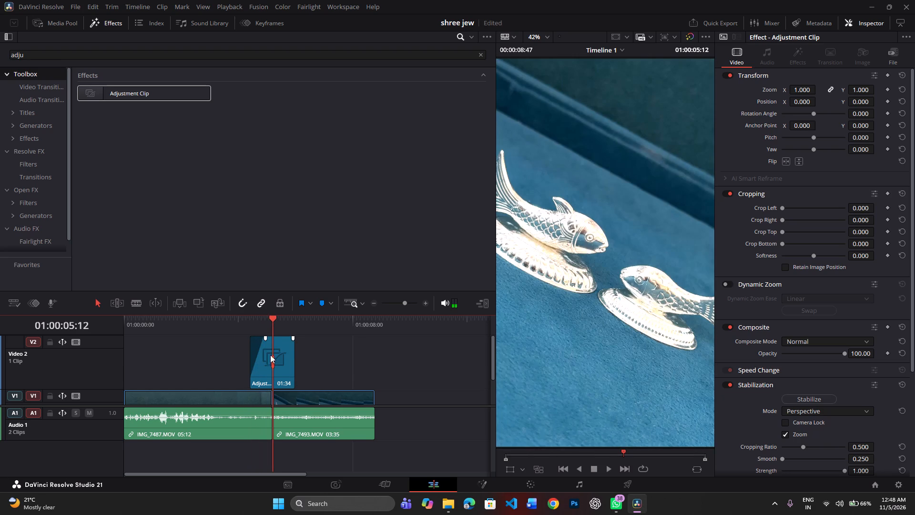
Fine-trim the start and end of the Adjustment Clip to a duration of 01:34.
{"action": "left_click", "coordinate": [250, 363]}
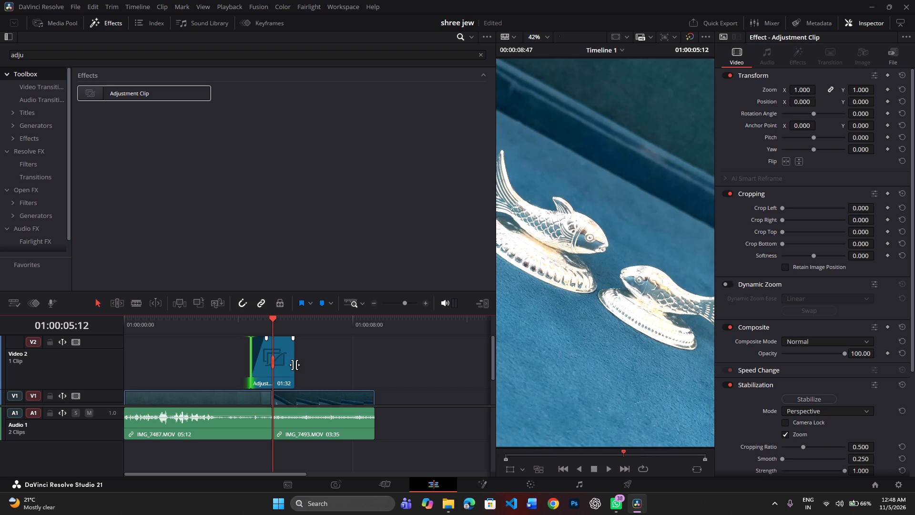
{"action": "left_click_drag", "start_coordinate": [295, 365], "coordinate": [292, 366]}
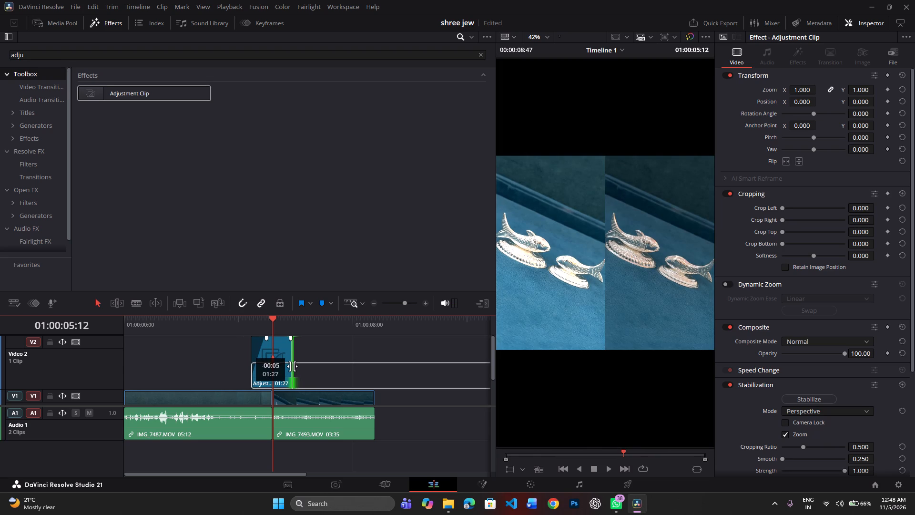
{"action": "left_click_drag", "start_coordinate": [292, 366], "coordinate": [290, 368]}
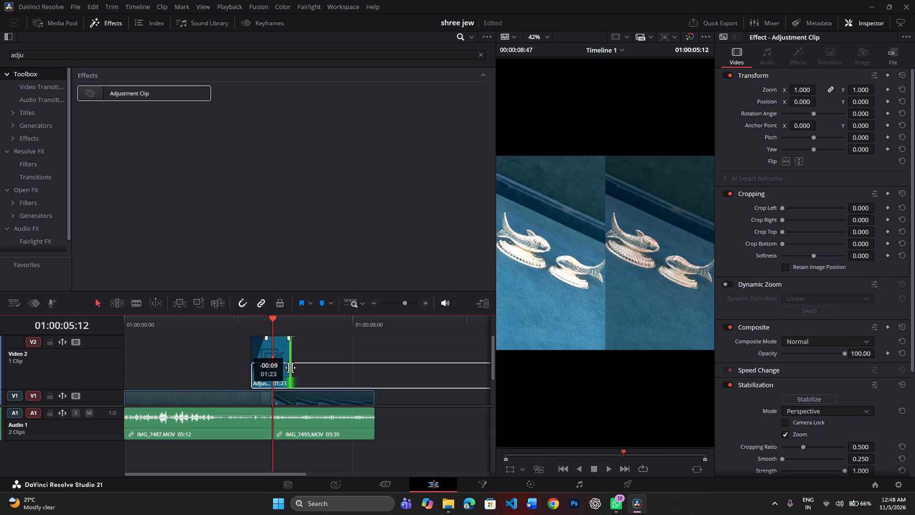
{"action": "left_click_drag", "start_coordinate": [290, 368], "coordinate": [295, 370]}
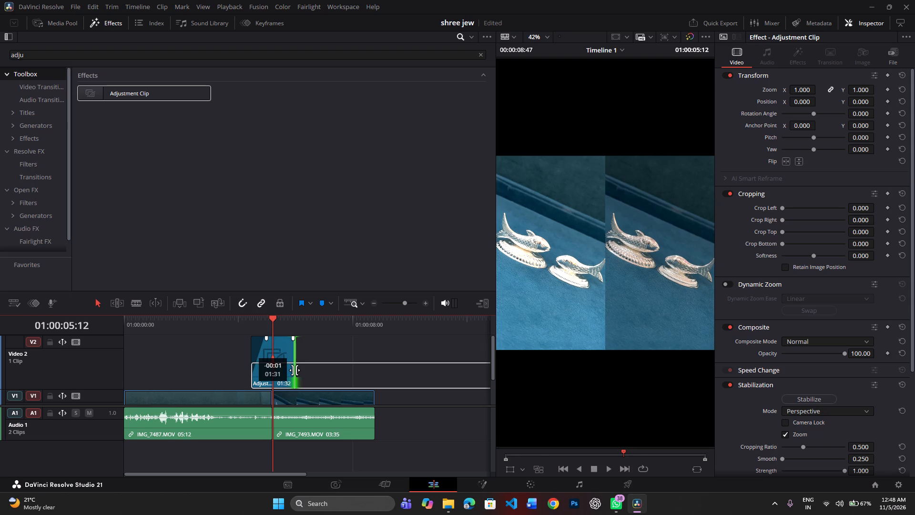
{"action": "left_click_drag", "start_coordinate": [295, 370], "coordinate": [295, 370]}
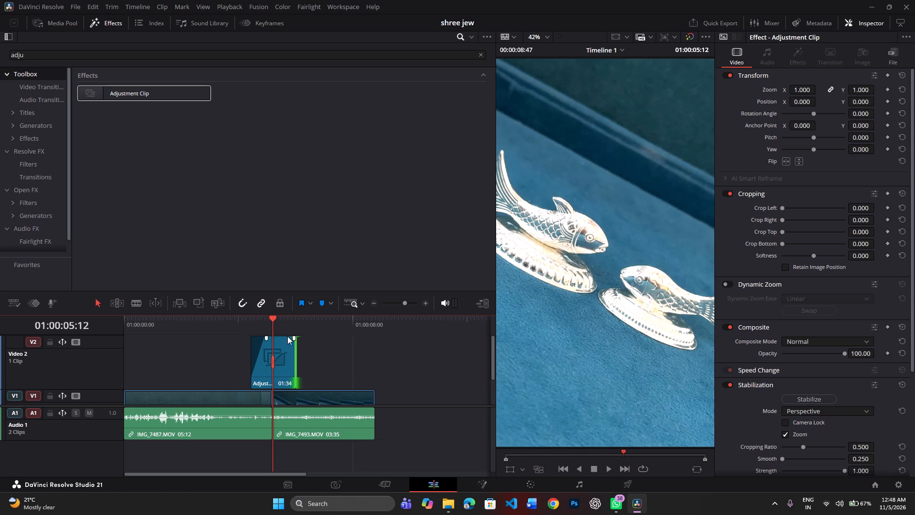
Fade out the Adjustment Clip from where its fade-in peaks, about a third in, to its end, and play across the cut.
{"action": "left_click_drag", "start_coordinate": [294, 338], "coordinate": [273, 343]}
{"action": "left_click", "coordinate": [262, 340]}
{"action": "left_click", "coordinate": [267, 346]}
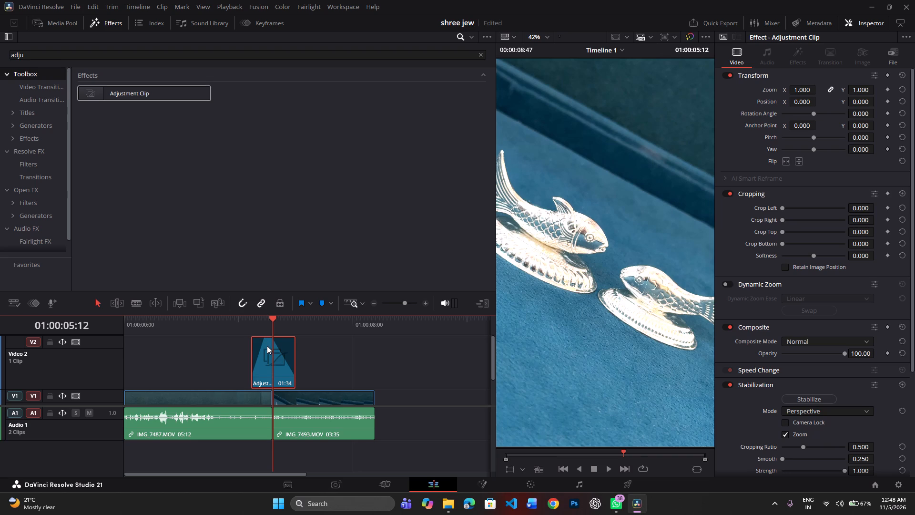
{"action": "left_click", "coordinate": [287, 368]}
{"action": "left_click", "coordinate": [282, 366]}
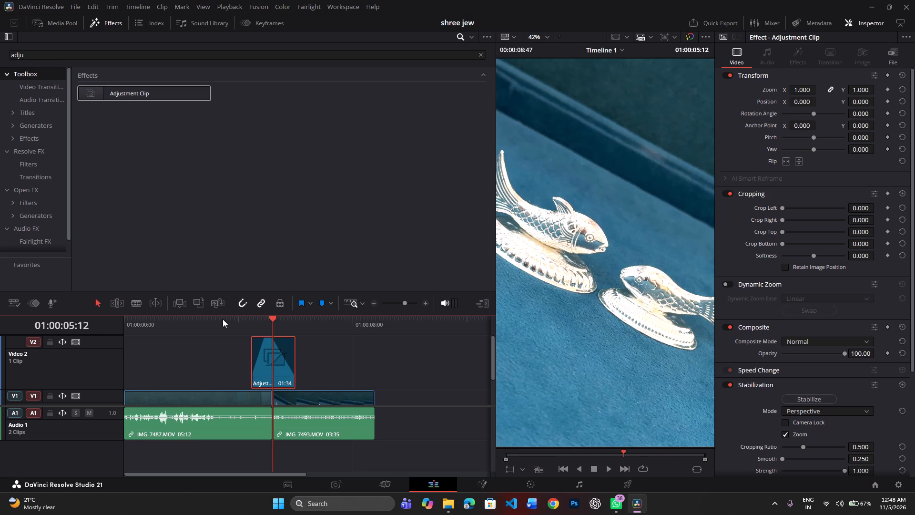
{"action": "left_click", "coordinate": [224, 319]}
{"action": "key", "text": "space"}
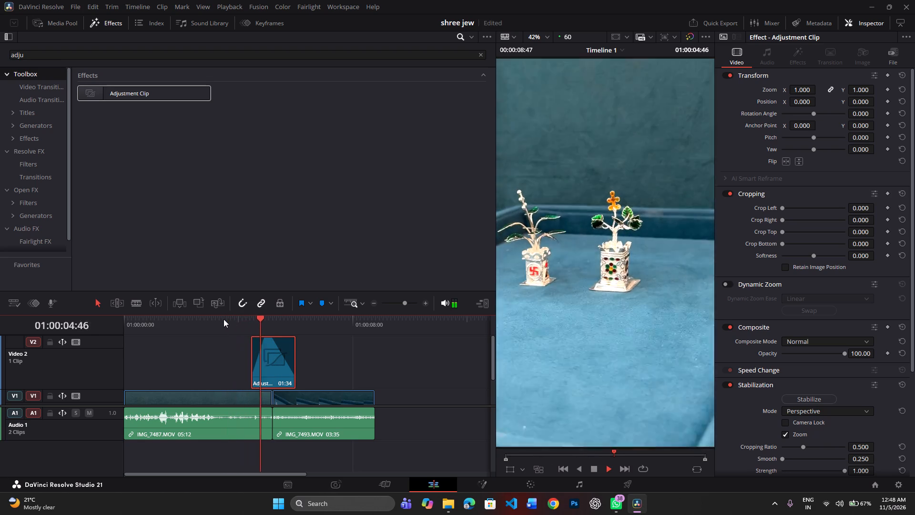
{"action": "key", "text": "space"}
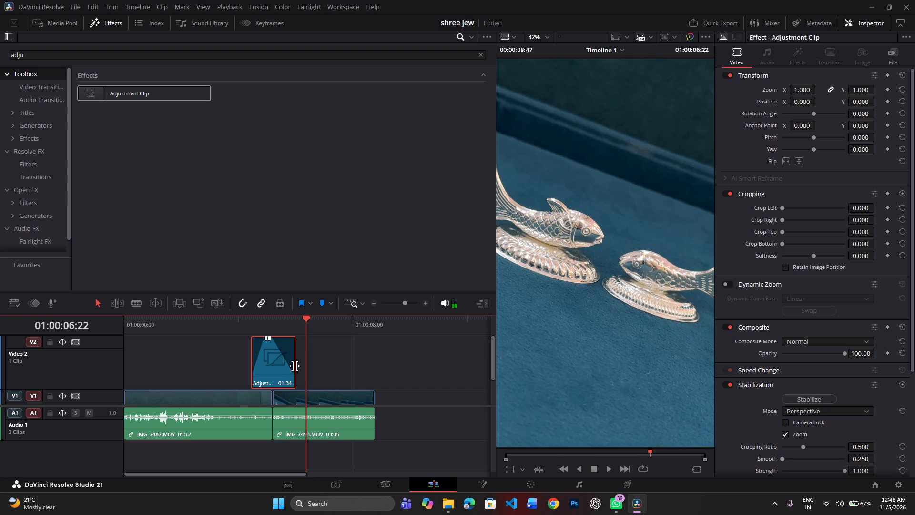
Trim both ends of the Adjustment Clip to about 50 frames and shift it 7 frames later over the cut.
{"action": "left_click_drag", "start_coordinate": [295, 366], "coordinate": [276, 382]}
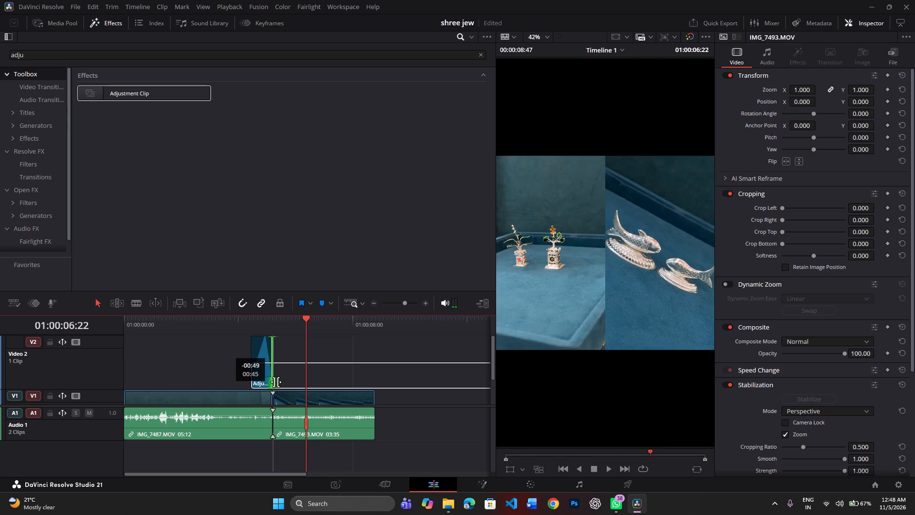
{"action": "left_click_drag", "start_coordinate": [276, 382], "coordinate": [280, 382]}
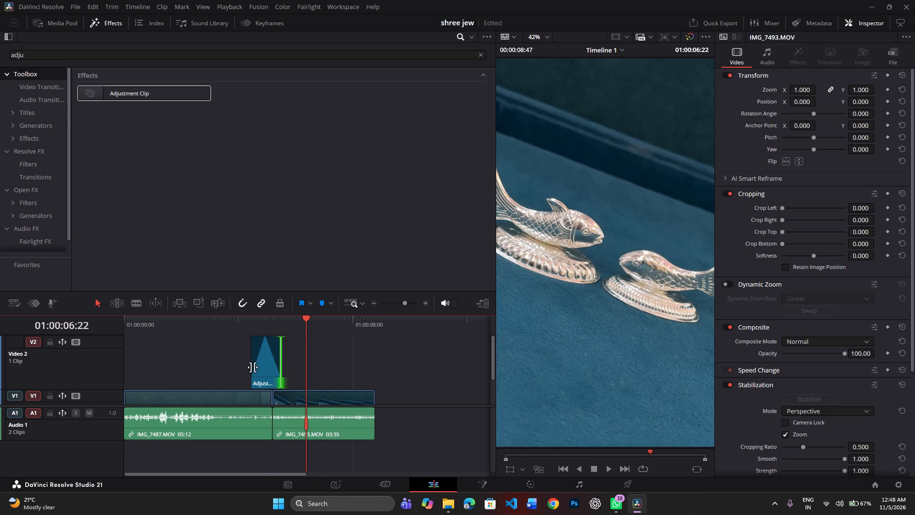
{"action": "left_click_drag", "start_coordinate": [253, 366], "coordinate": [259, 368]}
{"action": "left_click", "coordinate": [268, 368]}
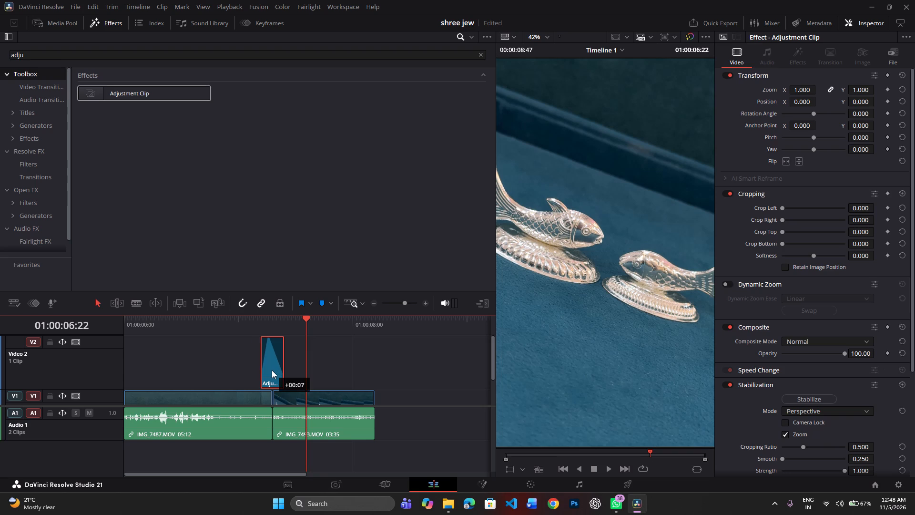
{"action": "left_click", "coordinate": [270, 348]}
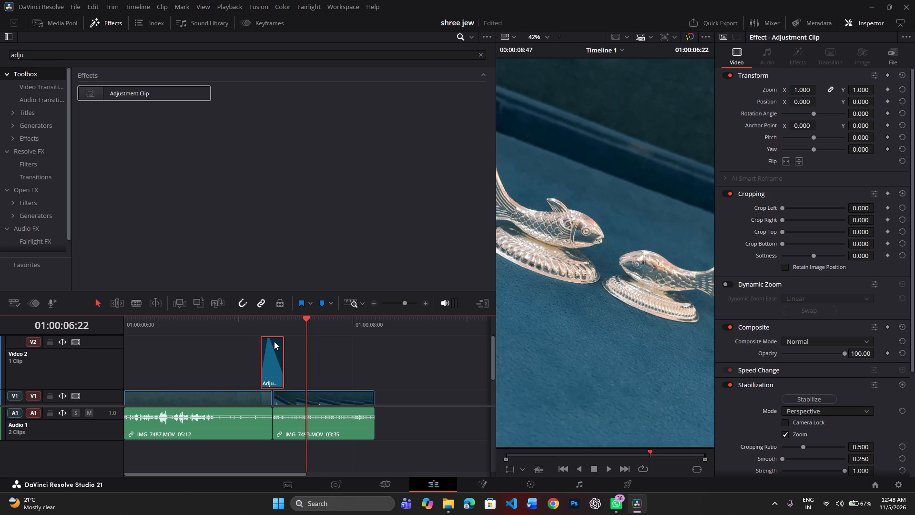
Readjust the Adjustment Clip's fade-in and fade-out so they peak close to the cut at 01:00:05:12, and play across it.
{"action": "left_click", "coordinate": [268, 339]}
{"action": "right_click", "coordinate": [271, 340]}
{"action": "triple_click", "coordinate": [268, 358]}
{"action": "left_click", "coordinate": [325, 360]}
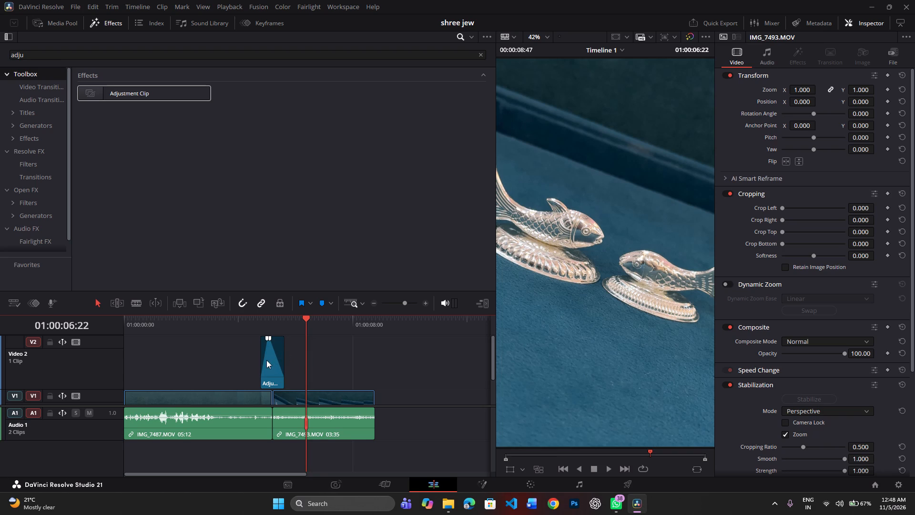
{"action": "left_click", "coordinate": [266, 340]}
{"action": "left_click", "coordinate": [270, 339]}
{"action": "left_click_drag", "start_coordinate": [270, 340], "coordinate": [274, 349]}
{"action": "left_click_drag", "start_coordinate": [274, 349], "coordinate": [275, 353]}
{"action": "left_click", "coordinate": [274, 323]}
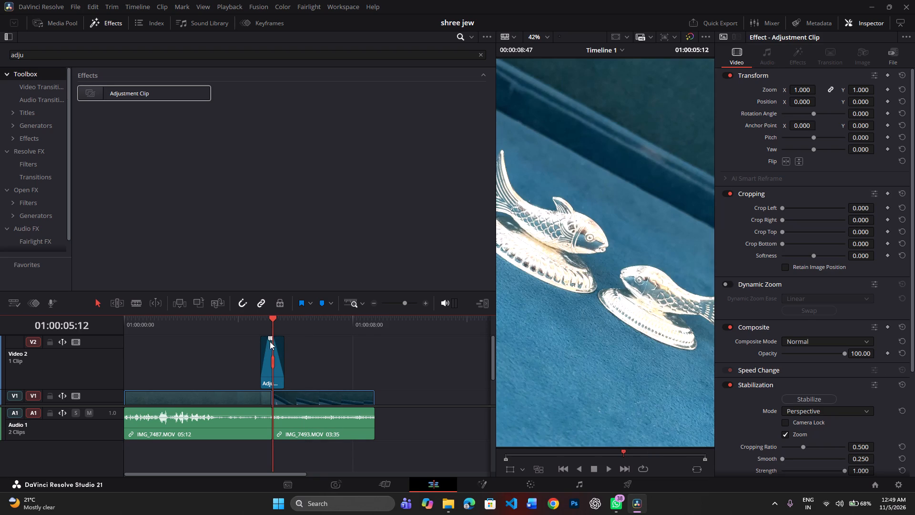
{"action": "left_click", "coordinate": [270, 339]}
{"action": "left_click_drag", "start_coordinate": [268, 339], "coordinate": [274, 341]}
{"action": "left_click", "coordinate": [248, 318]}
{"action": "key", "text": "space"}
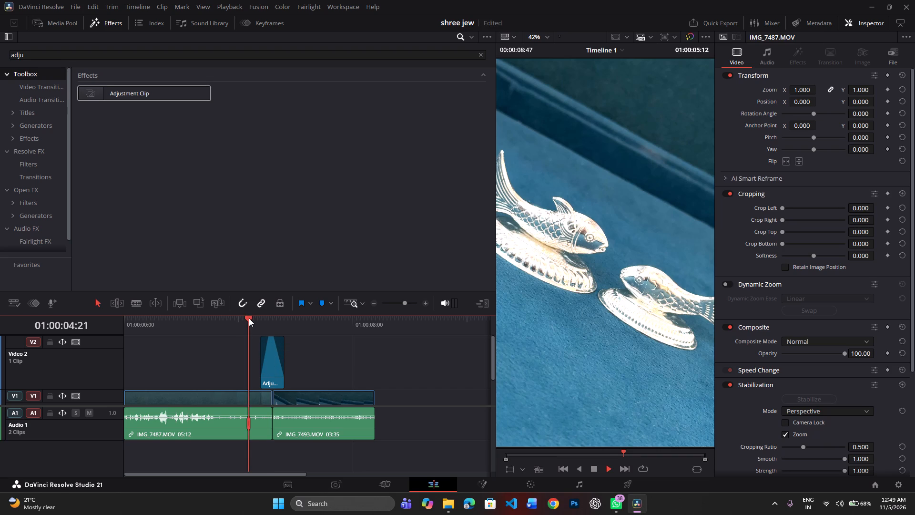
{"action": "key", "text": "space"}
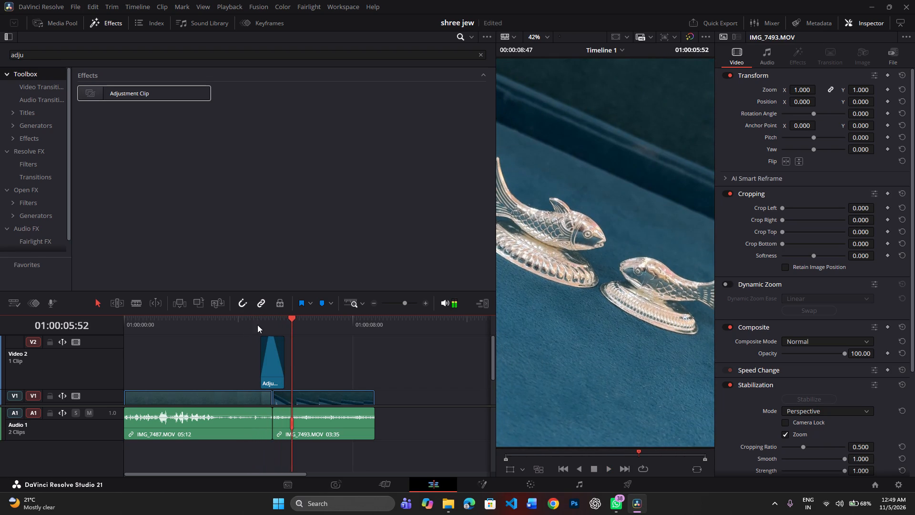
Trim both ends of the Adjustment Clip closer to the cut, to about 36 frames, and play back the flash.
{"action": "left_click_drag", "start_coordinate": [284, 357], "coordinate": [280, 361]}
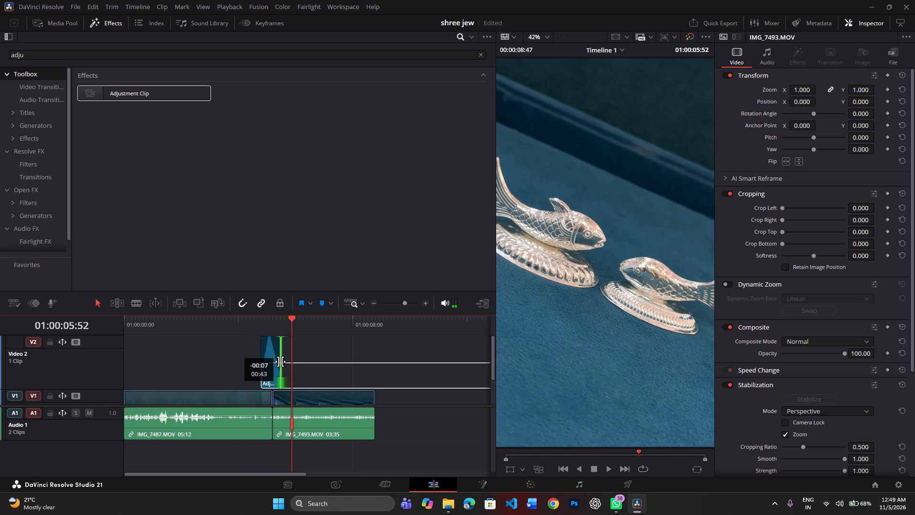
{"action": "left_click_drag", "start_coordinate": [280, 361], "coordinate": [279, 363]}
{"action": "left_click", "coordinate": [261, 369]}
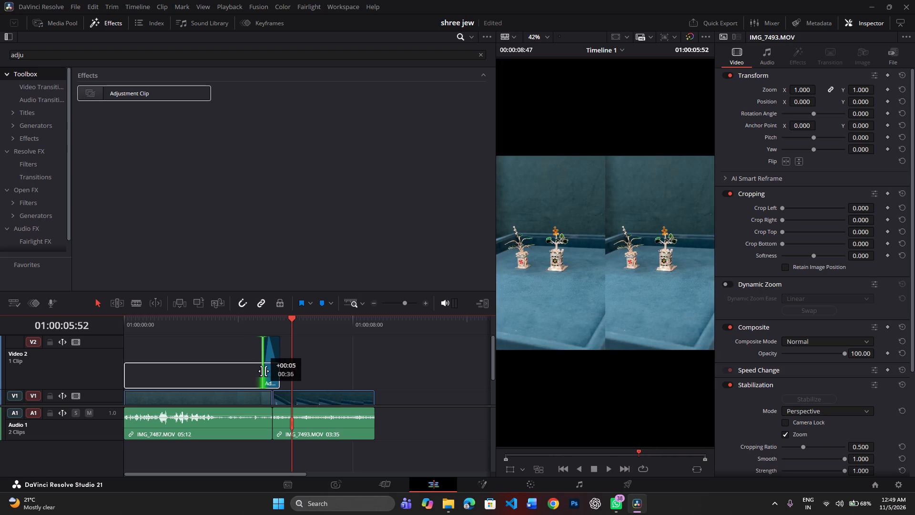
{"action": "left_click", "coordinate": [269, 376]}
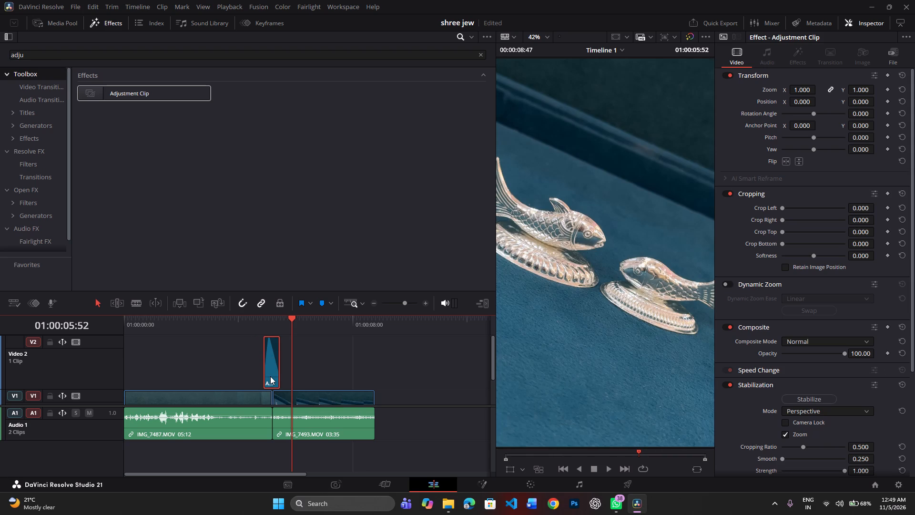
{"action": "left_click", "coordinate": [224, 322]}
{"action": "key", "text": "space"}
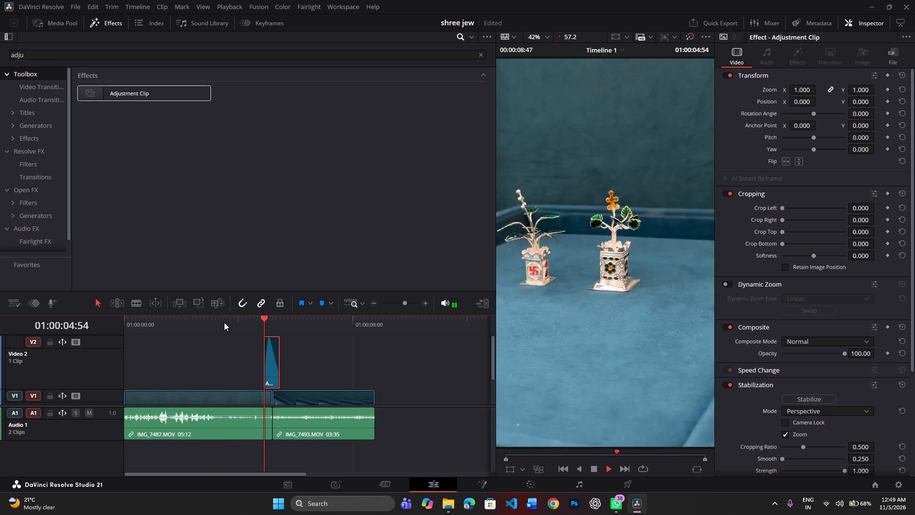
{"action": "key", "text": "space"}
{"action": "left_click_drag", "start_coordinate": [224, 322], "coordinate": [6, 406]}
{"action": "key", "text": "space"}
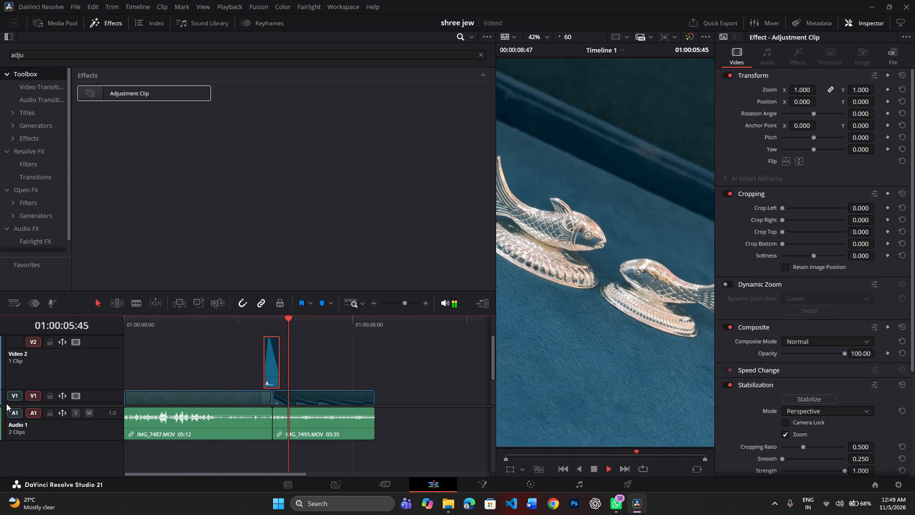
{"action": "key", "text": "space"}
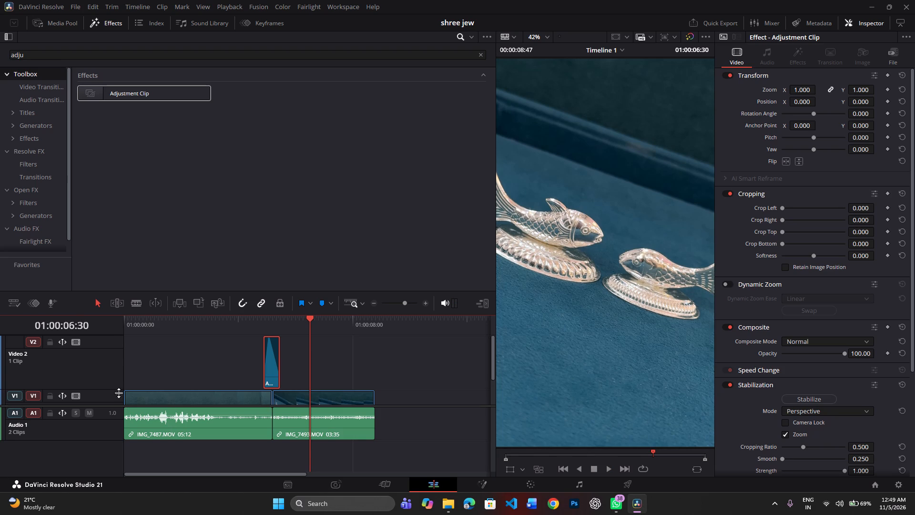
Trim the start of IMG_7487.MOV to a duration of 02:59 and delete the gap left before it.
{"action": "left_click_drag", "start_coordinate": [128, 399], "coordinate": [167, 401]}
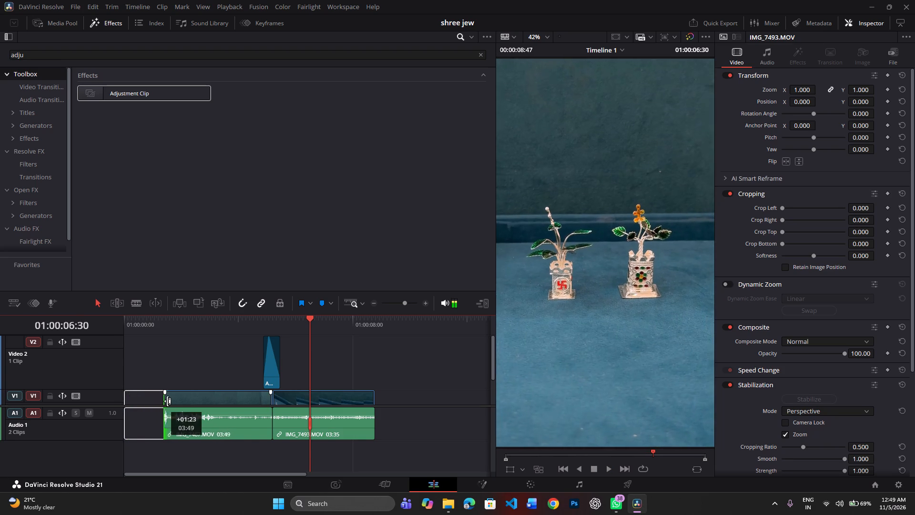
{"action": "left_click_drag", "start_coordinate": [167, 401], "coordinate": [191, 401]}
{"action": "left_click", "coordinate": [168, 400]}
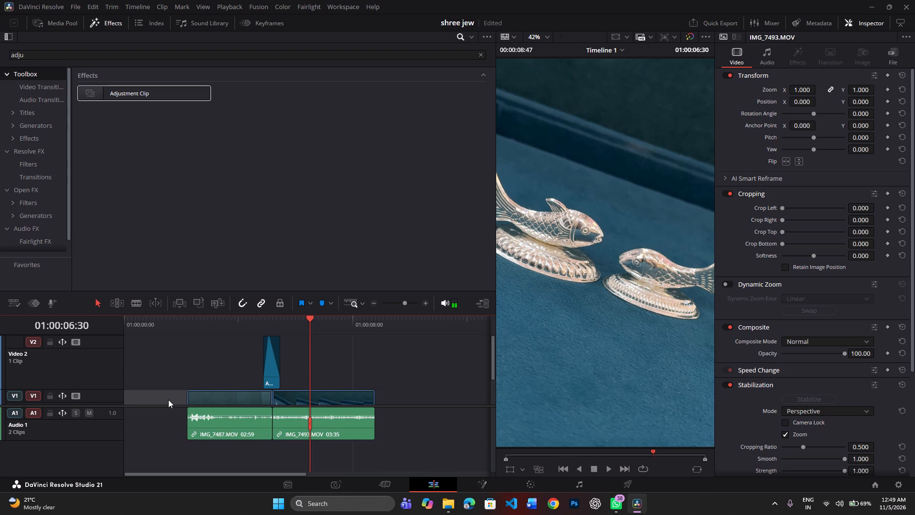
{"action": "key", "text": "BackSpace"}
Play the shortened timeline from its start through the flash cut into IMG_7493.MOV.
{"action": "left_click_drag", "start_coordinate": [160, 323], "coordinate": [118, 330]}
{"action": "key", "text": "space"}
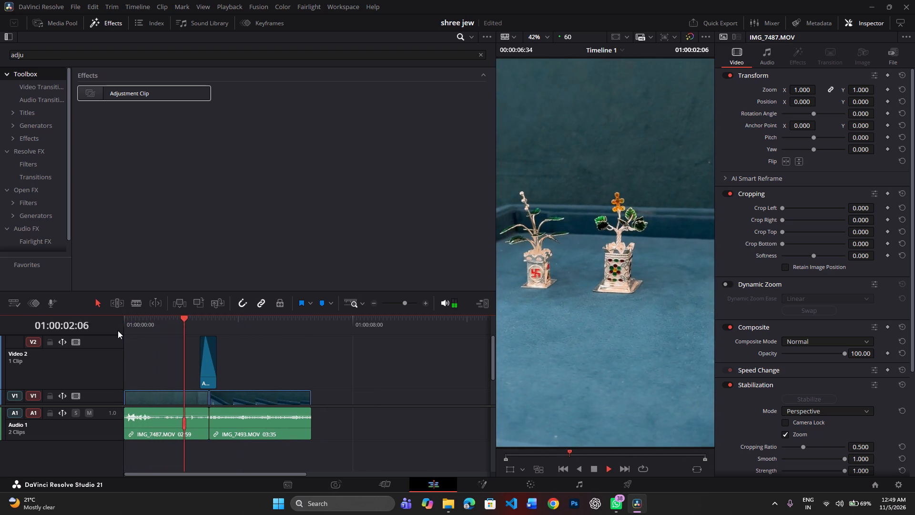
{"action": "key", "text": "space"}
{"action": "key", "text": "space"}
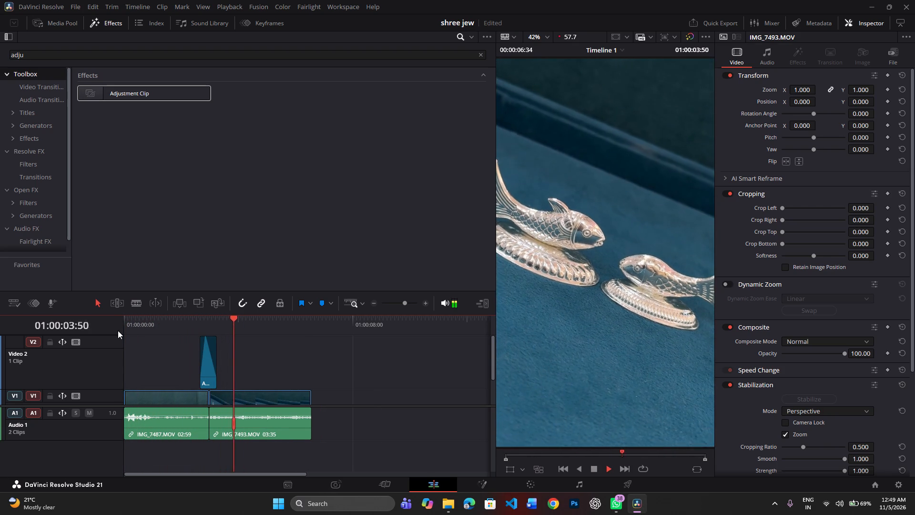
{"action": "key", "text": "space"}
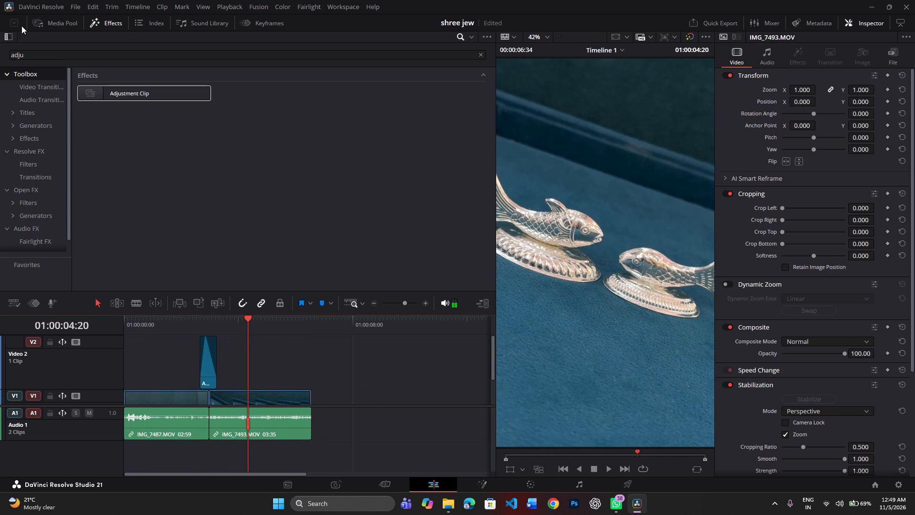
Open IMG_7489.MOV from the media pool in the source viewer and mark its In point at 00:00:20:27.
{"action": "left_click", "coordinate": [40, 26]}
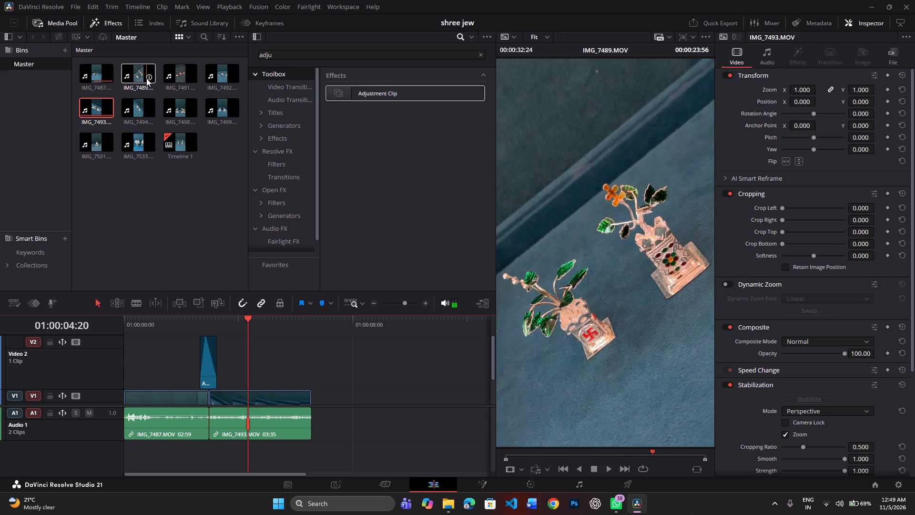
{"action": "double_click", "coordinate": [143, 78]}
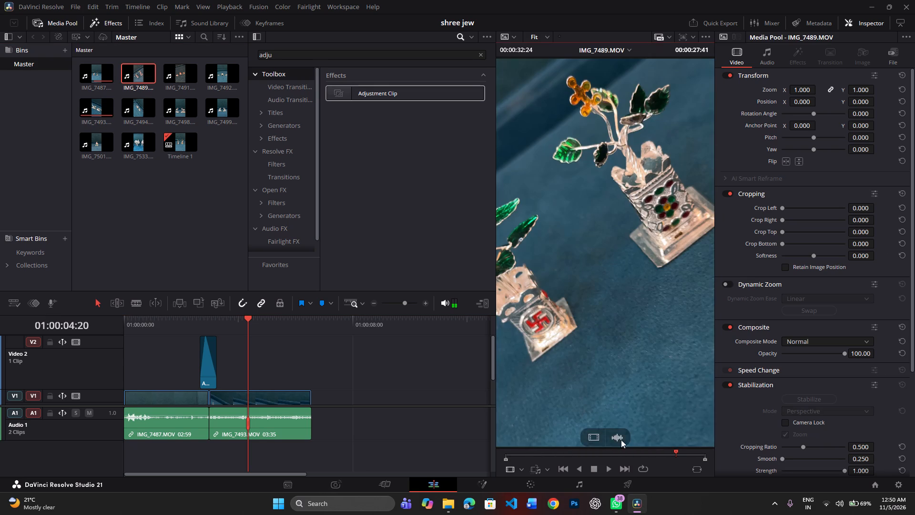
{"action": "left_click_drag", "start_coordinate": [648, 456], "coordinate": [634, 463]}
{"action": "key", "text": "space"}
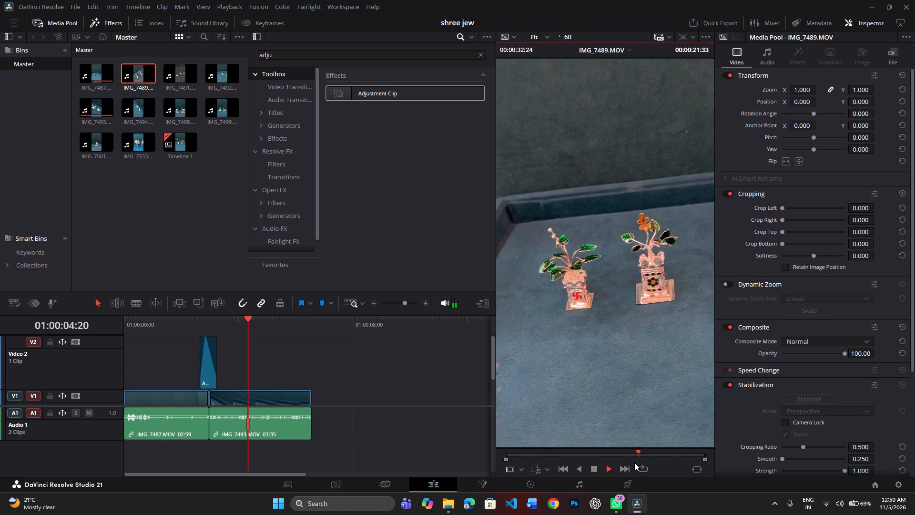
{"action": "left_click_drag", "start_coordinate": [632, 454], "coordinate": [621, 460]}
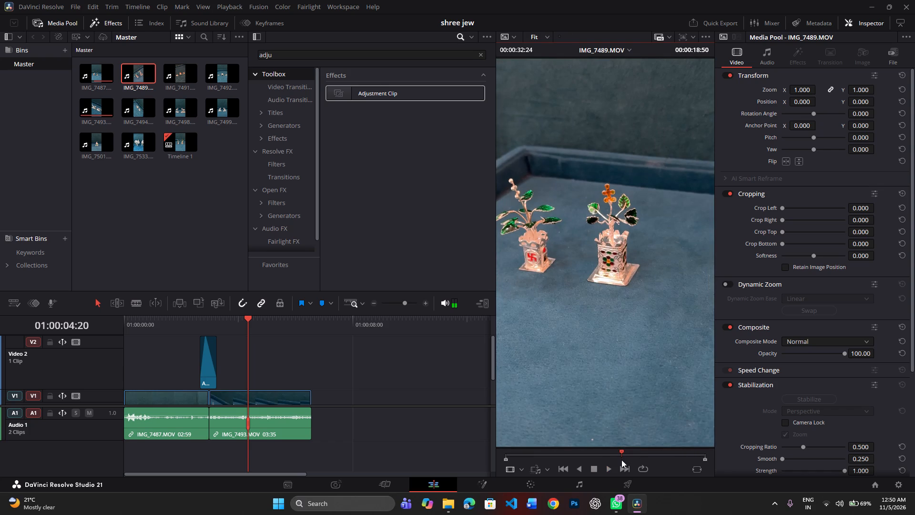
{"action": "left_click_drag", "start_coordinate": [621, 460], "coordinate": [627, 465]}
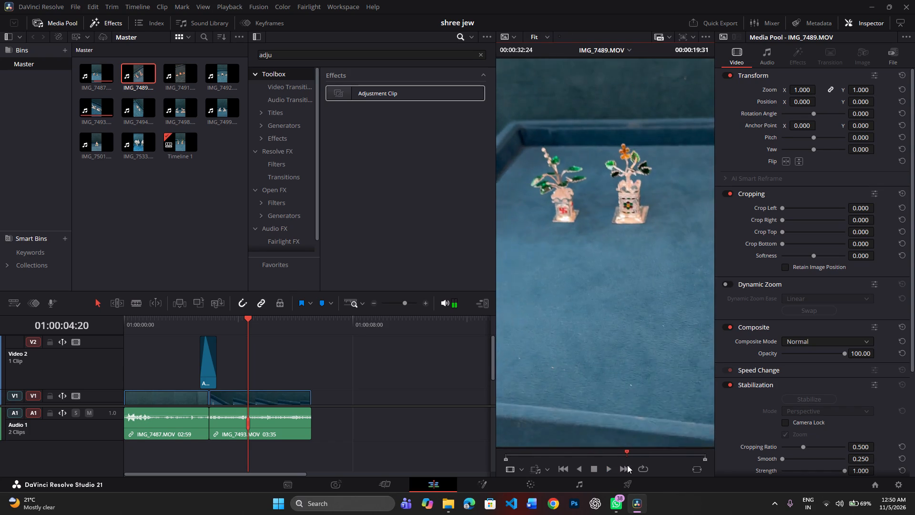
{"action": "left_click_drag", "start_coordinate": [627, 465], "coordinate": [639, 467]}
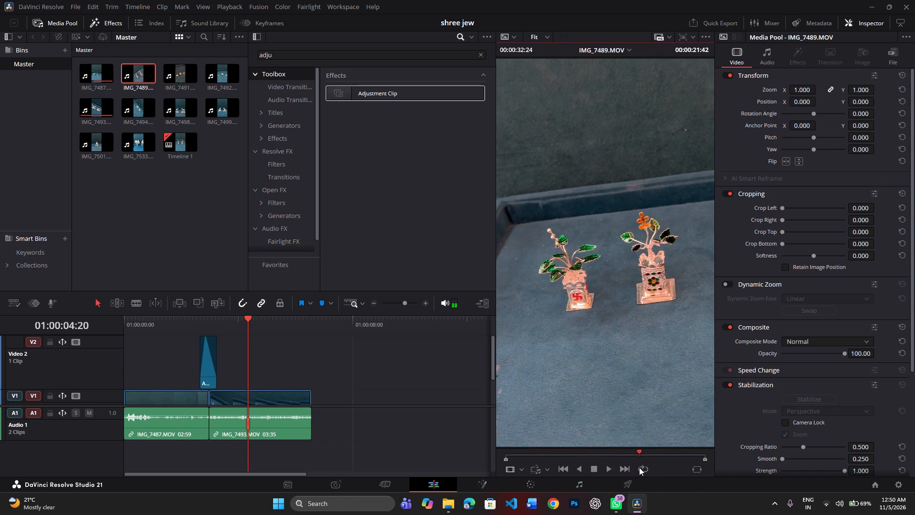
{"action": "left_click_drag", "start_coordinate": [639, 467], "coordinate": [640, 470]}
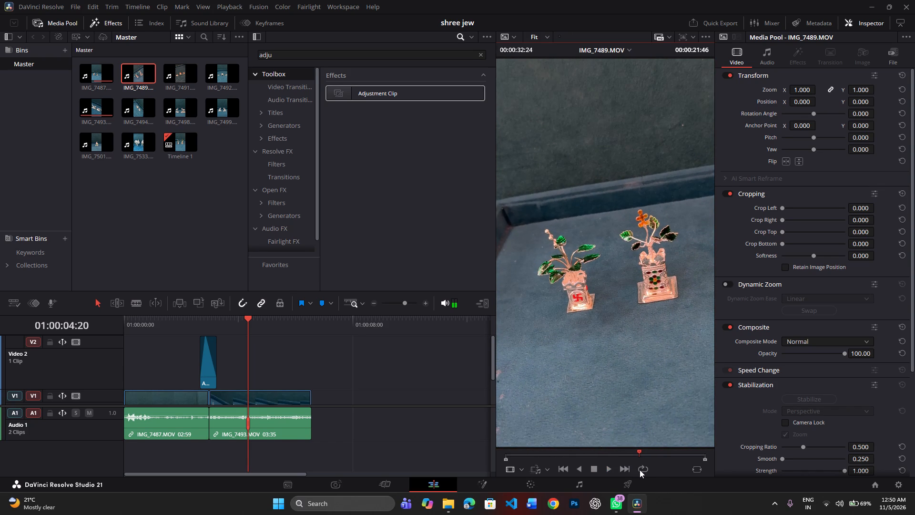
{"action": "left_click_drag", "start_coordinate": [640, 470], "coordinate": [639, 470]}
{"action": "key", "text": "space"}
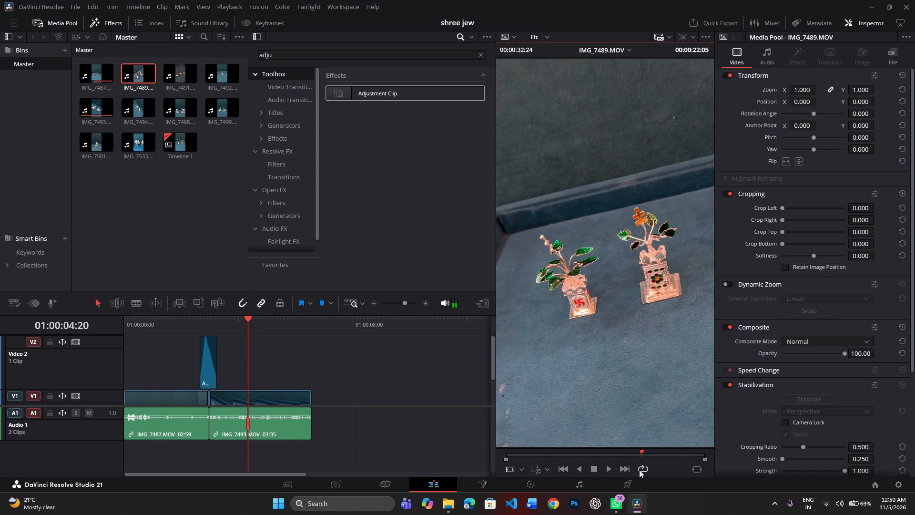
{"action": "left_click_drag", "start_coordinate": [639, 470], "coordinate": [632, 480]}
{"action": "left_click", "coordinate": [632, 455]}
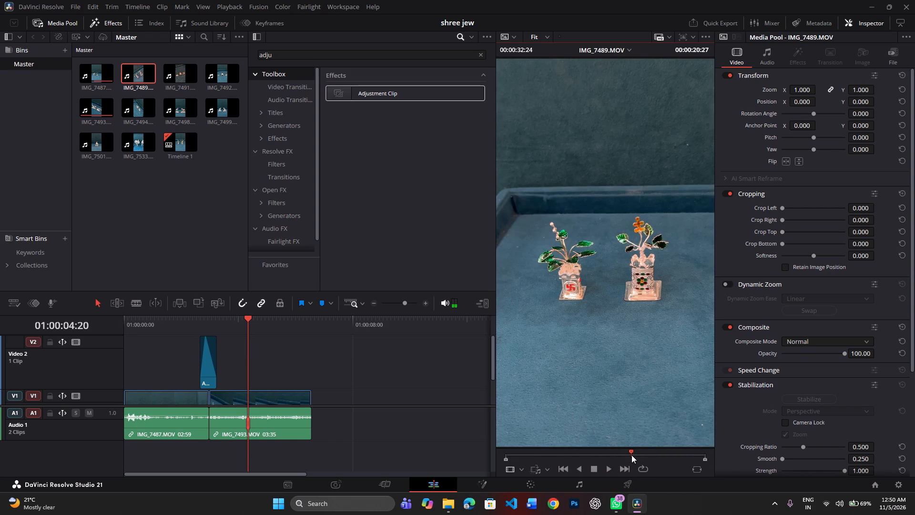
{"action": "key", "text": "i"}
Play IMG_7489.MOV onward from the In point and mark its Out point at 00:00:27:26.
{"action": "key", "text": "space"}
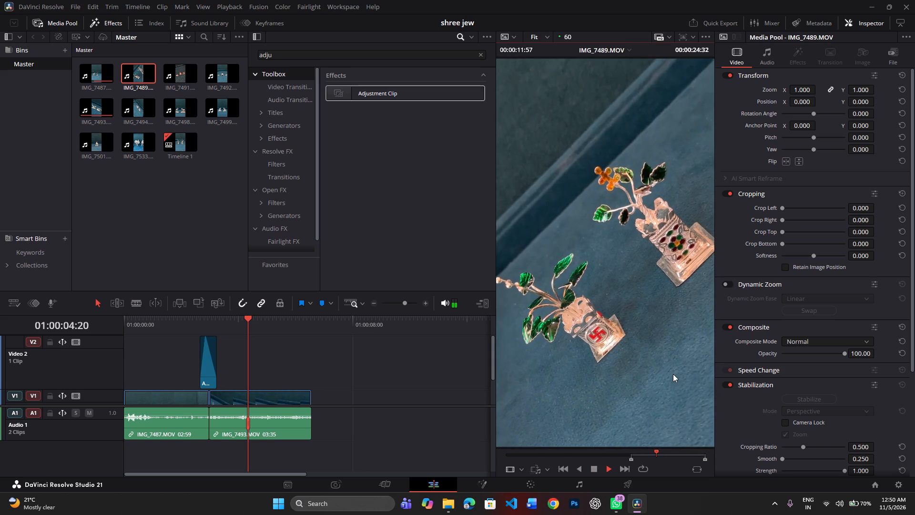
{"action": "key", "text": "space"}
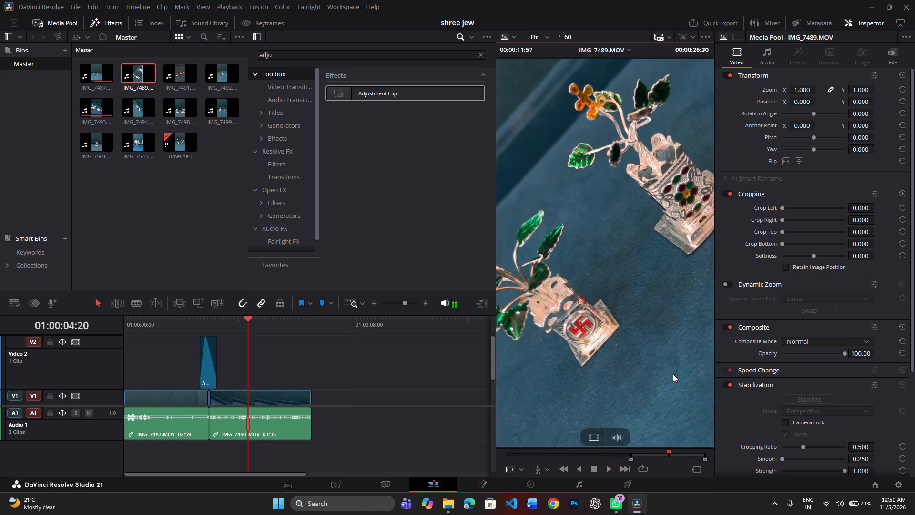
{"action": "key", "text": "space"}
{"action": "key", "text": "space"}
{"action": "key", "text": "space"}
{"action": "key", "text": "space"}
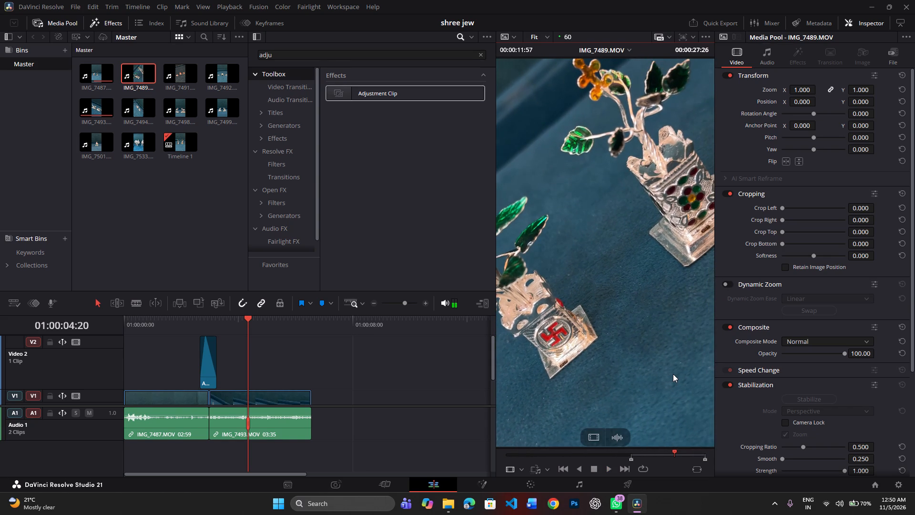
{"action": "key", "text": "o"}
Place the marked 07:00 section of IMG_7489.MOV on Video 1 directly after IMG_7493.MOV and play across the cut.
{"action": "left_click_drag", "start_coordinate": [646, 371], "coordinate": [327, 382]}
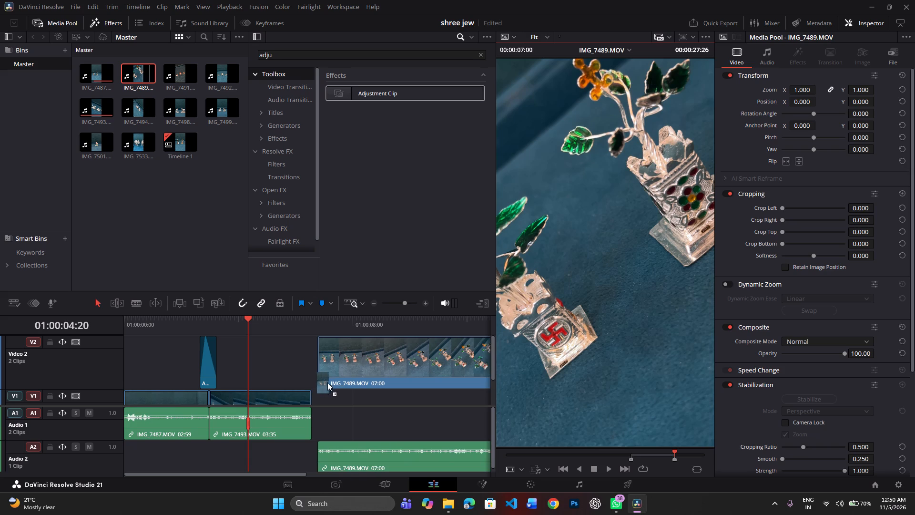
{"action": "left_click_drag", "start_coordinate": [327, 382], "coordinate": [319, 408]}
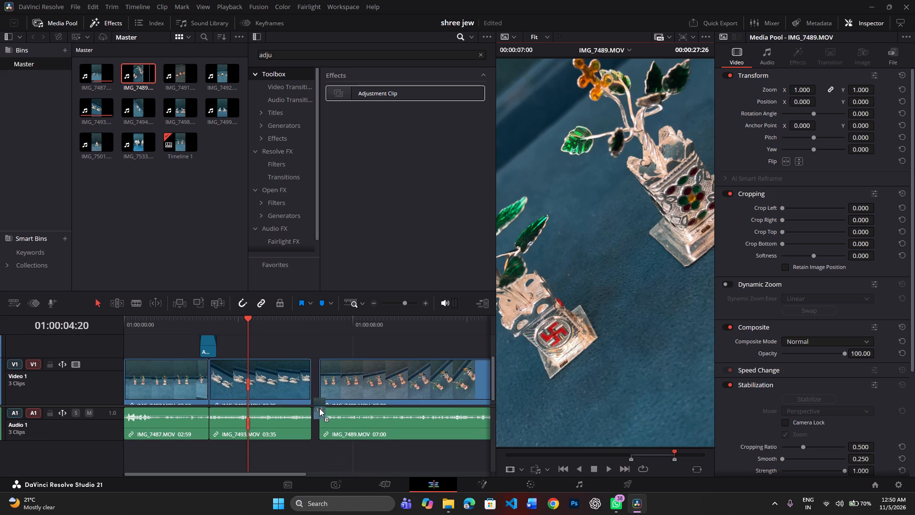
{"action": "left_click_drag", "start_coordinate": [319, 408], "coordinate": [317, 406]}
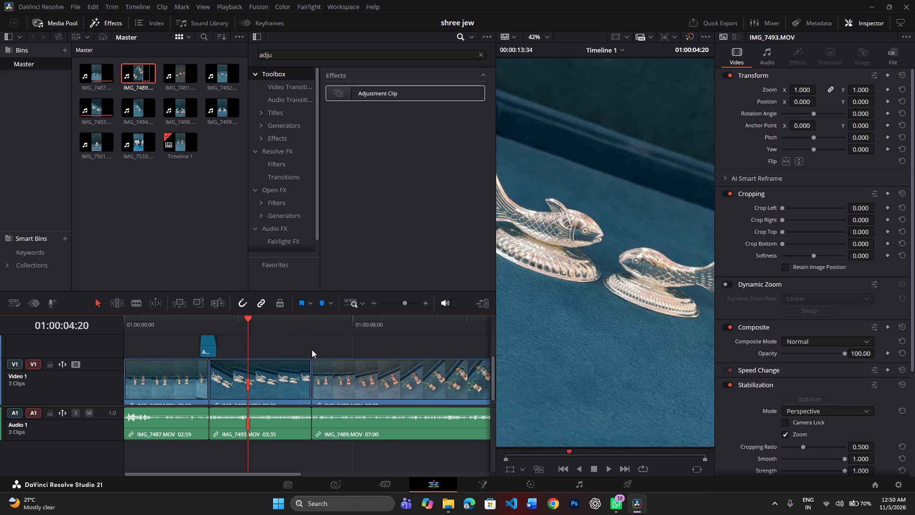
{"action": "key", "text": "space"}
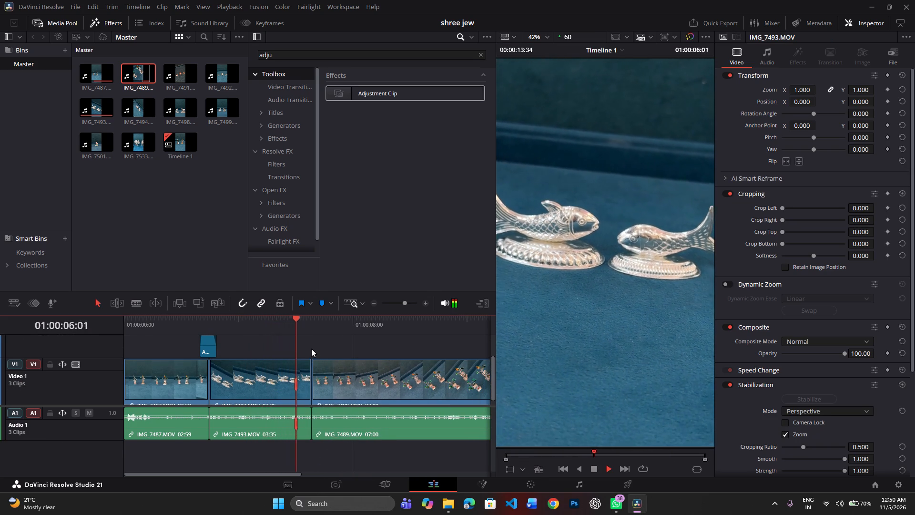
{"action": "key", "text": "space"}
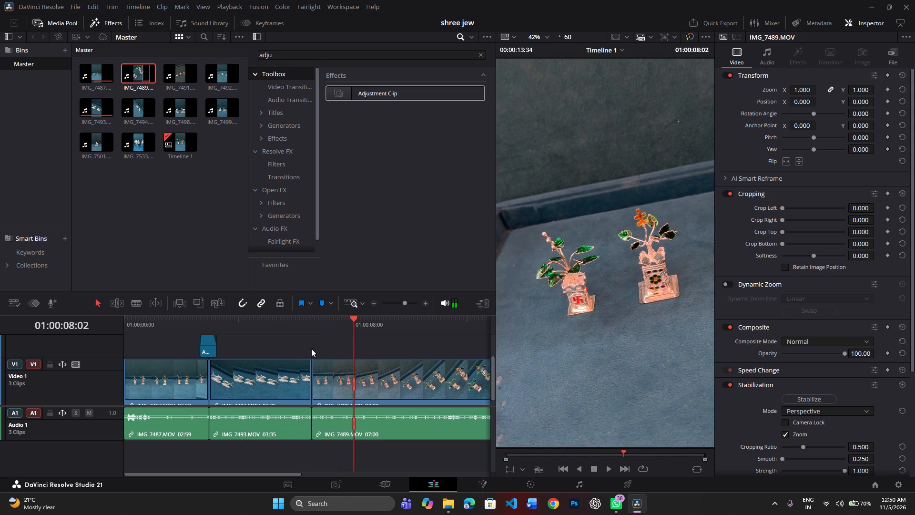
Stabilize IMG_7489.MOV in Perspective mode and play the clip back to about 01:00:11:45.
{"action": "left_click", "coordinate": [412, 388]}
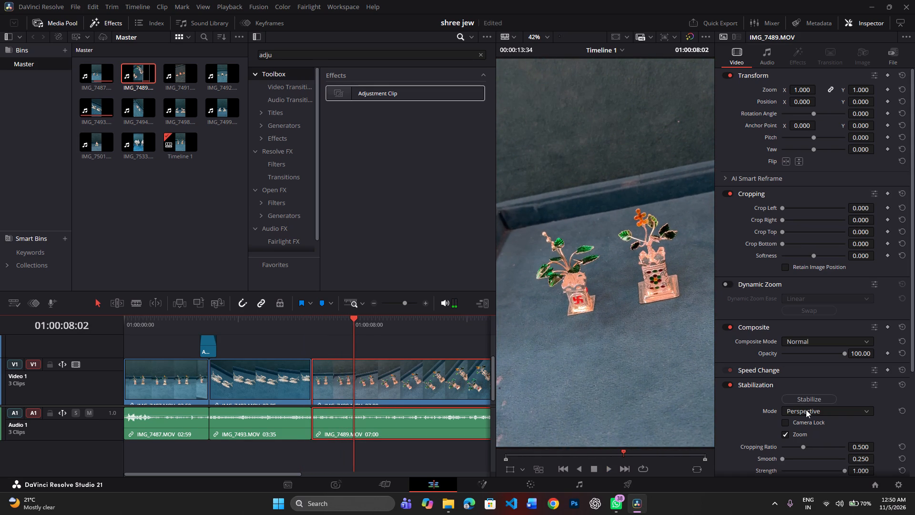
{"action": "left_click", "coordinate": [807, 400]}
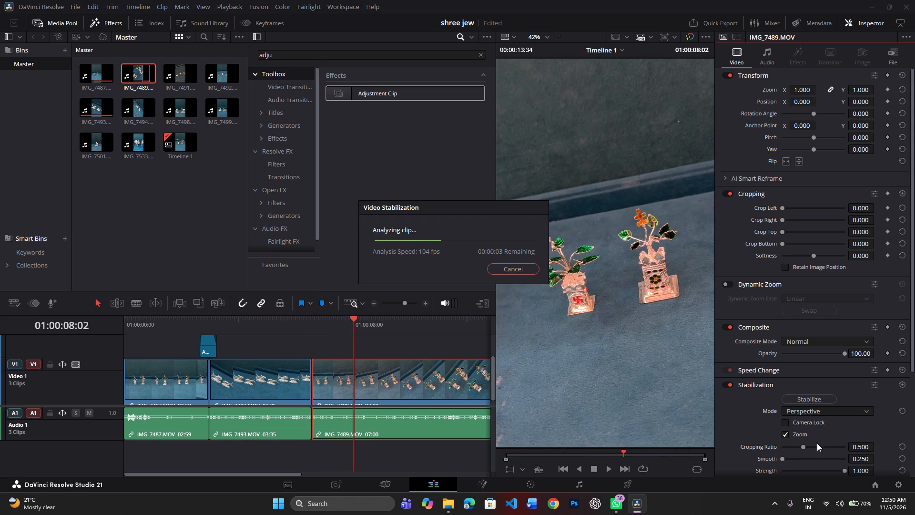
{"action": "key", "text": "space"}
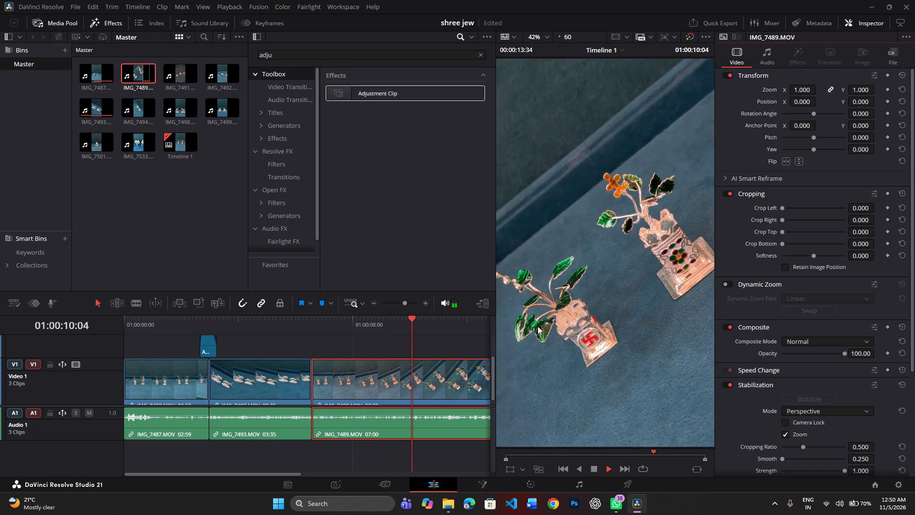
{"action": "key", "text": "space"}
{"action": "key", "text": "space"}
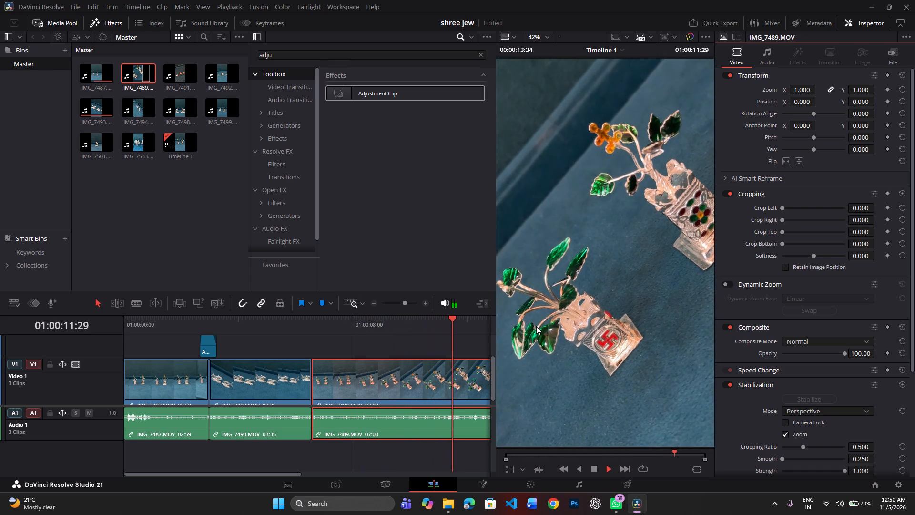
{"action": "key", "text": "space"}
Trim the end of IMG_7489.MOV to 01:00:11:45, making it 05:11 long, and play the shortened clip.
{"action": "scroll", "coordinate": [442, 380], "scroll_direction": "left", "scroll_amount": 1}
{"action": "scroll", "coordinate": [417, 342], "scroll_direction": "left", "scroll_amount": 1}
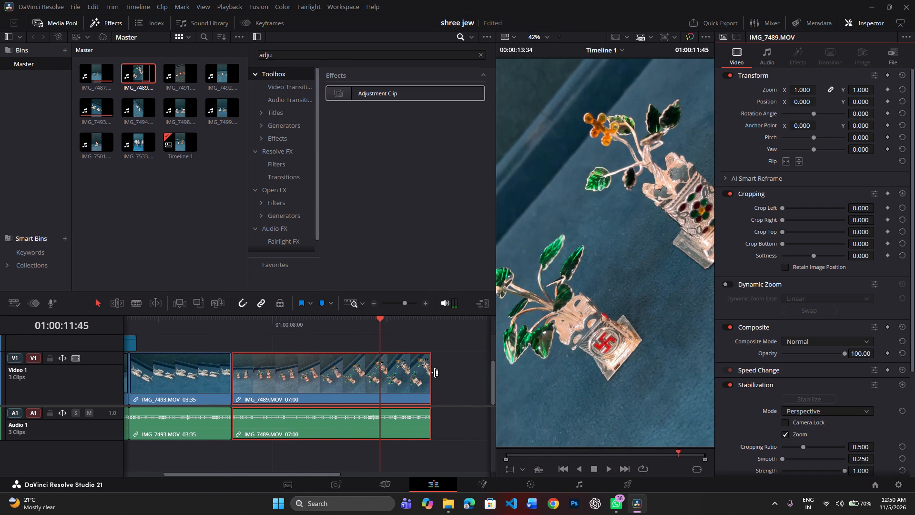
{"action": "left_click_drag", "start_coordinate": [431, 375], "coordinate": [376, 402]}
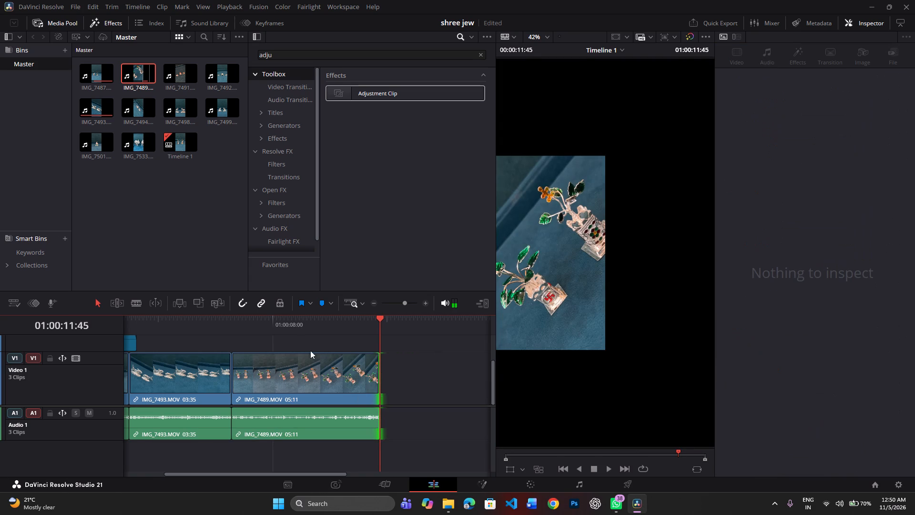
{"action": "left_click", "coordinate": [304, 339]}
{"action": "key", "text": "space"}
{"action": "left_click", "coordinate": [303, 327]}
{"action": "key", "text": "space"}
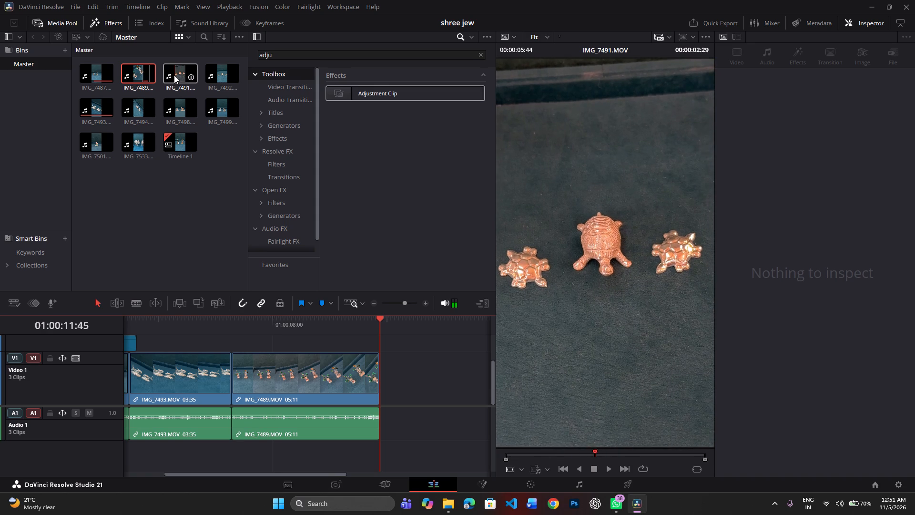
Add IMG_7491.MOV to Video 1 directly after IMG_7489.MOV and play across the cut between them.
{"action": "left_click_drag", "start_coordinate": [173, 76], "coordinate": [351, 324]}
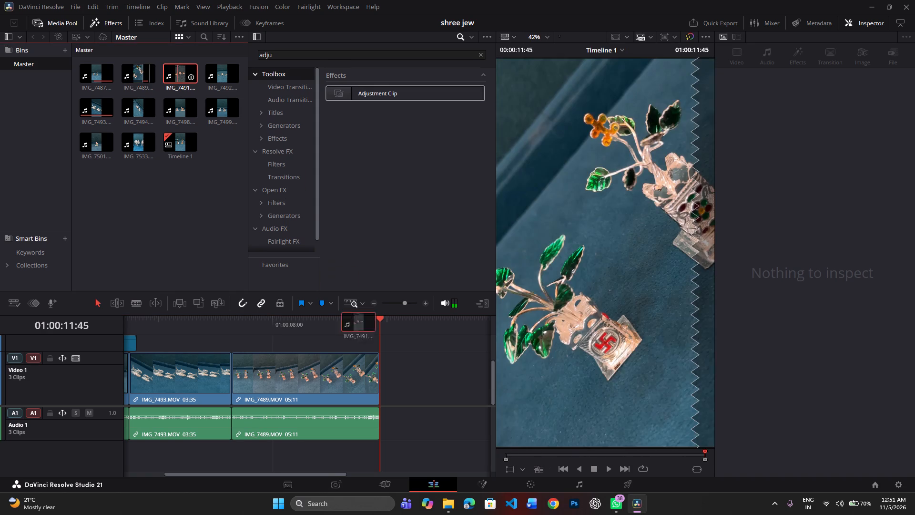
{"action": "left_click_drag", "start_coordinate": [351, 324], "coordinate": [384, 371]}
{"action": "key", "text": "space"}
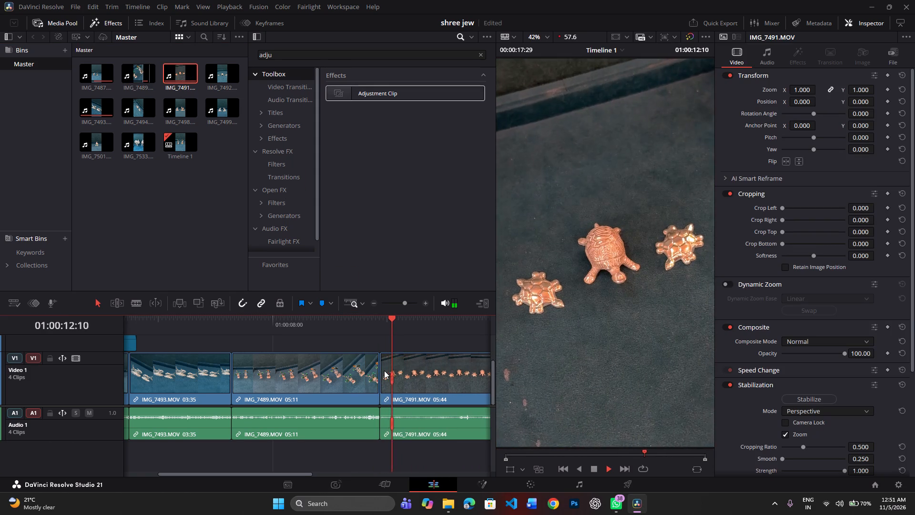
{"action": "key", "text": "space"}
{"action": "left_click", "coordinate": [314, 333]}
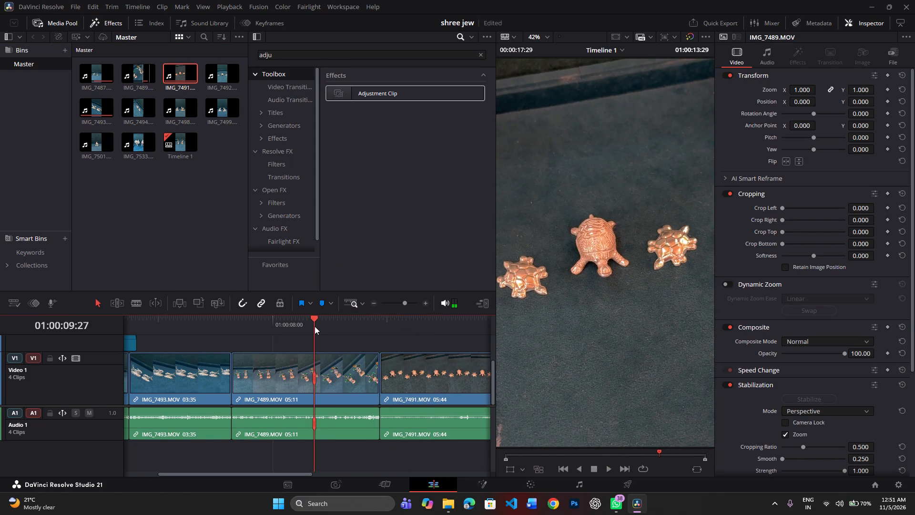
{"action": "key", "text": "space"}
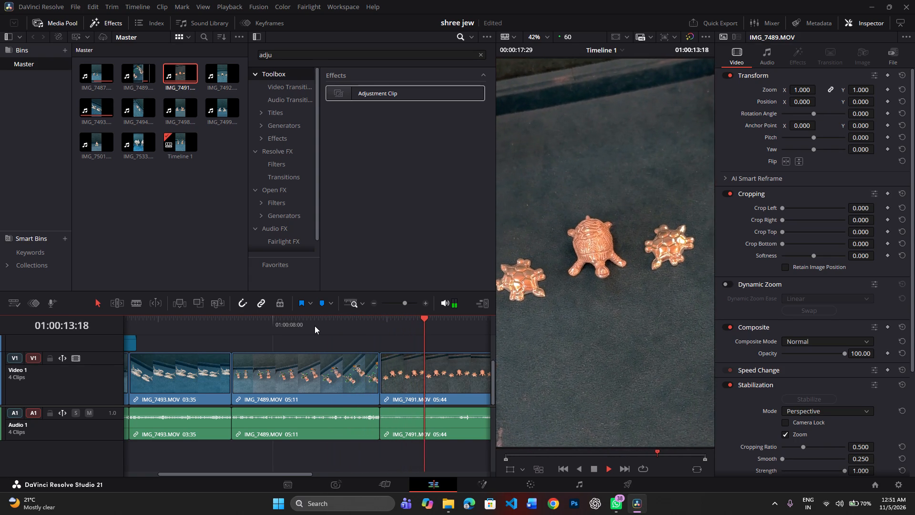
{"action": "key", "text": "space"}
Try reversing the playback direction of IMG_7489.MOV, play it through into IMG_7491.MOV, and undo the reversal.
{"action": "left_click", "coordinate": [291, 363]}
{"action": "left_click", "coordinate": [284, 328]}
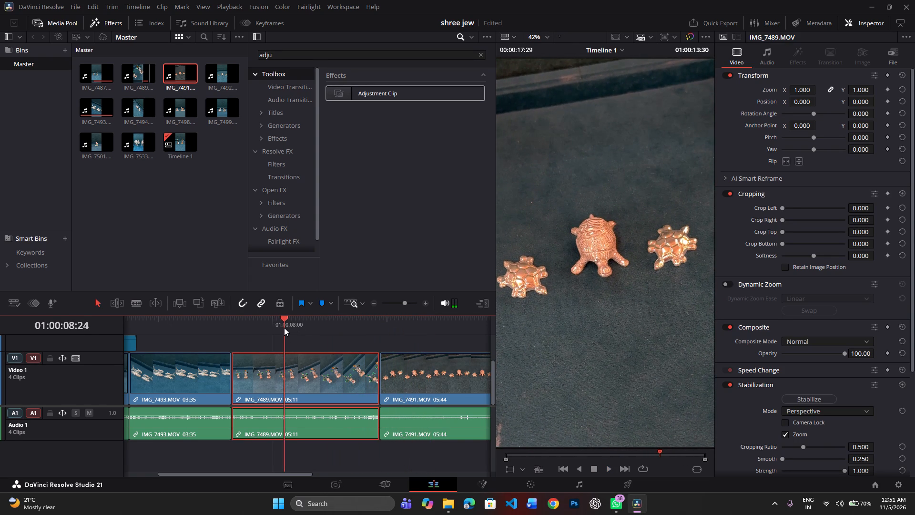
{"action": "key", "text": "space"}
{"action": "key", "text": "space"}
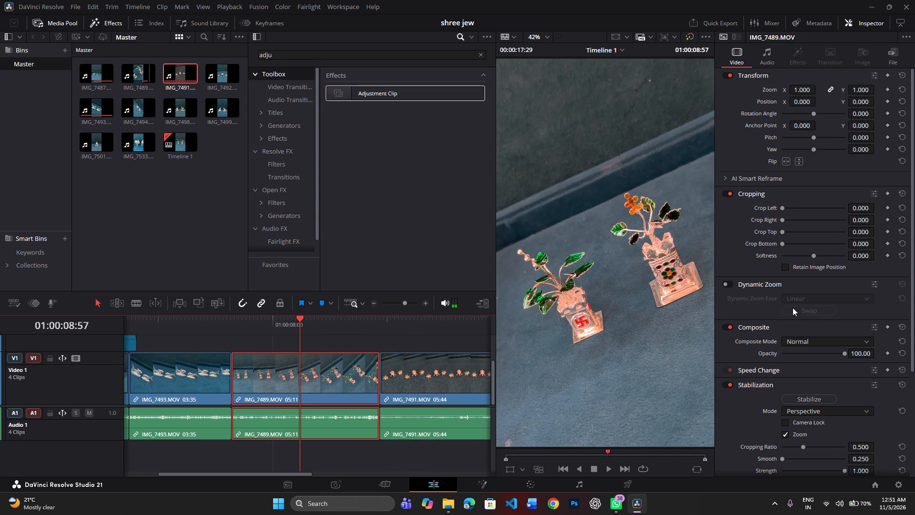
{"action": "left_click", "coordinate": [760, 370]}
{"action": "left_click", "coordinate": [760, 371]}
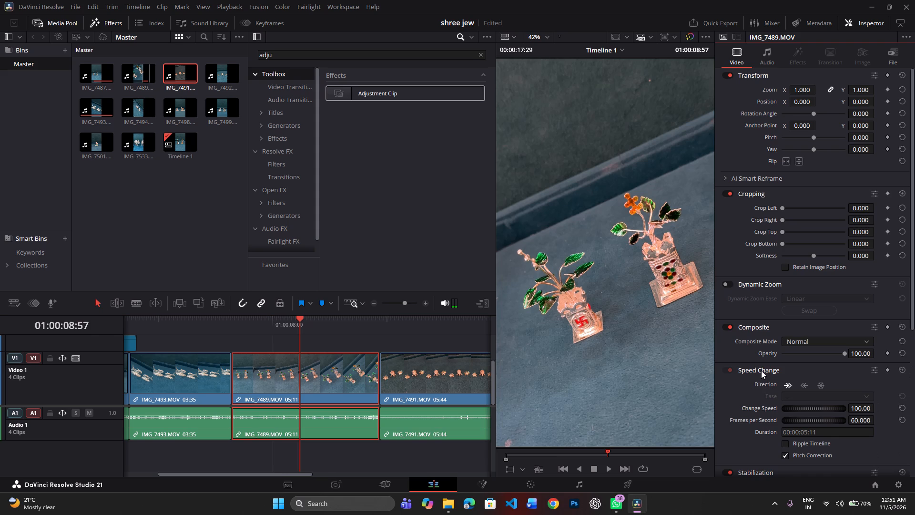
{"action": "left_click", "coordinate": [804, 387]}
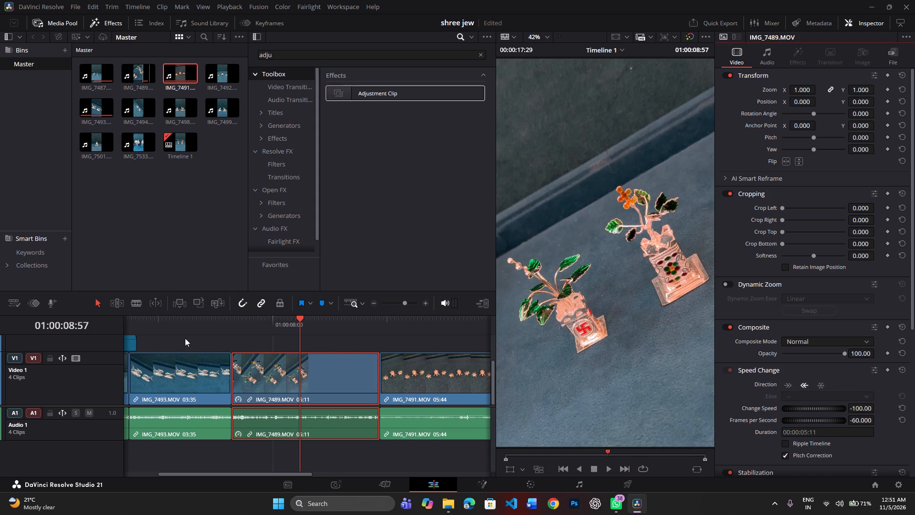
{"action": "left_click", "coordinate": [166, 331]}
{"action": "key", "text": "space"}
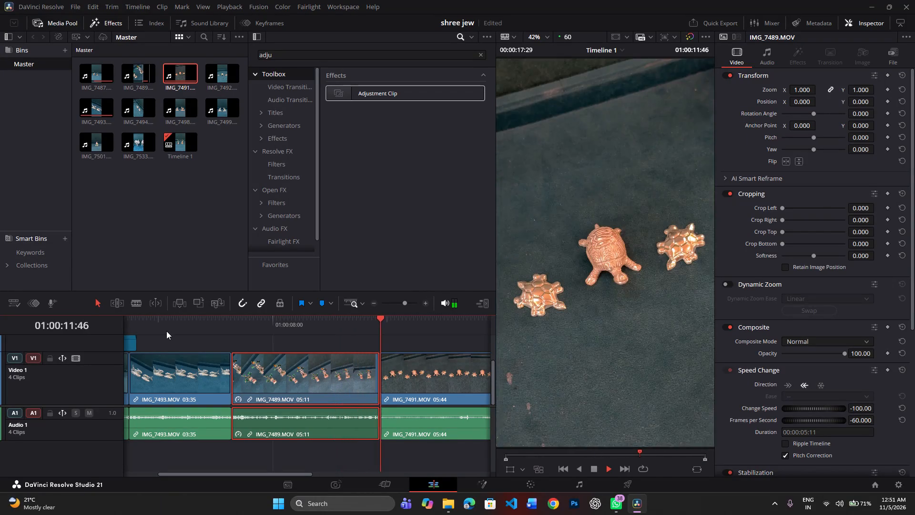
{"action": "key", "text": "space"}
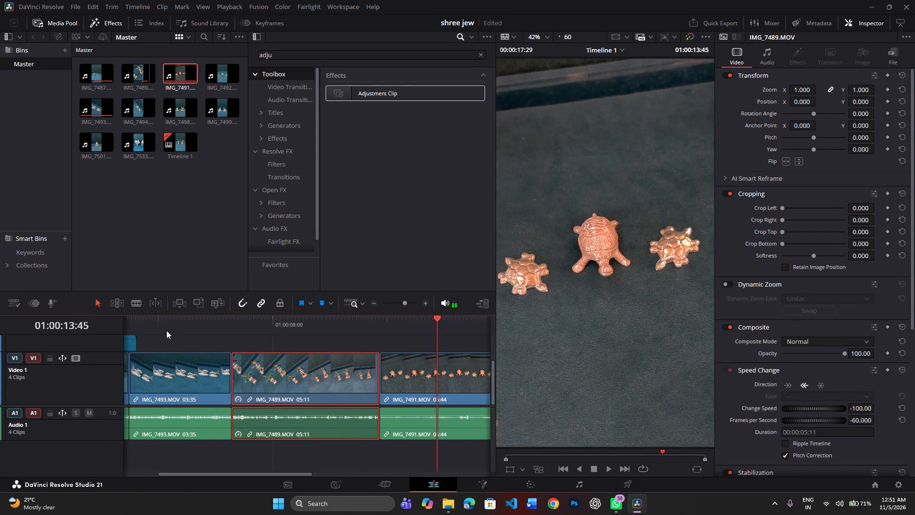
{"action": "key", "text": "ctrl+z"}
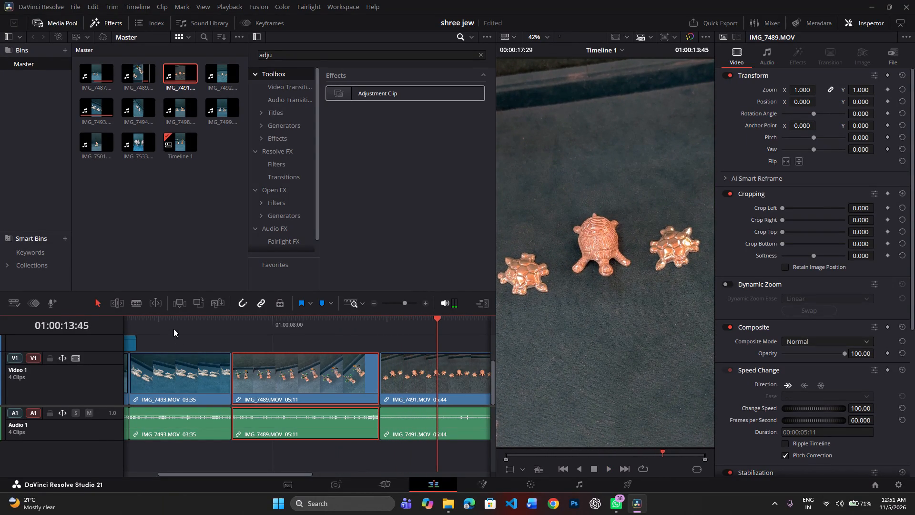
Play the timeline from IMG_7493.MOV across IMG_7489.MOV into IMG_7491.MOV to review the cuts, and select IMG_7491.MOV.
{"action": "left_click", "coordinate": [173, 319]}
{"action": "key", "text": "space"}
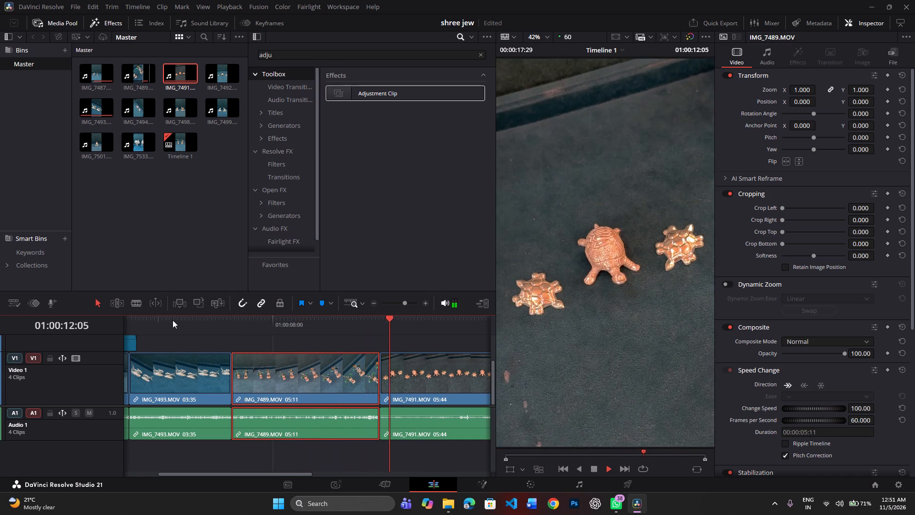
{"action": "key", "text": "space"}
{"action": "left_click", "coordinate": [417, 370]}
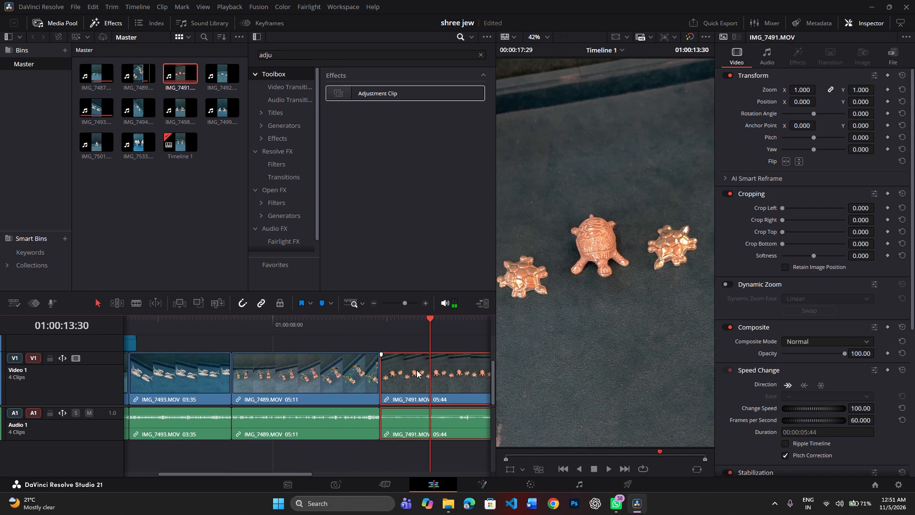
{"action": "scroll", "coordinate": [727, 389], "scroll_direction": "left", "scroll_amount": 1}
Preview the IMG_7492.MOV source clip from beginning to end to judge its usable parts.
{"action": "double_click", "coordinate": [217, 76]}
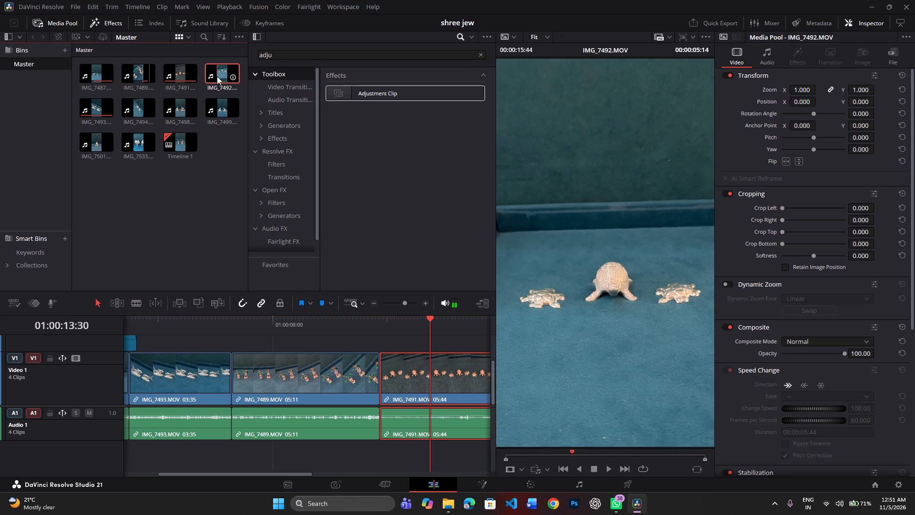
{"action": "key", "text": "space"}
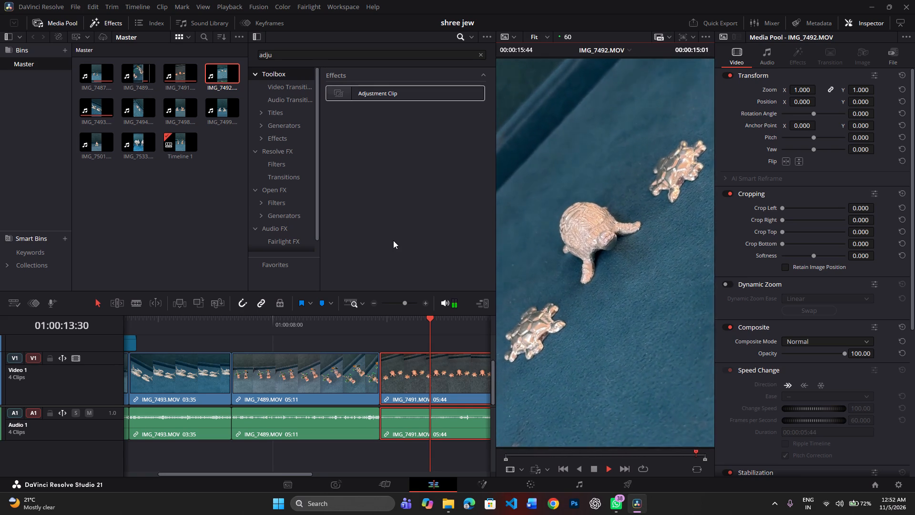
{"action": "key", "text": "space"}
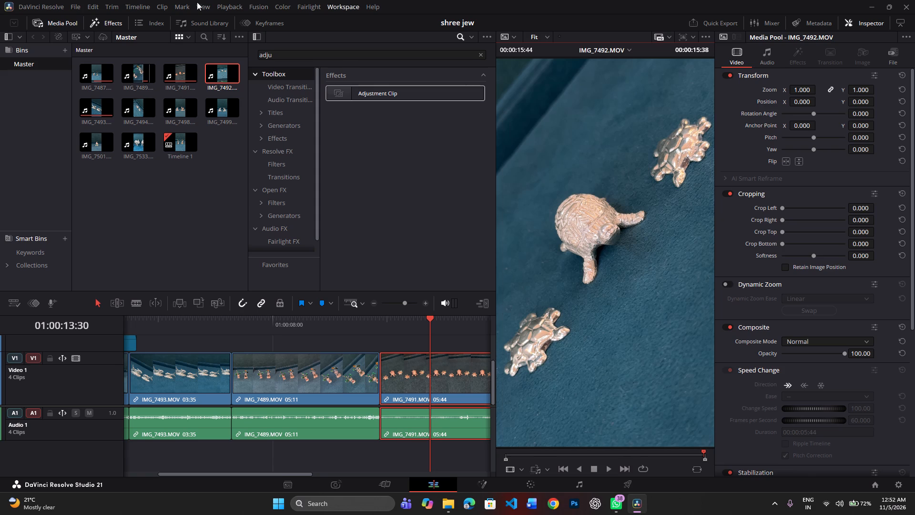
{"action": "double_click", "coordinate": [222, 76]}
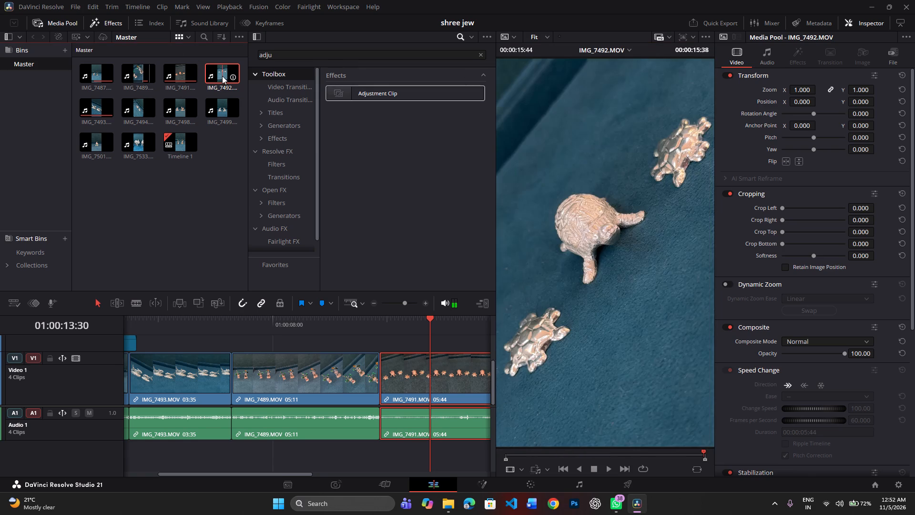
{"action": "left_click_drag", "start_coordinate": [559, 453], "coordinate": [490, 467]}
{"action": "key", "text": "space"}
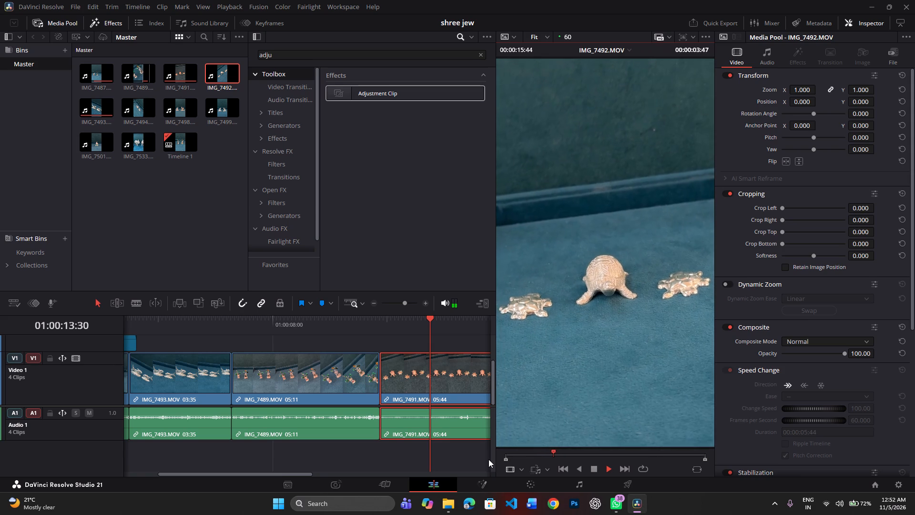
{"action": "key", "text": "space"}
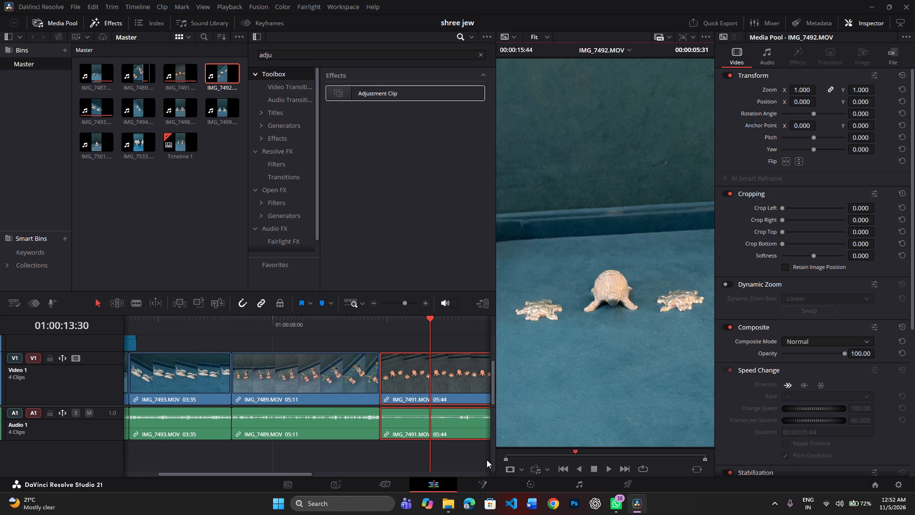
{"action": "key", "text": "space"}
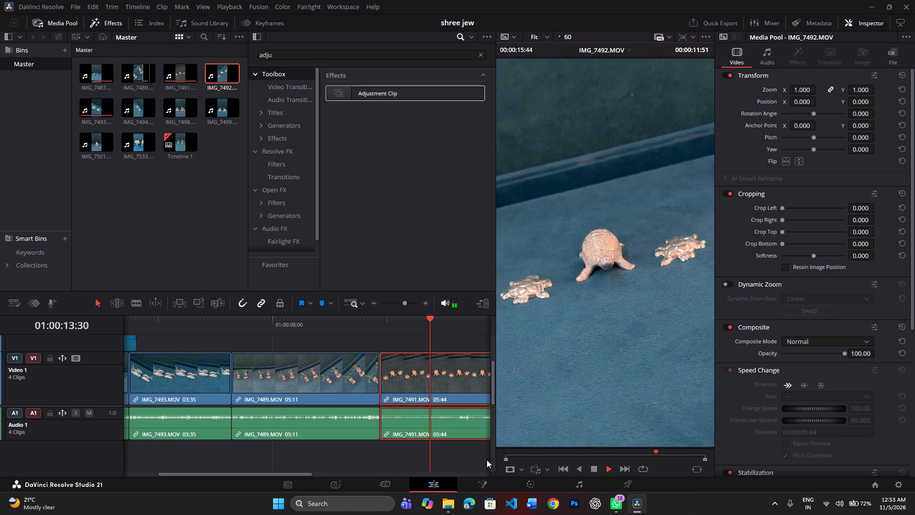
{"action": "key", "text": "space"}
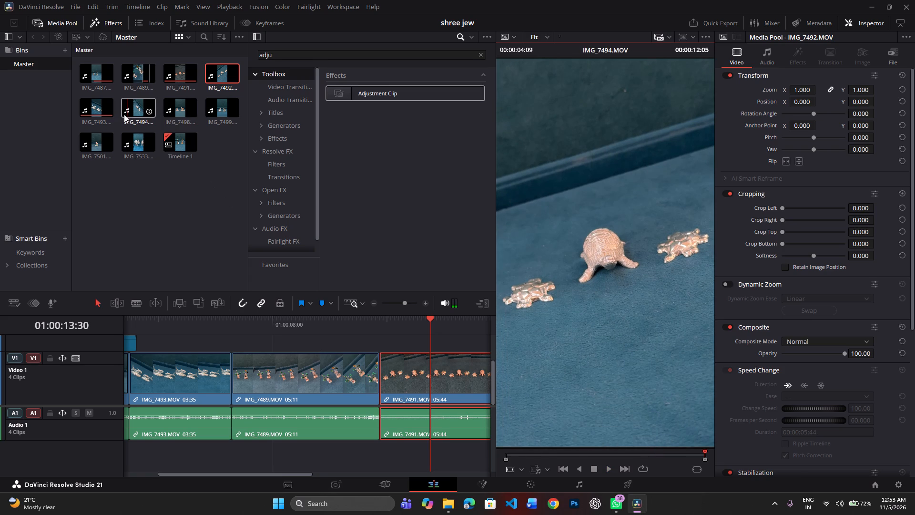
Preview IMG_7494.MOV and add it to Video 1 directly after IMG_7491.MOV.
{"action": "double_click", "coordinate": [134, 112]}
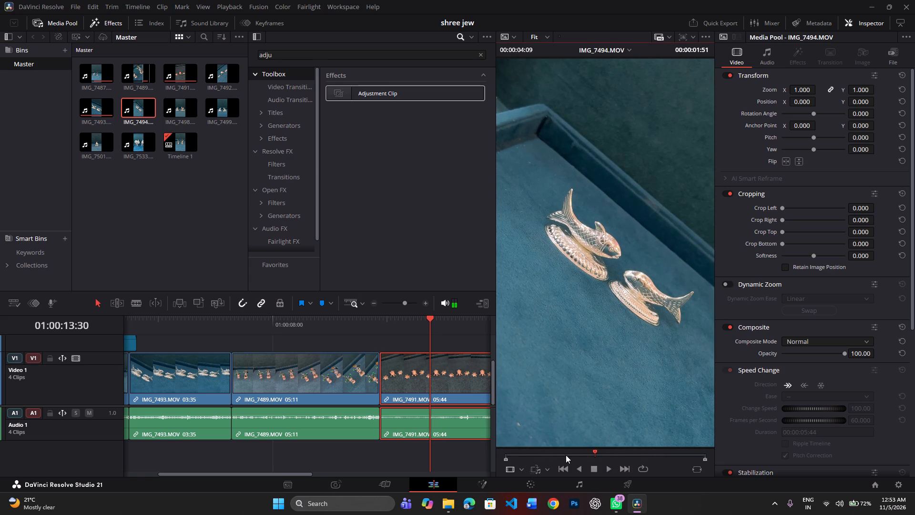
{"action": "left_click_drag", "start_coordinate": [567, 454], "coordinate": [520, 456]}
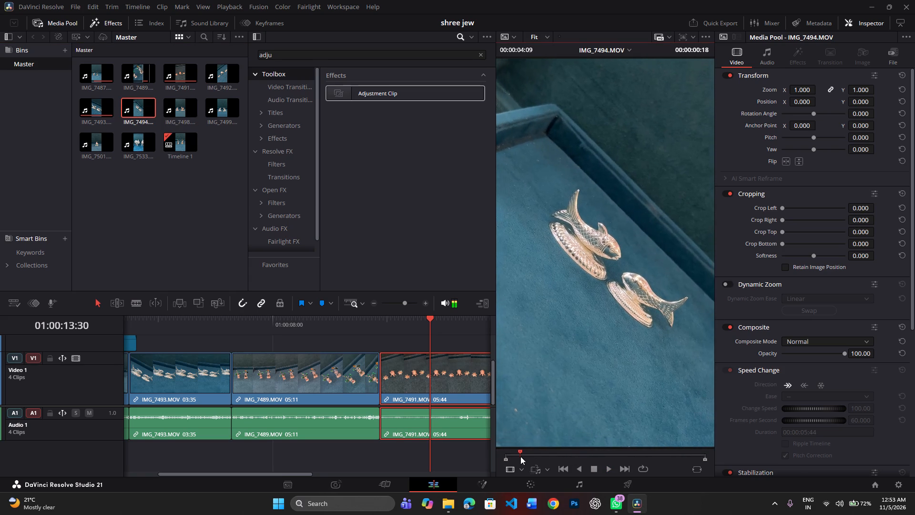
{"action": "left_click_drag", "start_coordinate": [520, 456], "coordinate": [514, 456]}
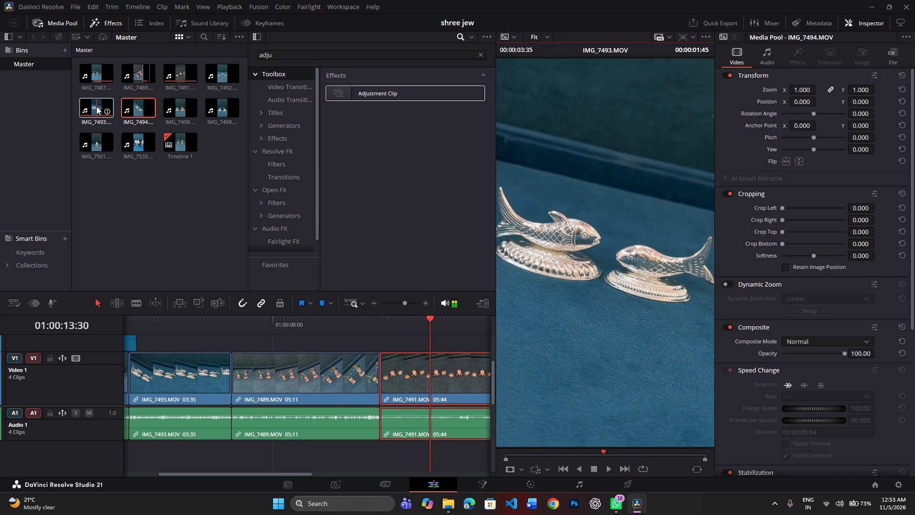
{"action": "left_click", "coordinate": [131, 111]}
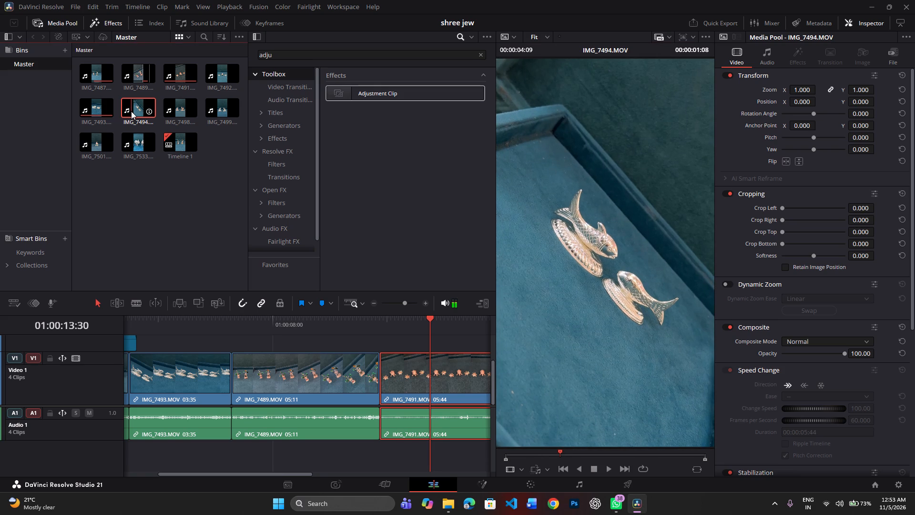
{"action": "scroll", "coordinate": [132, 113], "scroll_direction": "left", "scroll_amount": 2}
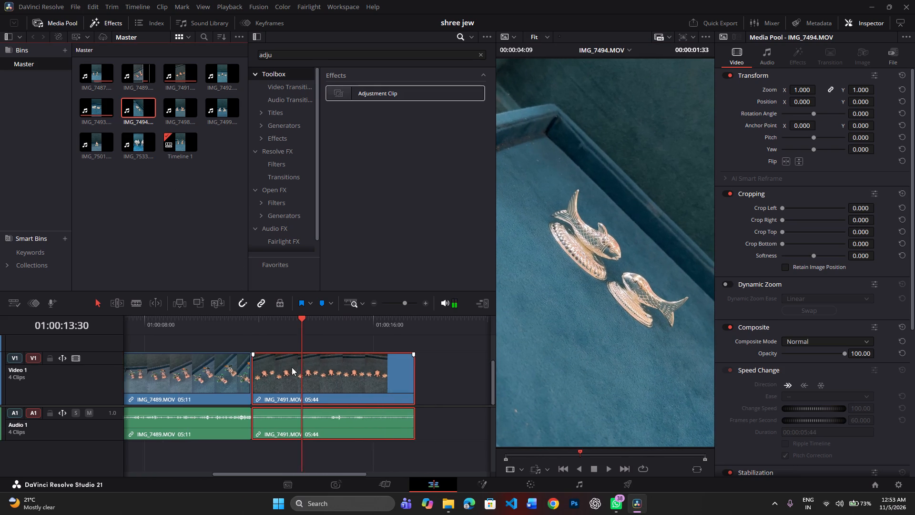
{"action": "scroll", "coordinate": [292, 367], "scroll_direction": "left", "scroll_amount": 1}
{"action": "left_click_drag", "start_coordinate": [135, 110], "coordinate": [301, 340]}
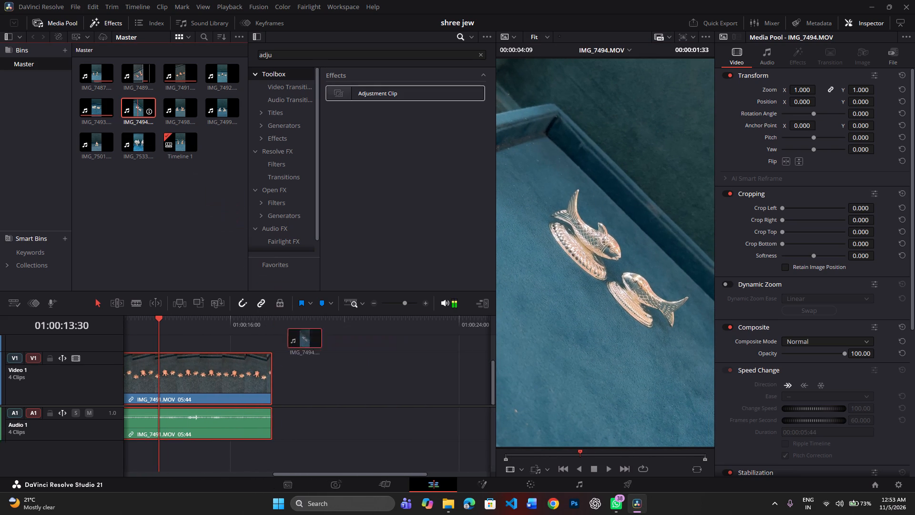
{"action": "left_click_drag", "start_coordinate": [301, 340], "coordinate": [274, 361]}
Play across the cut from IMG_7491.MOV and through IMG_7494.MOV to look for a trim point.
{"action": "left_click", "coordinate": [259, 322]}
{"action": "key", "text": "space"}
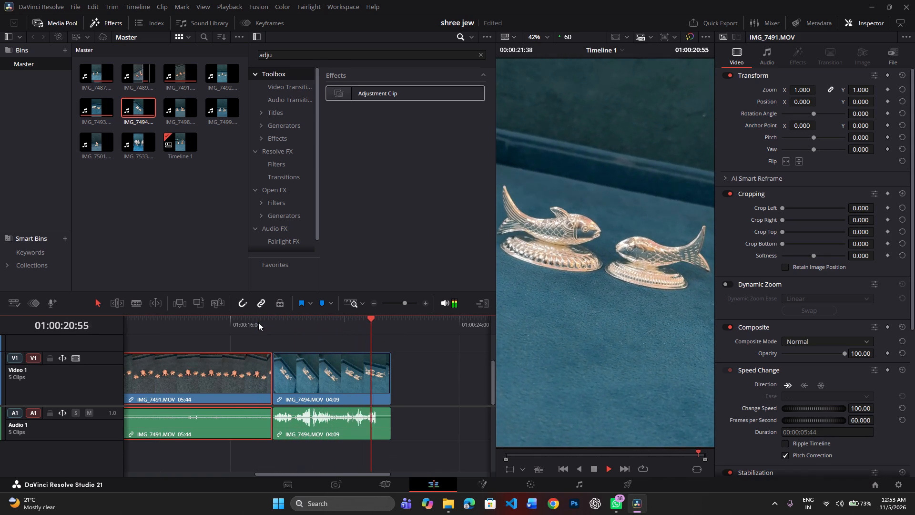
{"action": "key", "text": "space"}
{"action": "key", "text": "space"}
{"action": "key", "text": "space"}
{"action": "left_click", "coordinate": [288, 321]}
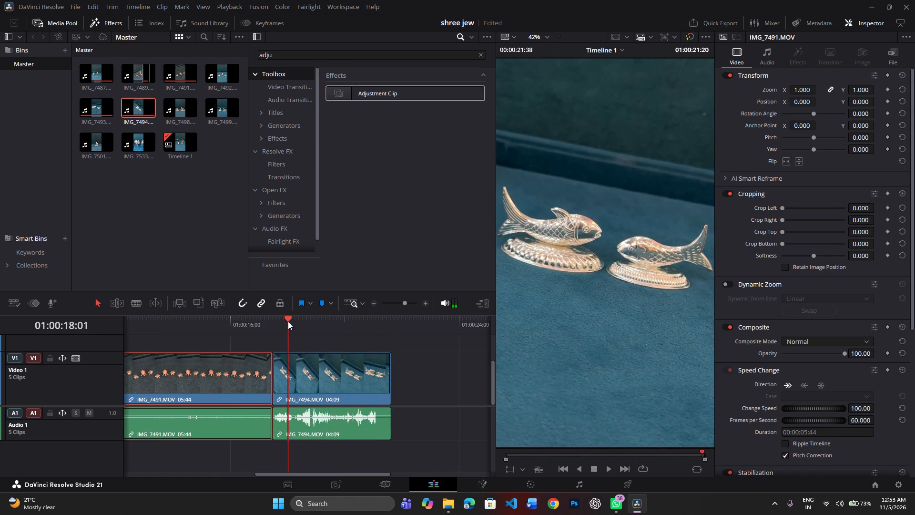
{"action": "key", "text": "space"}
{"action": "key", "text": "space"}
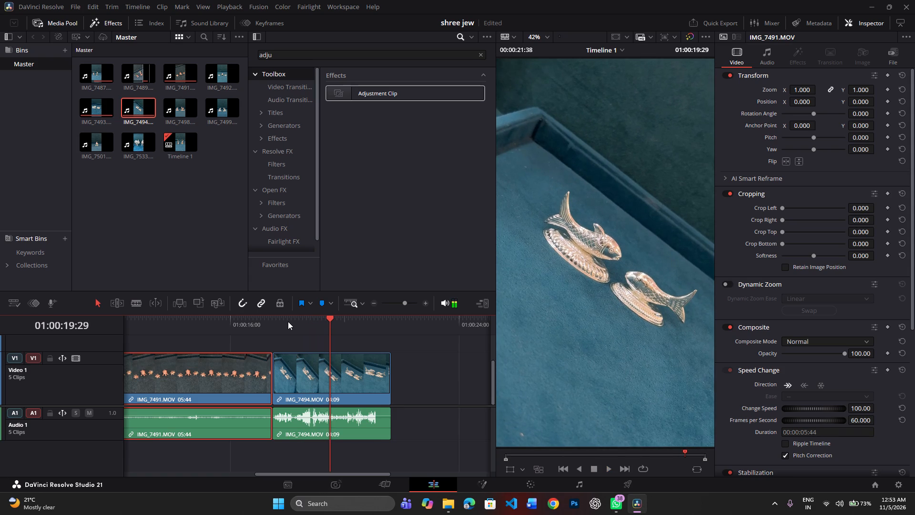
Split IMG_7494.MOV at 01:00:18:59, delete the part before it and close the gap, making the clip 02:39 long.
{"action": "left_click_drag", "start_coordinate": [319, 325], "coordinate": [314, 331]}
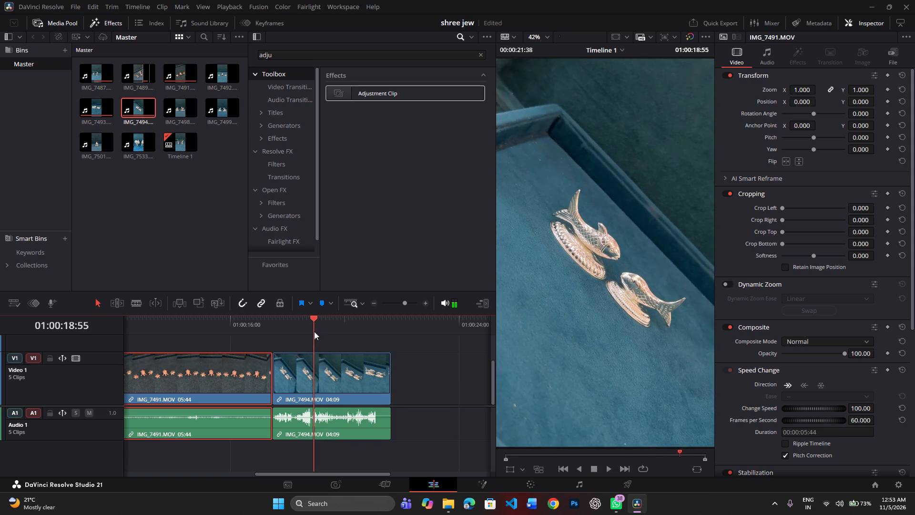
{"action": "left_click_drag", "start_coordinate": [314, 331], "coordinate": [315, 341]}
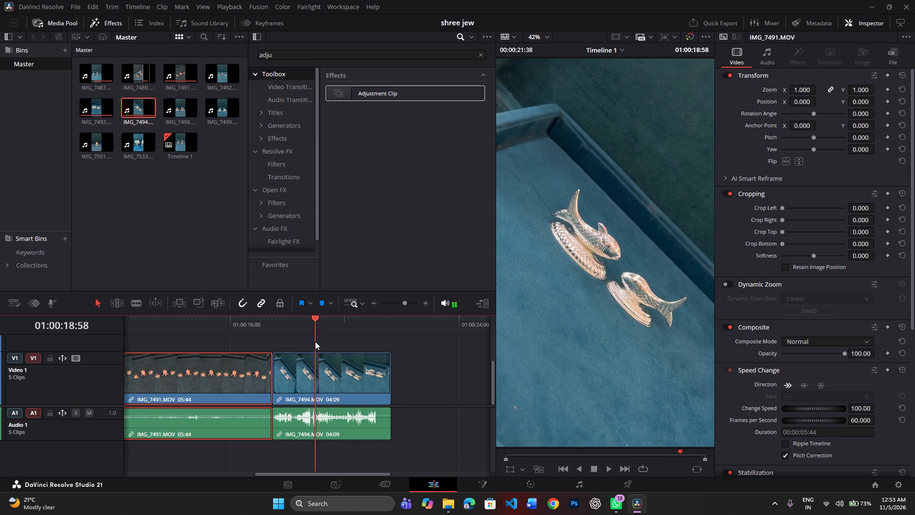
{"action": "left_click_drag", "start_coordinate": [315, 341], "coordinate": [315, 342]}
{"action": "left_click", "coordinate": [291, 392]}
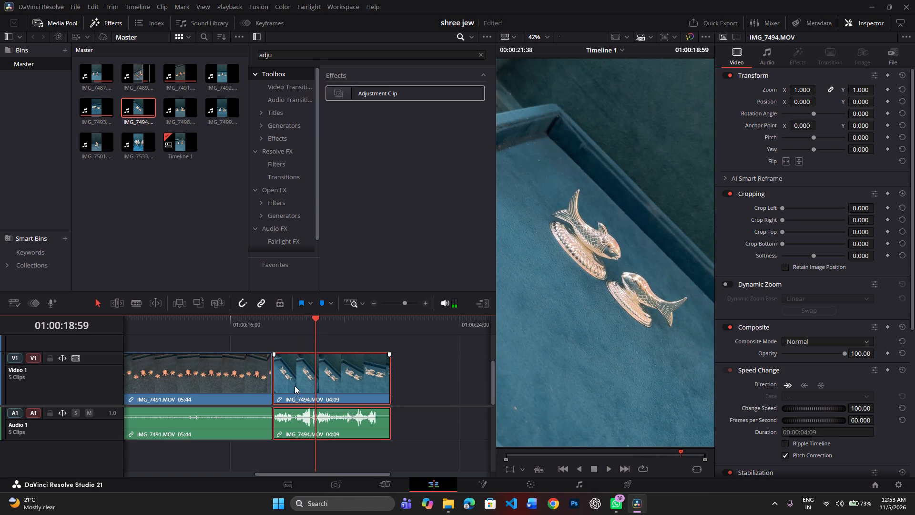
{"action": "key", "text": "ctrl+b"}
{"action": "left_click", "coordinate": [296, 384]}
{"action": "key", "text": "BackSpace"}
{"action": "left_click", "coordinate": [296, 384]}
{"action": "key", "text": "BackSpace"}
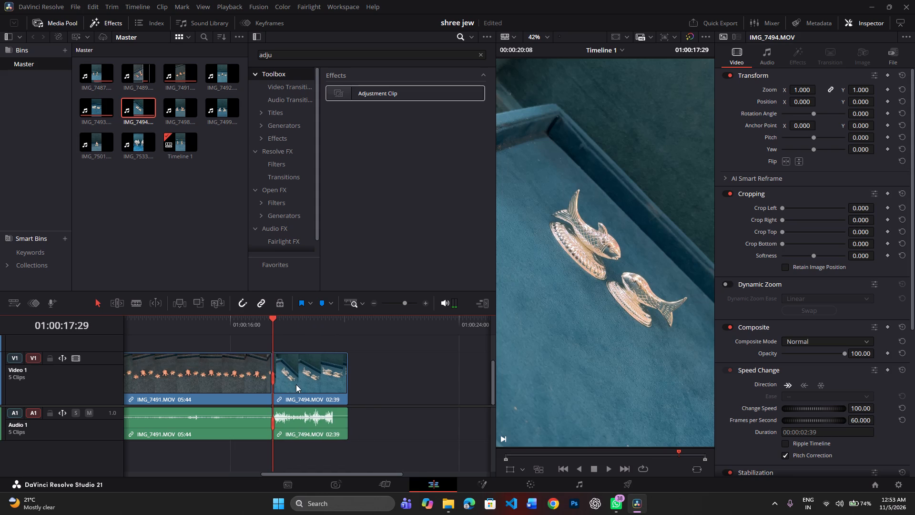
Play across the cut into the trimmed IMG_7494.MOV and the earlier cut between IMG_7493.MOV and IMG_7489.MOV.
{"action": "left_click", "coordinate": [260, 325]}
{"action": "key", "text": "space"}
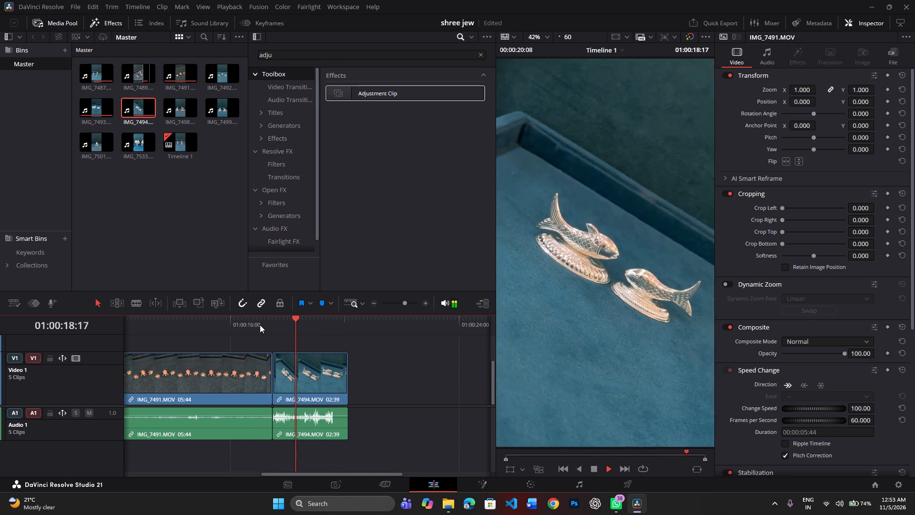
{"action": "key", "text": "space"}
{"action": "scroll", "coordinate": [260, 325], "scroll_direction": "right", "scroll_amount": 1}
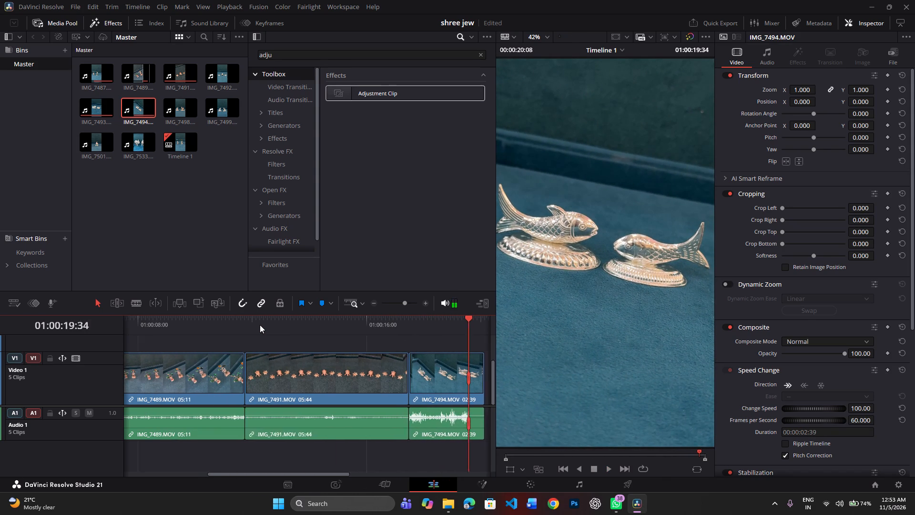
{"action": "scroll", "coordinate": [260, 325], "scroll_direction": "right", "scroll_amount": 2}
{"action": "left_click", "coordinate": [218, 323]}
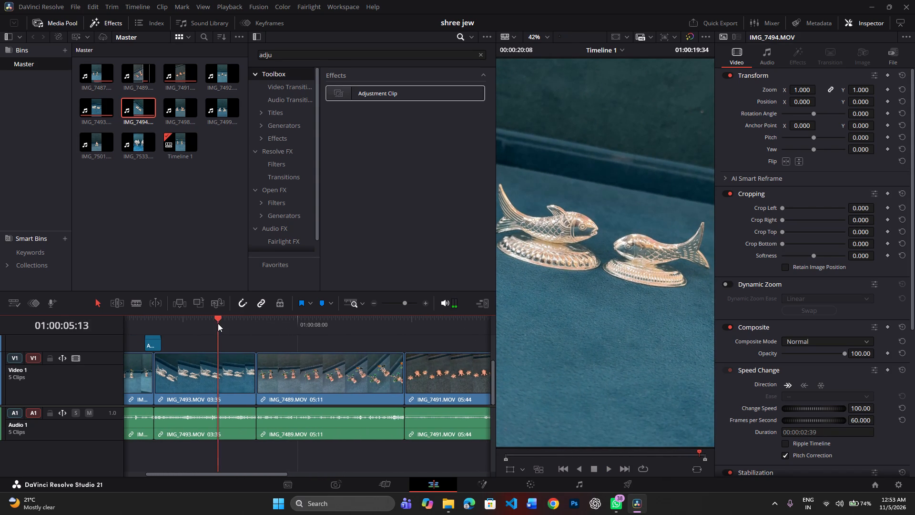
{"action": "key", "text": "space"}
{"action": "key", "text": "space"}
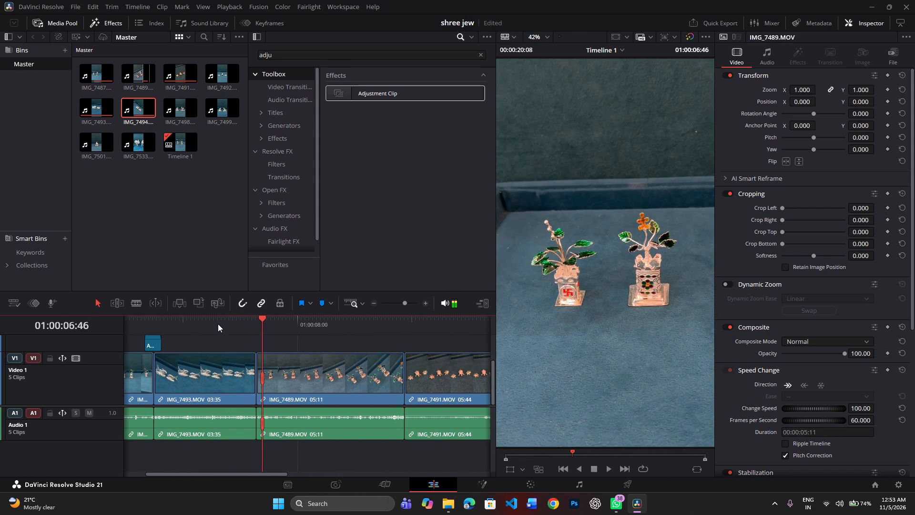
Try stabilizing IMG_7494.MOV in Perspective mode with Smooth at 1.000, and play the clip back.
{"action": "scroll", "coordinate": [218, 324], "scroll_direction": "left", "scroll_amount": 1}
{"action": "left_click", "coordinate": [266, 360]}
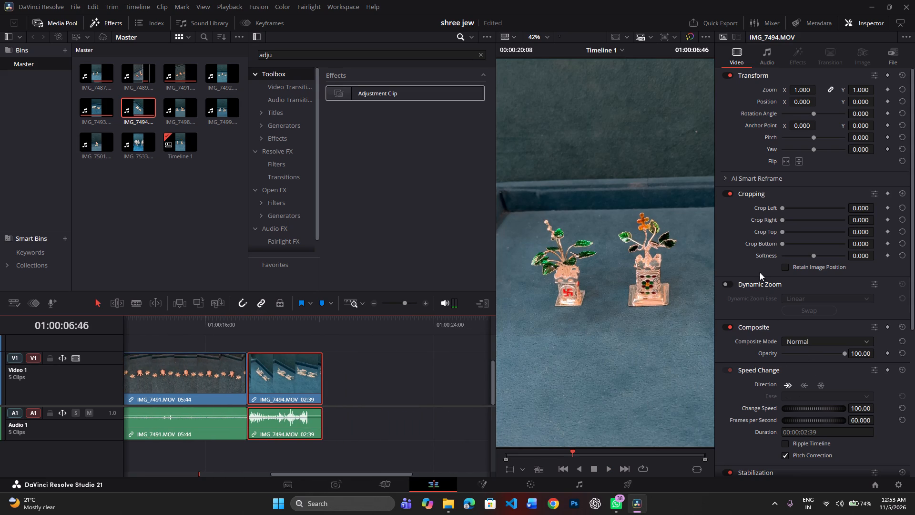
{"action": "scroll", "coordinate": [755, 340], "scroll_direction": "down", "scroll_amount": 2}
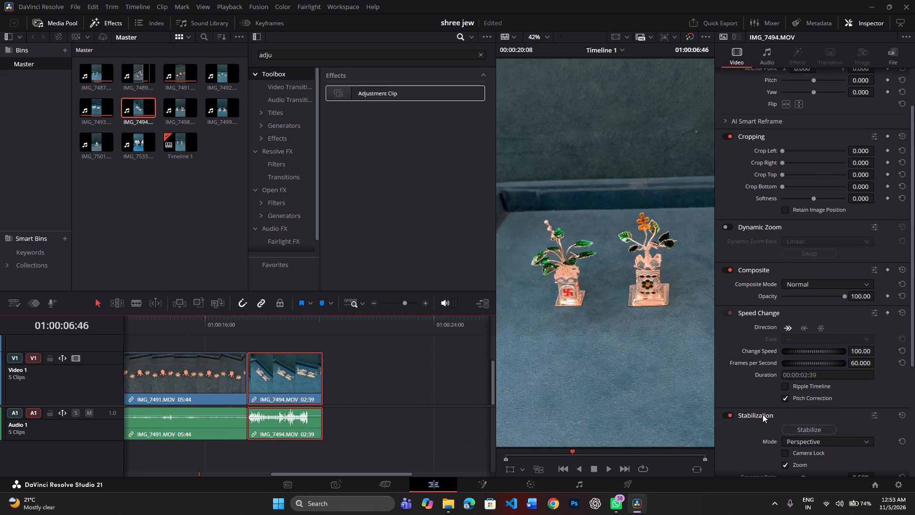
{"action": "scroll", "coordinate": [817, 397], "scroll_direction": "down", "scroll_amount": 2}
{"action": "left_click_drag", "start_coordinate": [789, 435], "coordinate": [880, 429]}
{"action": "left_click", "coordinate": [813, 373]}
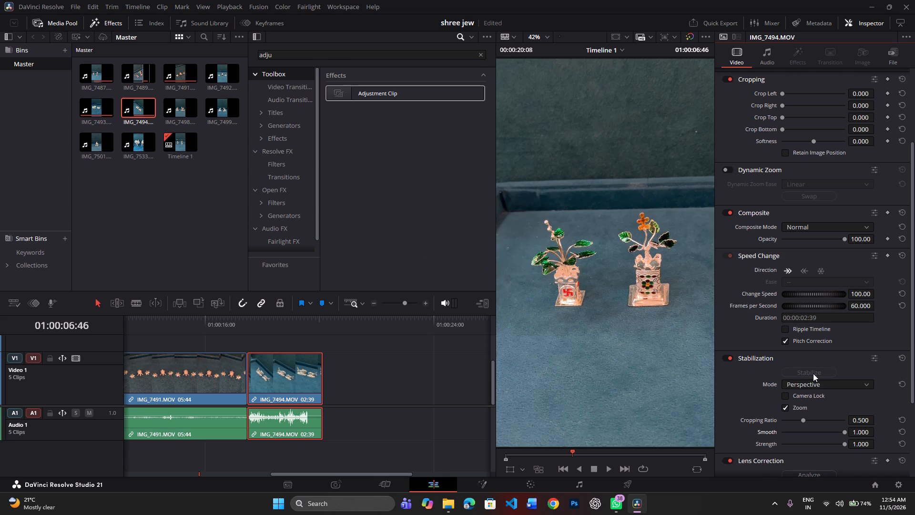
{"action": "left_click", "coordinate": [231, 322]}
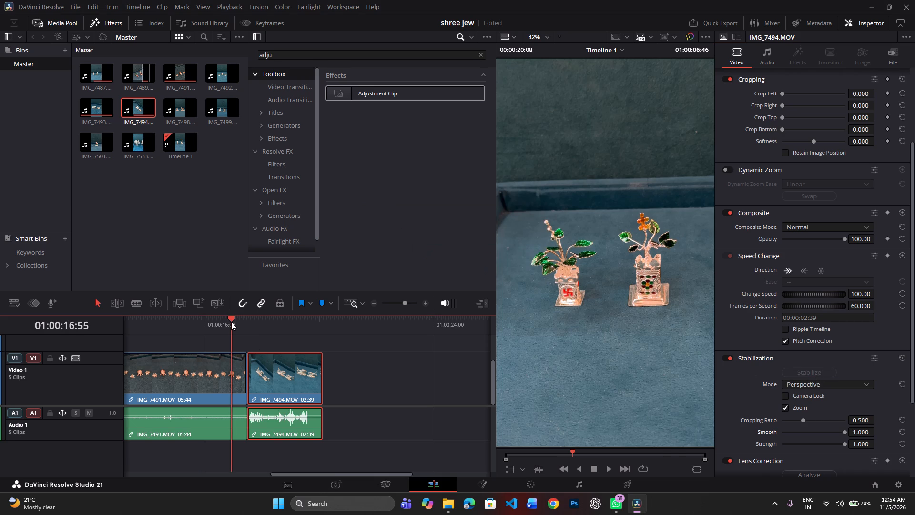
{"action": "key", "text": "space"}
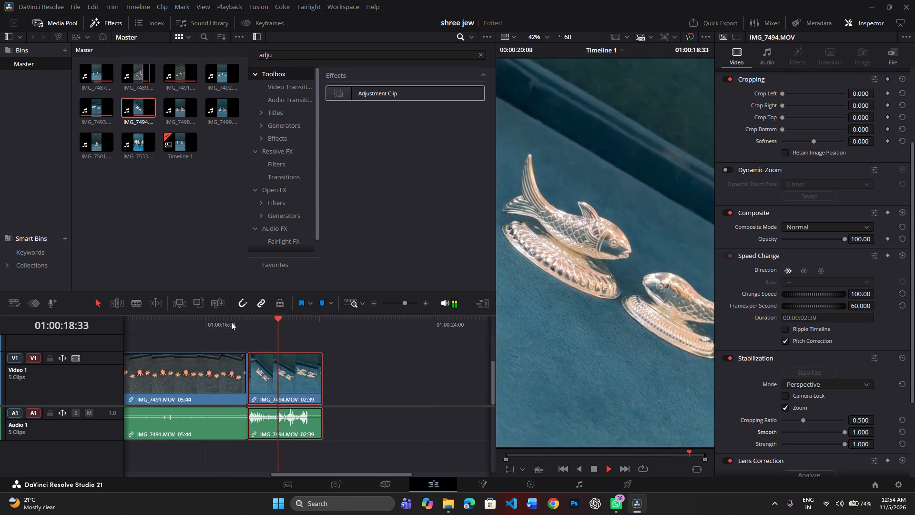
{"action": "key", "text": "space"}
Undo the last timeline edit and reset the stabilization of IMG_7494.MOV.
{"action": "key", "text": "ctrl+z"}
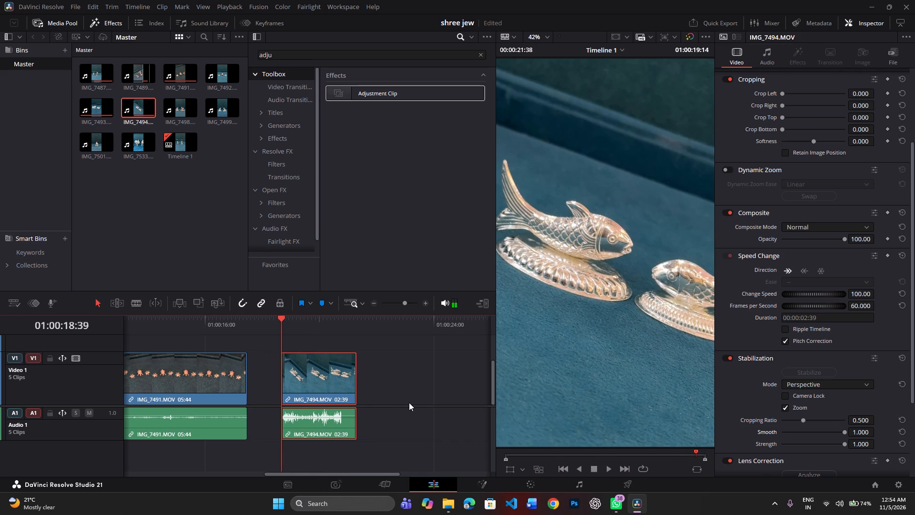
{"action": "left_click", "coordinate": [904, 358]}
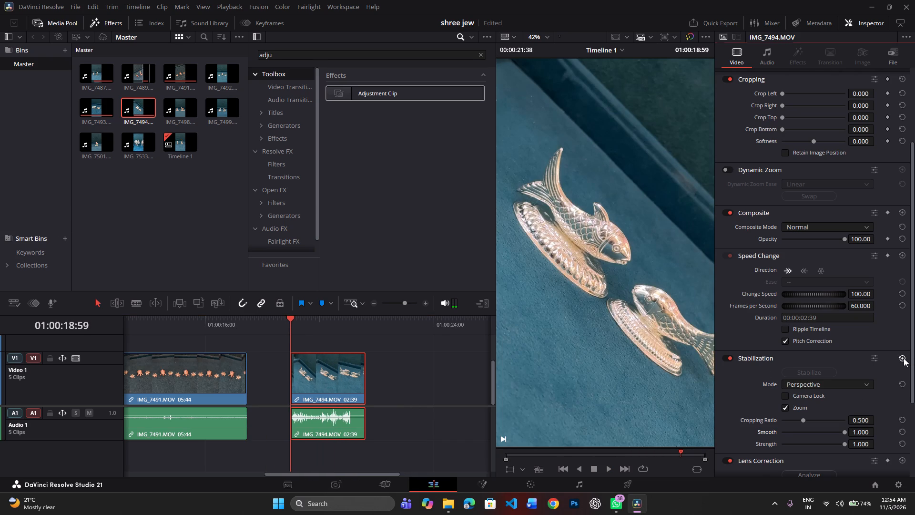
Delete the gap between IMG_7491.MOV and IMG_7494.MOV on the timeline.
{"action": "left_click", "coordinate": [279, 368]}
{"action": "key", "text": "BackSpace"}
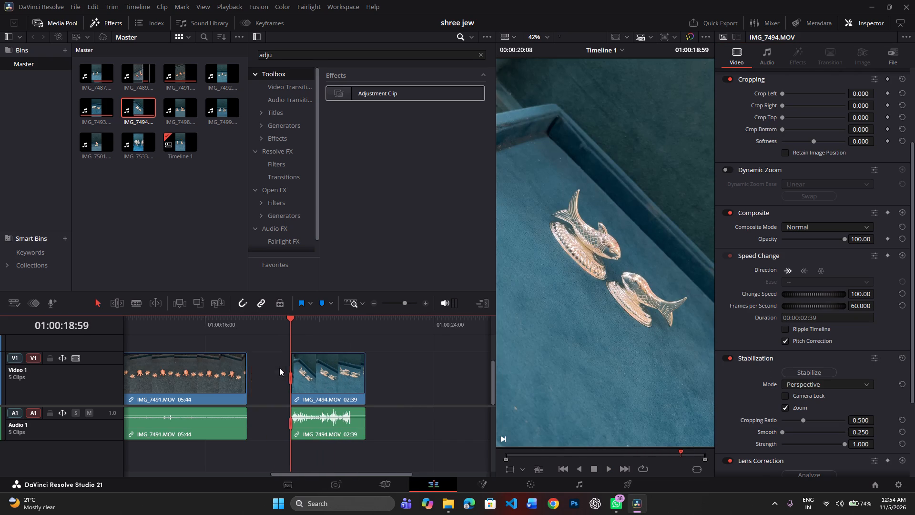
Stabilize IMG_7494.MOV in Perspective mode with Smooth at 0.250, and play the clip through to its end.
{"action": "left_click", "coordinate": [289, 378]}
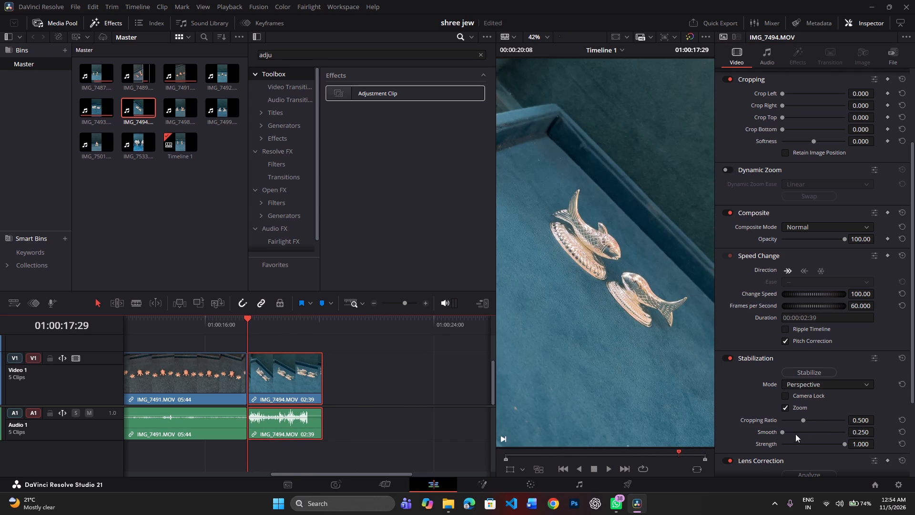
{"action": "left_click", "coordinate": [811, 371]}
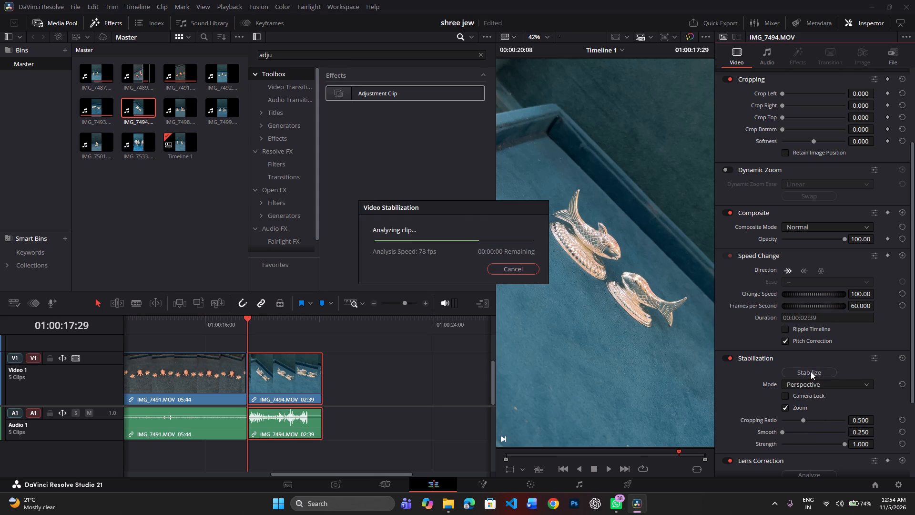
{"action": "key", "text": "space"}
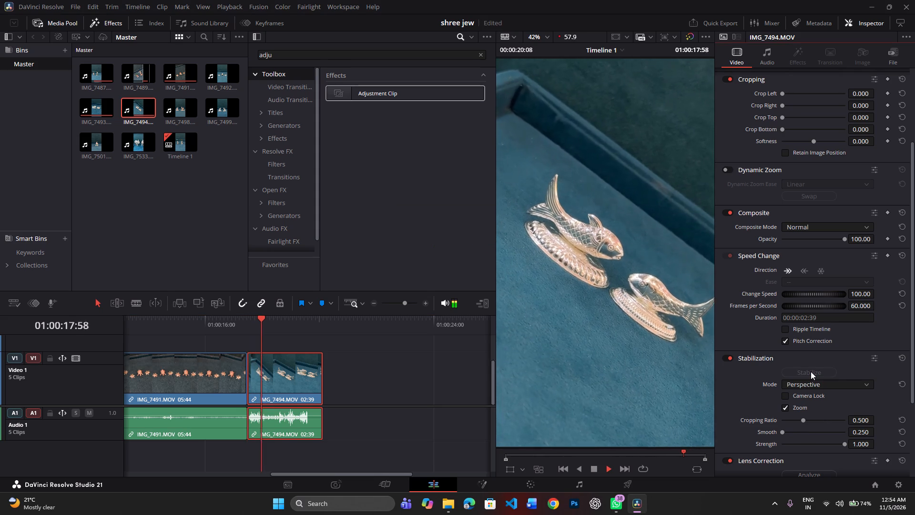
{"action": "key", "text": "space"}
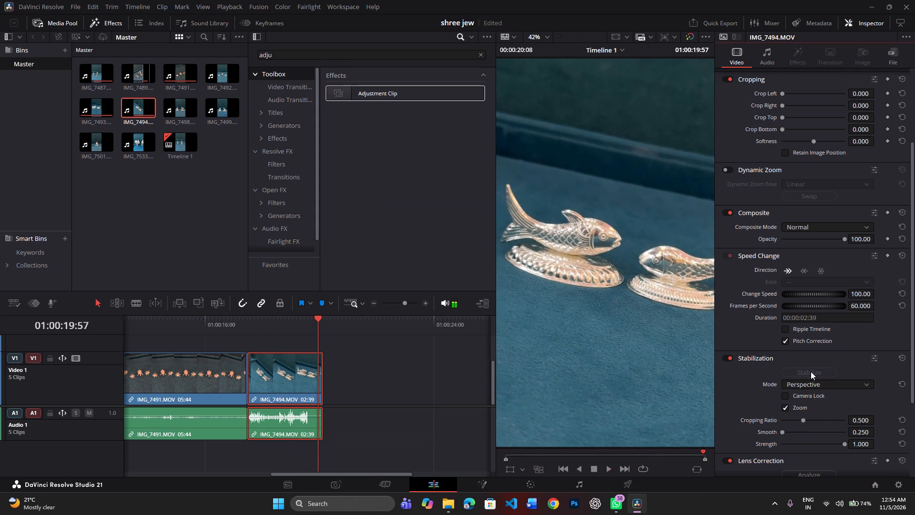
{"action": "key", "text": "space"}
{"action": "key", "text": "space"}
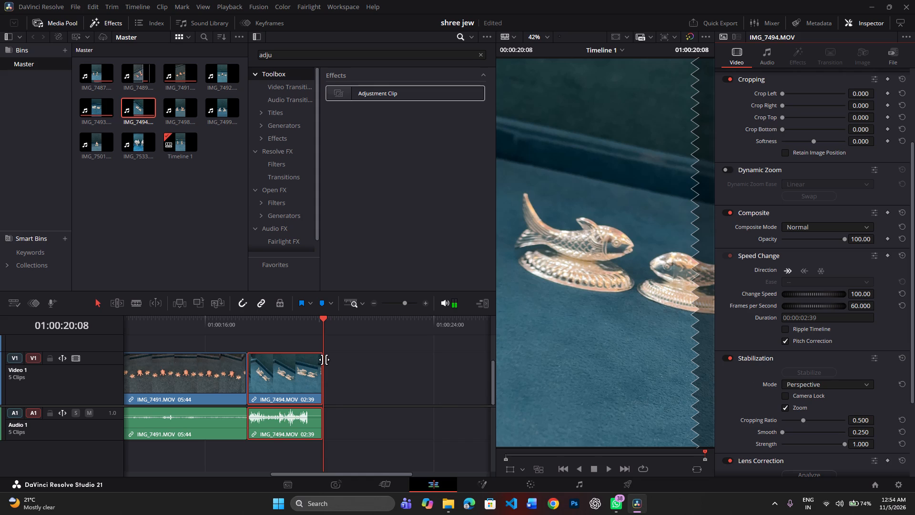
Trim the end of IMG_7494.MOV so the clip is 02:26 long.
{"action": "left_click_drag", "start_coordinate": [322, 364], "coordinate": [316, 369]}
Play across the cut from IMG_7491.MOV into the trimmed IMG_7494.MOV, and replay the stabilized clip from near its start.
{"action": "left_click", "coordinate": [217, 325]}
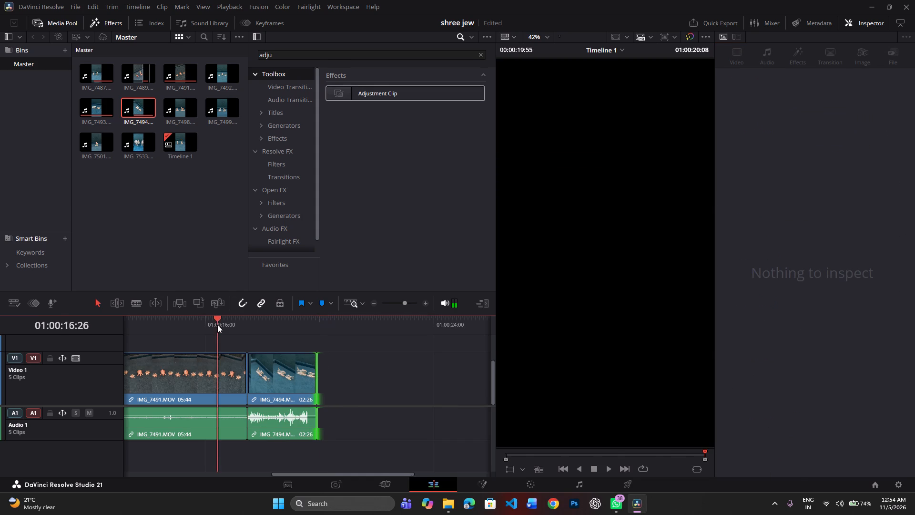
{"action": "key", "text": "space"}
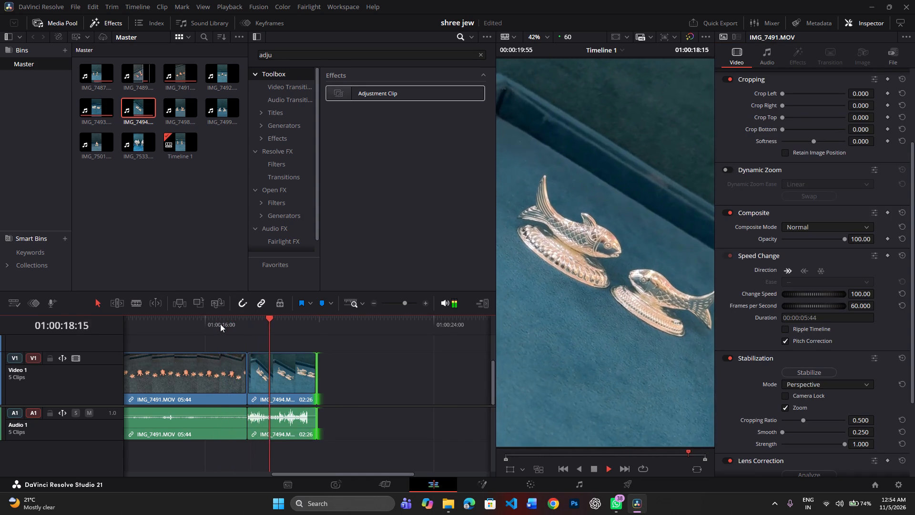
{"action": "key", "text": "space"}
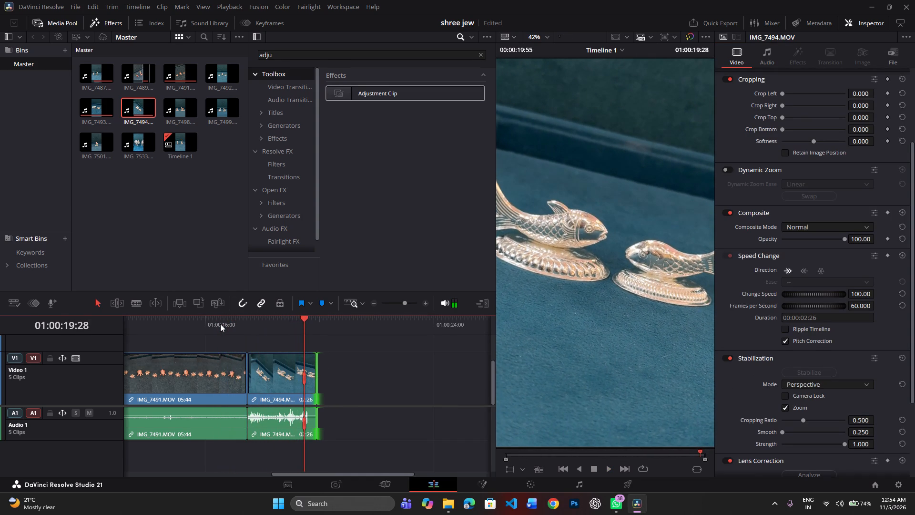
{"action": "left_click", "coordinate": [252, 323]}
{"action": "key", "text": "space"}
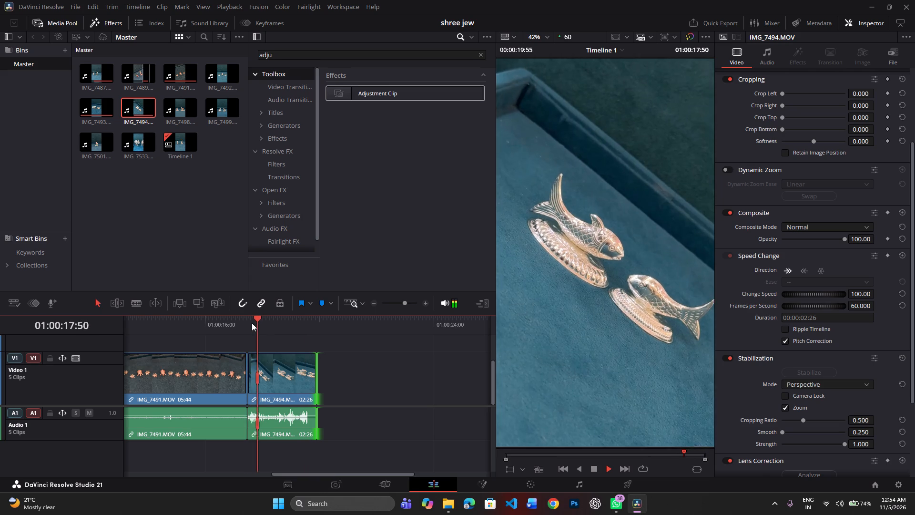
{"action": "key", "text": "space"}
{"action": "key", "text": "space"}
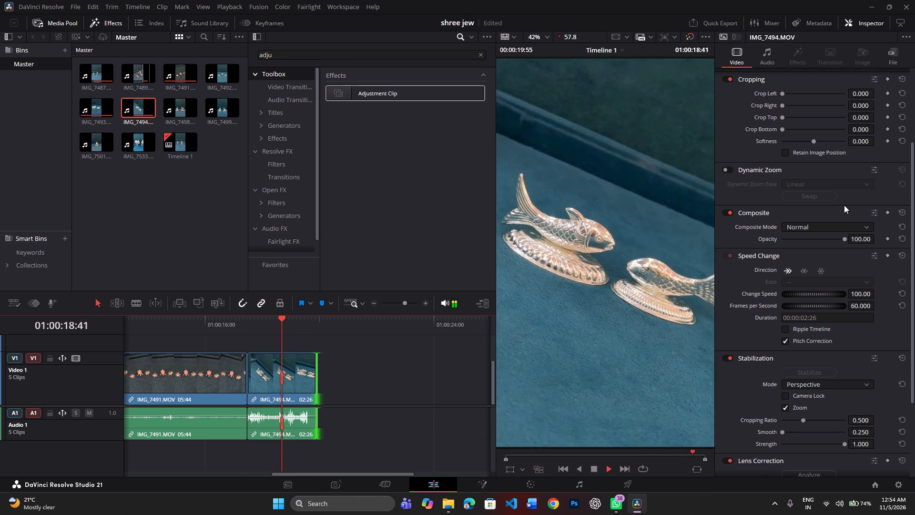
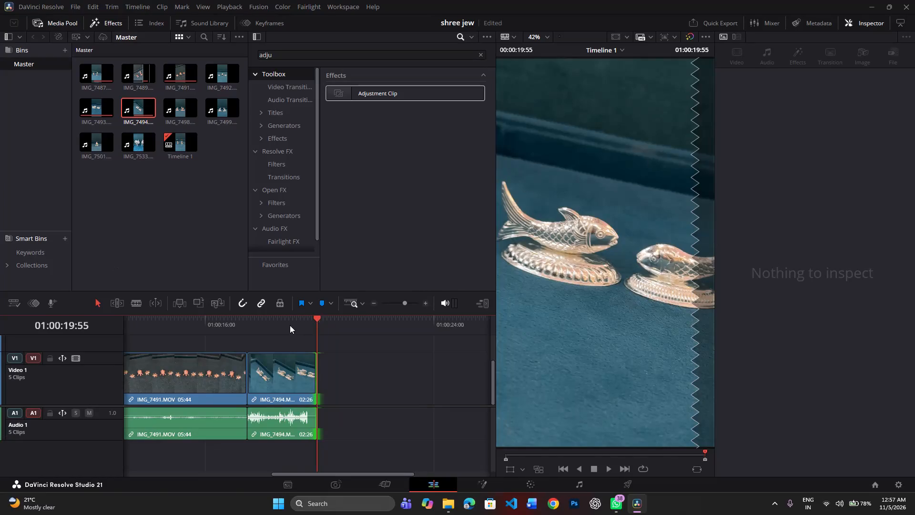
Play the timeline from an earlier point into IMG_7491.MOV, and stabilize that clip in Perspective mode with Smooth at 0.250.
{"action": "left_click_drag", "start_coordinate": [290, 325], "coordinate": [0, 388]}
{"action": "key", "text": "space"}
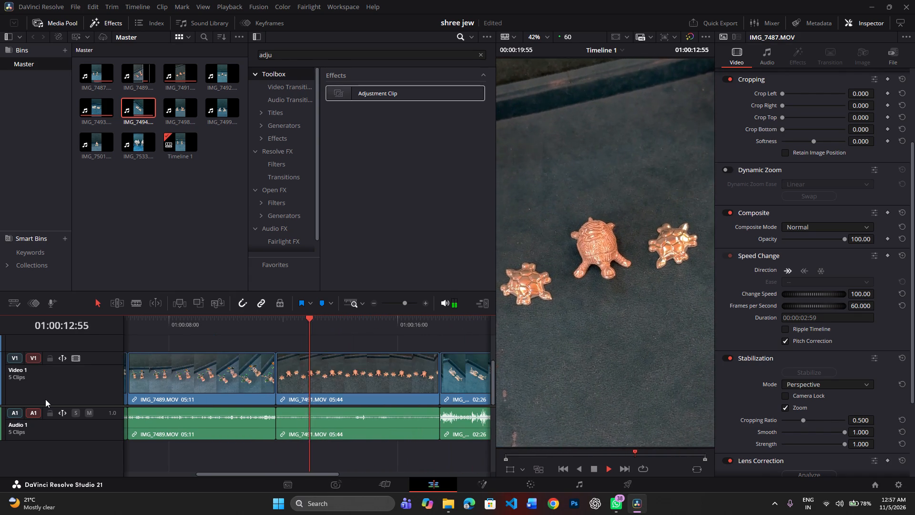
{"action": "key", "text": "space"}
{"action": "left_click", "coordinate": [325, 389]}
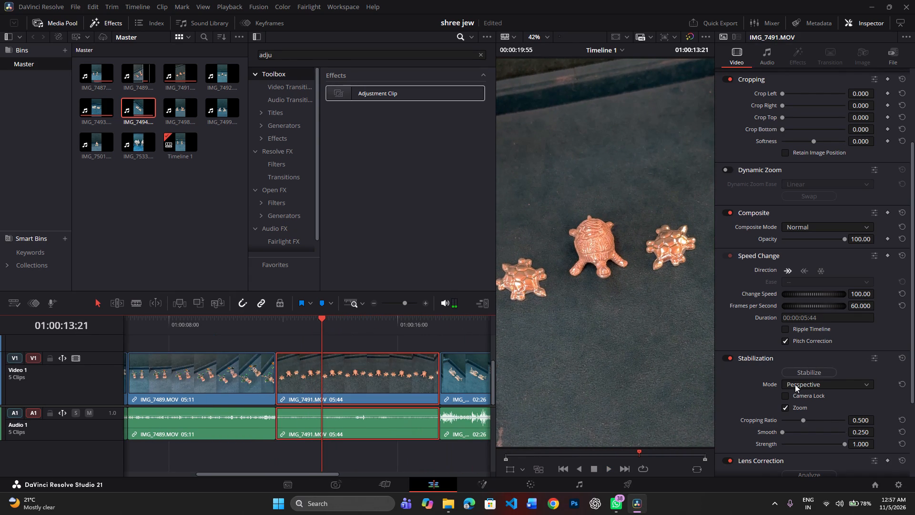
{"action": "left_click", "coordinate": [796, 375]}
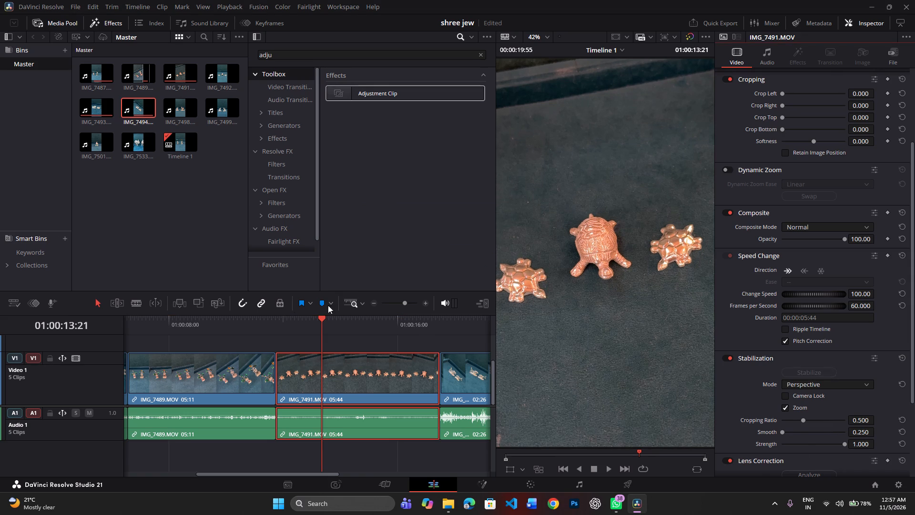
Play the stabilized IMG_7491.MOV to 01:00:15:56 and trim its end there, making the clip 04:11 long.
{"action": "left_click", "coordinate": [276, 326]}
{"action": "key", "text": "space"}
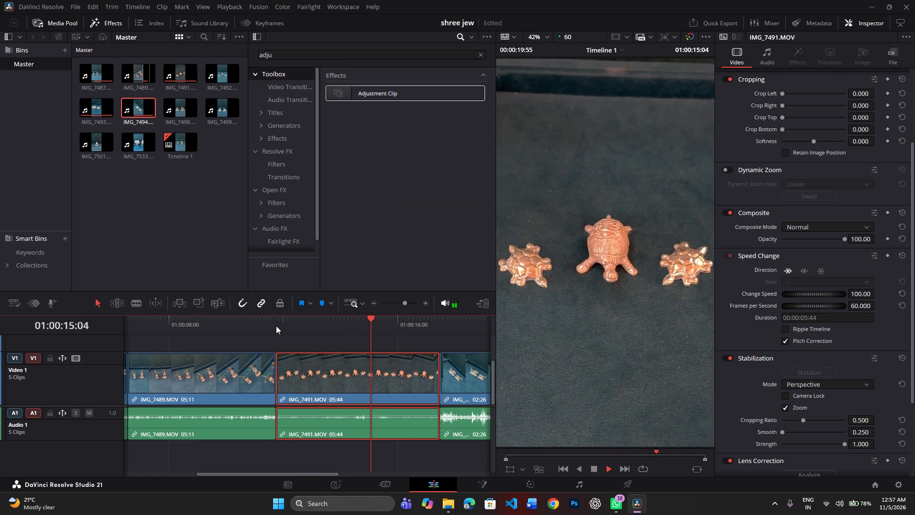
{"action": "key", "text": "space"}
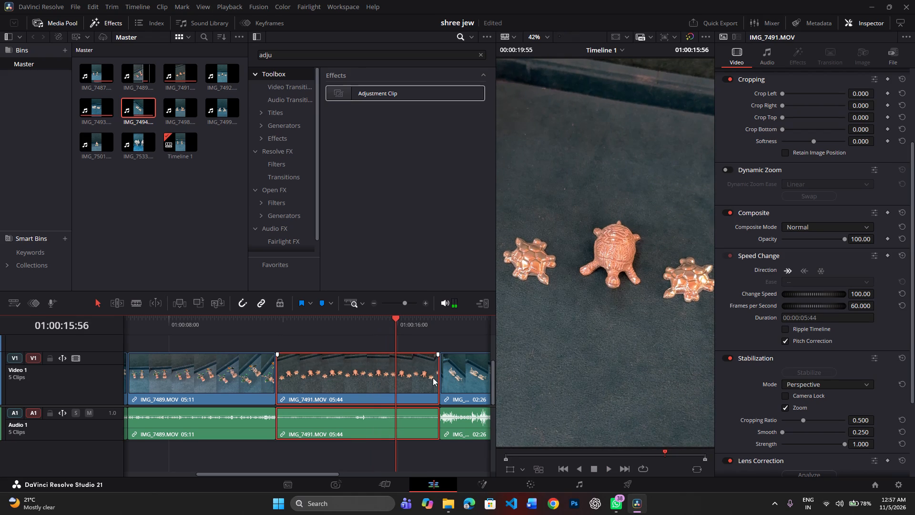
{"action": "left_click", "coordinate": [433, 378]}
{"action": "left_click", "coordinate": [432, 376]}
{"action": "left_click_drag", "start_coordinate": [437, 376], "coordinate": [395, 398]}
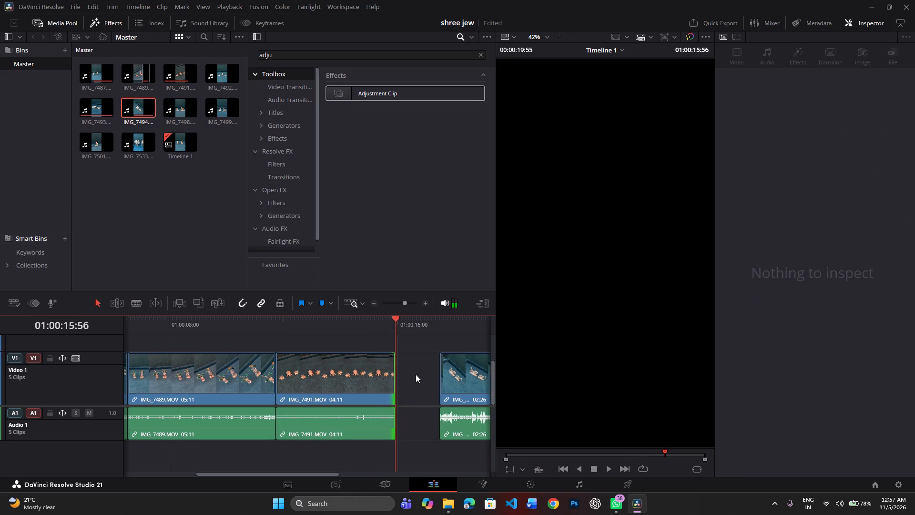
Delete the gap between the trimmed IMG_7491.MOV and IMG_7494.MOV on the timeline.
{"action": "left_click", "coordinate": [416, 374]}
{"action": "key", "text": "BackSpace"}
Play from the end of IMG_7489.MOV through IMG_7491.MOV and into IMG_7494.MOV to review the closed cut.
{"action": "left_click", "coordinate": [268, 323]}
{"action": "key", "text": "space"}
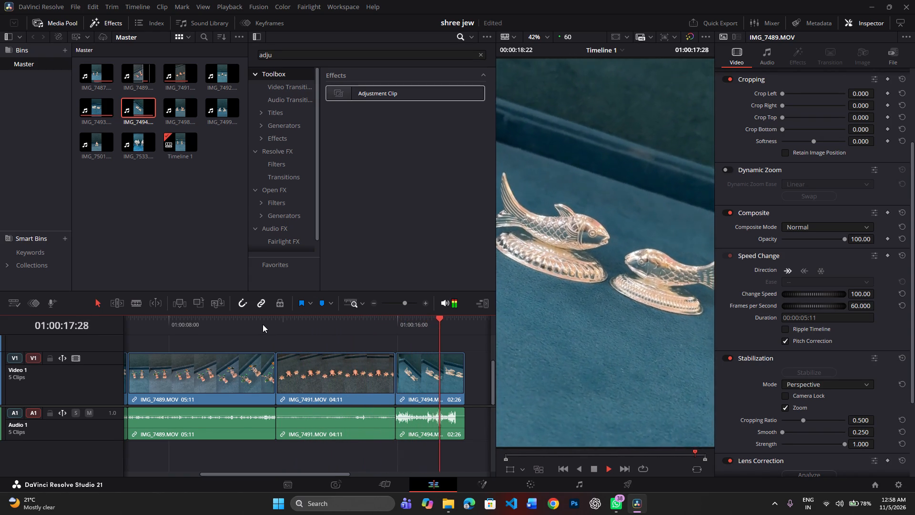
{"action": "key", "text": "space"}
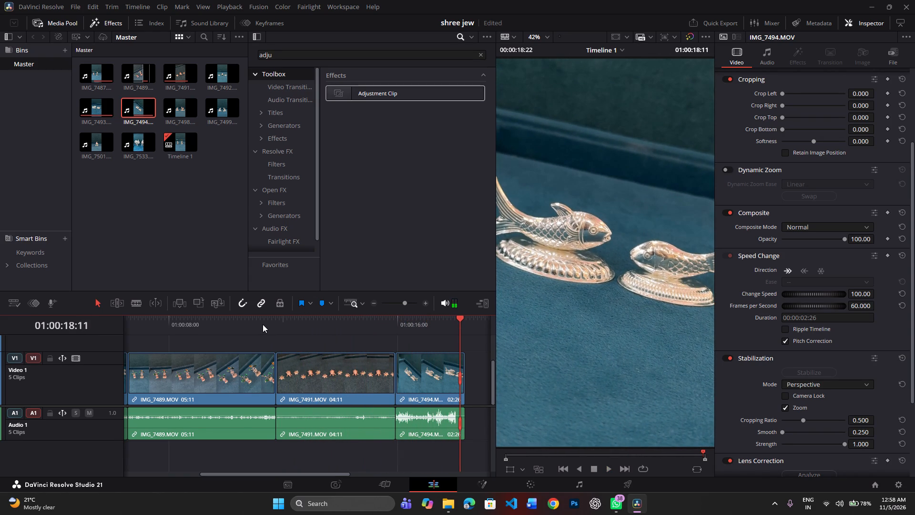
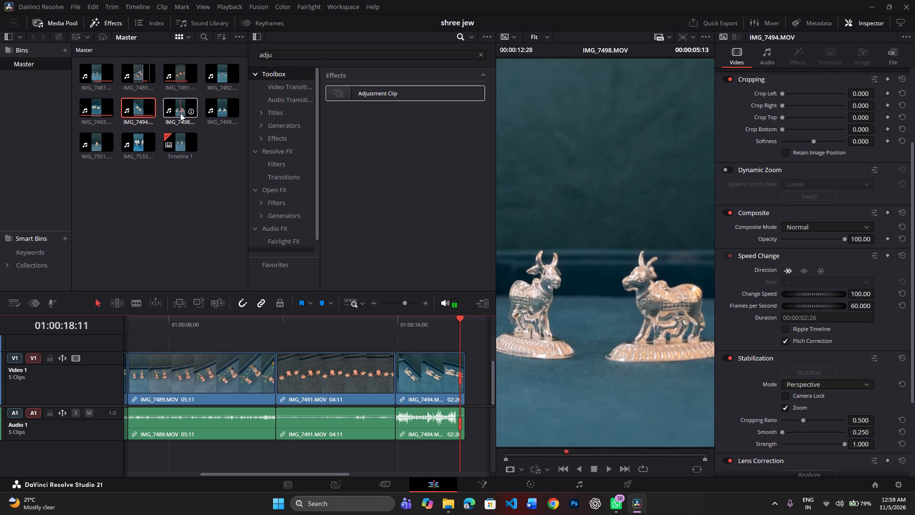
Open IMG_7498.MOV from the Master bin in the source viewer.
{"action": "double_click", "coordinate": [176, 113]}
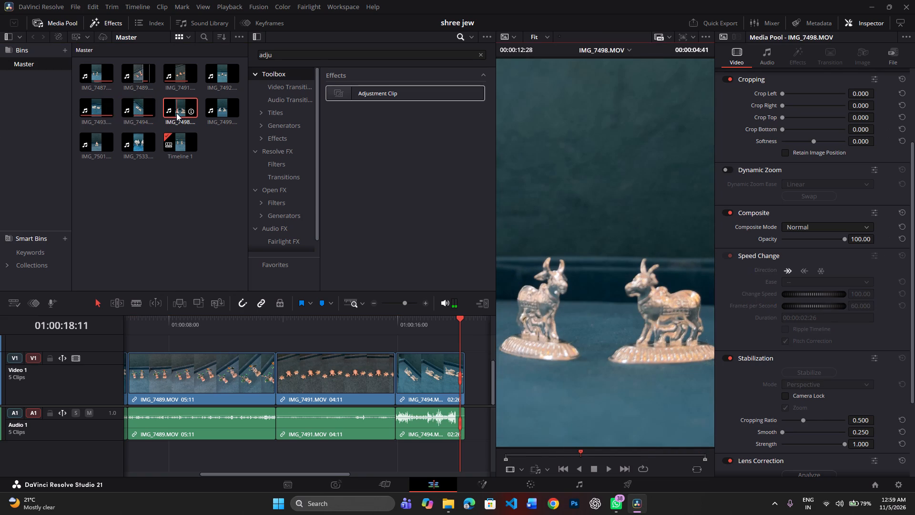
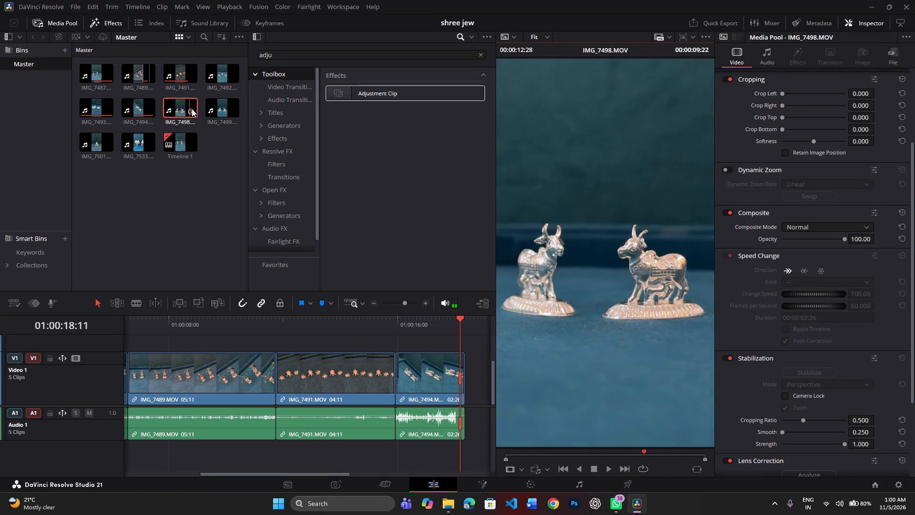
Append IMG_7498.MOV to the timeline directly after the IMG_7494.MOV clip.
{"action": "double_click", "coordinate": [178, 110]}
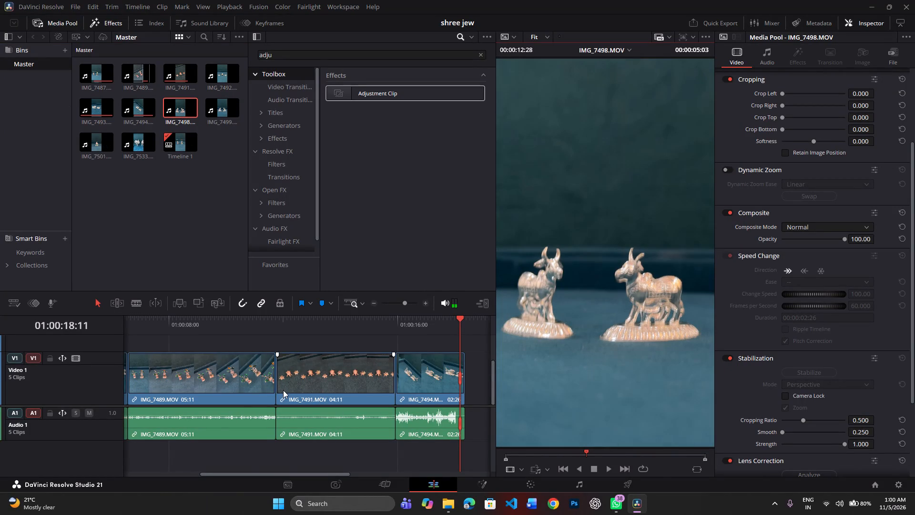
{"action": "scroll", "coordinate": [289, 390], "scroll_direction": "left", "scroll_amount": 1}
{"action": "left_click_drag", "start_coordinate": [181, 110], "coordinate": [325, 276]}
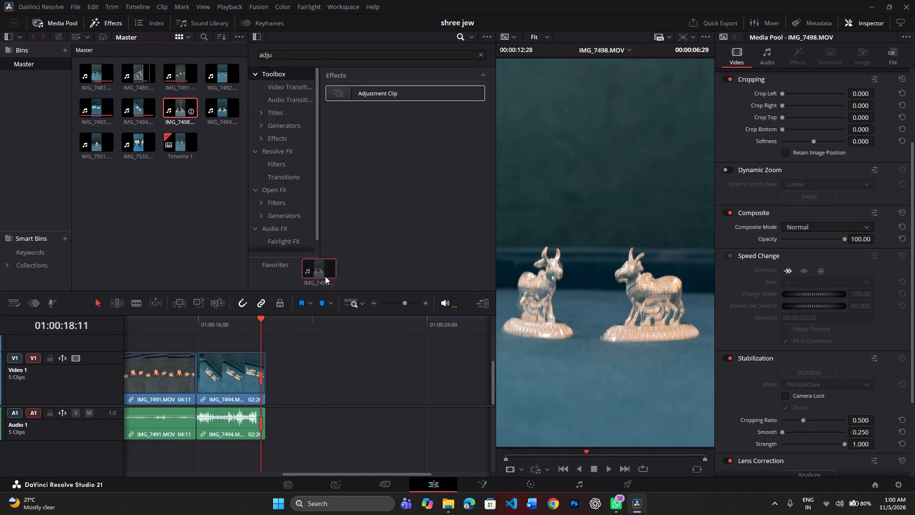
{"action": "left_click_drag", "start_coordinate": [325, 276], "coordinate": [269, 381]}
Split the IMG_7498 clip at 01:00:19:50 and delete its opening part, closing the gap after IMG_7494.
{"action": "key", "text": "space"}
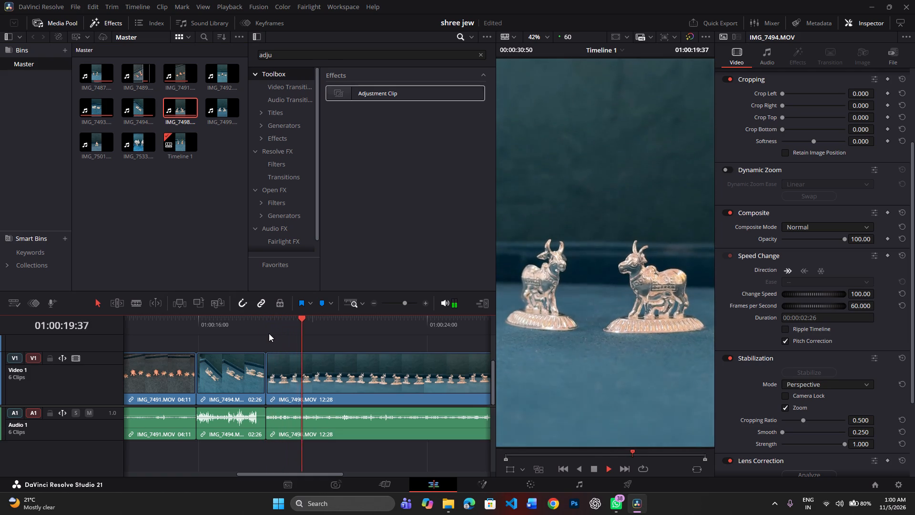
{"action": "key", "text": "space"}
{"action": "key", "text": "space"}
{"action": "key", "text": "space"}
{"action": "left_click", "coordinate": [308, 331]}
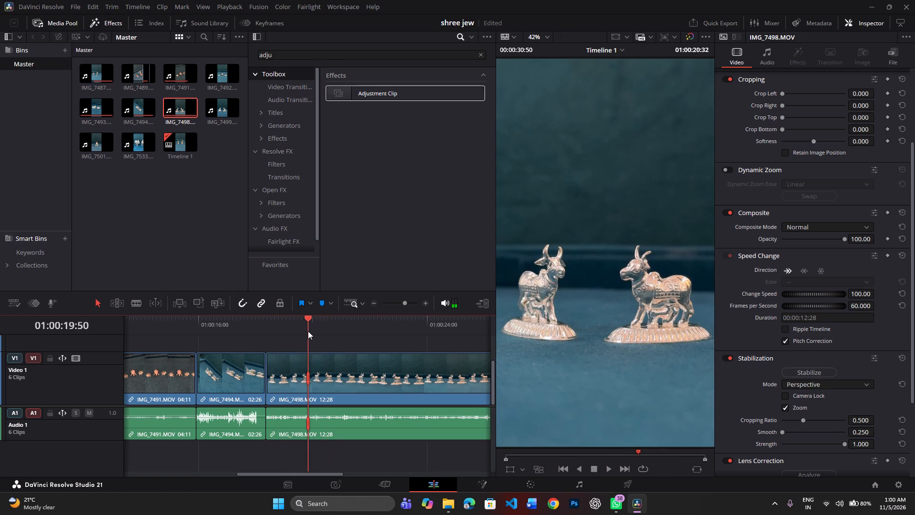
{"action": "key", "text": "ctrl+b"}
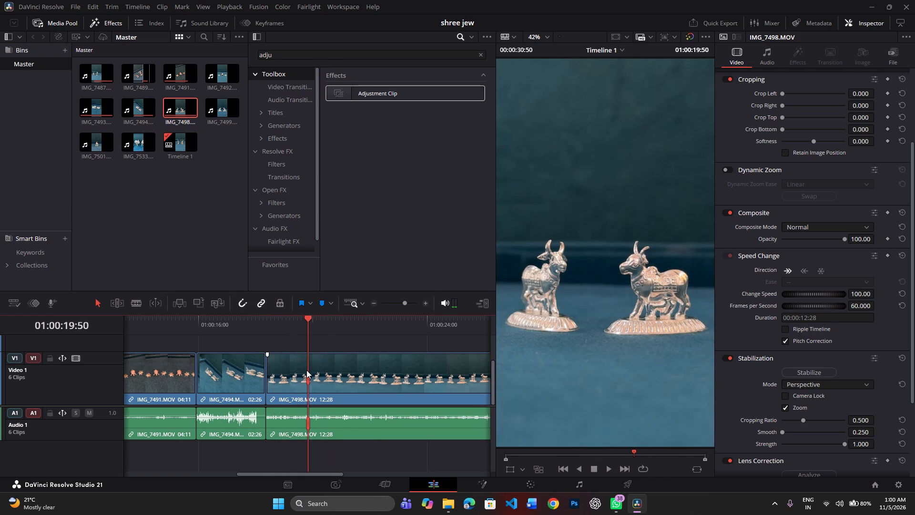
{"action": "left_click", "coordinate": [288, 387]}
{"action": "key", "text": "BackSpace"}
{"action": "left_click", "coordinate": [288, 387]}
{"action": "key", "text": "BackSpace"}
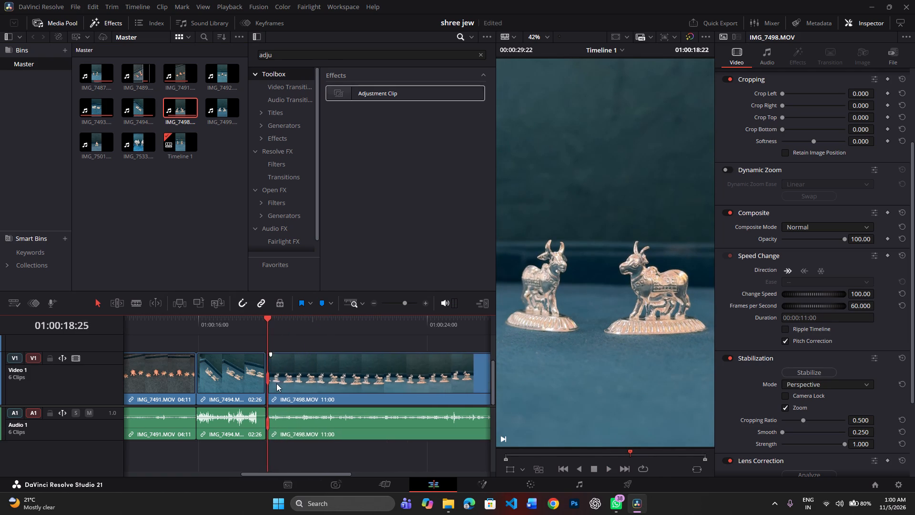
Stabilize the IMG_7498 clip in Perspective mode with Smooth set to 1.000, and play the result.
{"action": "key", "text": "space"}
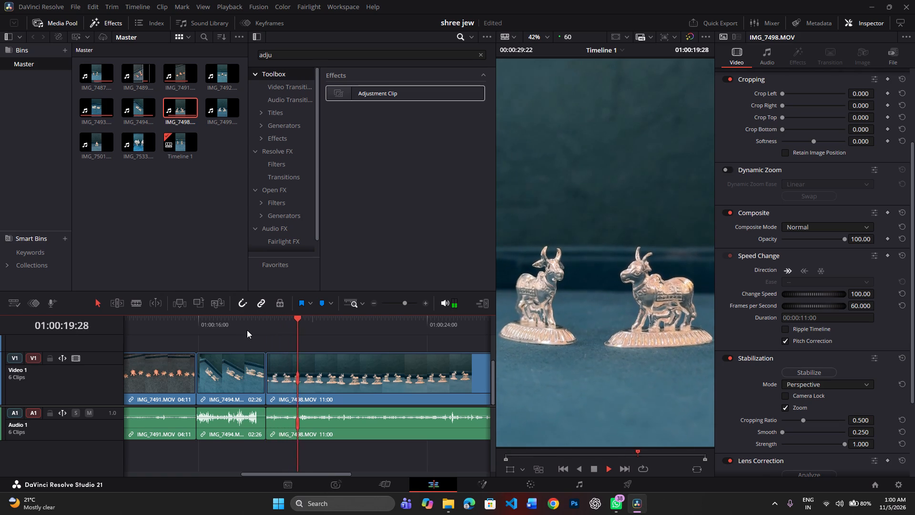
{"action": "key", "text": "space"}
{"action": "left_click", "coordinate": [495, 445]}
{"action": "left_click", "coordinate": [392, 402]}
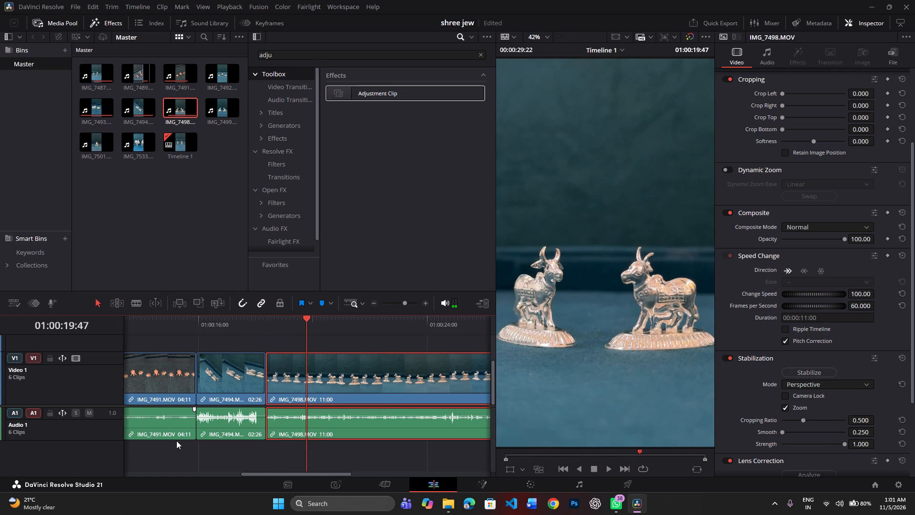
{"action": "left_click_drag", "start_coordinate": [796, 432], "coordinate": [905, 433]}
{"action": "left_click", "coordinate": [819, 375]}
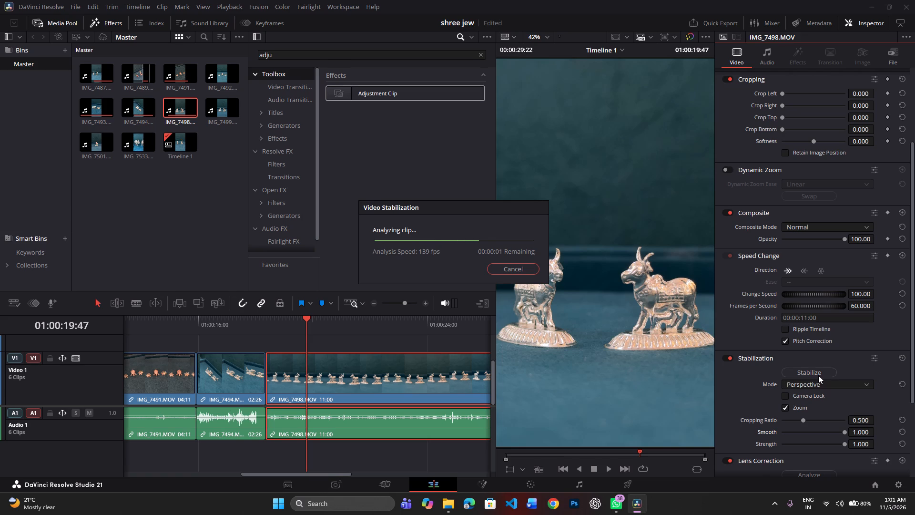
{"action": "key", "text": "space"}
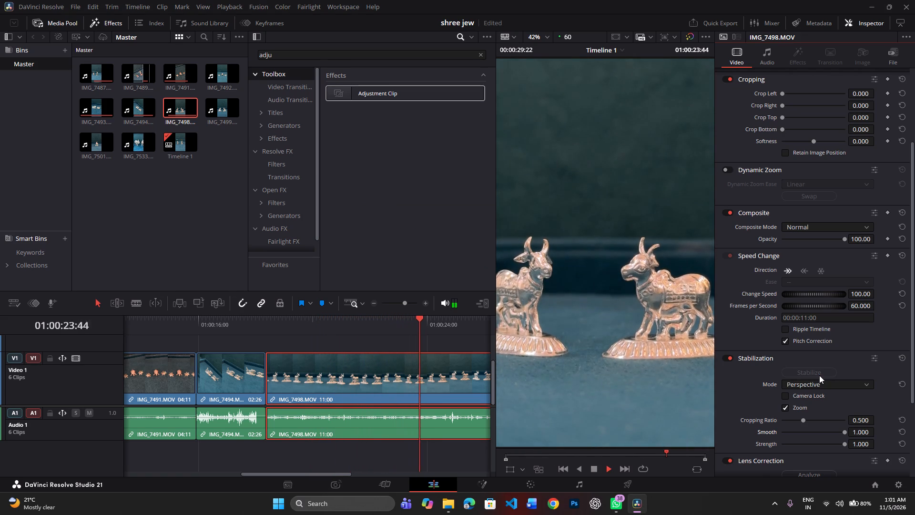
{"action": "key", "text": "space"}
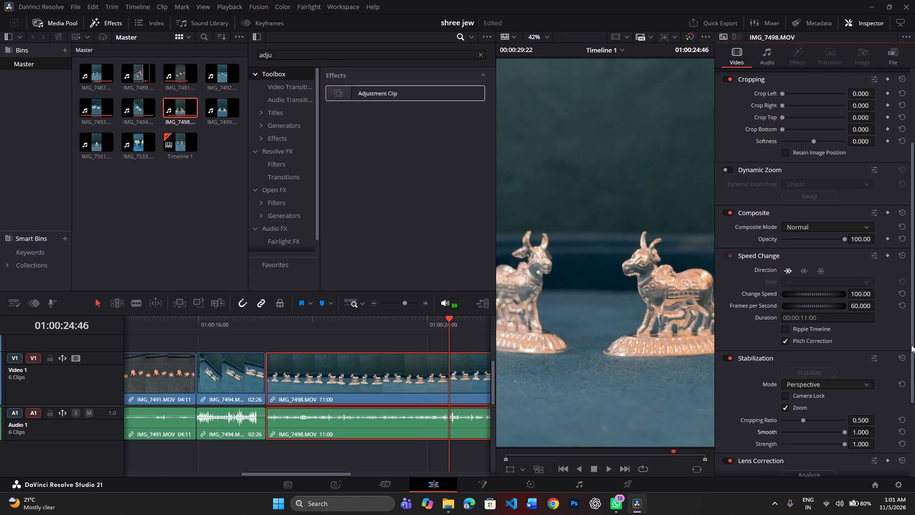
Reset the IMG_7498 clip's stabilization settings, turn off the stabilization Zoom, stabilize it again and play it.
{"action": "left_click", "coordinate": [901, 355]}
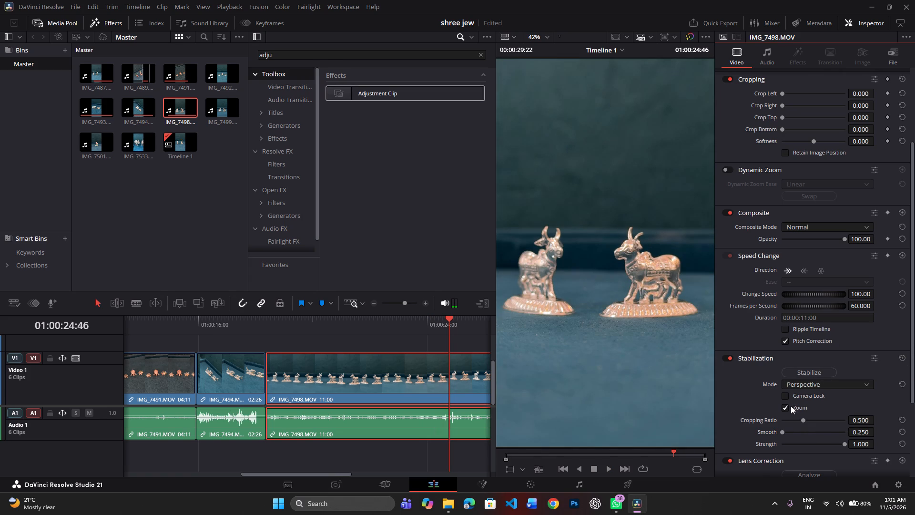
{"action": "left_click", "coordinate": [785, 409]}
{"action": "left_click", "coordinate": [813, 371]}
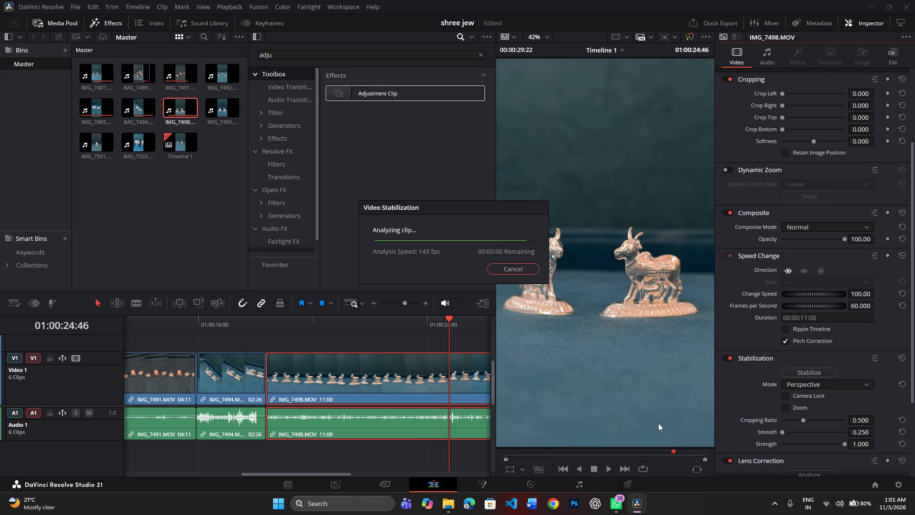
{"action": "key", "text": "space"}
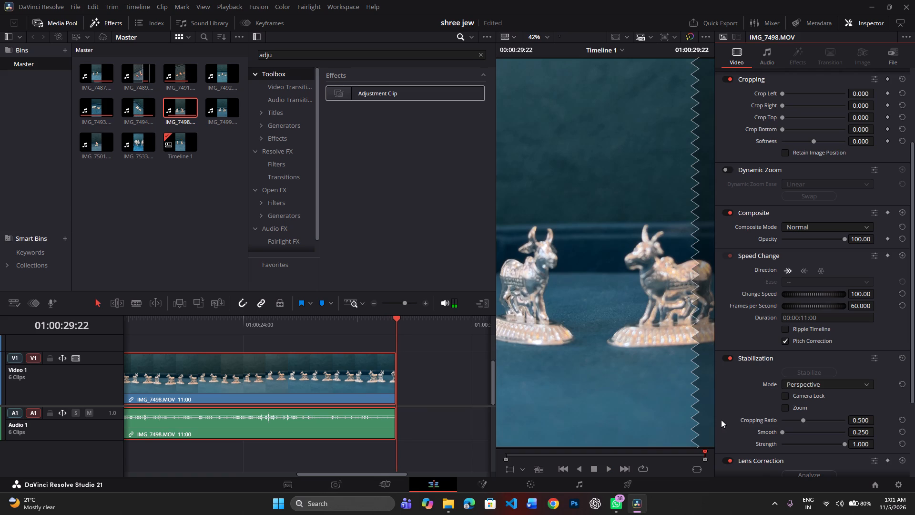
Trim the end of the IMG_7498 clip to a duration of 05:28 and play it from its start.
{"action": "left_click_drag", "start_coordinate": [396, 375], "coordinate": [237, 439]}
{"action": "scroll", "coordinate": [179, 347], "scroll_direction": "right", "scroll_amount": 1}
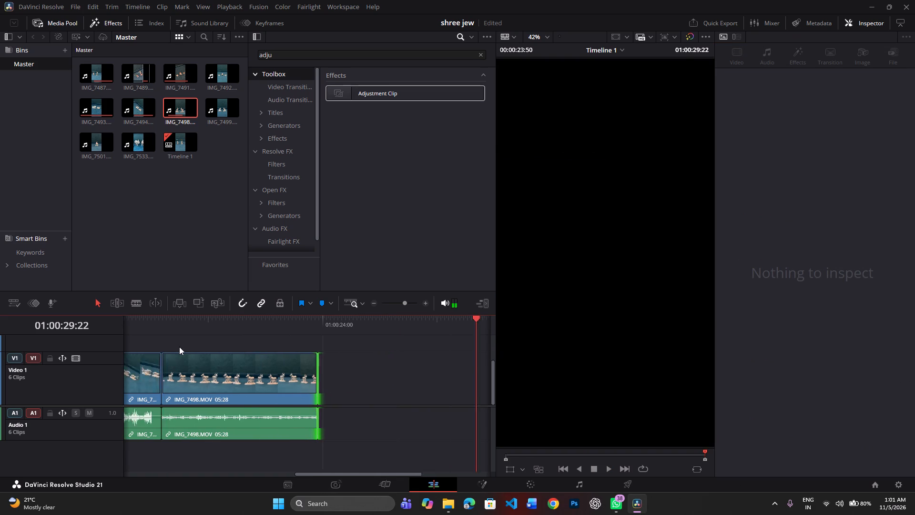
{"action": "scroll", "coordinate": [179, 347], "scroll_direction": "right", "scroll_amount": 1}
{"action": "scroll", "coordinate": [394, 334], "scroll_direction": "left", "scroll_amount": 1}
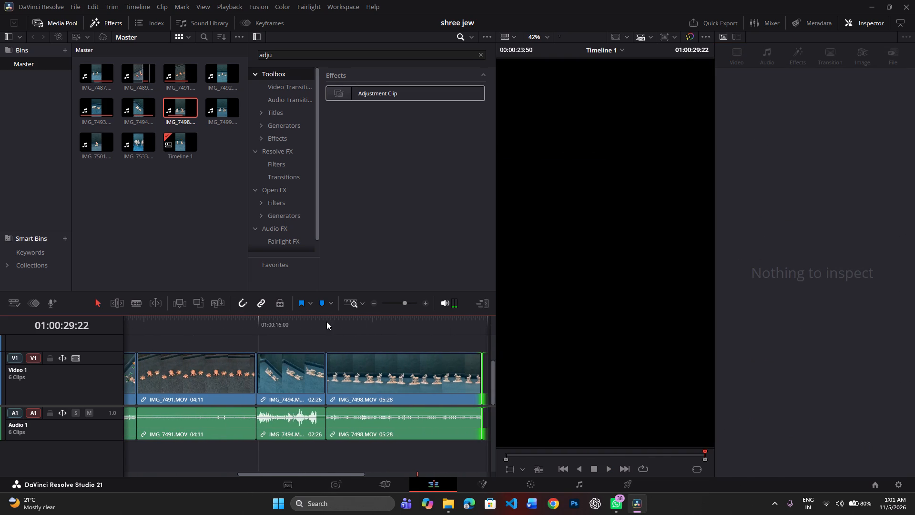
{"action": "left_click", "coordinate": [325, 321]}
{"action": "key", "text": "space"}
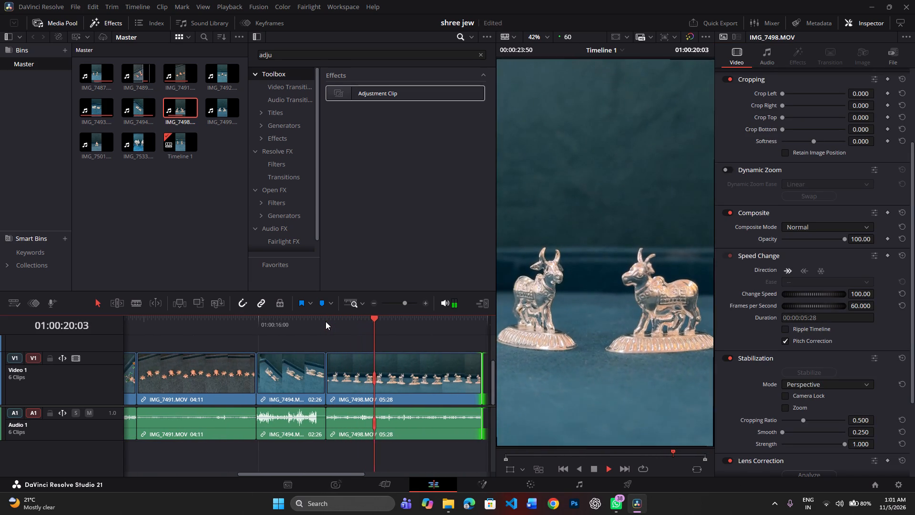
{"action": "key", "text": "space"}
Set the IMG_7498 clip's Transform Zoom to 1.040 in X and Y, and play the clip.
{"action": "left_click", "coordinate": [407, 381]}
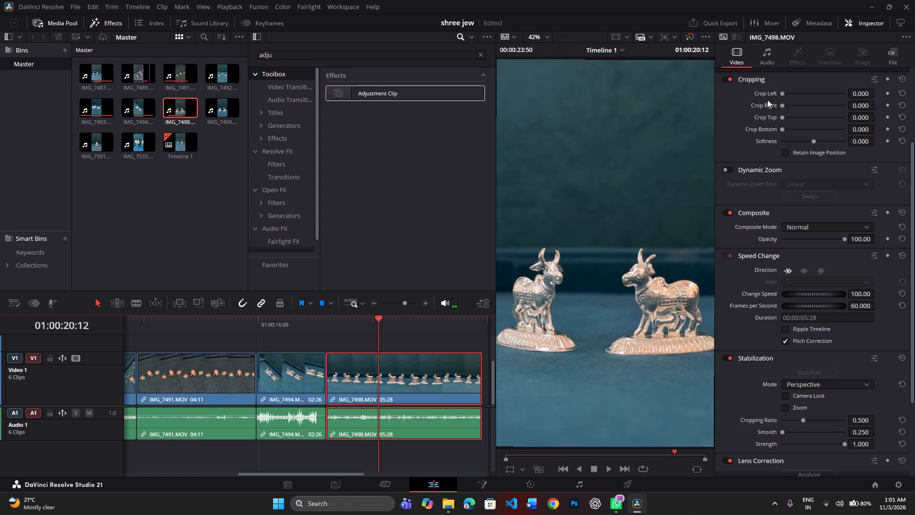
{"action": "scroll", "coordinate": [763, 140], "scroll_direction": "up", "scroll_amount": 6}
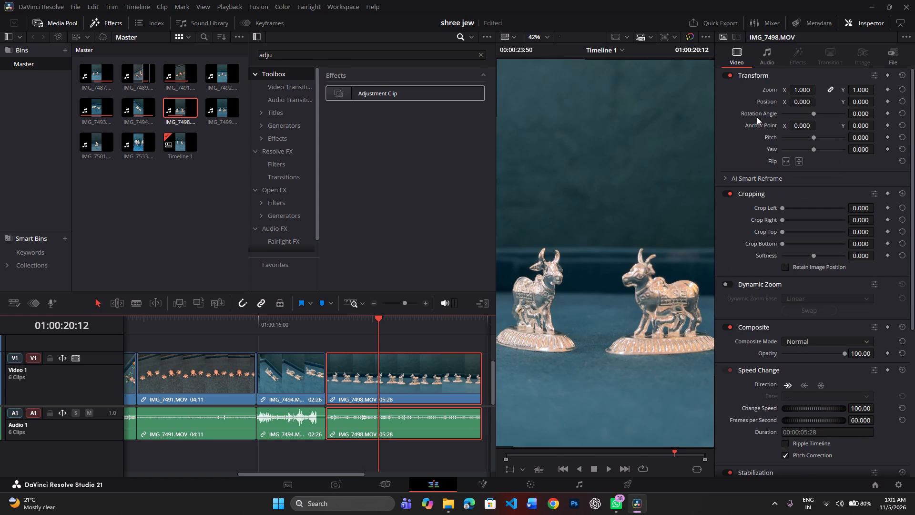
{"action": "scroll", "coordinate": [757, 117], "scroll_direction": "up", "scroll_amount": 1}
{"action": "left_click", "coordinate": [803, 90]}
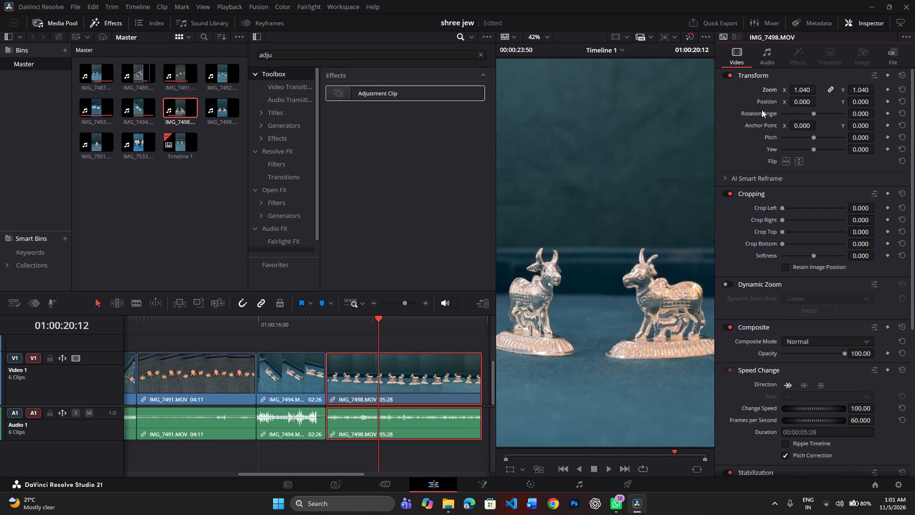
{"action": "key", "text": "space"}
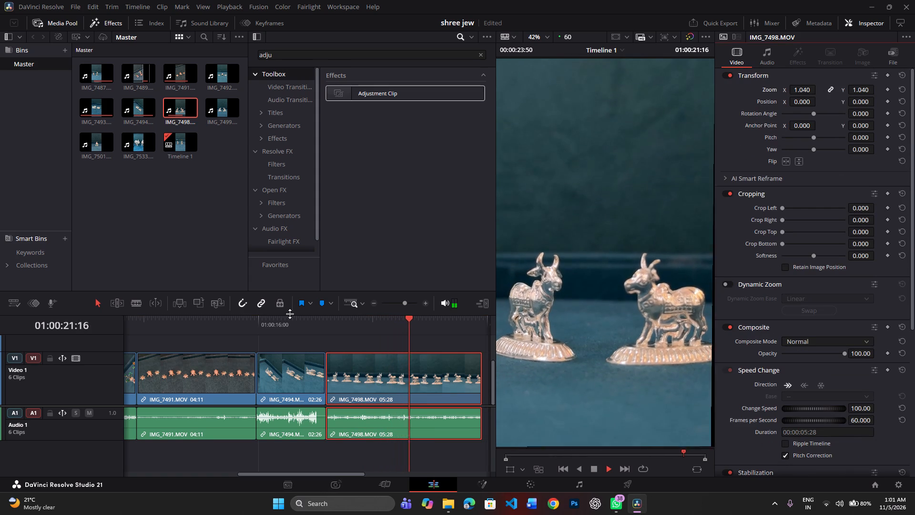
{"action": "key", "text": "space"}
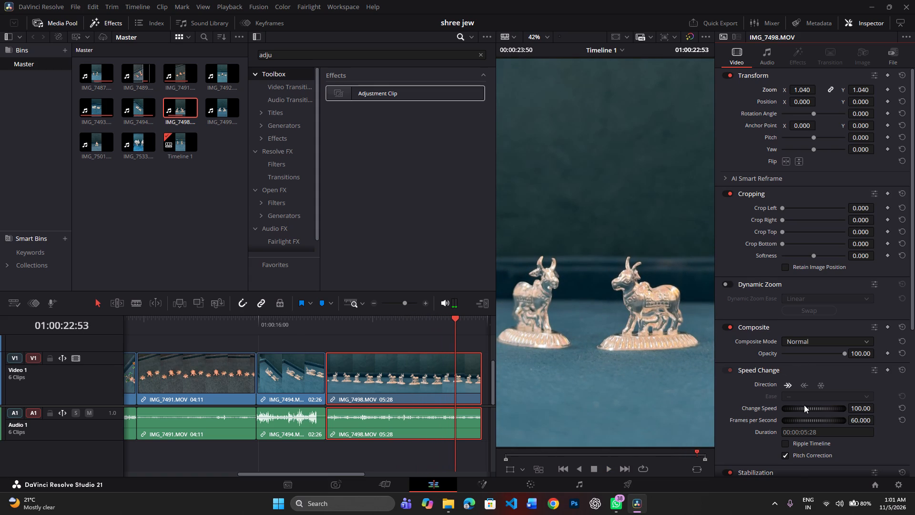
Turn on the stabilization Zoom option for the IMG_7498 clip and play to the clip's end.
{"action": "scroll", "coordinate": [771, 332], "scroll_direction": "down", "scroll_amount": 3}
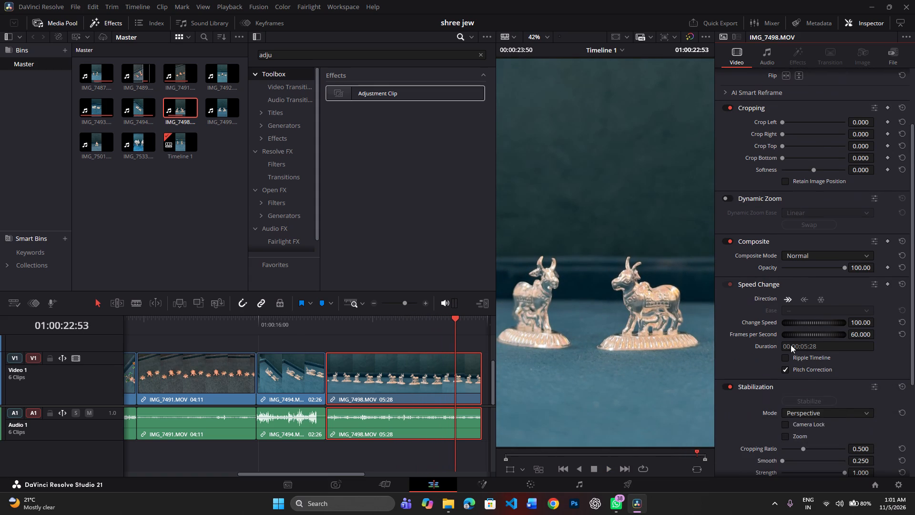
{"action": "left_click", "coordinate": [787, 438]}
{"action": "key", "text": "space"}
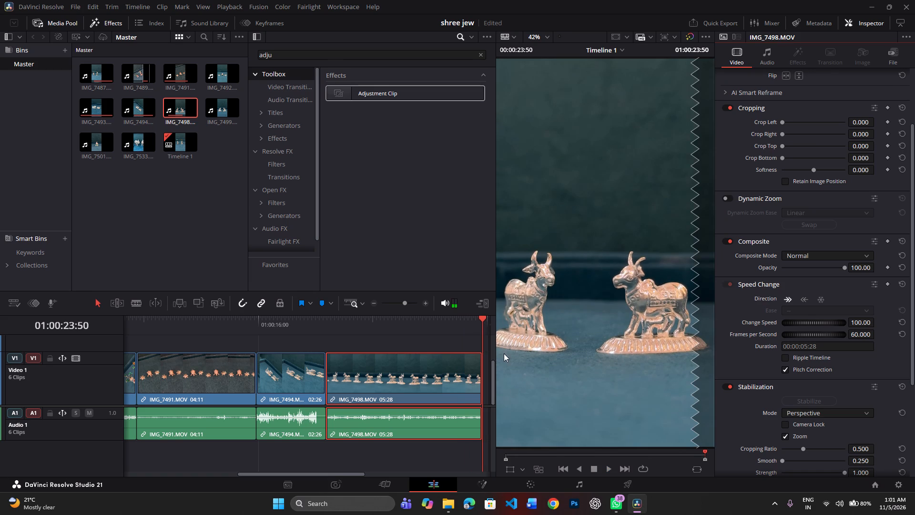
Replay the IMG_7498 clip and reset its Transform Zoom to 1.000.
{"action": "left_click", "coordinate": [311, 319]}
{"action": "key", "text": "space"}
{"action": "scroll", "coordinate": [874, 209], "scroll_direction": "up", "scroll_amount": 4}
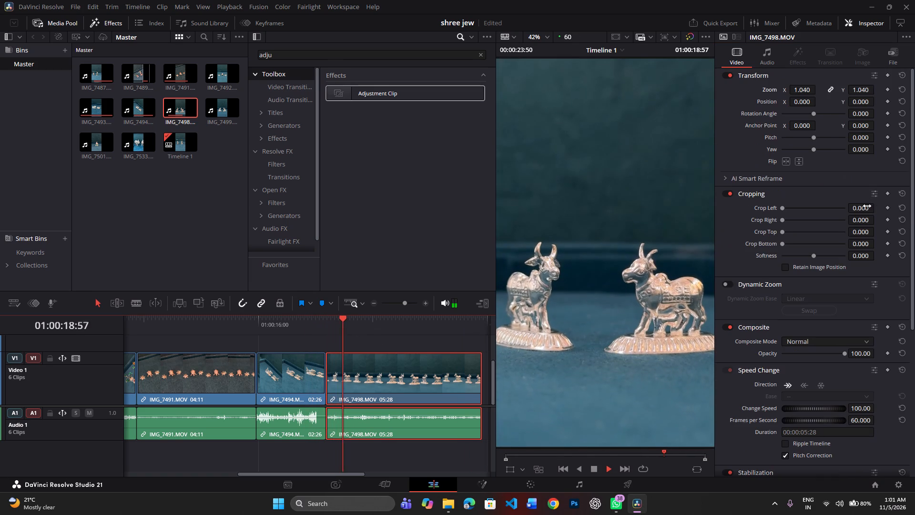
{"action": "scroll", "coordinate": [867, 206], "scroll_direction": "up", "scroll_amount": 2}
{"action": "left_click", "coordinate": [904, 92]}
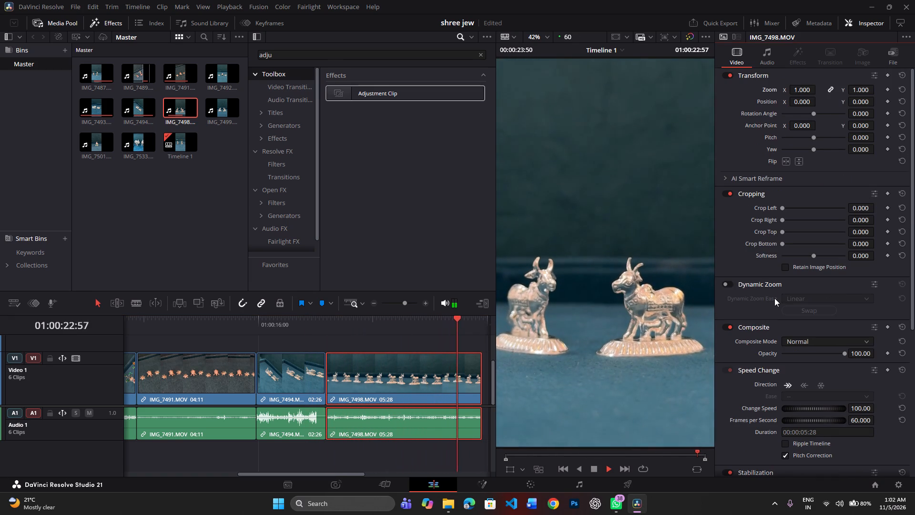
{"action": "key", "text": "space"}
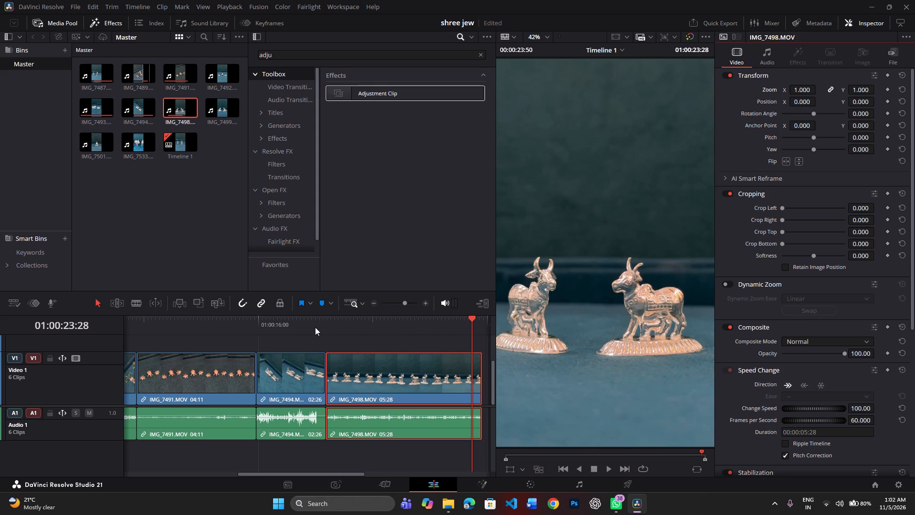
Split the IMG_7498 clip at 01:00:21:13, delete the part after the cut, and play the remaining 02:51 clip.
{"action": "left_click_drag", "start_coordinate": [315, 327], "coordinate": [322, 327]}
{"action": "key", "text": "space"}
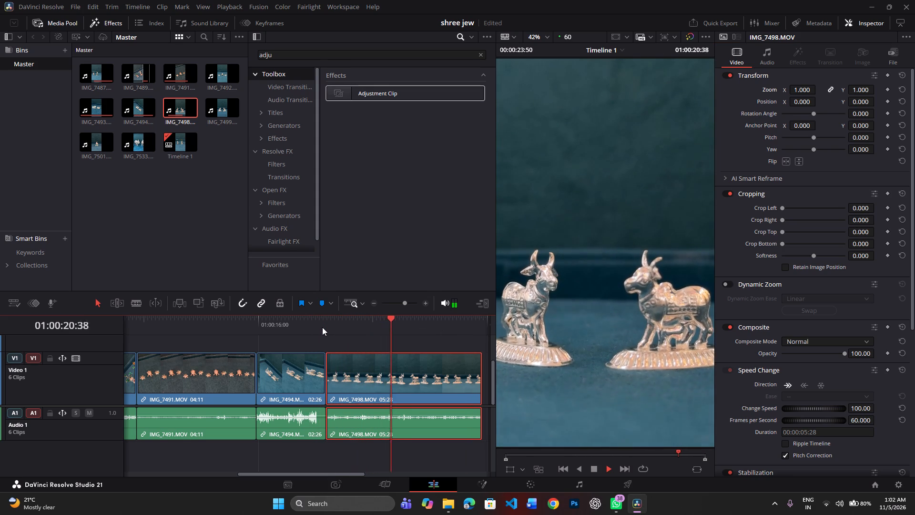
{"action": "key", "text": "space"}
{"action": "key", "text": "ctrl+b"}
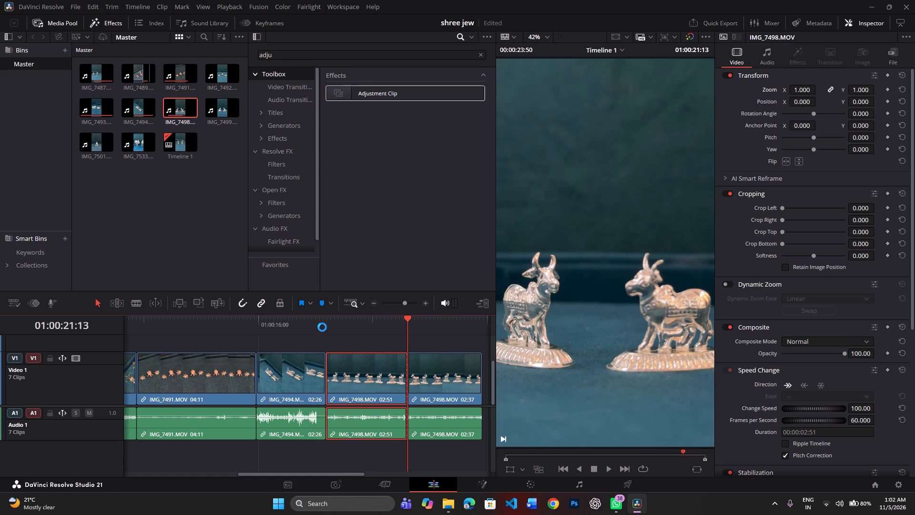
{"action": "left_click", "coordinate": [428, 361]}
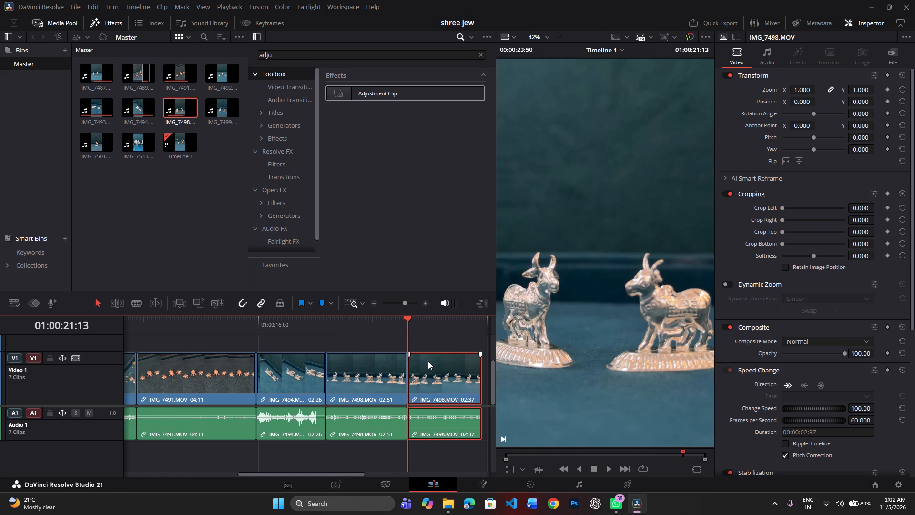
{"action": "key", "text": "BackSpace"}
{"action": "left_click", "coordinate": [332, 317]}
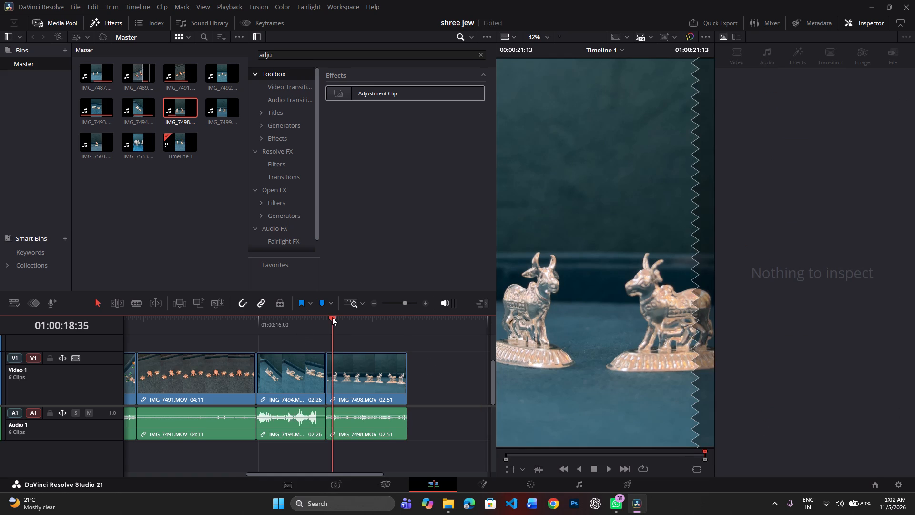
{"action": "key", "text": "space"}
{"action": "key", "text": "space"}
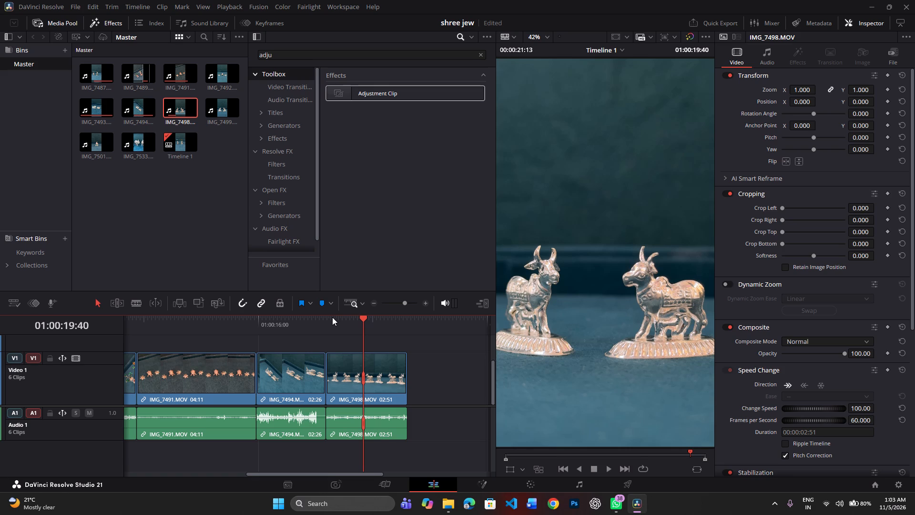
Open IMG_7499.MOV from the Master bin and append it to the timeline after the IMG_7498 clip.
{"action": "double_click", "coordinate": [215, 102]}
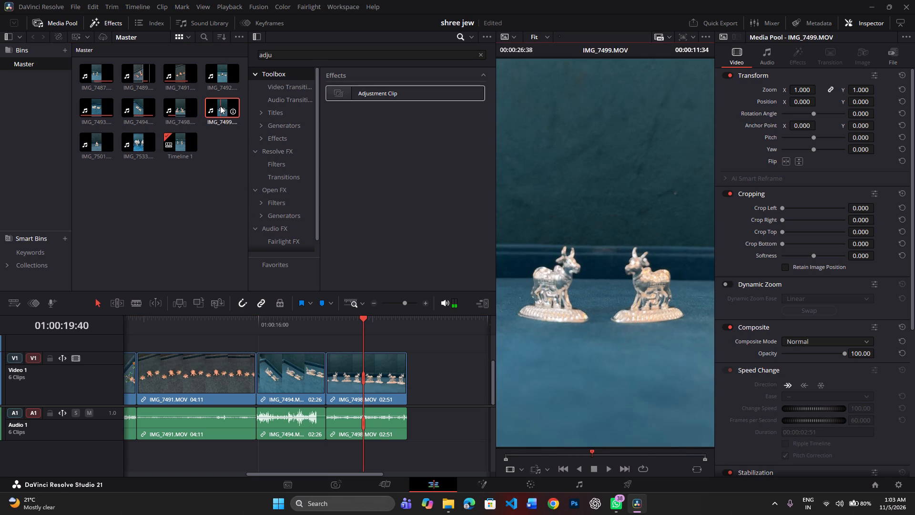
{"action": "double_click", "coordinate": [220, 114]}
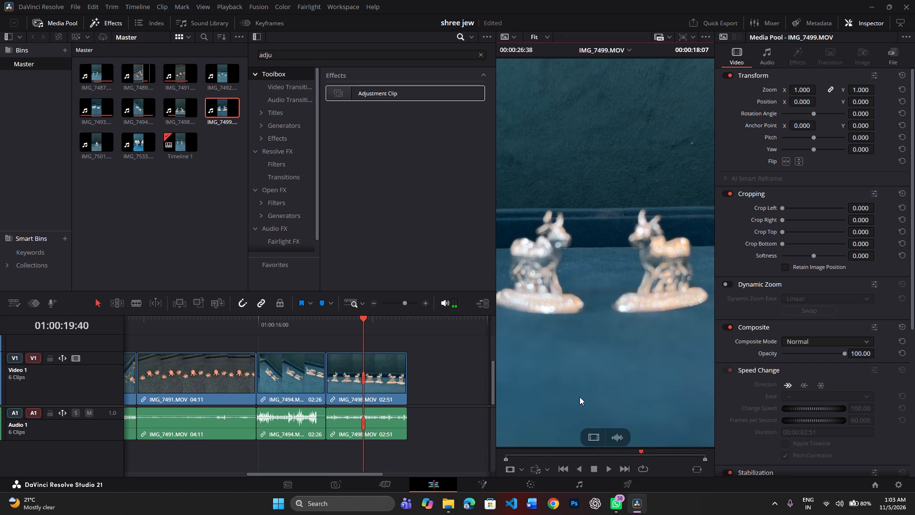
{"action": "left_click_drag", "start_coordinate": [579, 397], "coordinate": [411, 408]}
Move the playhead to 01:00:20:57, just before the cut from IMG_7498 to IMG_7499.
{"action": "left_click", "coordinate": [400, 322]}
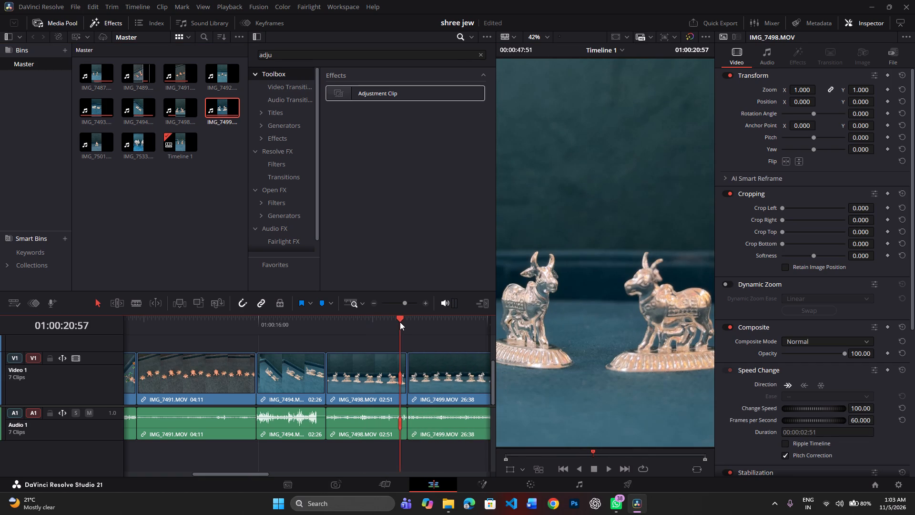
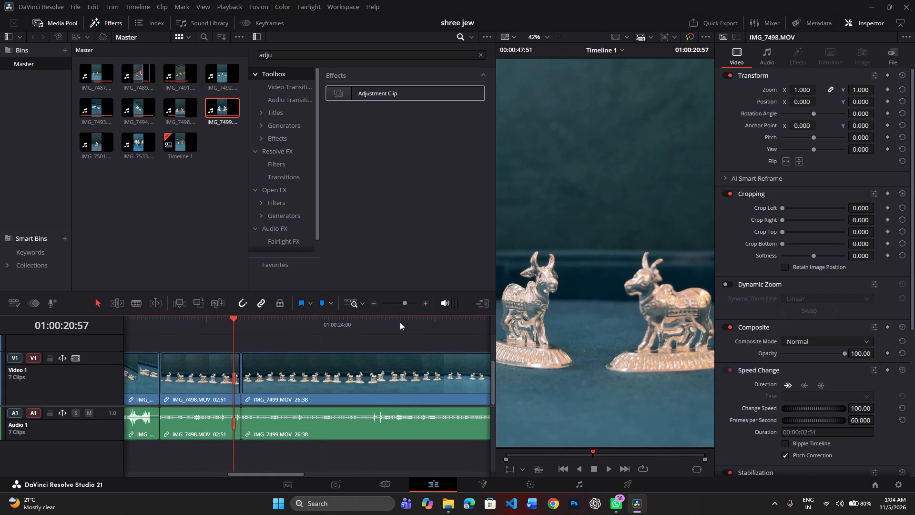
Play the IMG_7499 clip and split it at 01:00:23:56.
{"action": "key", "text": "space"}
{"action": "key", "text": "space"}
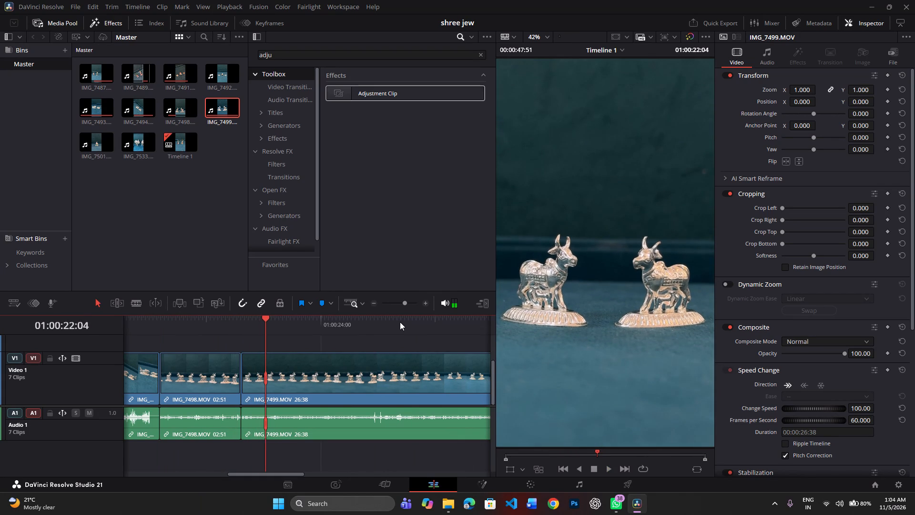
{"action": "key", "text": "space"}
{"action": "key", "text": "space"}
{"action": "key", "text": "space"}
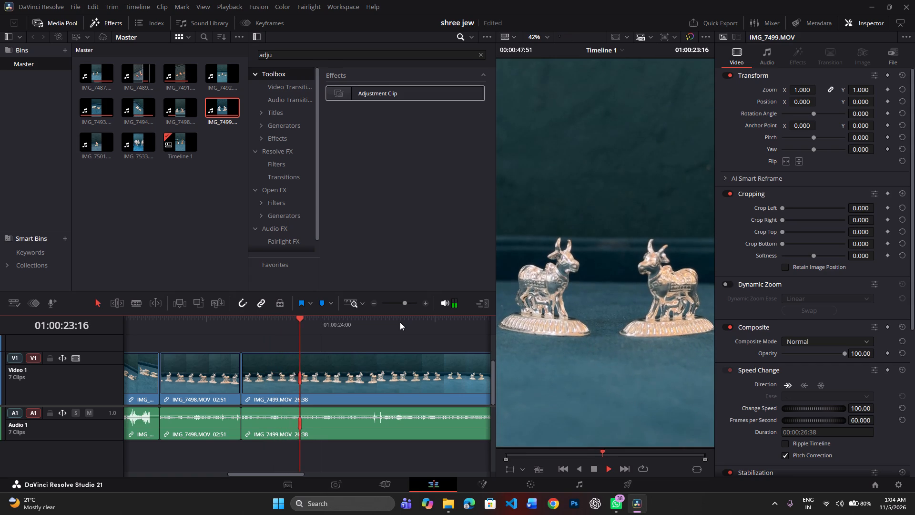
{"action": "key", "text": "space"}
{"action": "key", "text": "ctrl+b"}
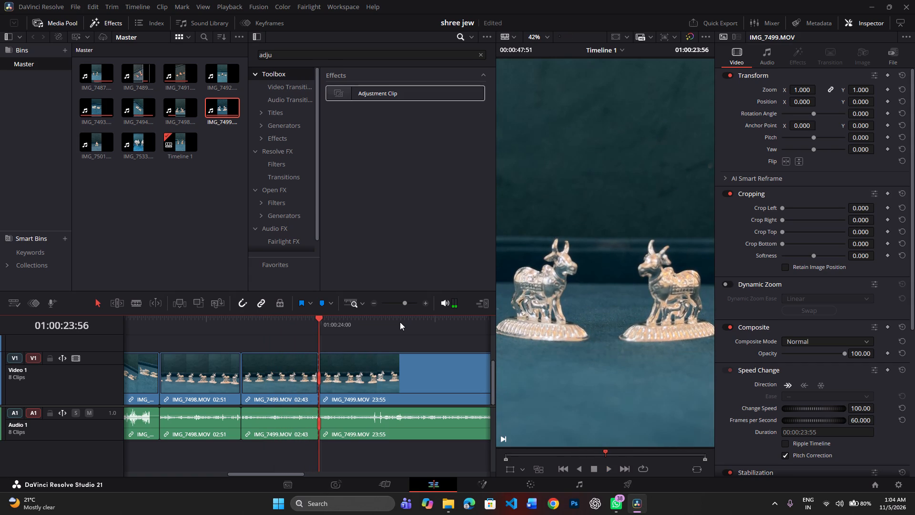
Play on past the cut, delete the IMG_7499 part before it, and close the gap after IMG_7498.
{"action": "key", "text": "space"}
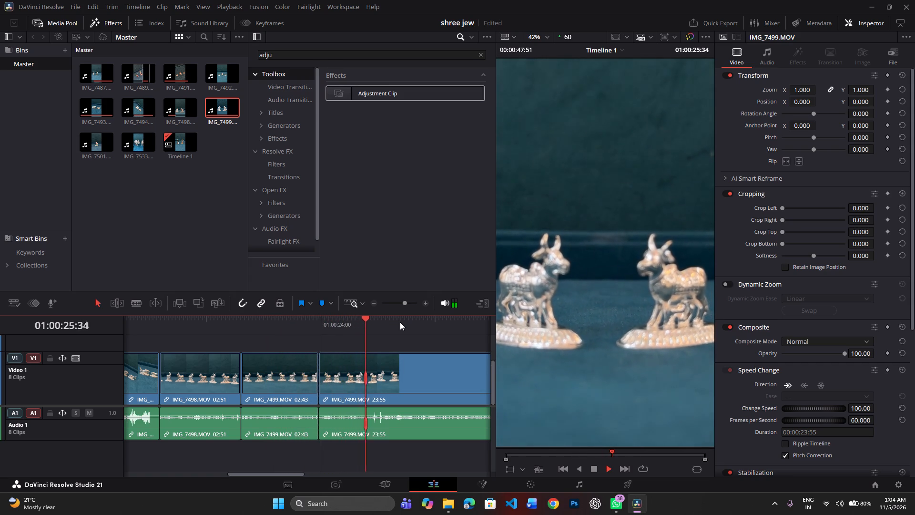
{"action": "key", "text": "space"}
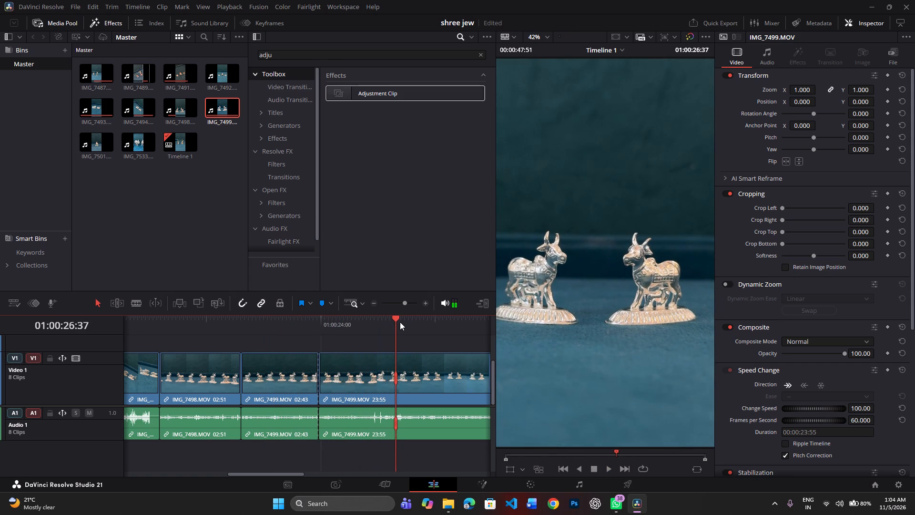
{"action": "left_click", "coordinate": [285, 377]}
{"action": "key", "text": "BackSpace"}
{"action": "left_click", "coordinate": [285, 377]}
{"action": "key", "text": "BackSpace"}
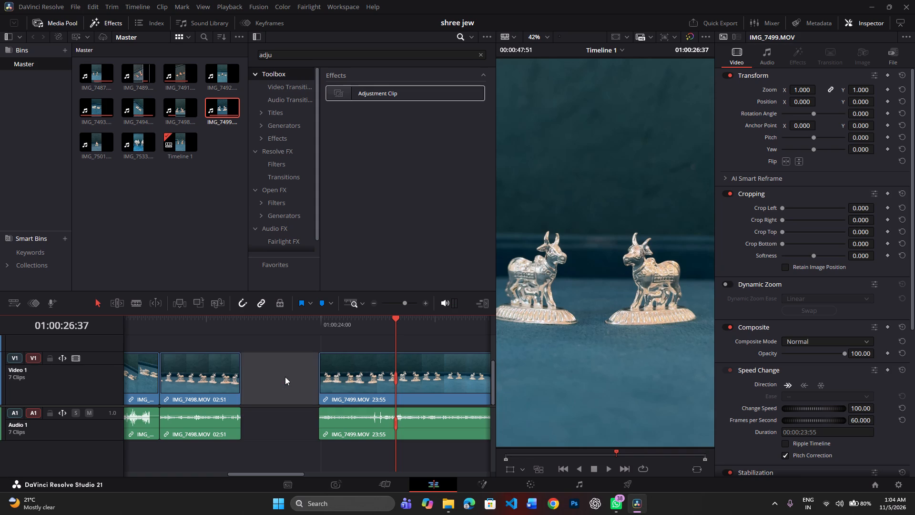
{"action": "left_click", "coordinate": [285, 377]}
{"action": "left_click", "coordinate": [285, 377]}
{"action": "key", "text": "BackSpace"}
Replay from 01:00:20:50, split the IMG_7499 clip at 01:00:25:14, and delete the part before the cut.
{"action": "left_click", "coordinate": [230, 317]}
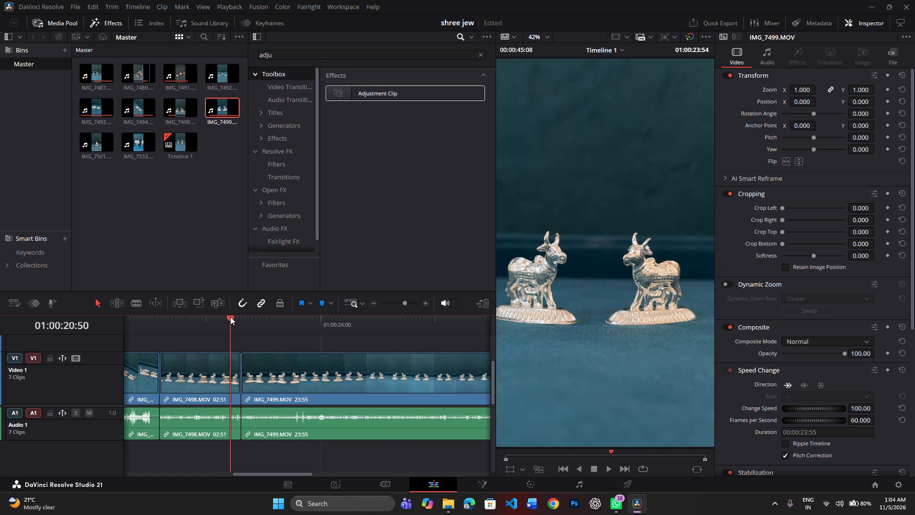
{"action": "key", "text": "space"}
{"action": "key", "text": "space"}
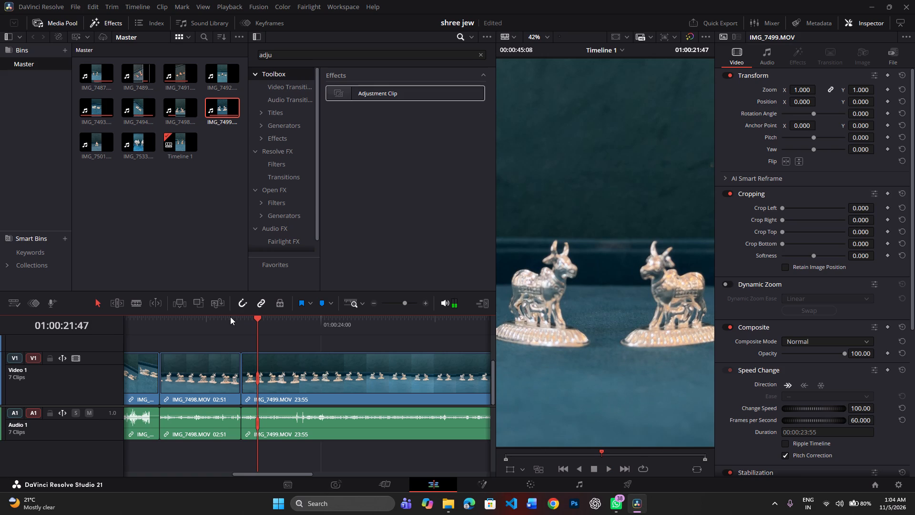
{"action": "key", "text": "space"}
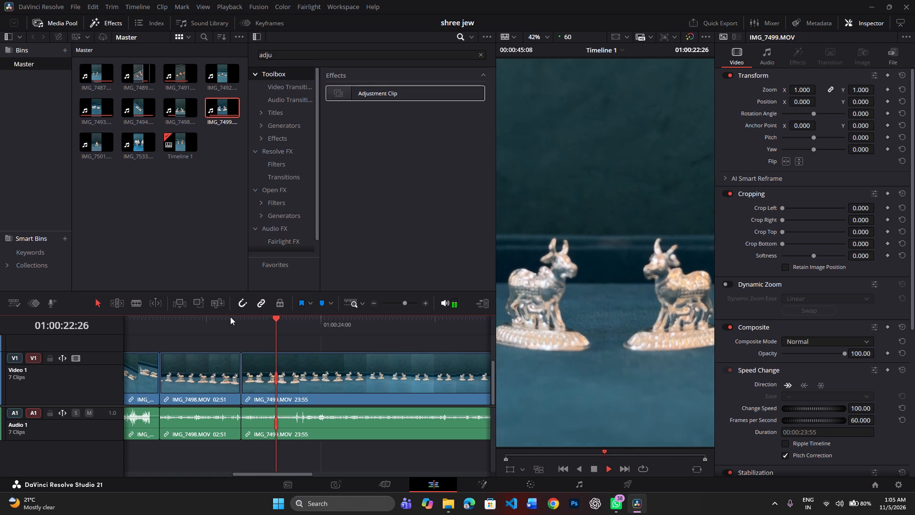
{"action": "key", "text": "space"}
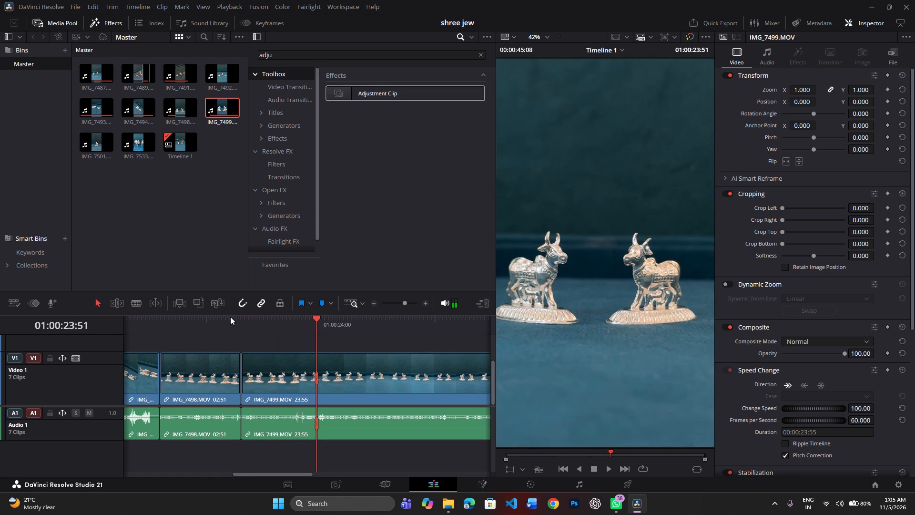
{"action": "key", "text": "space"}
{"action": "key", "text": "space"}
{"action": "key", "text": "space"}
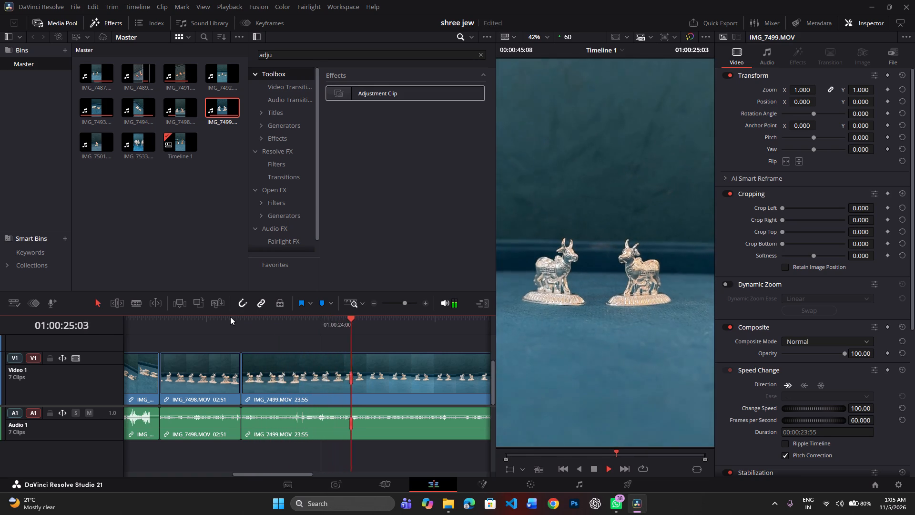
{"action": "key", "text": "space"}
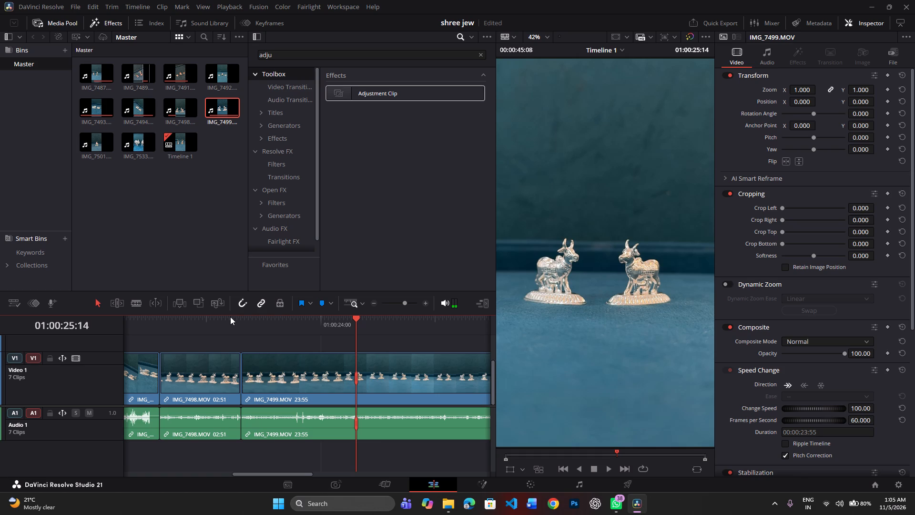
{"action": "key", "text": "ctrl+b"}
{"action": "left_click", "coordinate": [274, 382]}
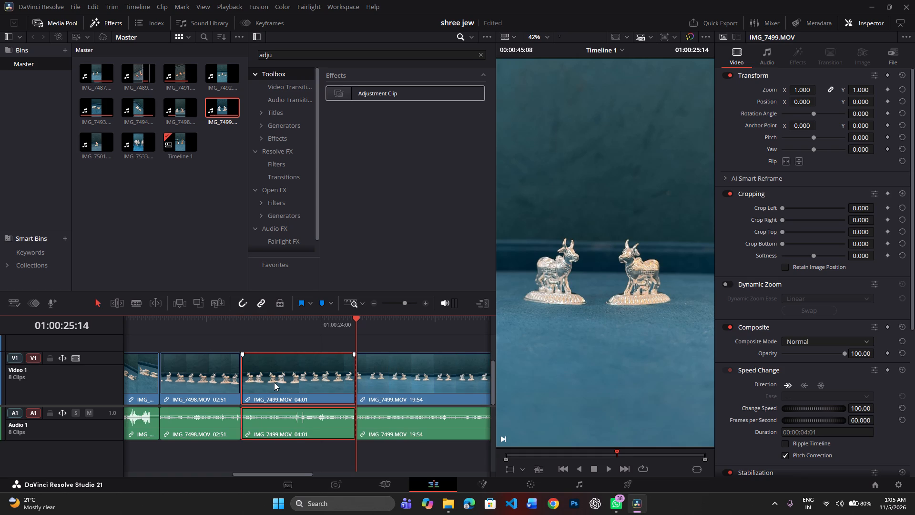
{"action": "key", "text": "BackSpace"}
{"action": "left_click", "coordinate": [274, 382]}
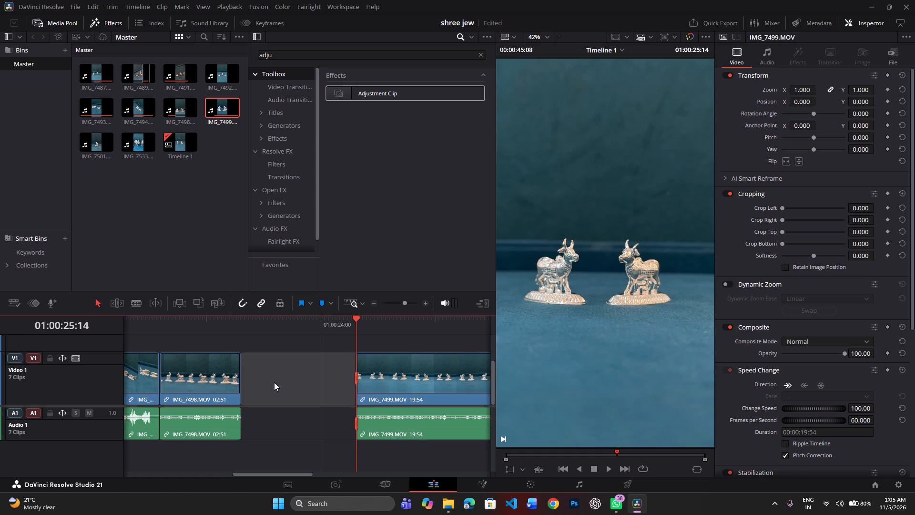
Play through the remaining IMG_7499 footage and delete that clip from the timeline.
{"action": "key", "text": "space"}
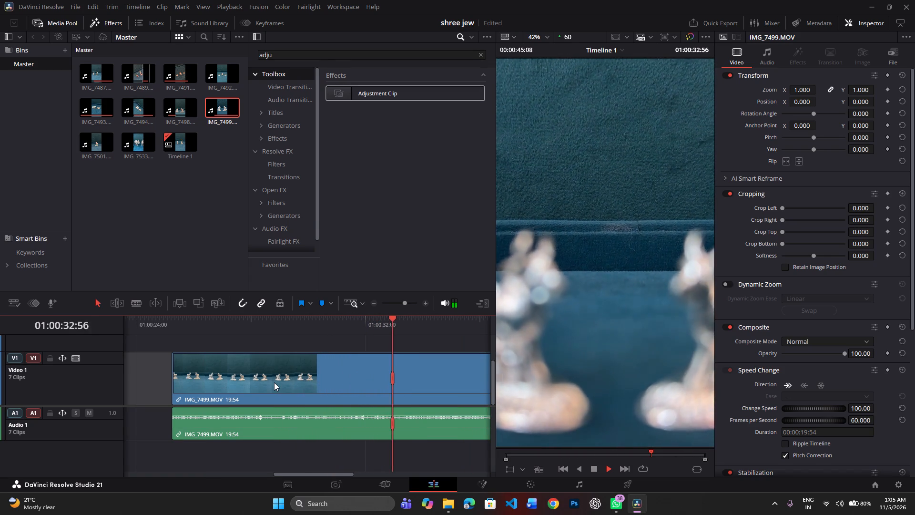
{"action": "key", "text": "space"}
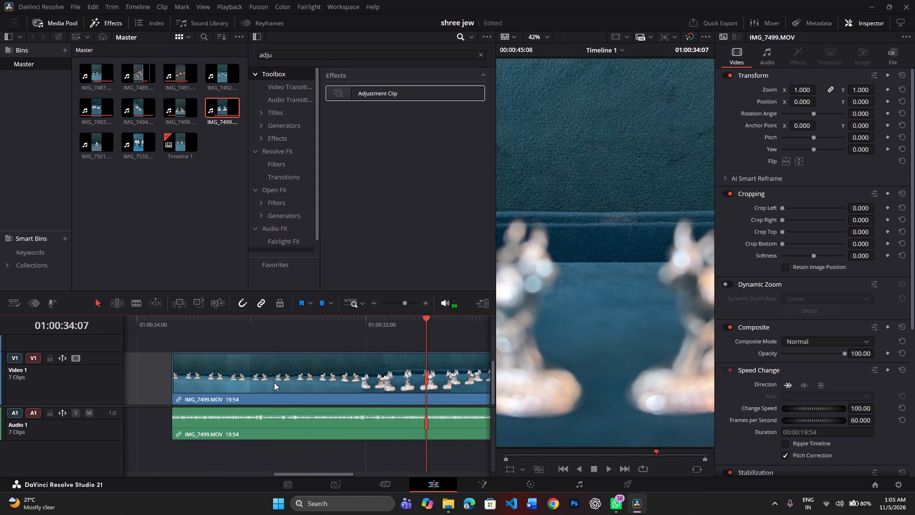
{"action": "key", "text": "space"}
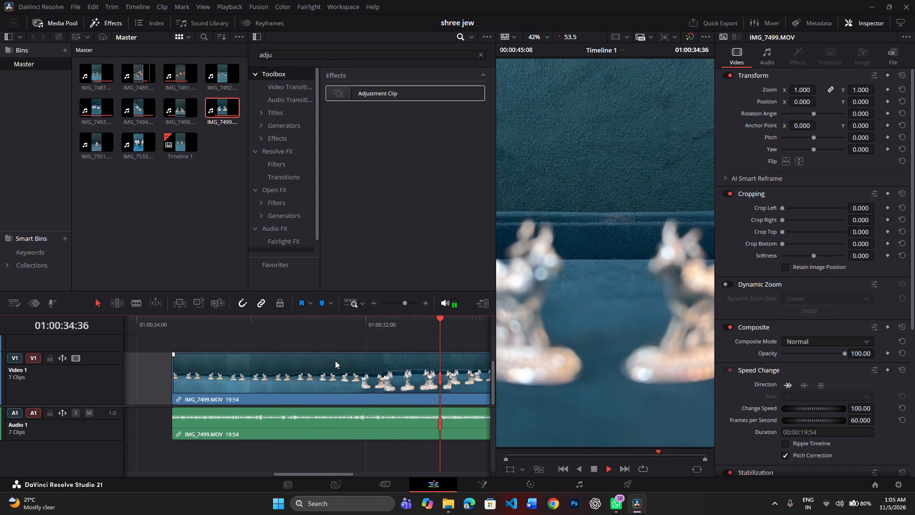
{"action": "scroll", "coordinate": [357, 360], "scroll_direction": "left", "scroll_amount": 1}
{"action": "key", "text": "space"}
{"action": "scroll", "coordinate": [357, 360], "scroll_direction": "left", "scroll_amount": 1}
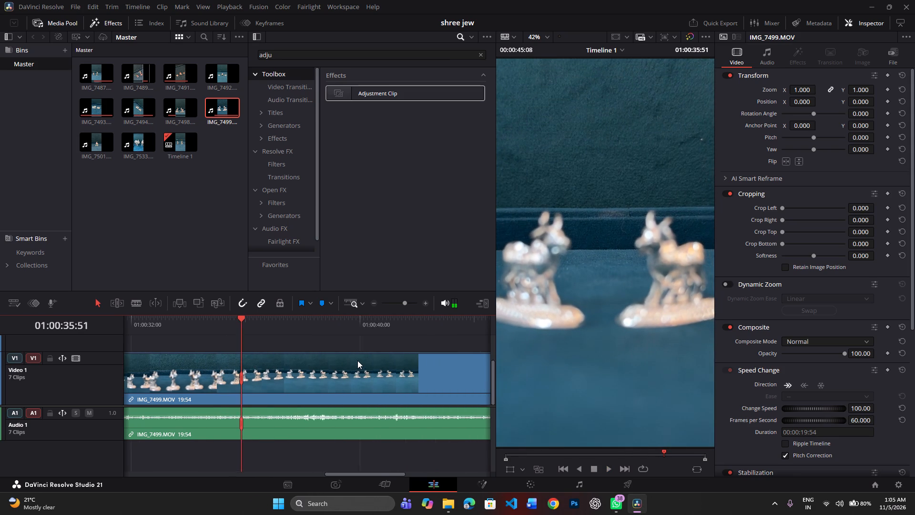
{"action": "scroll", "coordinate": [357, 360], "scroll_direction": "left", "scroll_amount": 1}
{"action": "key", "text": "space"}
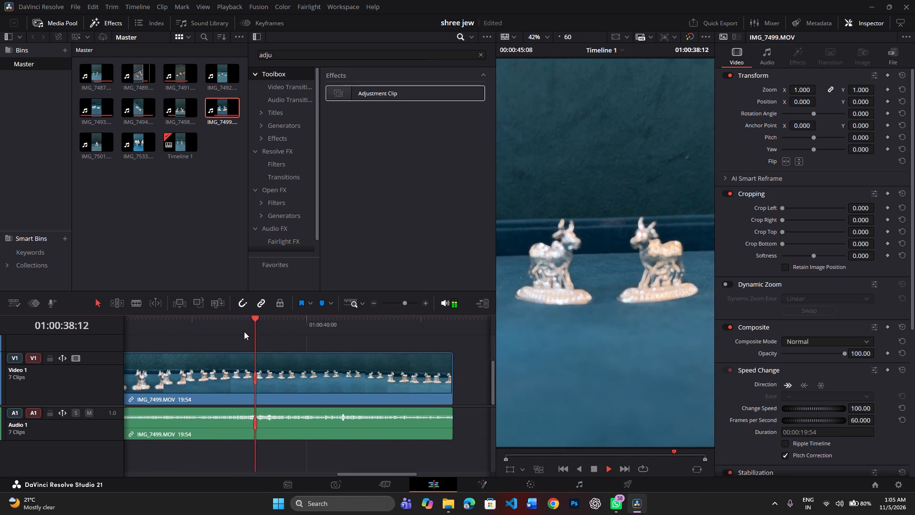
{"action": "key", "text": "space"}
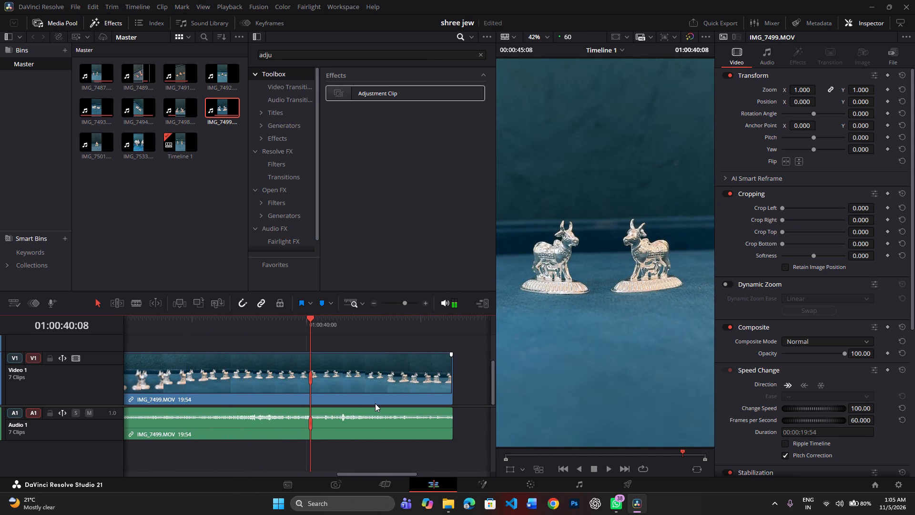
{"action": "left_click", "coordinate": [379, 369]}
{"action": "key", "text": "BackSpace"}
Replay the cut from IMG_7494 to IMG_7498, and append IMG_7501.MOV from the Master bin directly after IMG_7498.
{"action": "scroll", "coordinate": [379, 369], "scroll_direction": "right", "scroll_amount": 1}
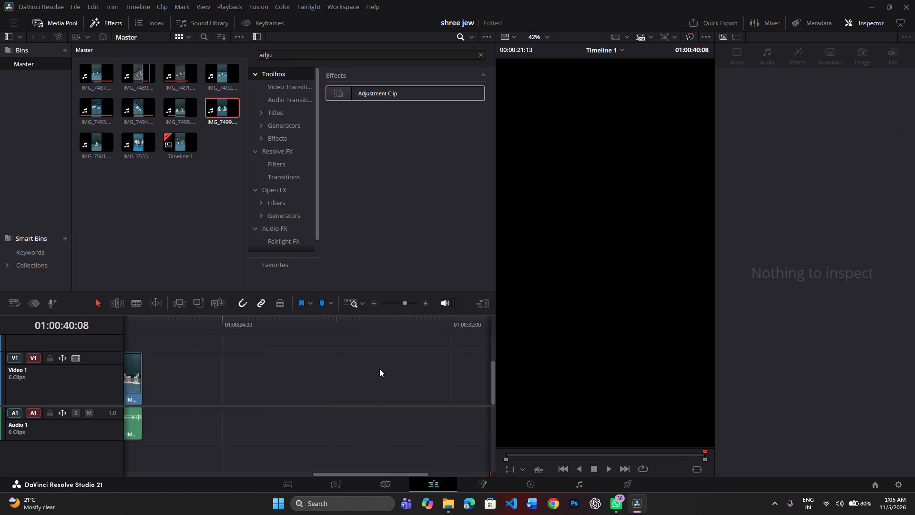
{"action": "scroll", "coordinate": [379, 369], "scroll_direction": "right", "scroll_amount": 3}
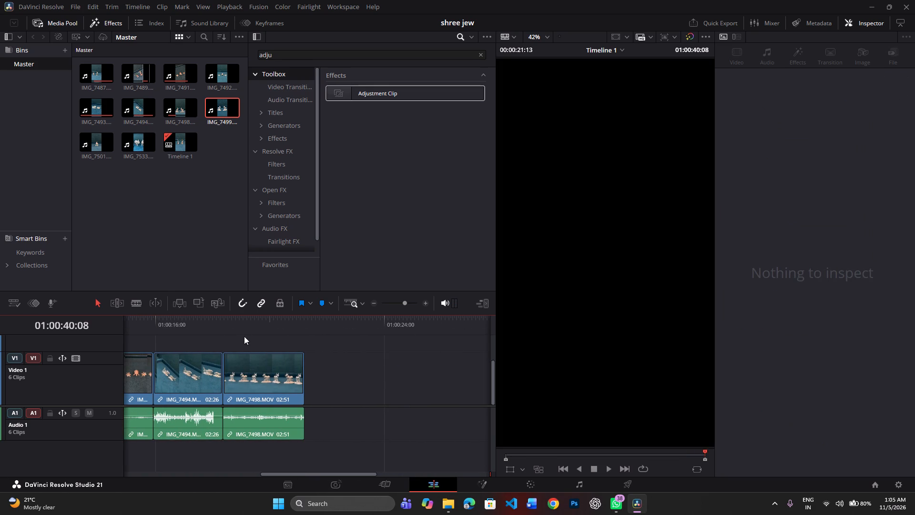
{"action": "left_click", "coordinate": [213, 327]}
{"action": "key", "text": "space"}
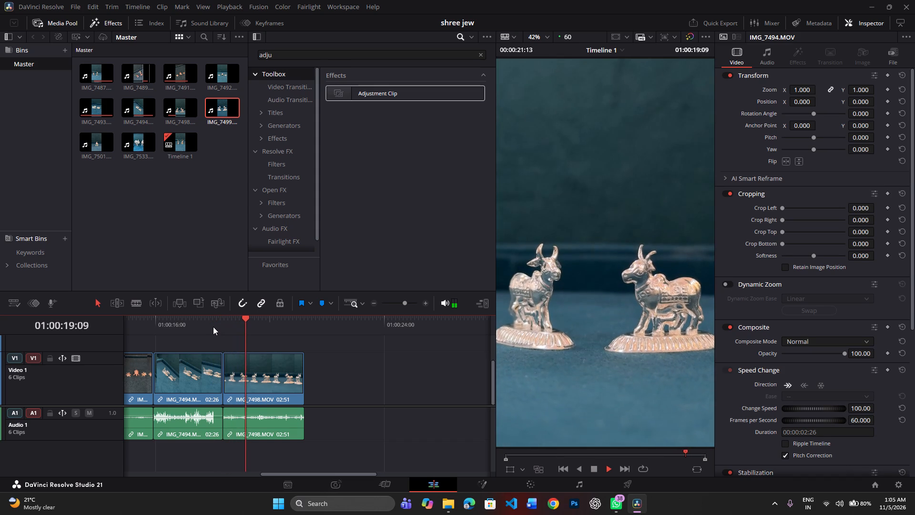
{"action": "key", "text": "space"}
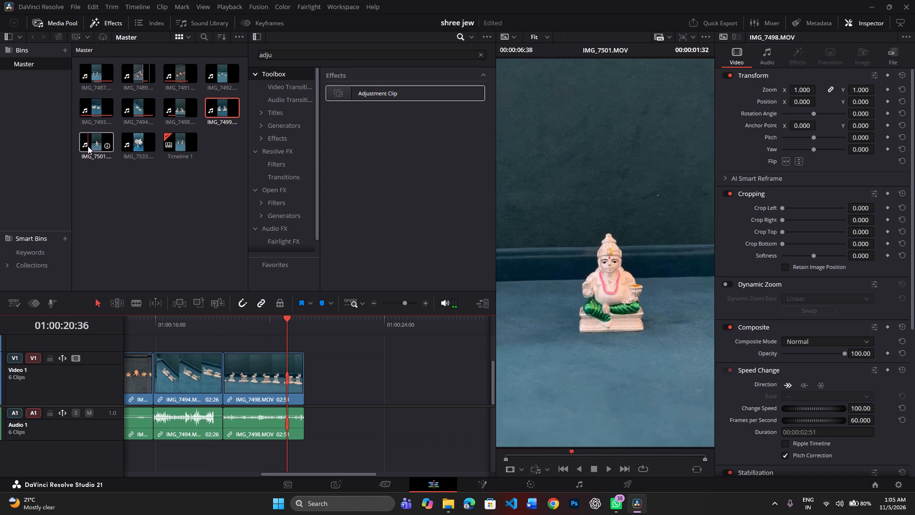
{"action": "left_click_drag", "start_coordinate": [94, 144], "coordinate": [235, 189]}
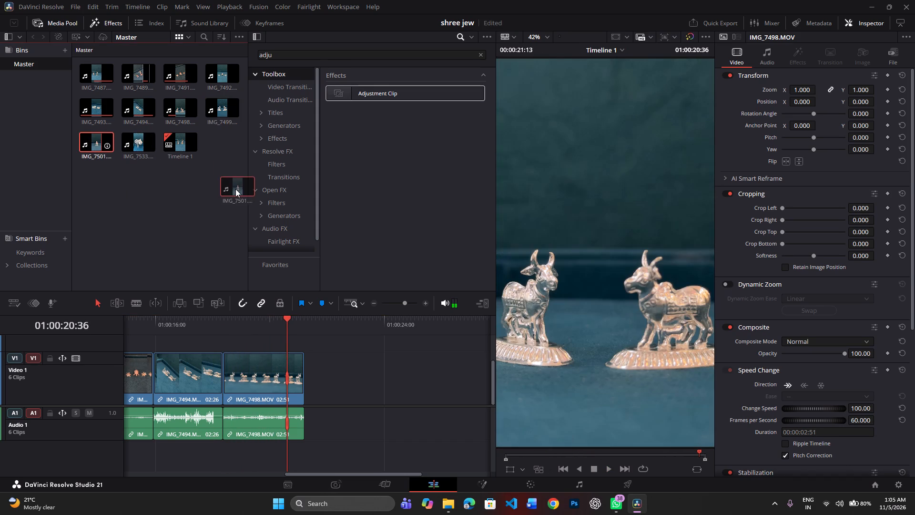
{"action": "left_click_drag", "start_coordinate": [235, 189], "coordinate": [320, 367]}
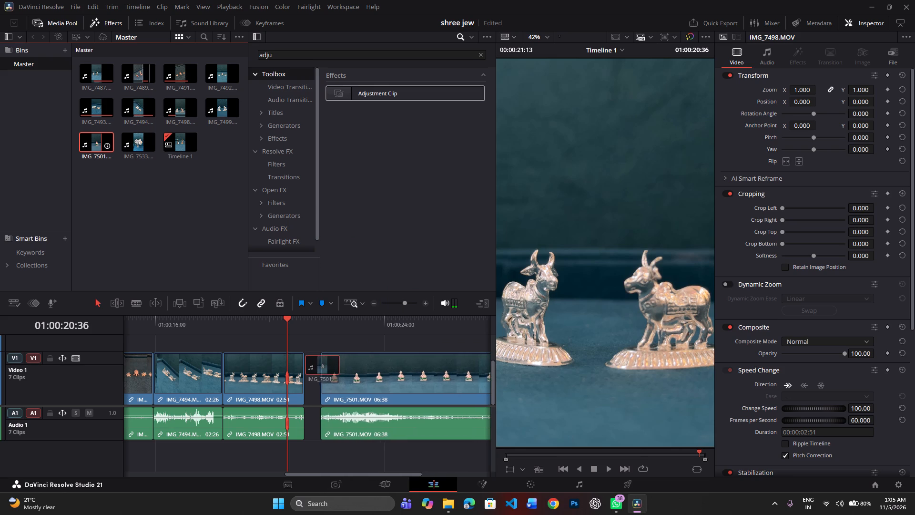
{"action": "left_click_drag", "start_coordinate": [320, 367], "coordinate": [308, 367]}
Stabilize the IMG_7501 clip and play it through to its end from just before its start.
{"action": "key", "text": "space"}
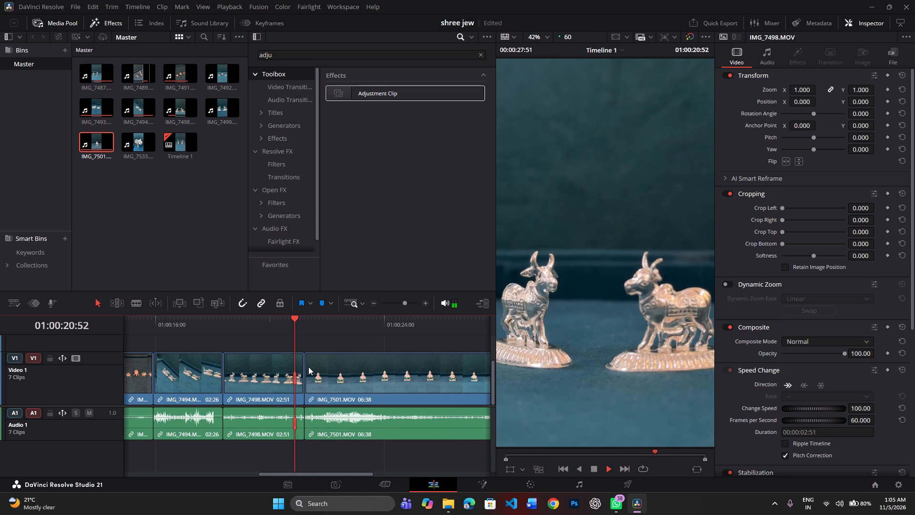
{"action": "key", "text": "space"}
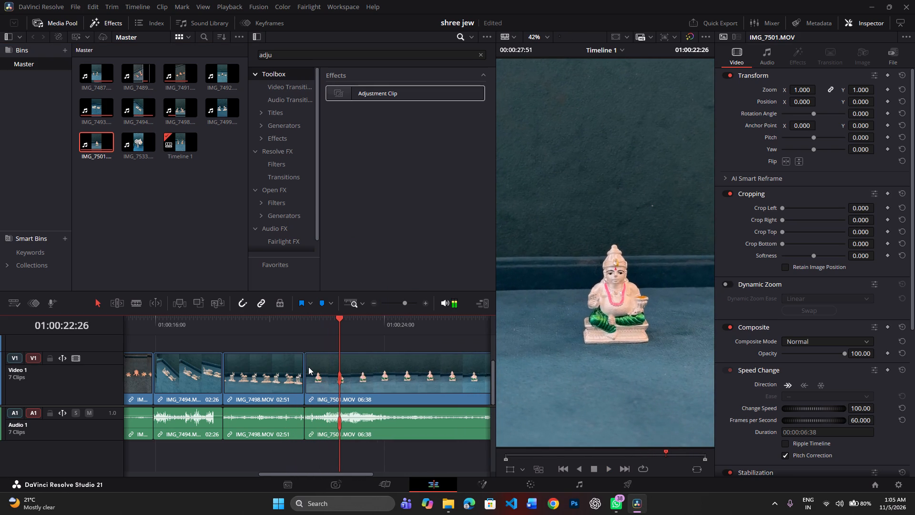
{"action": "scroll", "coordinate": [793, 329], "scroll_direction": "down", "scroll_amount": 1}
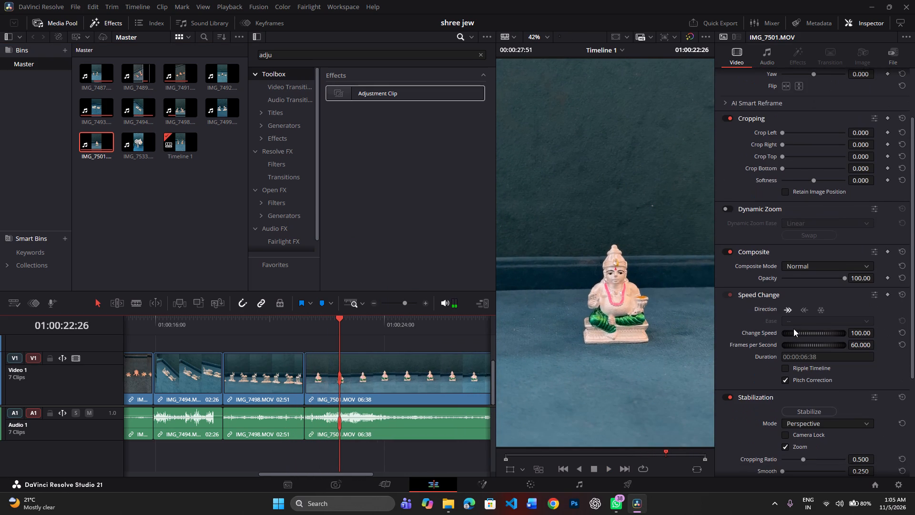
{"action": "left_click", "coordinate": [810, 412]}
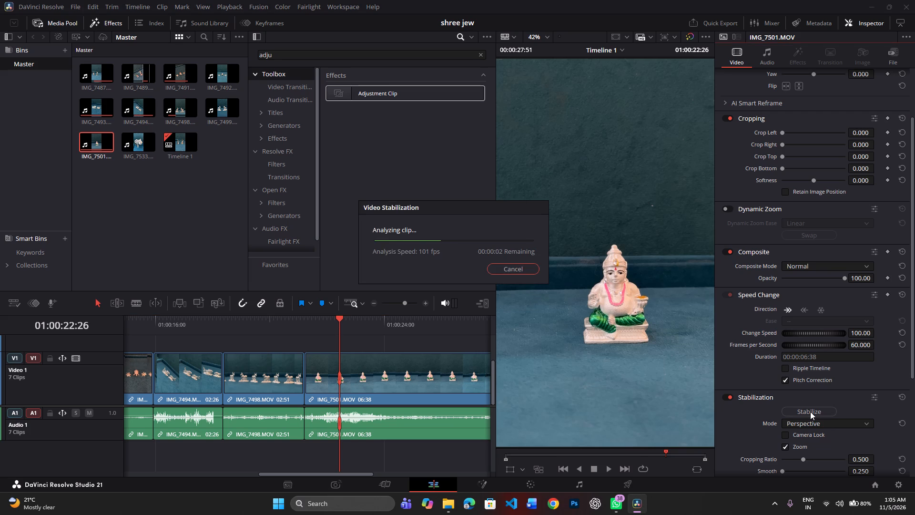
{"action": "key", "text": "space"}
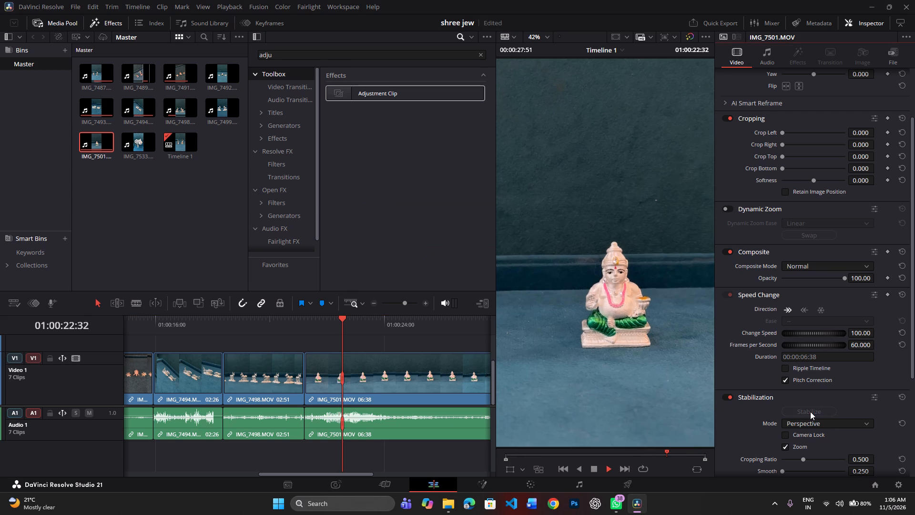
{"action": "key", "text": "space"}
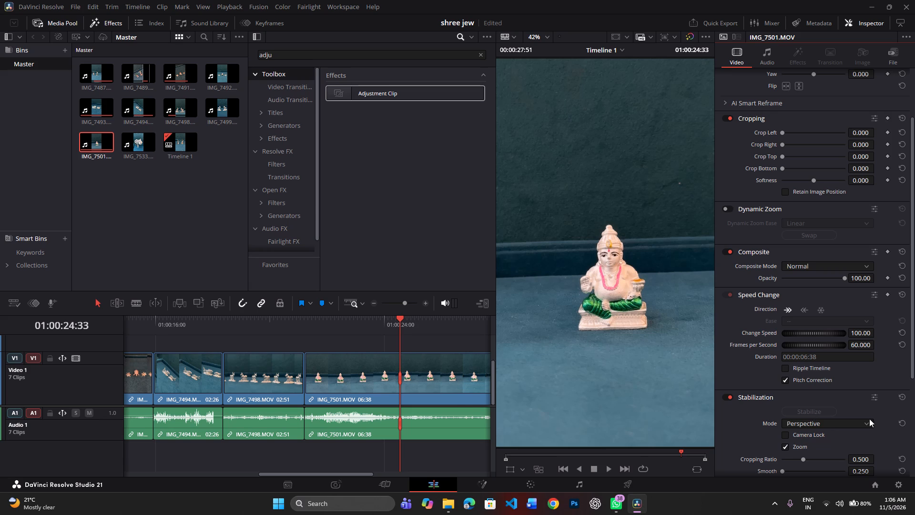
{"action": "left_click", "coordinate": [297, 317]}
{"action": "key", "text": "space"}
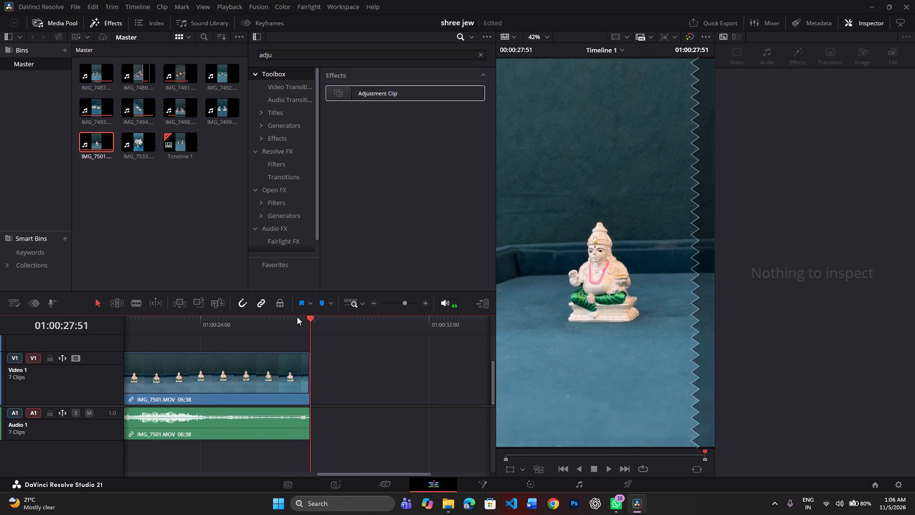
Play the timeline from its start to review the IMG_7487, IMG_7493 and IMG_7489 clips, replaying the flash cut into IMG_7493 and that clip's second half.
{"action": "scroll", "coordinate": [297, 317], "scroll_direction": "right", "scroll_amount": 11}
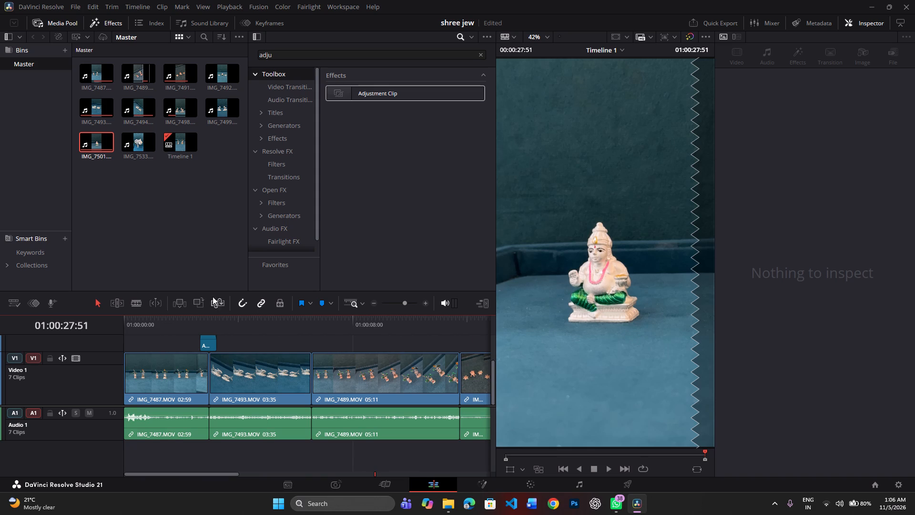
{"action": "scroll", "coordinate": [209, 301], "scroll_direction": "left", "scroll_amount": 1}
{"action": "left_click_drag", "start_coordinate": [137, 328], "coordinate": [123, 335]}
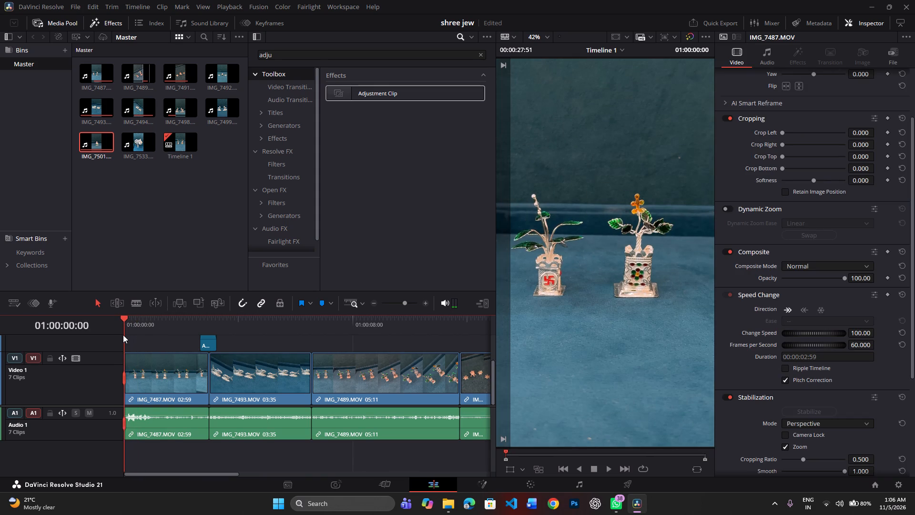
{"action": "key", "text": "space"}
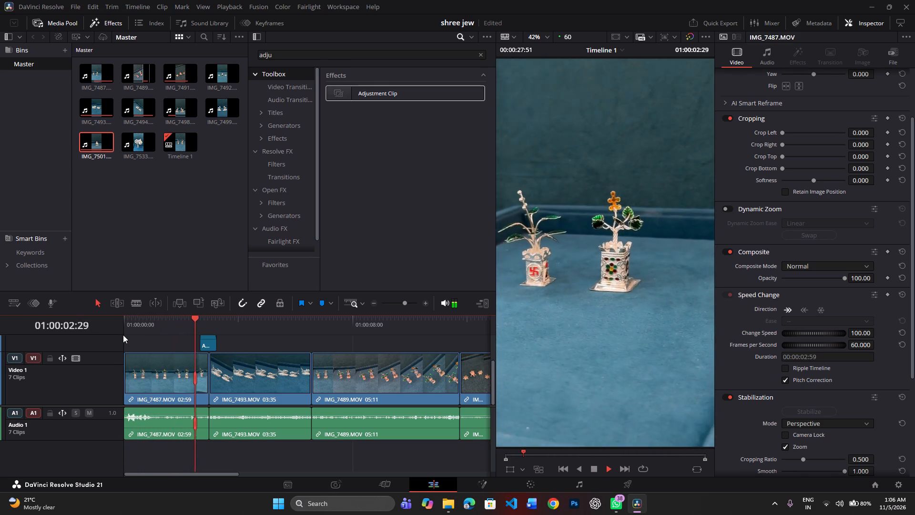
{"action": "key", "text": "space"}
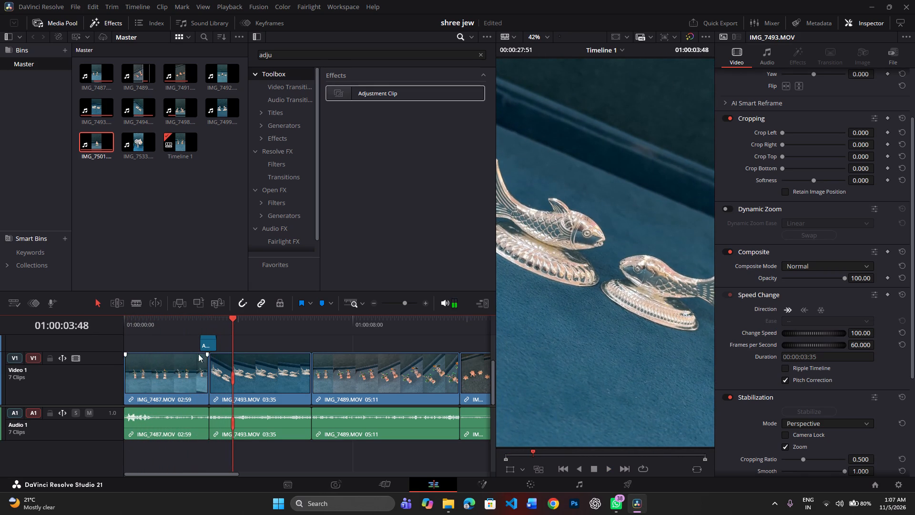
{"action": "left_click", "coordinate": [181, 322]}
{"action": "key", "text": "space"}
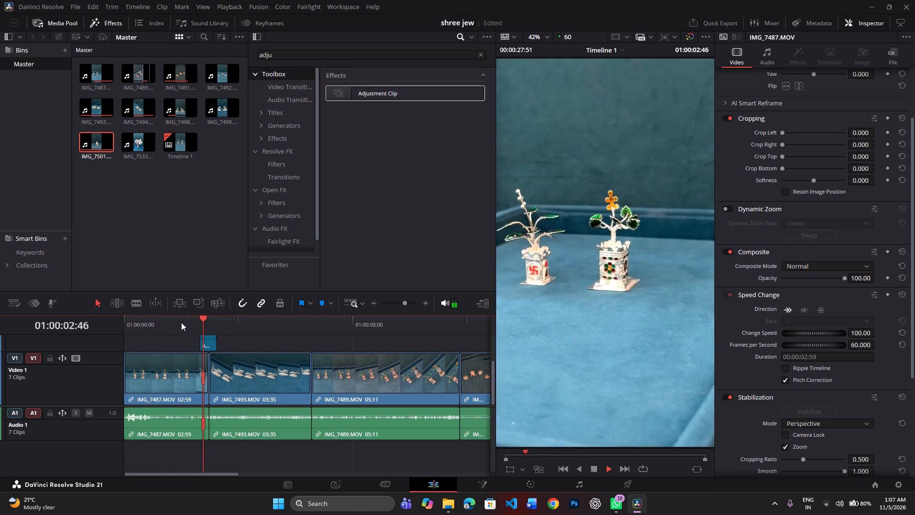
{"action": "key", "text": "space"}
{"action": "key", "text": "space"}
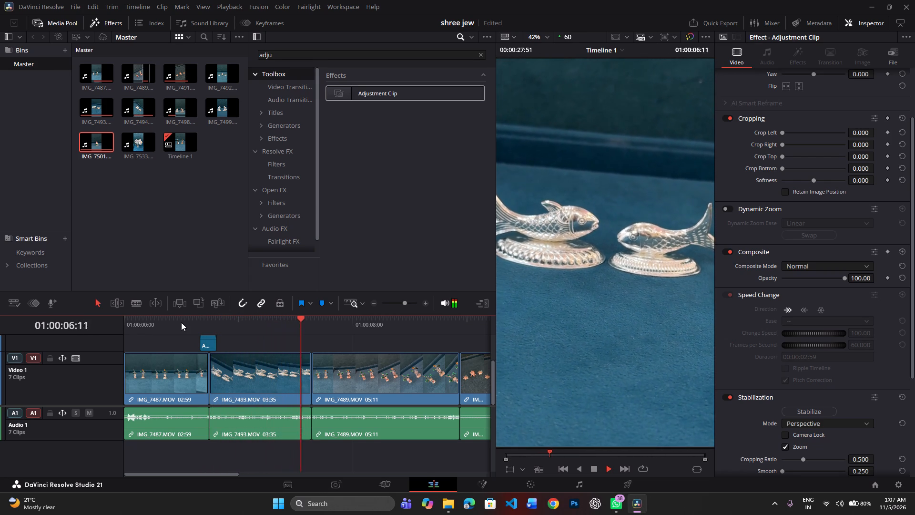
{"action": "key", "text": "space"}
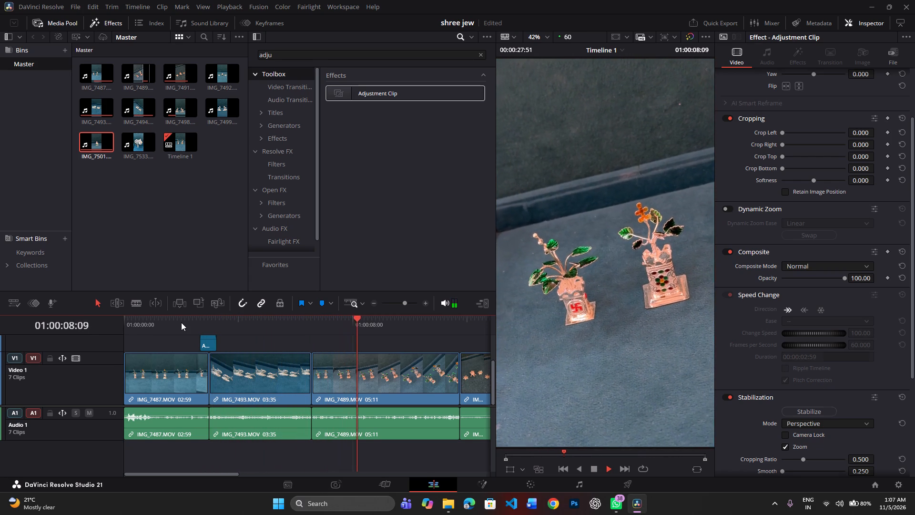
{"action": "left_click", "coordinate": [263, 326]}
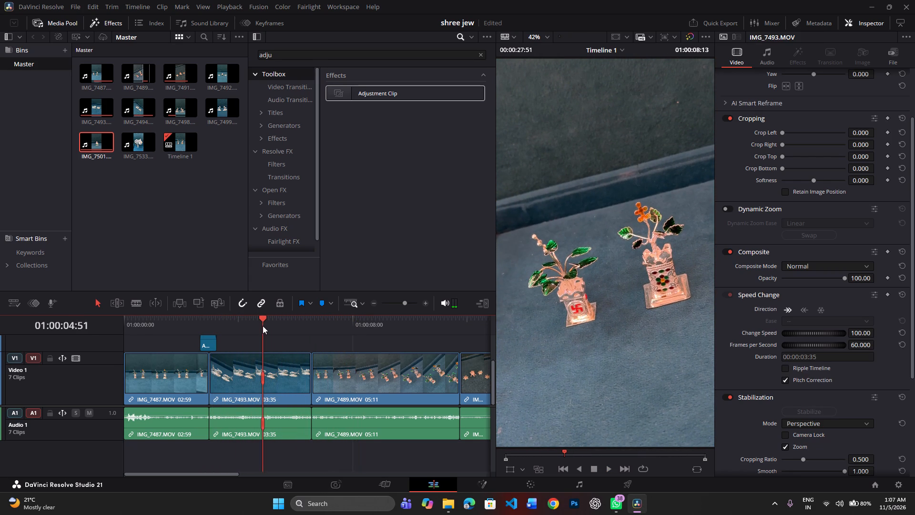
{"action": "key", "text": "space"}
{"action": "key", "text": "space"}
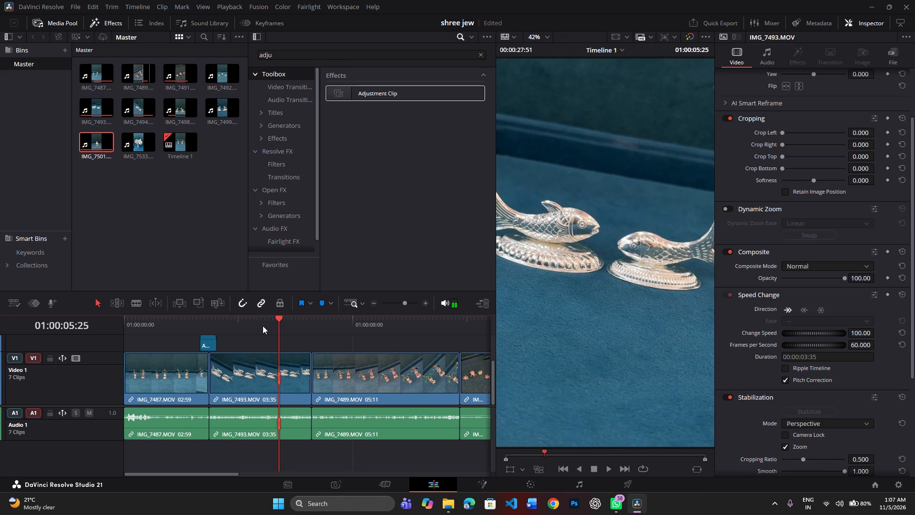
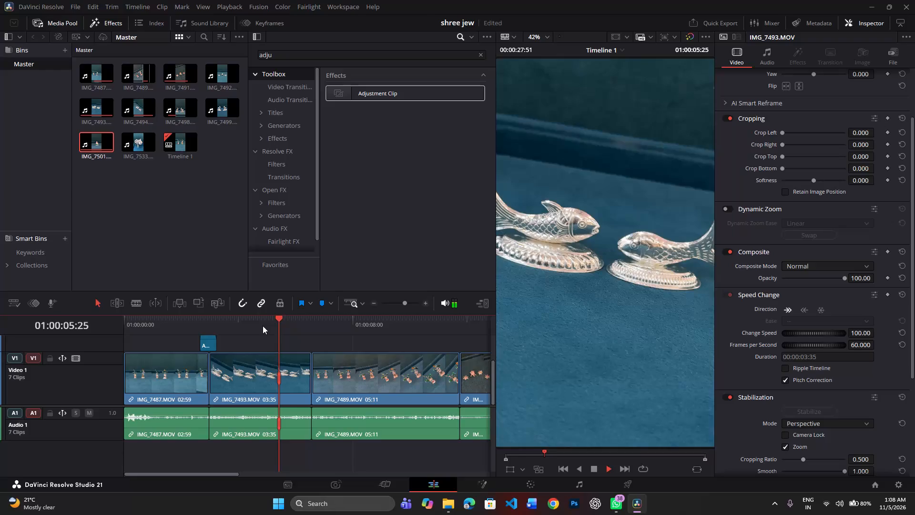
Play the timeline from the second half of IMG_7493 across the cut into the opening of IMG_7489.
{"action": "key", "text": "space"}
{"action": "key", "text": "space"}
{"action": "key", "text": "space"}
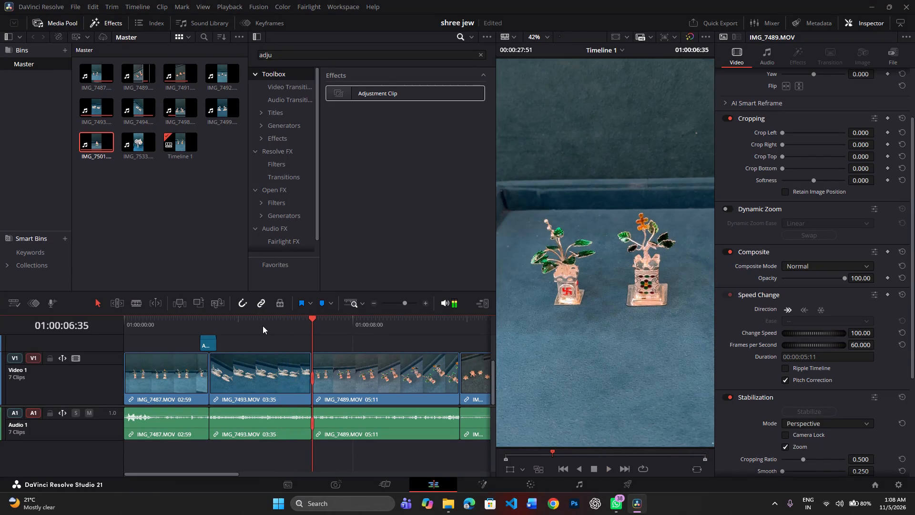
{"action": "key", "text": "space"}
{"action": "key", "text": "space"}
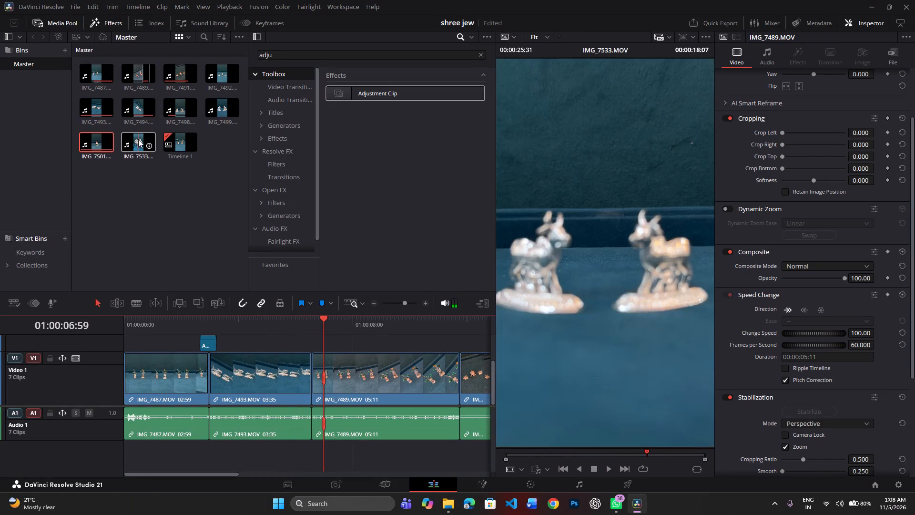
Open IMG_7533.MOV from the Master bin for preview, and append it on Video 1 directly after IMG_7501.
{"action": "double_click", "coordinate": [138, 139]}
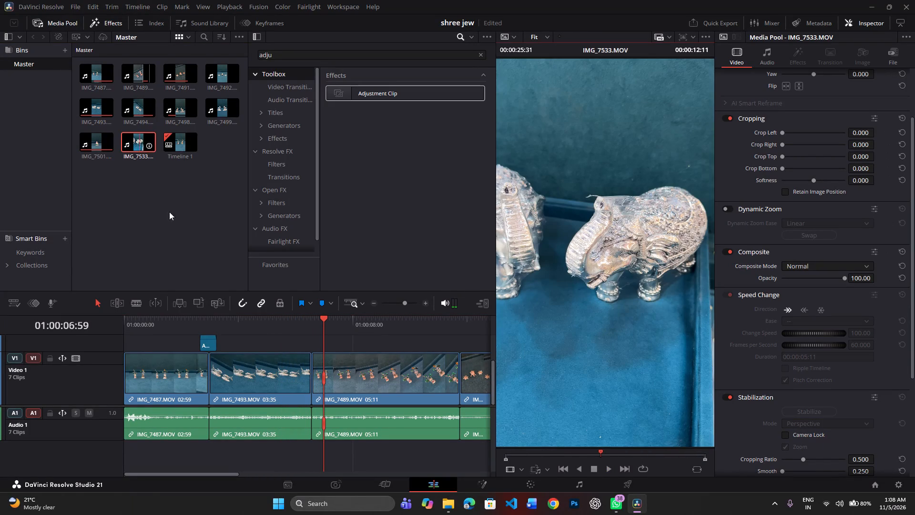
{"action": "scroll", "coordinate": [264, 391], "scroll_direction": "left", "scroll_amount": 3}
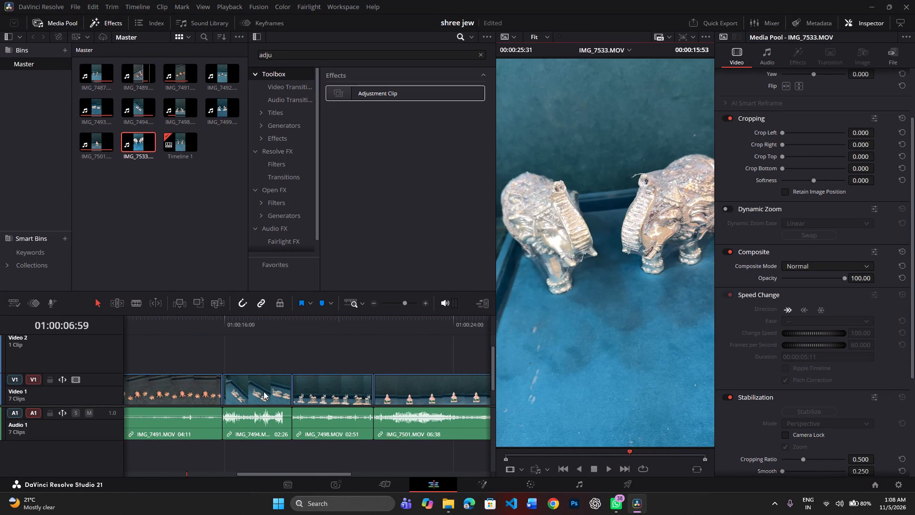
{"action": "scroll", "coordinate": [264, 391], "scroll_direction": "left", "scroll_amount": 2}
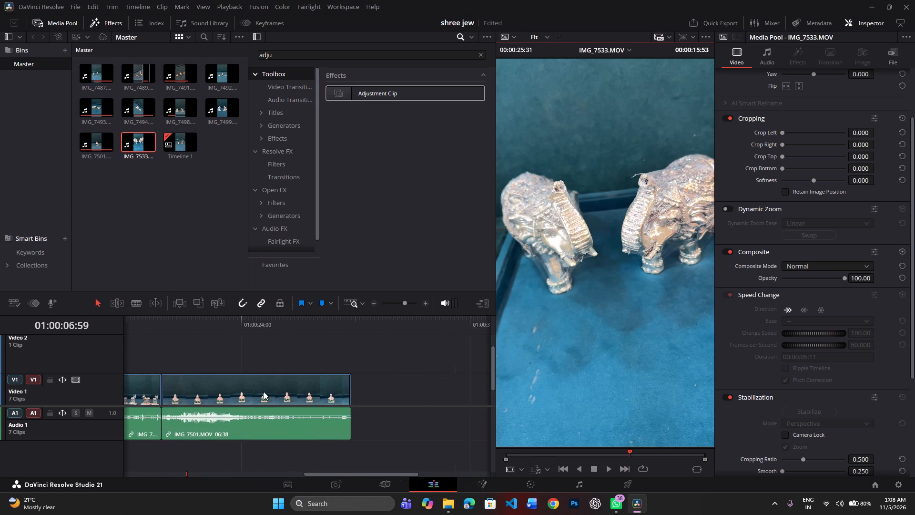
{"action": "scroll", "coordinate": [264, 391], "scroll_direction": "left", "scroll_amount": 1}
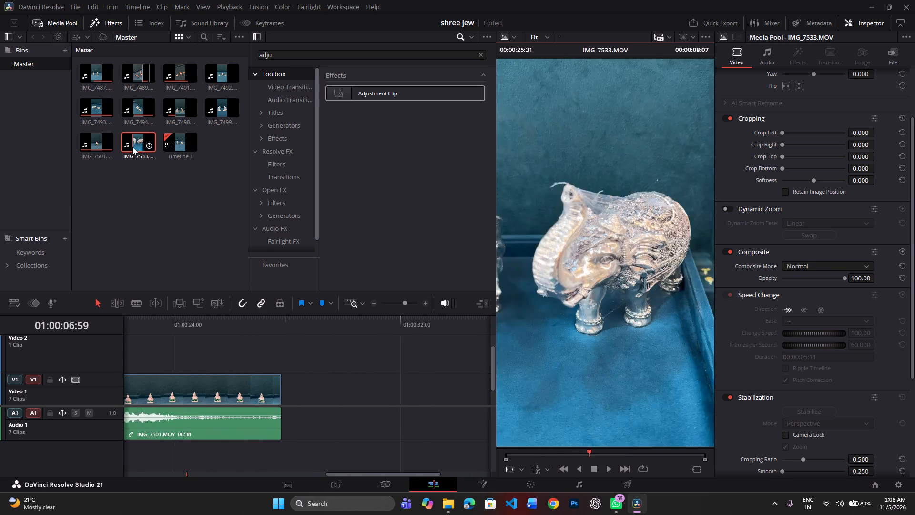
{"action": "left_click_drag", "start_coordinate": [133, 147], "coordinate": [319, 374]}
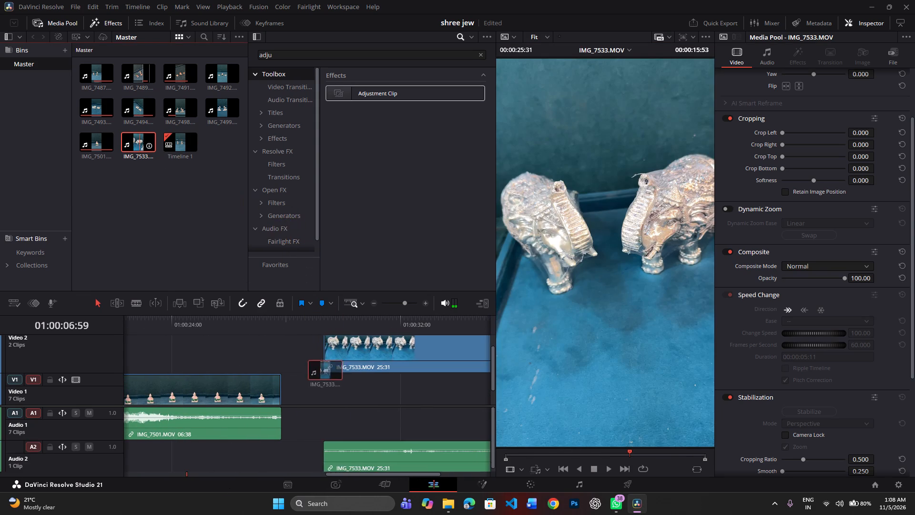
{"action": "left_click_drag", "start_coordinate": [319, 374], "coordinate": [288, 395]}
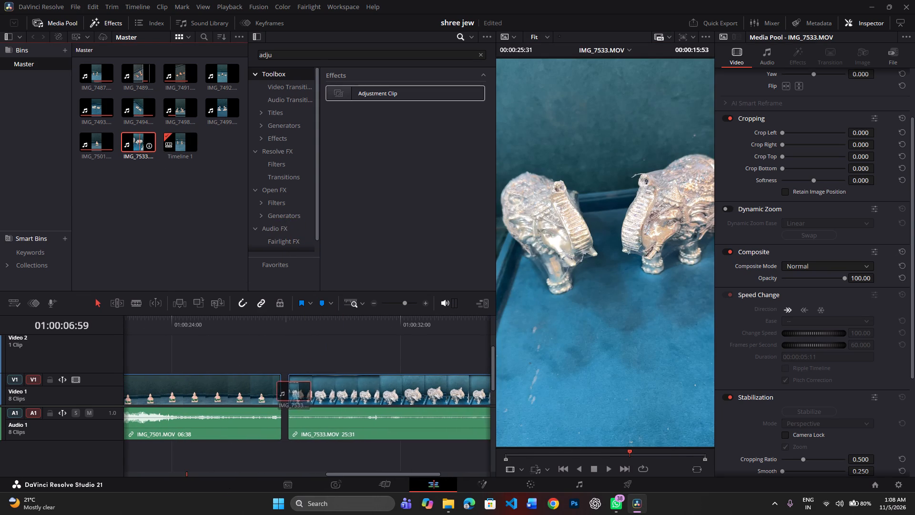
{"action": "left_click_drag", "start_coordinate": [288, 395], "coordinate": [284, 397]}
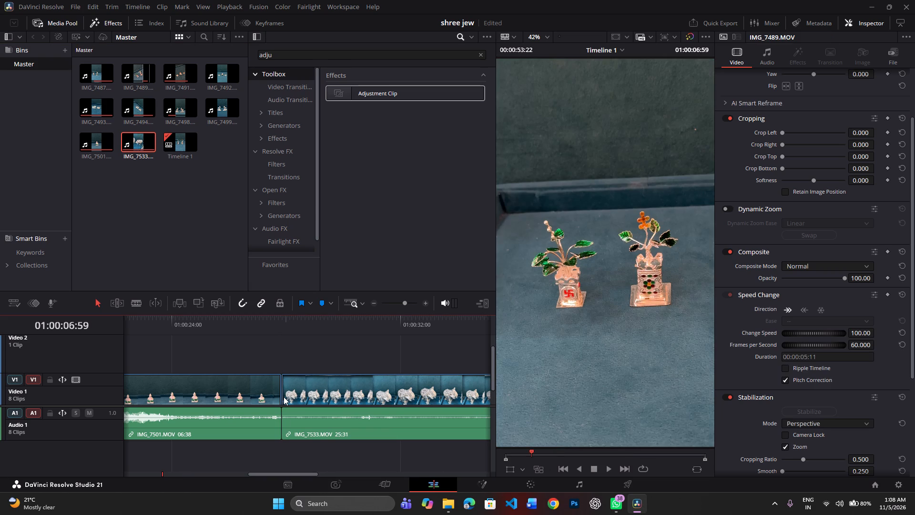
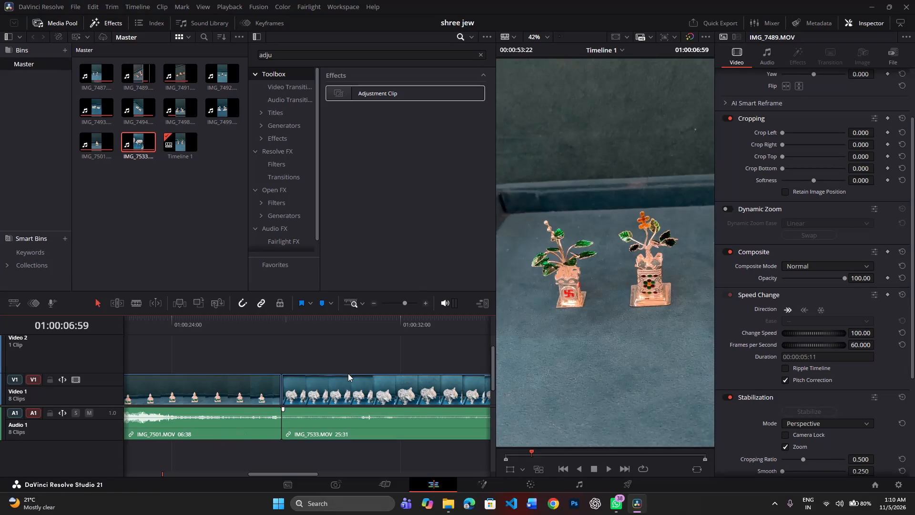
Play through the opening of IMG_7533 and split it at 01:00:32:46.
{"action": "left_click", "coordinate": [274, 321]}
{"action": "key", "text": "space"}
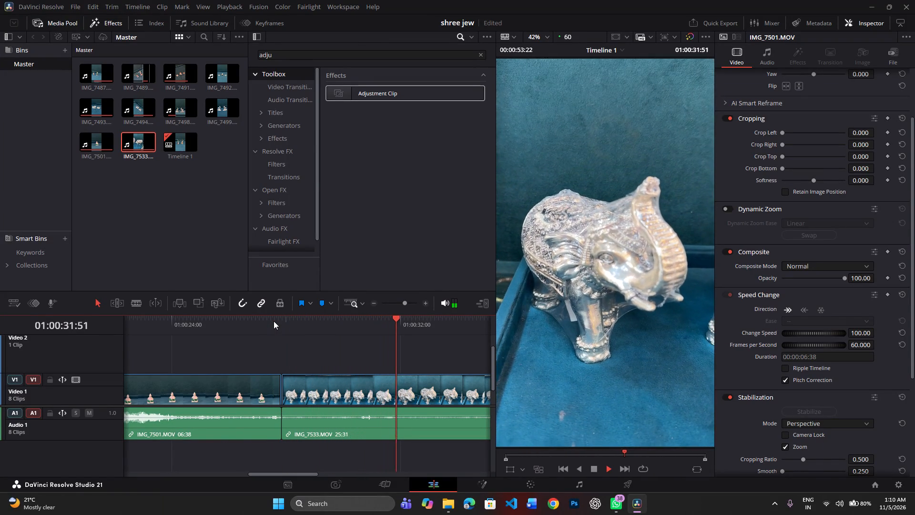
{"action": "key", "text": "space"}
{"action": "key", "text": "space"}
{"action": "key", "text": "space"}
{"action": "key", "text": "space"}
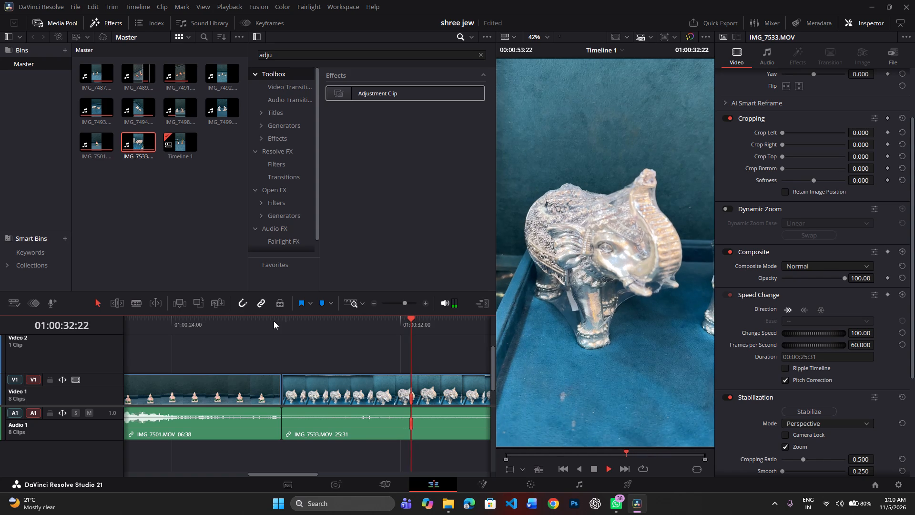
{"action": "key", "text": "space"}
{"action": "key", "text": "space"}
{"action": "key", "text": "space"}
{"action": "key", "text": "ctrl+b"}
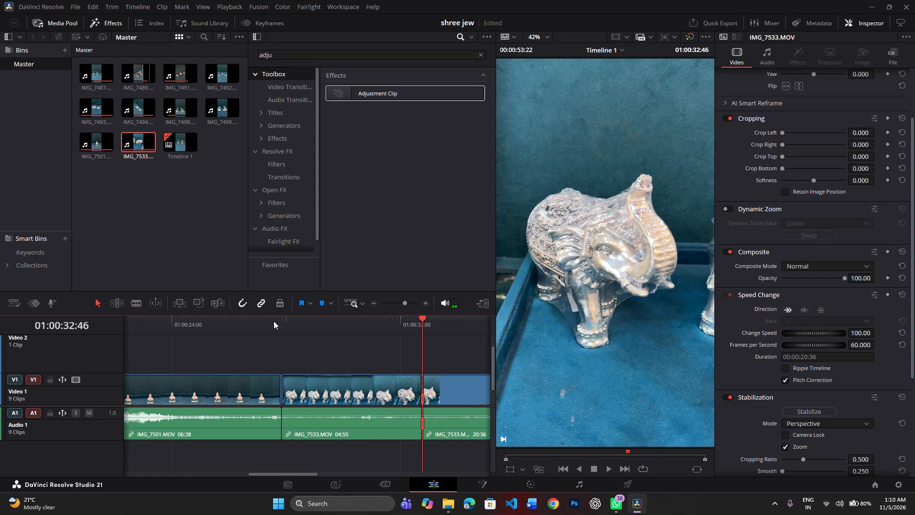
Review the rest of IMG_7533, split it at 01:00:38:28, and delete everything after that cut.
{"action": "key", "text": "space"}
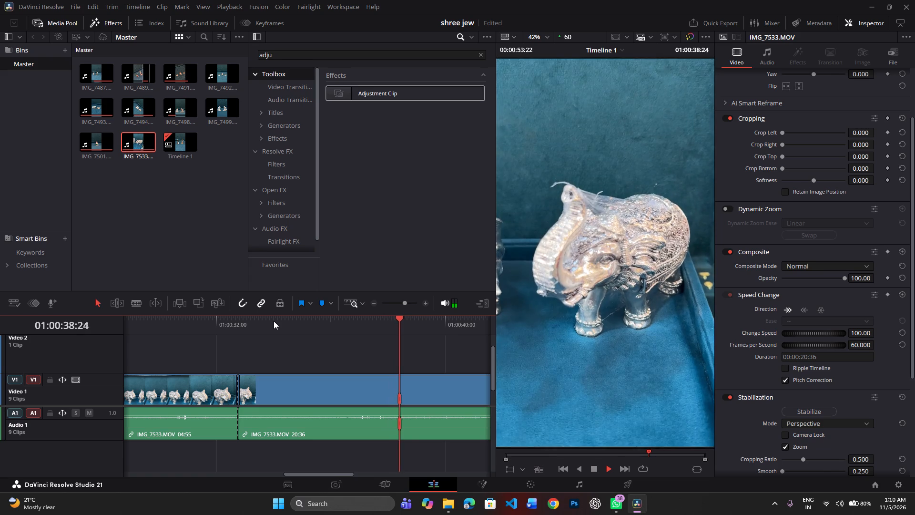
{"action": "key", "text": "space"}
{"action": "key", "text": "space"}
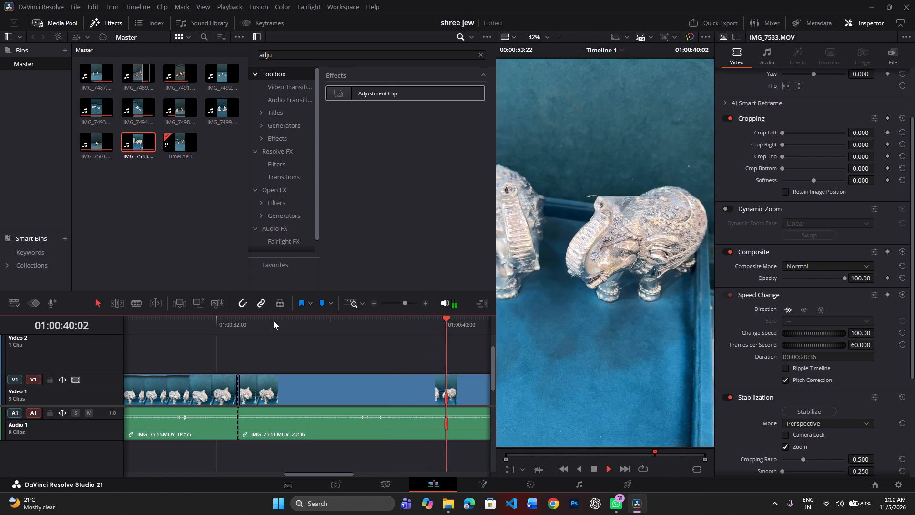
{"action": "key", "text": "space"}
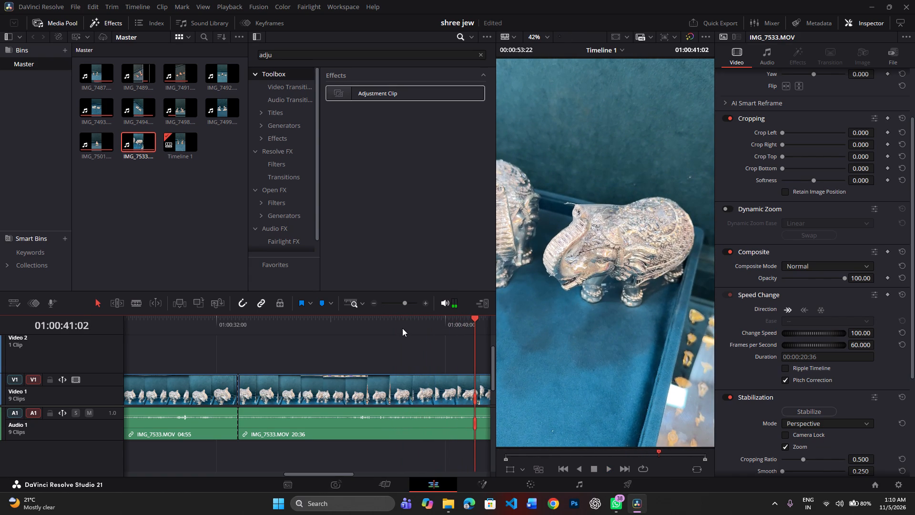
{"action": "left_click", "coordinate": [434, 326]}
{"action": "key", "text": "space"}
{"action": "key", "text": "space"}
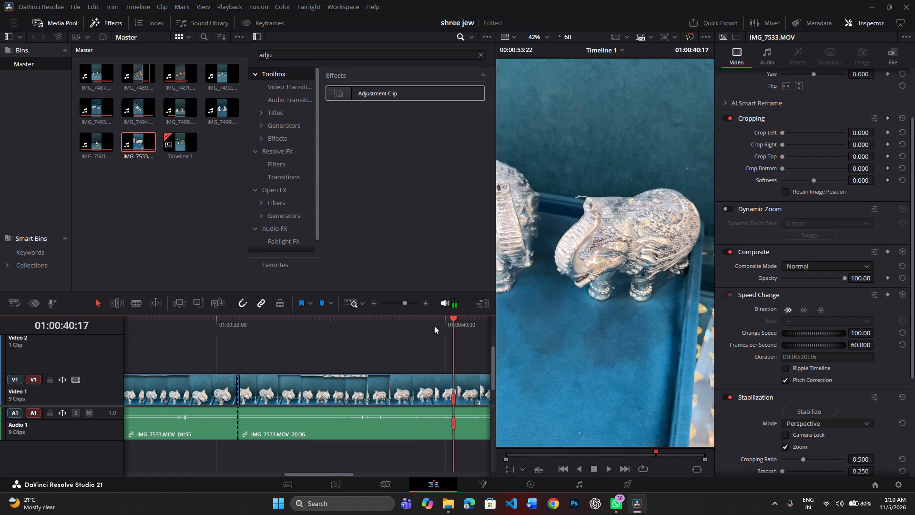
{"action": "left_click", "coordinate": [413, 325]}
{"action": "key", "text": "space"}
{"action": "key", "text": "space"}
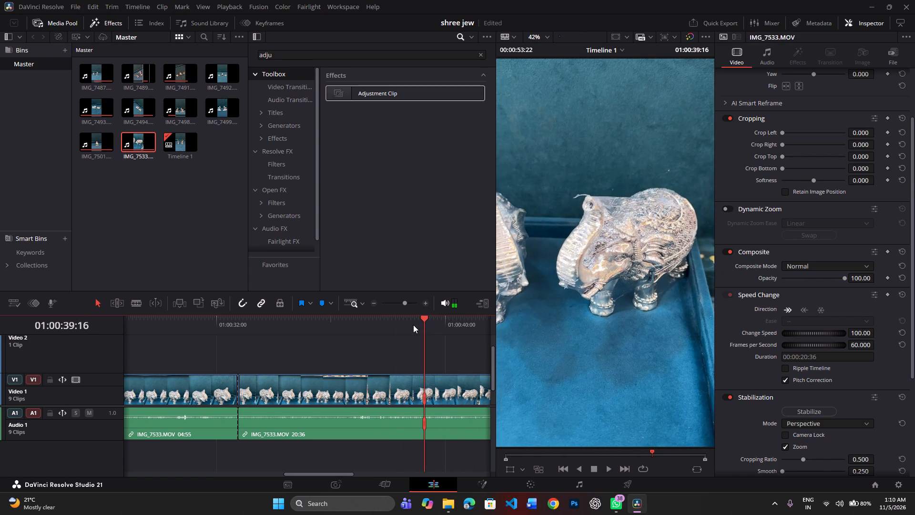
{"action": "left_click", "coordinate": [386, 321]}
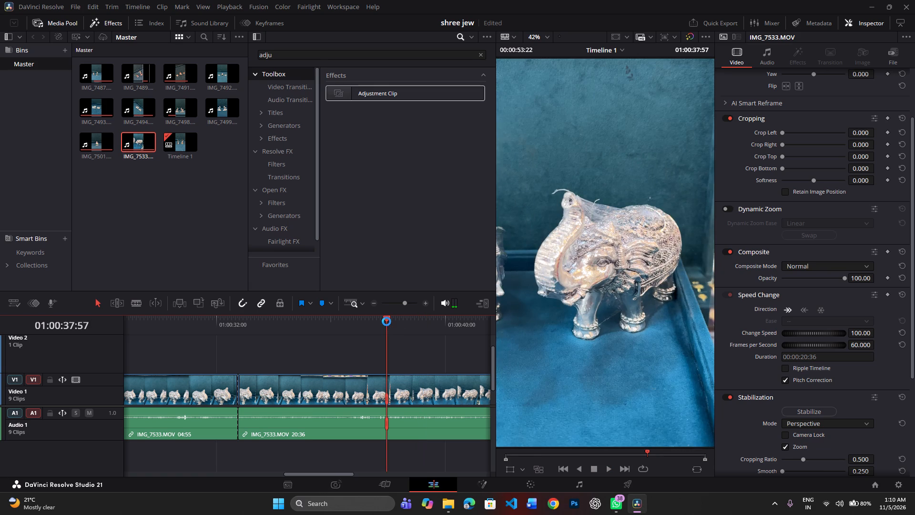
{"action": "key", "text": "space"}
{"action": "key", "text": "space"}
{"action": "key", "text": "space"}
{"action": "key", "text": "space"}
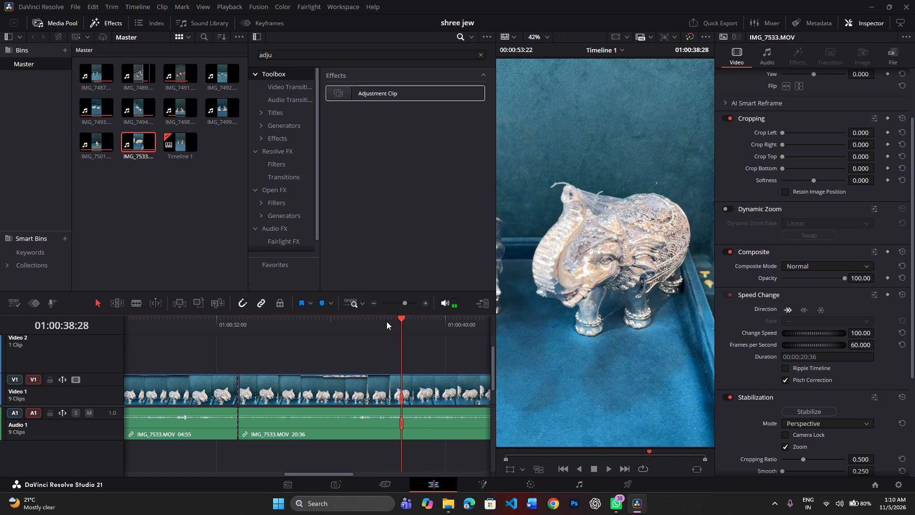
{"action": "key", "text": "ctrl+b"}
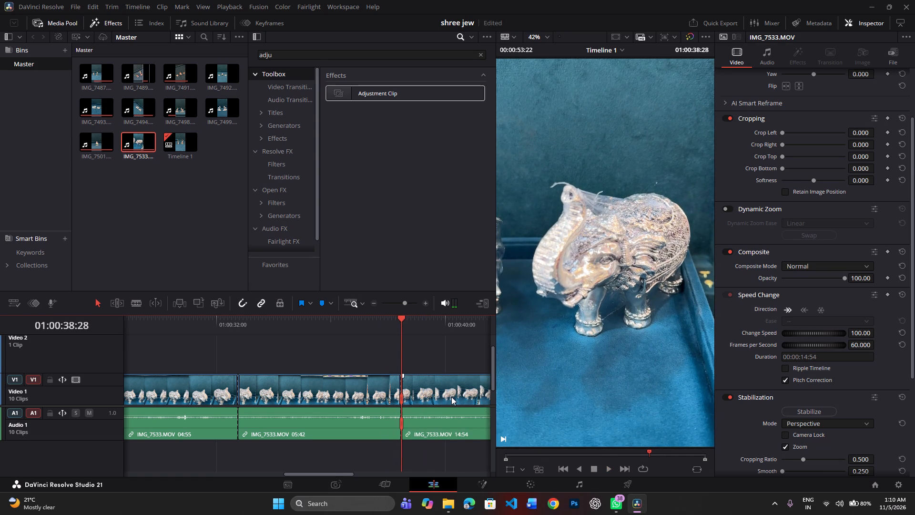
{"action": "left_click", "coordinate": [448, 393]}
{"action": "key", "text": "BackSpace"}
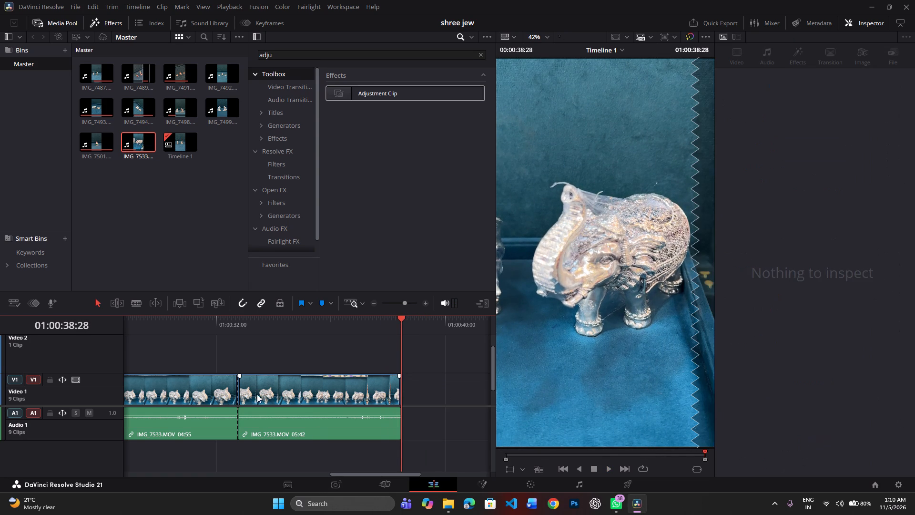
Delete the first IMG_7533 segment and close the gap so the remaining segment directly follows IMG_7501.
{"action": "left_click", "coordinate": [257, 394]}
{"action": "scroll", "coordinate": [257, 394], "scroll_direction": "right", "scroll_amount": 1}
{"action": "left_click", "coordinate": [296, 386]}
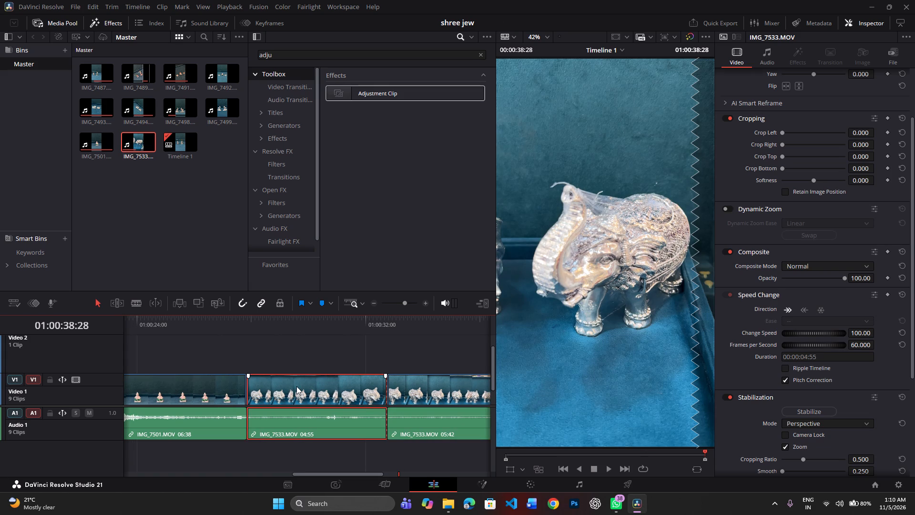
{"action": "key", "text": "BackSpace"}
{"action": "left_click", "coordinate": [296, 386]}
{"action": "key", "text": "BackSpace"}
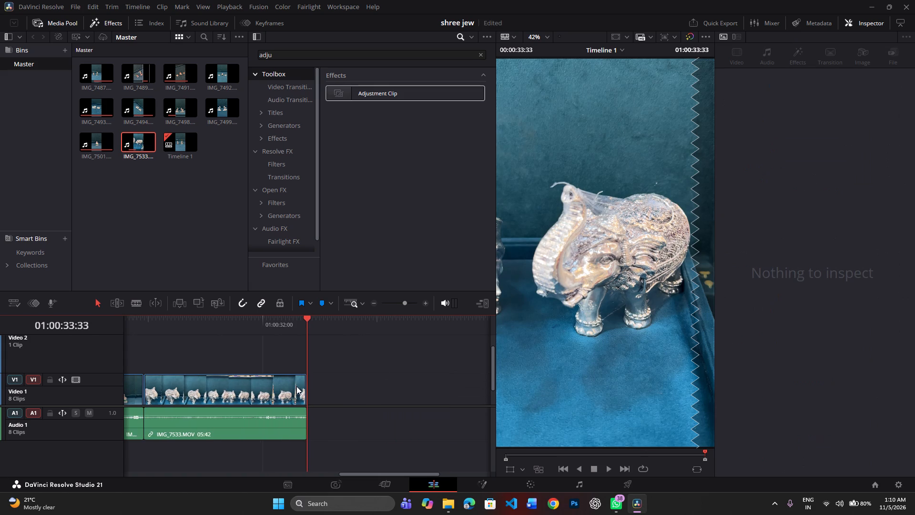
Hide the media pool and show the full list of video transitions with the effects search cleared.
{"action": "scroll", "coordinate": [296, 386], "scroll_direction": "down", "scroll_amount": 1}
{"action": "scroll", "coordinate": [296, 386], "scroll_direction": "up", "scroll_amount": 1, "text": "ctrl"}
{"action": "scroll", "coordinate": [296, 386], "scroll_direction": "right", "scroll_amount": 20}
{"action": "scroll", "coordinate": [296, 386], "scroll_direction": "right", "scroll_amount": 20}
{"action": "scroll", "coordinate": [296, 386], "scroll_direction": "right", "scroll_amount": 6}
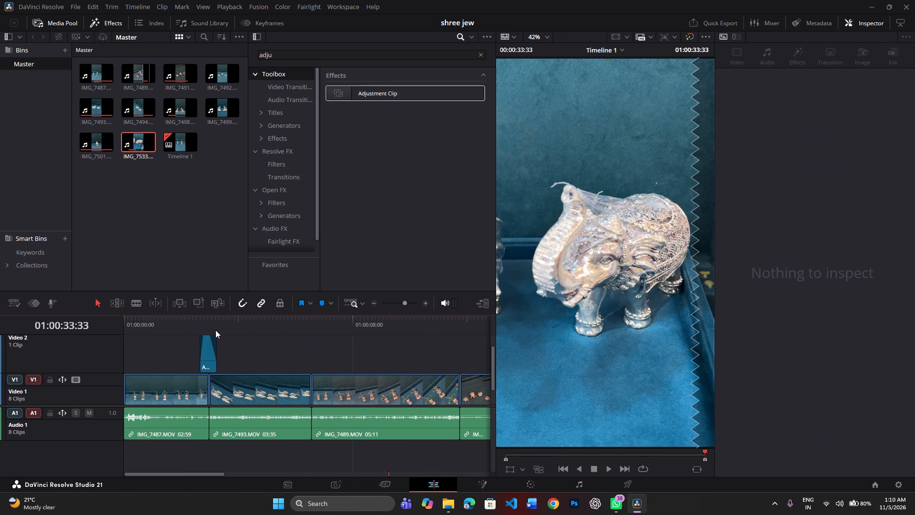
{"action": "left_click", "coordinate": [96, 26]}
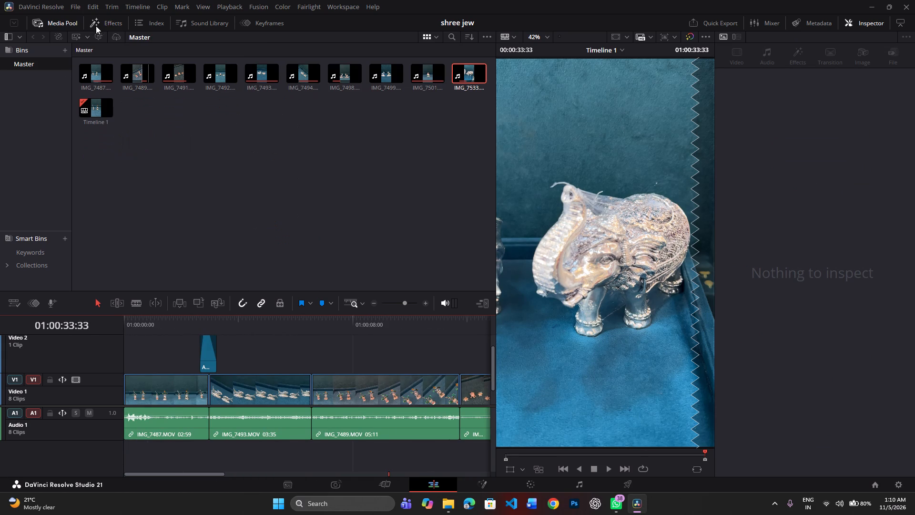
{"action": "left_click", "coordinate": [113, 22]}
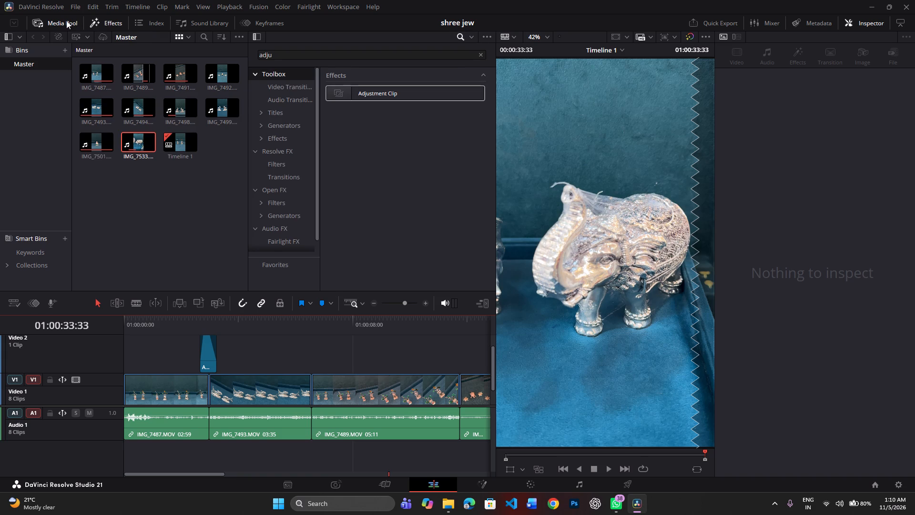
{"action": "left_click", "coordinate": [66, 21]}
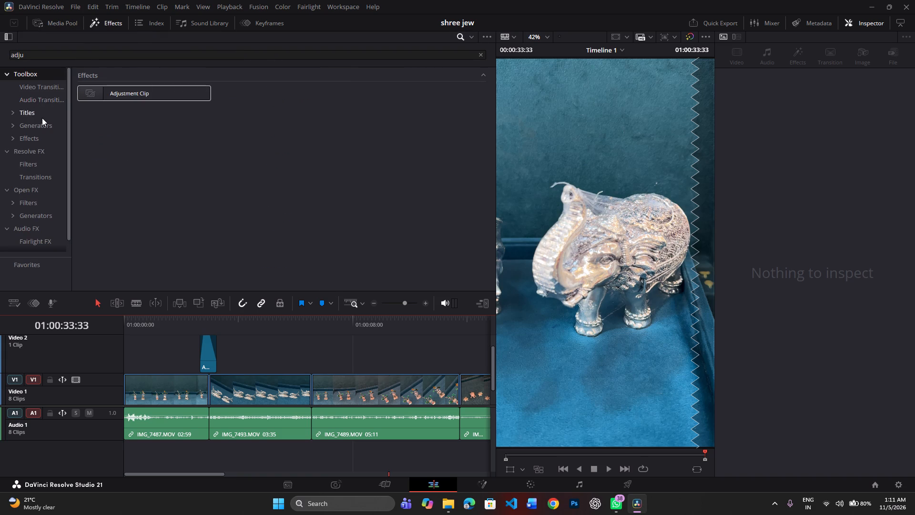
{"action": "left_click", "coordinate": [42, 91]}
{"action": "left_click_drag", "start_coordinate": [52, 88], "coordinate": [323, 60]}
{"action": "left_click", "coordinate": [481, 56]}
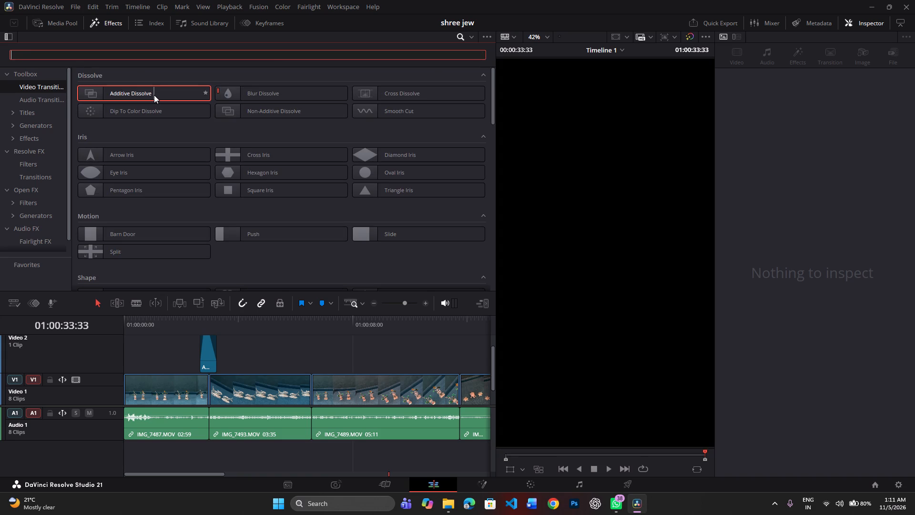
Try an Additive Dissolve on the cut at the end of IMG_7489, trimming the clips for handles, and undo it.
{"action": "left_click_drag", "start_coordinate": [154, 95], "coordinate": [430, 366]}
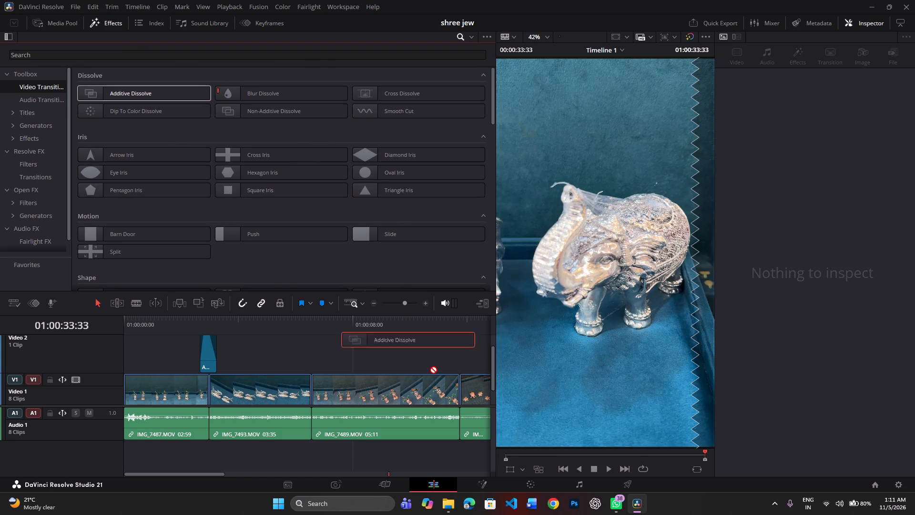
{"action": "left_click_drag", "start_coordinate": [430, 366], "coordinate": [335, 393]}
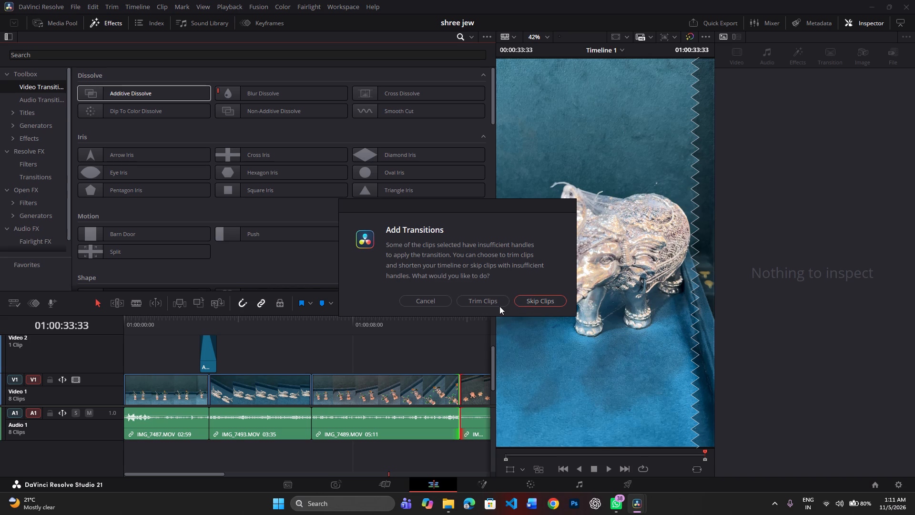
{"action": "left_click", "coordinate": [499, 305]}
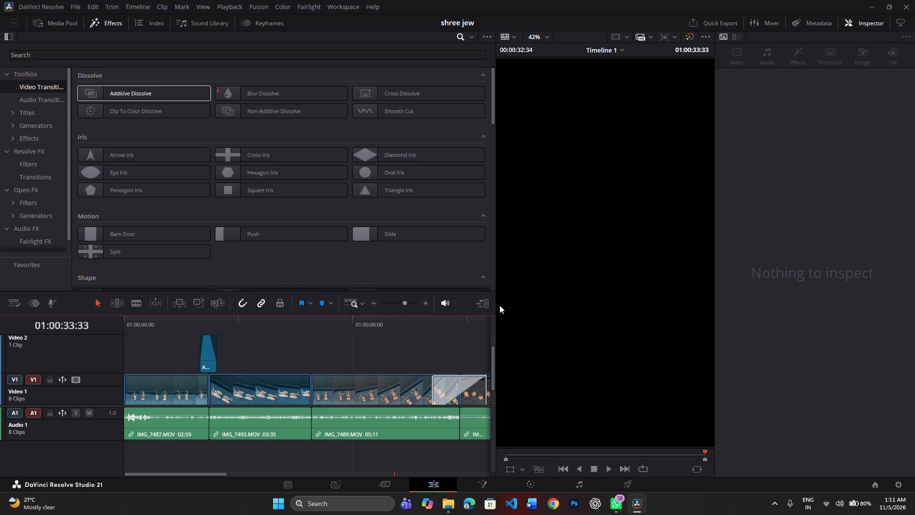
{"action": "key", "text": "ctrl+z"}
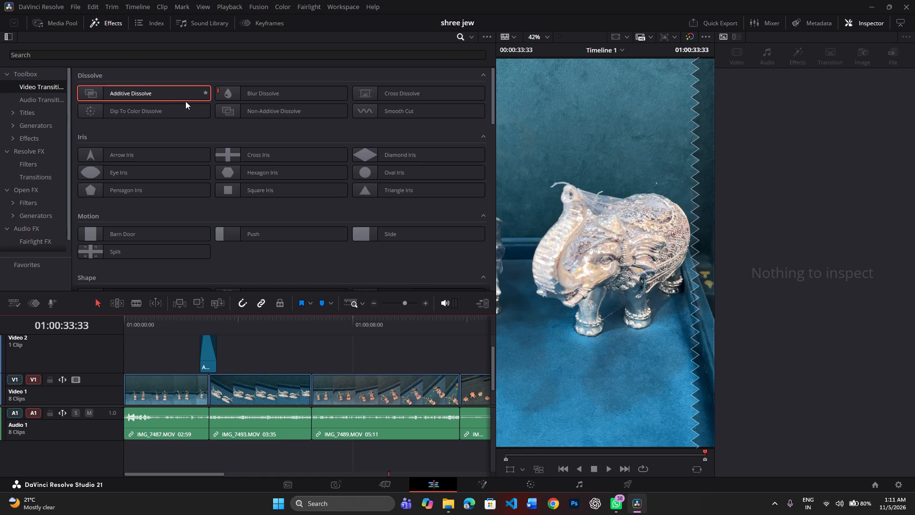
Add the Block Glitch Fusion transition at the end of IMG_7493, before the cut to IMG_7489.
{"action": "left_click", "coordinate": [306, 328]}
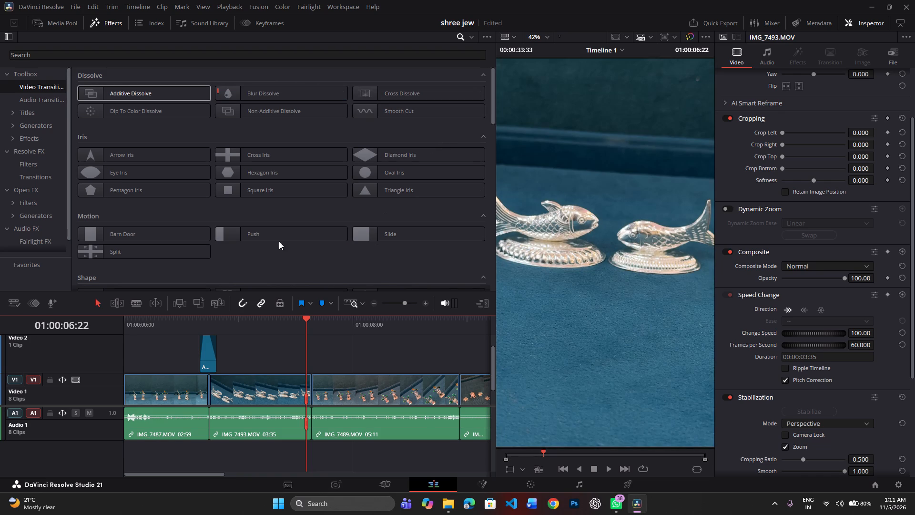
{"action": "scroll", "coordinate": [274, 237], "scroll_direction": "down", "scroll_amount": 3}
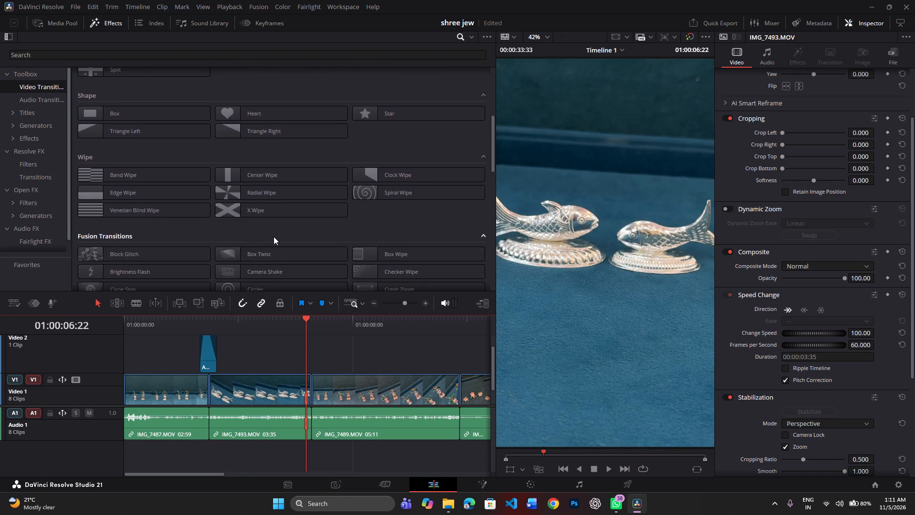
{"action": "scroll", "coordinate": [274, 237], "scroll_direction": "down", "scroll_amount": 1}
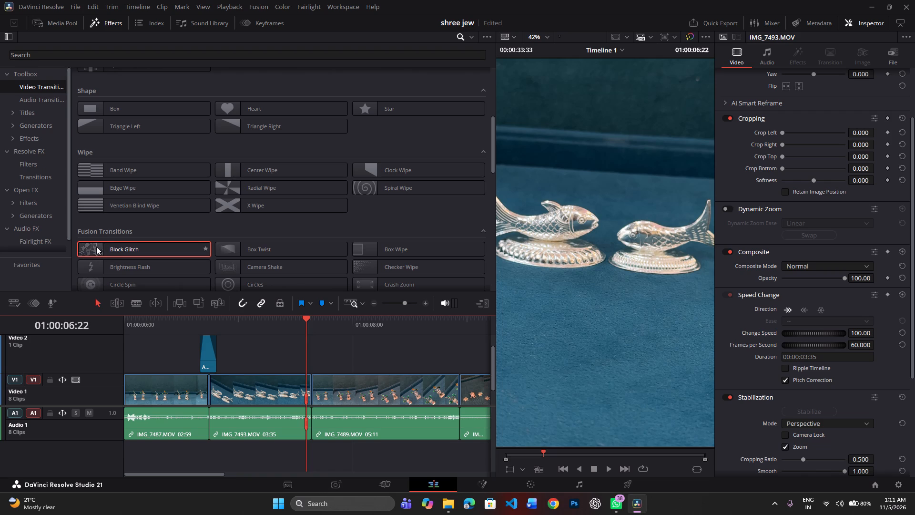
{"action": "left_click_drag", "start_coordinate": [96, 247], "coordinate": [313, 388]}
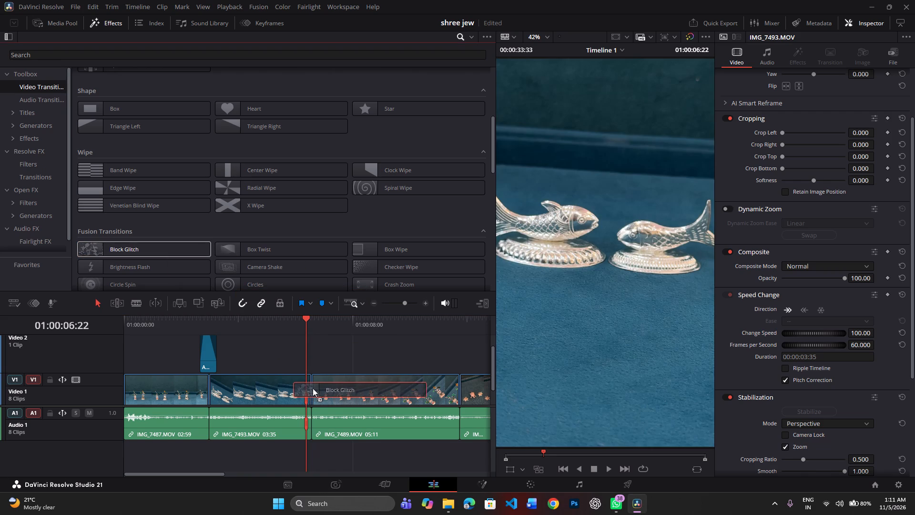
{"action": "left_click_drag", "start_coordinate": [313, 388], "coordinate": [307, 389]}
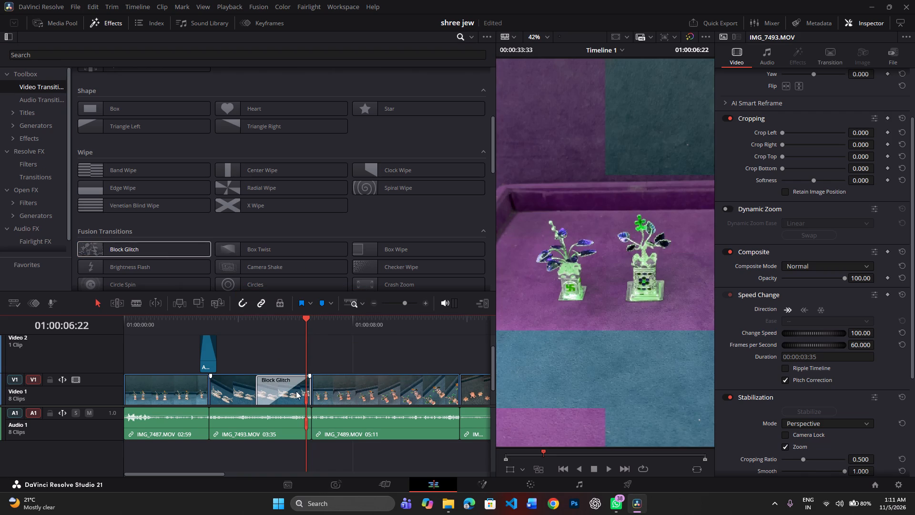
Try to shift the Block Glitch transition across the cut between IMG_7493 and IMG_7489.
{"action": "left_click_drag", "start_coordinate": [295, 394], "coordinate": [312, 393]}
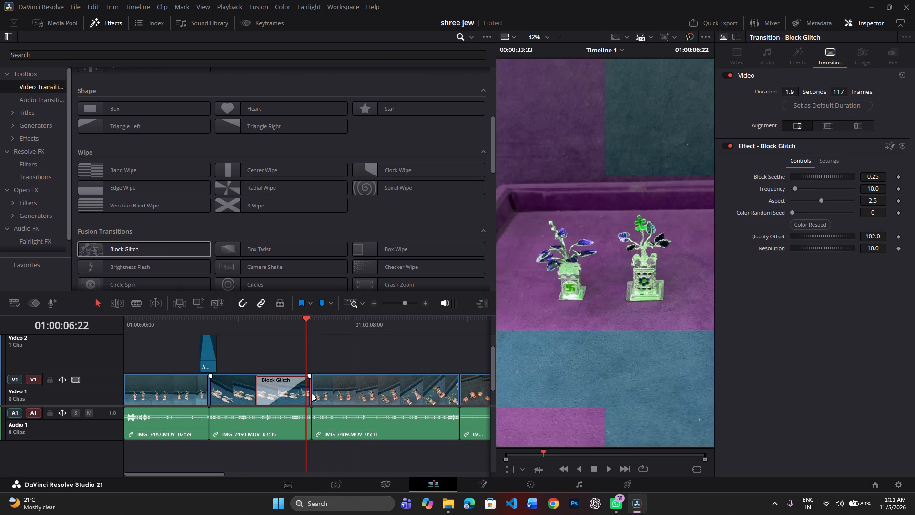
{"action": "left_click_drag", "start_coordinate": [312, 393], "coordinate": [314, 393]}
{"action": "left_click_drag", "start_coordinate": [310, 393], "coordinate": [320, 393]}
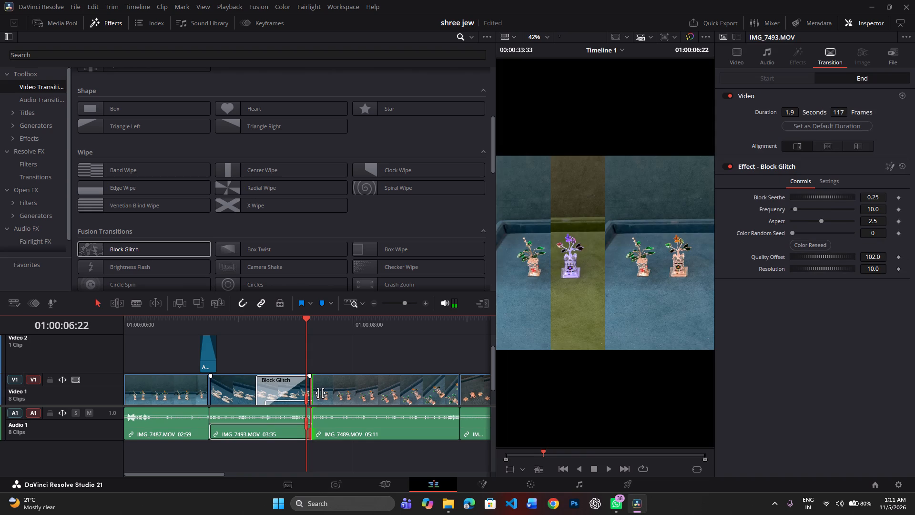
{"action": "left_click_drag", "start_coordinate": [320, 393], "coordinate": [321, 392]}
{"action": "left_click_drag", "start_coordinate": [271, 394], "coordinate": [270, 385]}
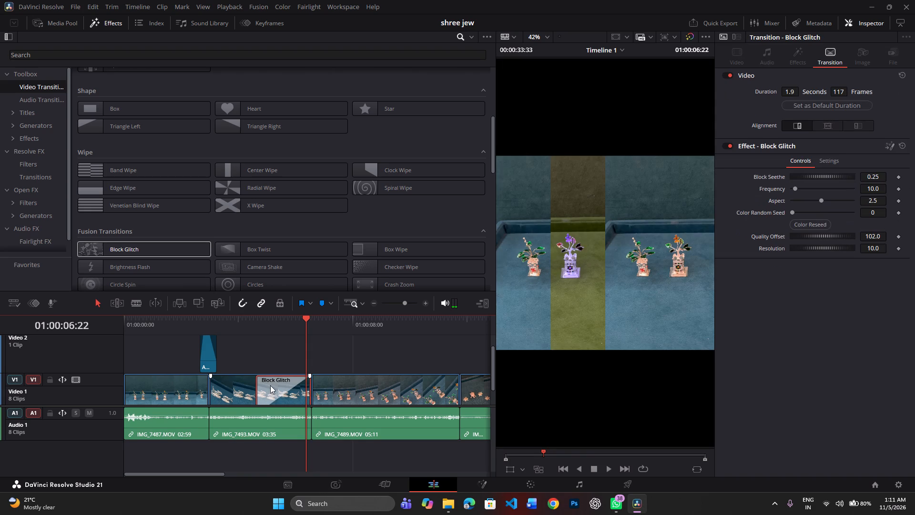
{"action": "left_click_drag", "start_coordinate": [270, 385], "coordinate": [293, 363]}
Play the timeline through the Block Glitch transition into IMG_7489 to check the effect.
{"action": "left_click", "coordinate": [251, 328]}
{"action": "key", "text": "space"}
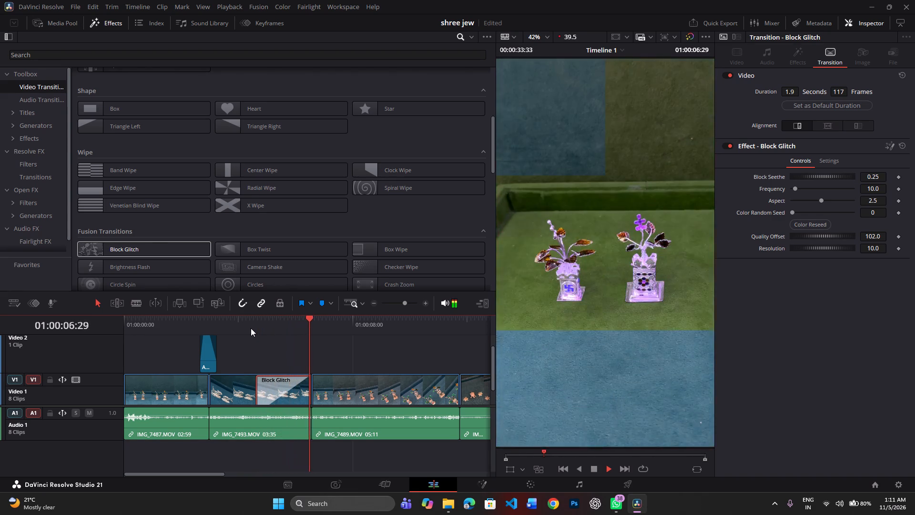
{"action": "key", "text": "space"}
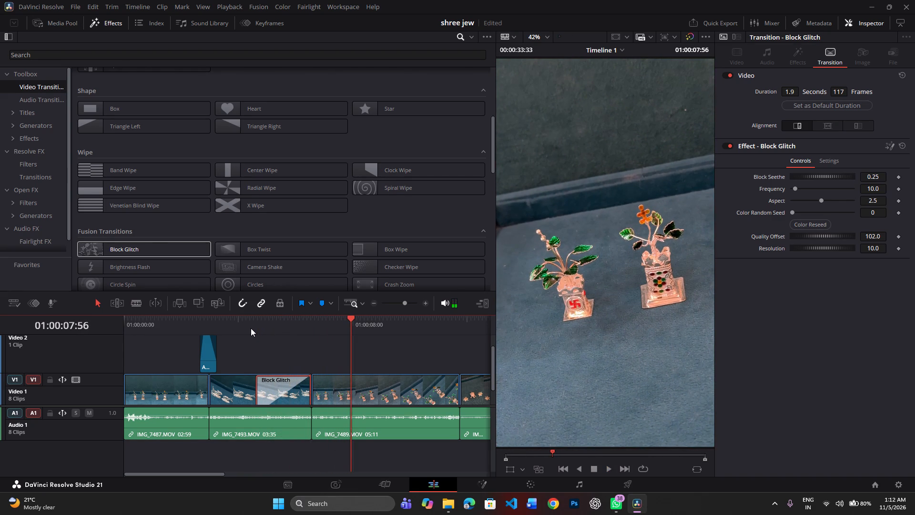
{"action": "key", "text": "space"}
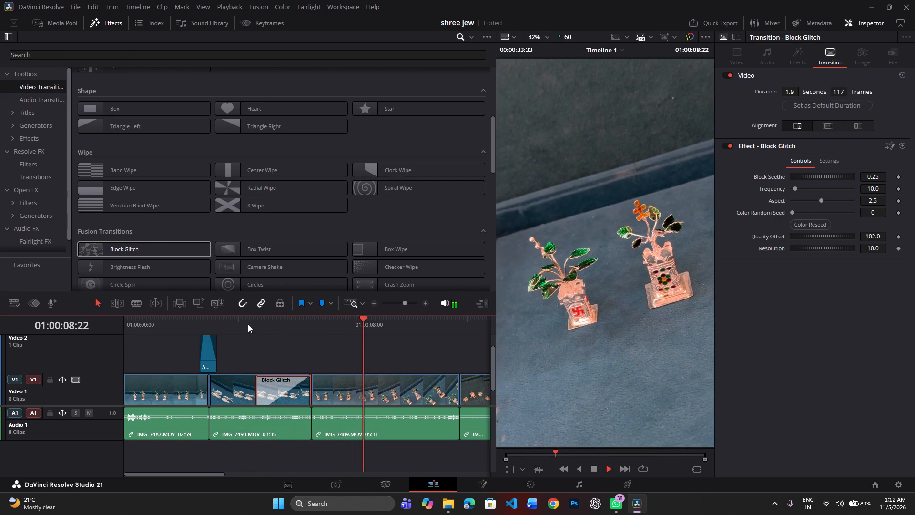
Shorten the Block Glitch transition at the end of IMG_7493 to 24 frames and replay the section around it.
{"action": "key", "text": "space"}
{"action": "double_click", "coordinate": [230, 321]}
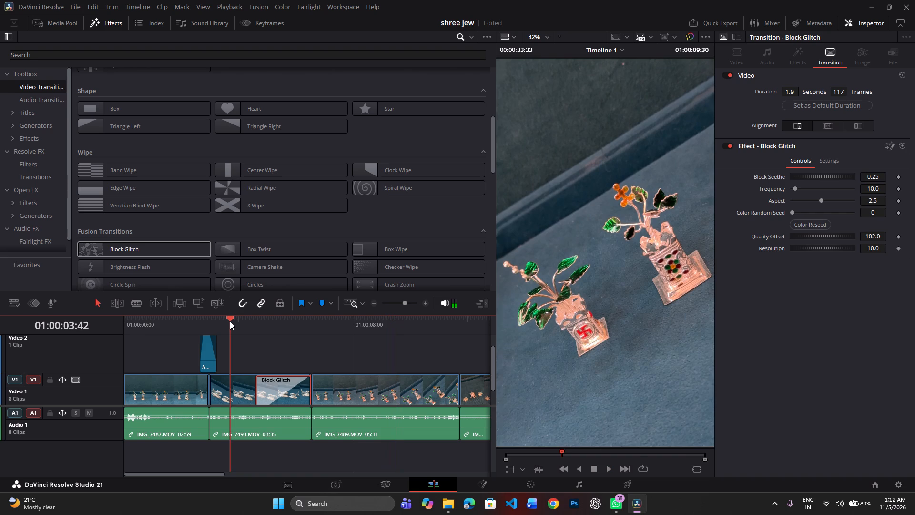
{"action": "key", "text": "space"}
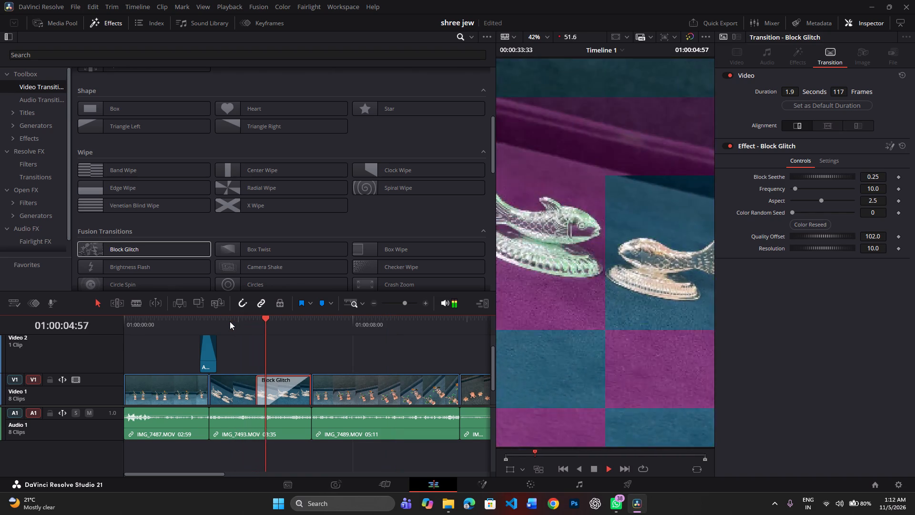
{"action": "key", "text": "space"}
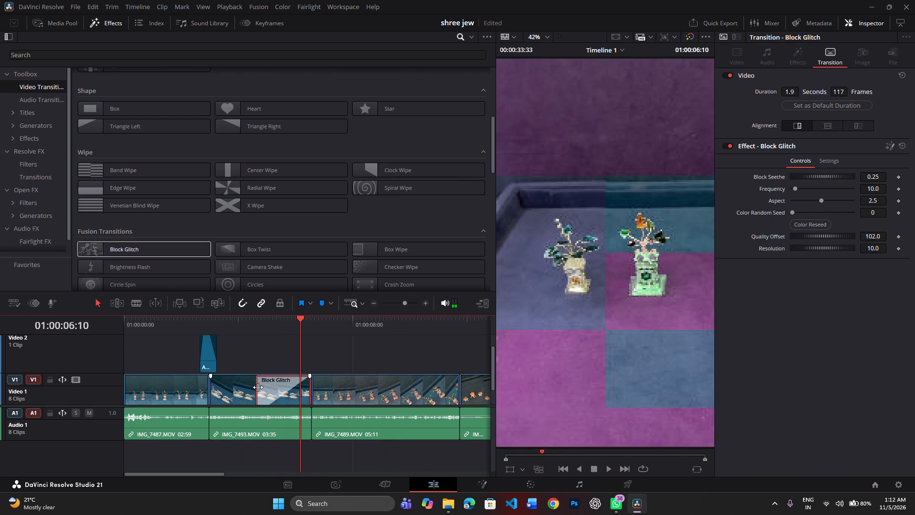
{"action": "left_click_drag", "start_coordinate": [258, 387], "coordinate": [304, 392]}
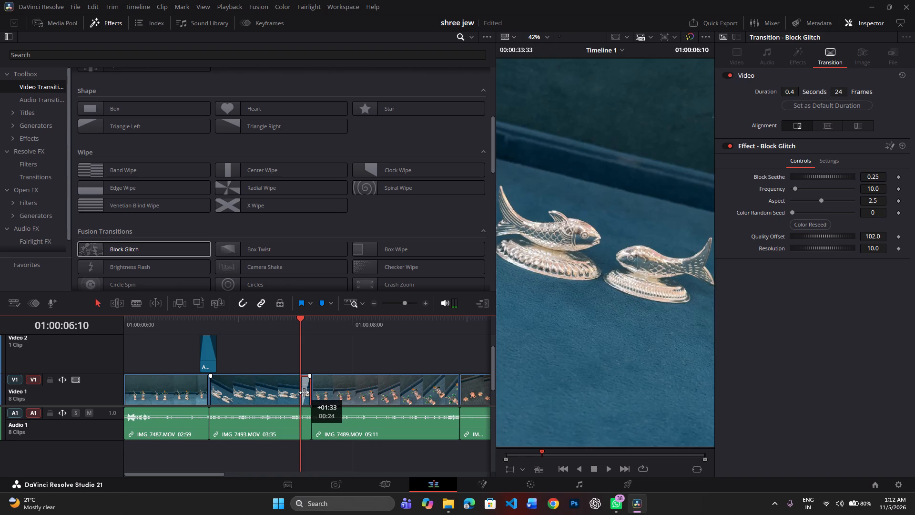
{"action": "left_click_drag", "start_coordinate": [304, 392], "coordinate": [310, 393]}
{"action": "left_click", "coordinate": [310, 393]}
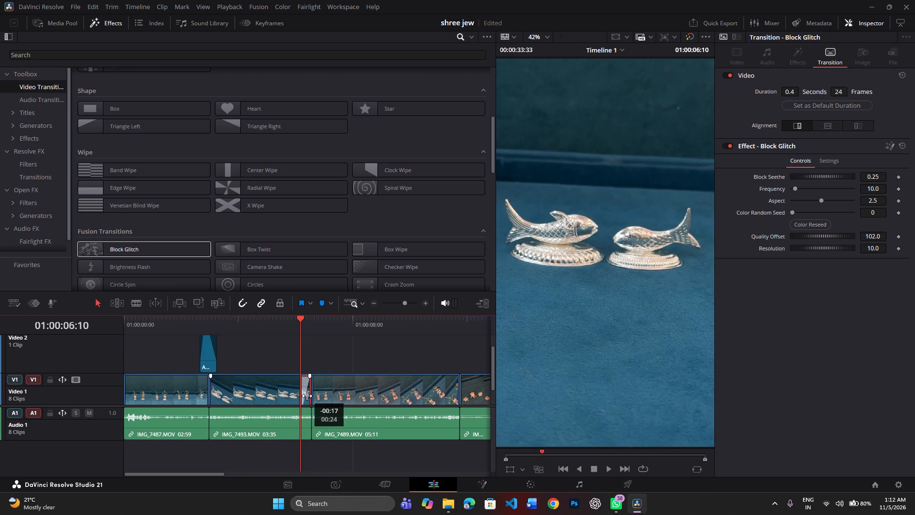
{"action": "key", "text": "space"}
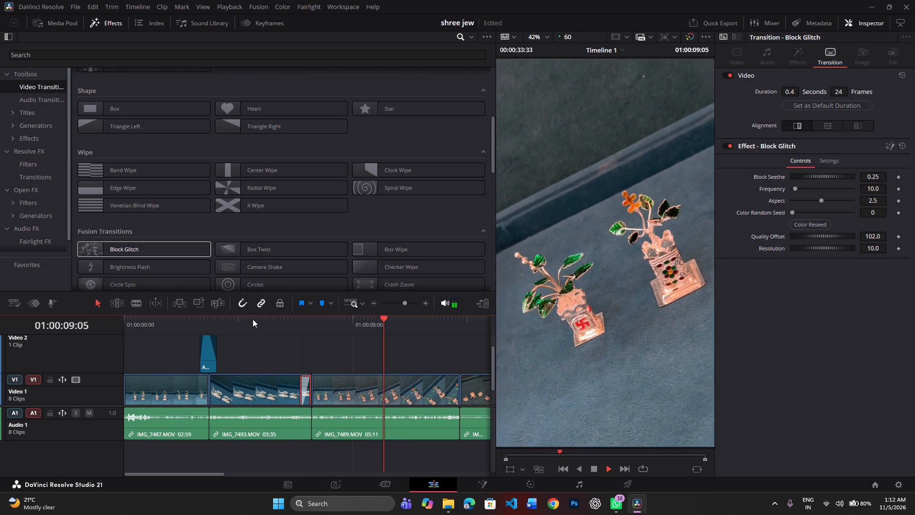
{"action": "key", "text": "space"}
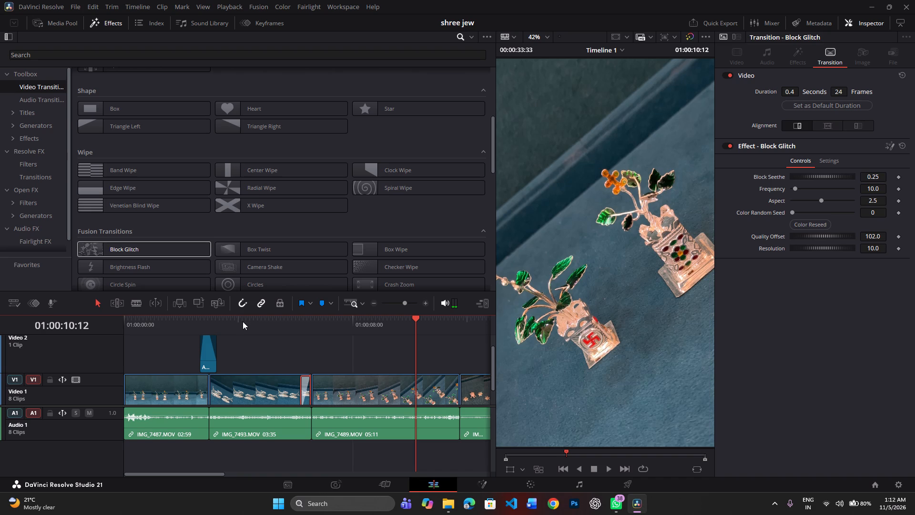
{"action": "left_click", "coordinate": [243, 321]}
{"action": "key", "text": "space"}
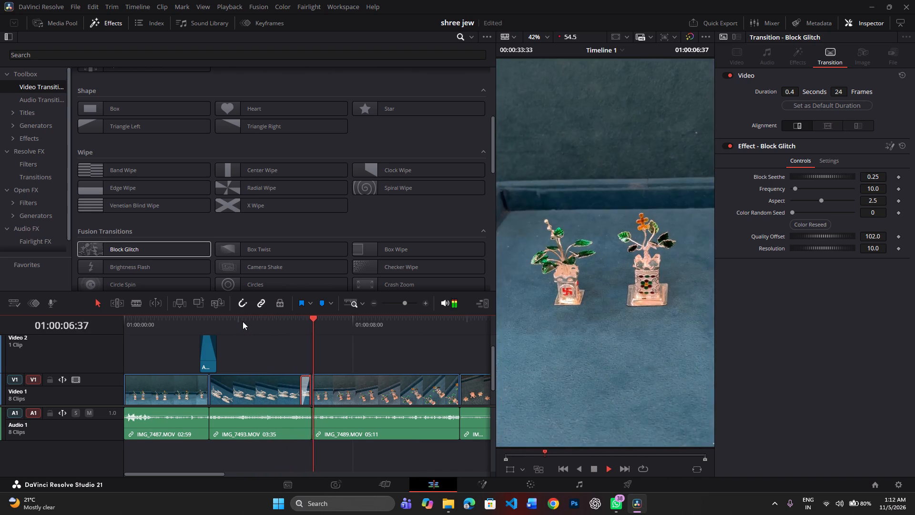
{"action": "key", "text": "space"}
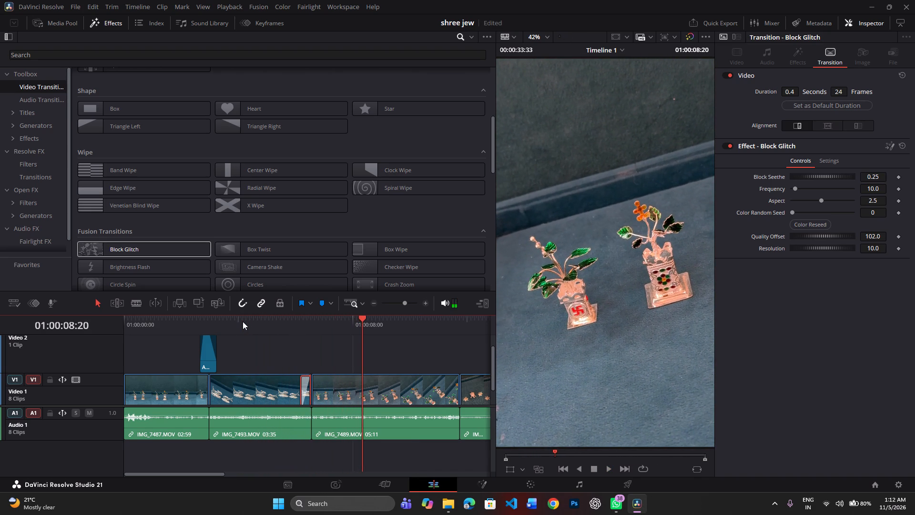
Browse the Fusion transitions, previewing Box Twist and Logo Wipe as replacements for the Block Glitch, and play the timeline.
{"action": "double_click", "coordinate": [250, 249]}
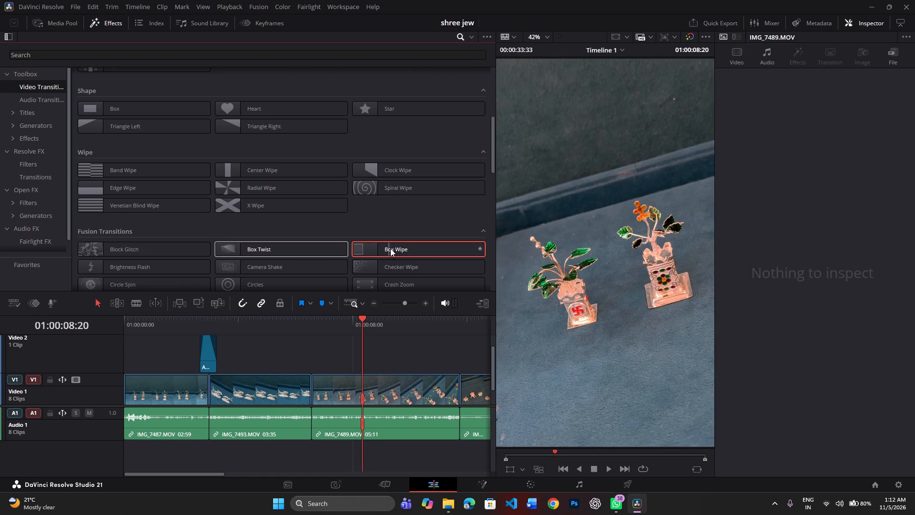
{"action": "scroll", "coordinate": [391, 248], "scroll_direction": "down", "scroll_amount": 2}
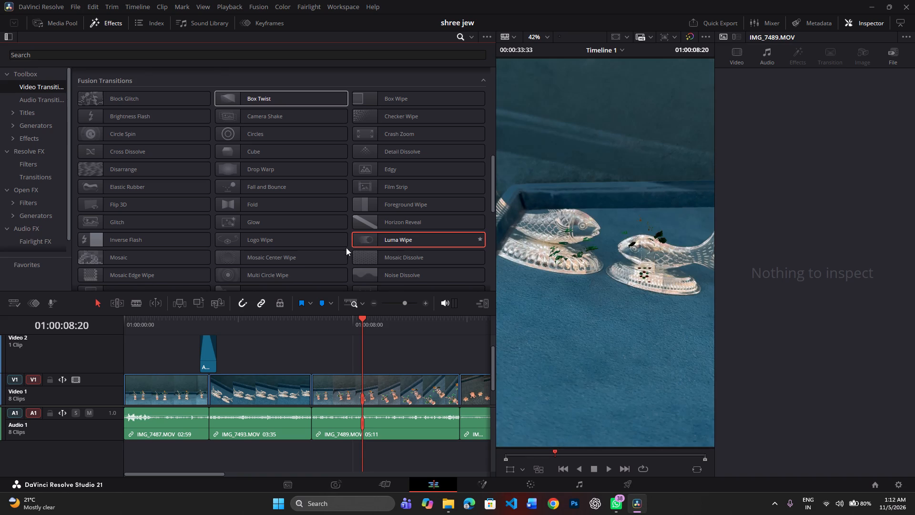
{"action": "double_click", "coordinate": [245, 237]}
{"action": "key", "text": "space"}
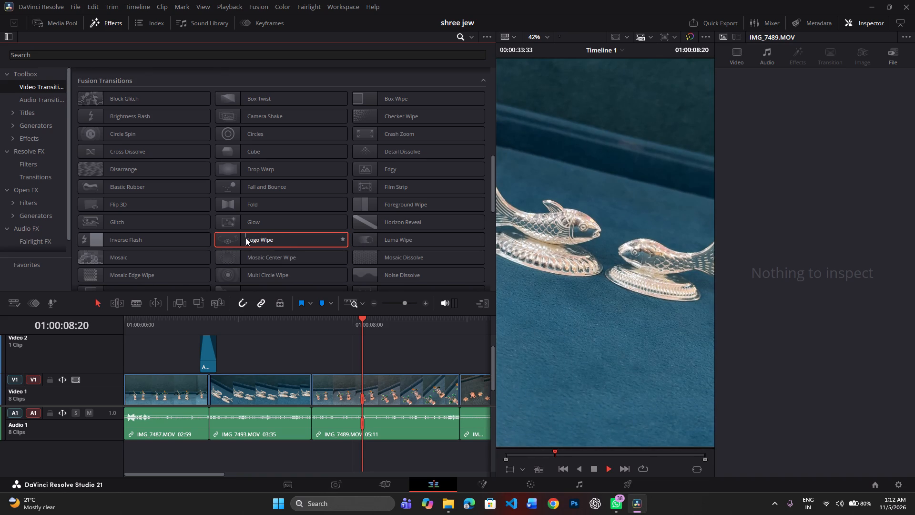
{"action": "double_click", "coordinate": [240, 238]}
{"action": "key", "text": "space"}
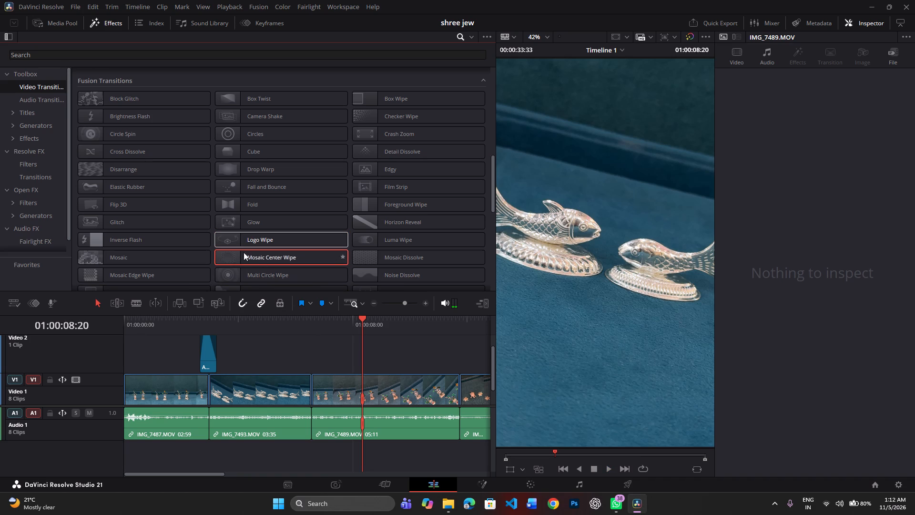
{"action": "triple_click", "coordinate": [220, 237]}
{"action": "double_click", "coordinate": [220, 237]}
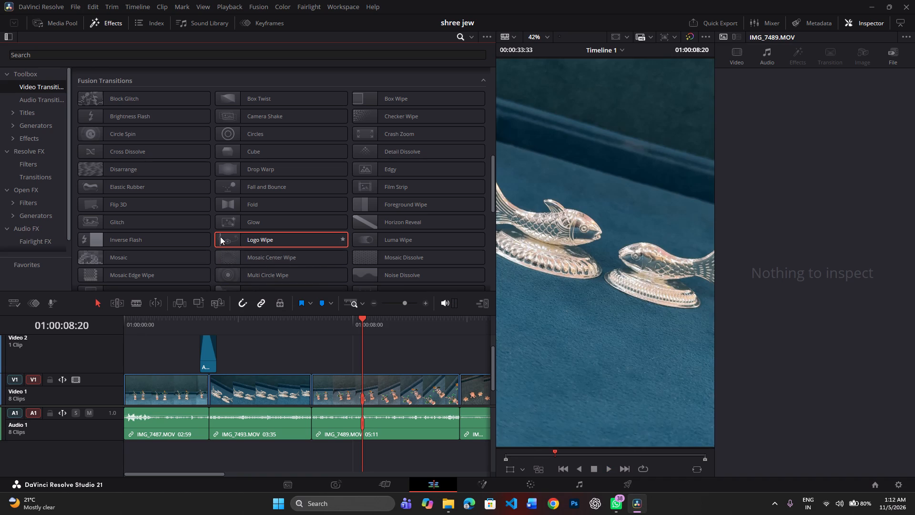
{"action": "key", "text": "space"}
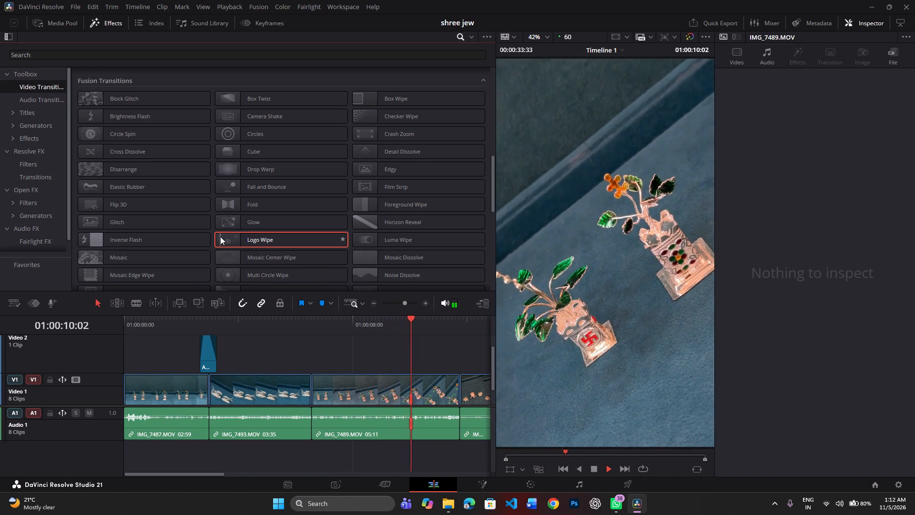
{"action": "key", "text": "space"}
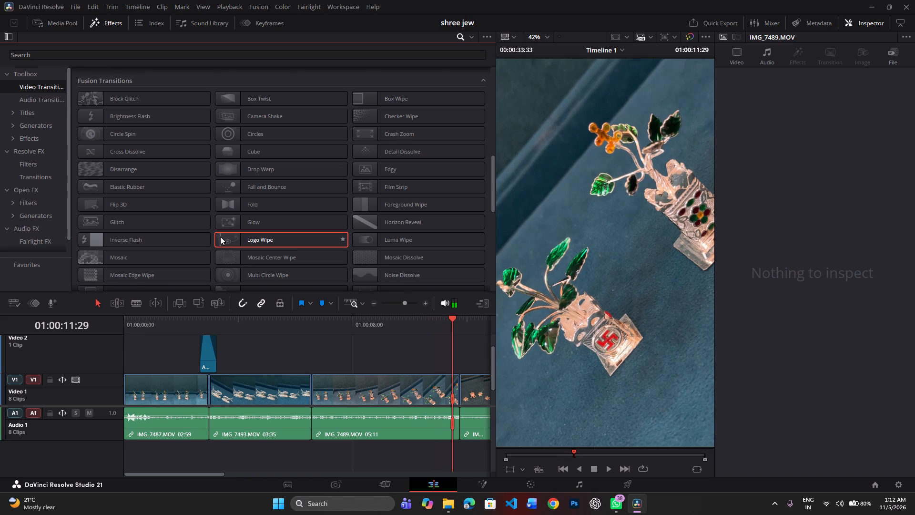
{"action": "left_click", "coordinate": [220, 237]}
{"action": "triple_click", "coordinate": [220, 237]}
{"action": "double_click", "coordinate": [220, 237]}
{"action": "key", "text": "space"}
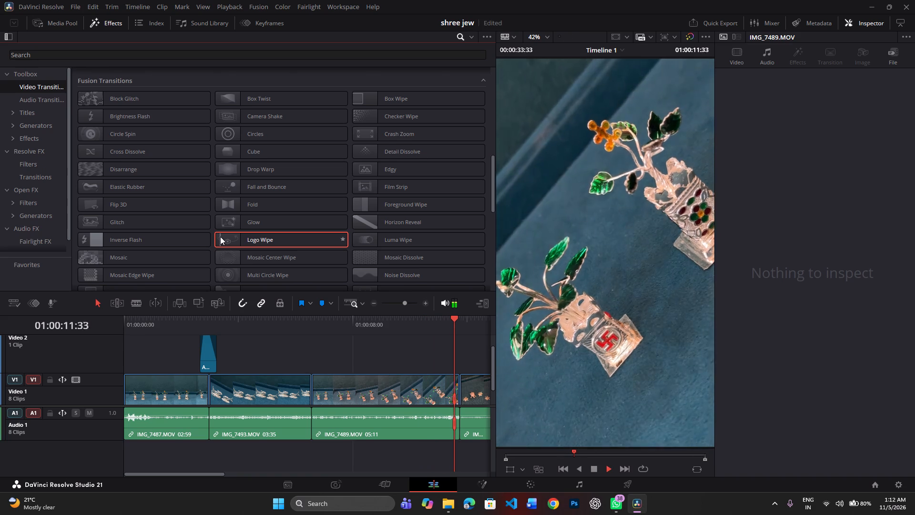
{"action": "key", "text": "space"}
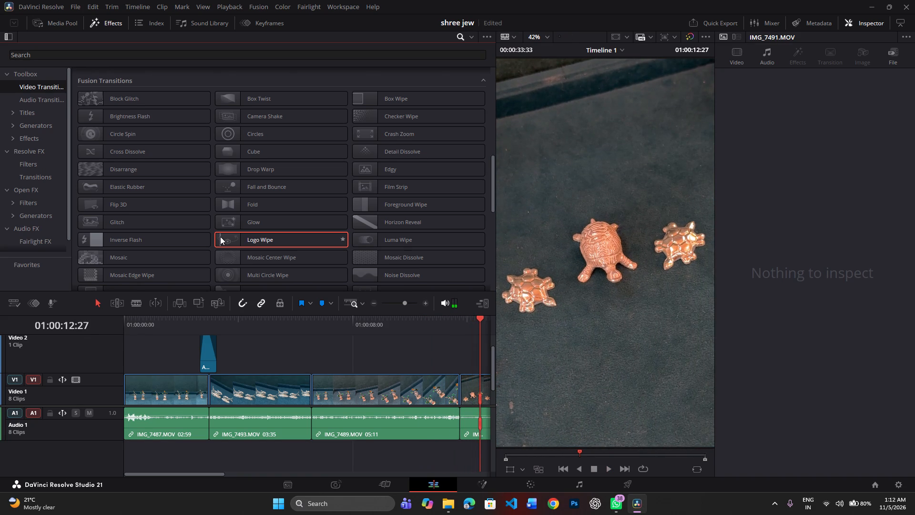
Add the Logo Wipe transition on the cut between IMG_7493 and IMG_7489, trimming the clips for handles, and play it back.
{"action": "left_click_drag", "start_coordinate": [220, 237], "coordinate": [285, 393]}
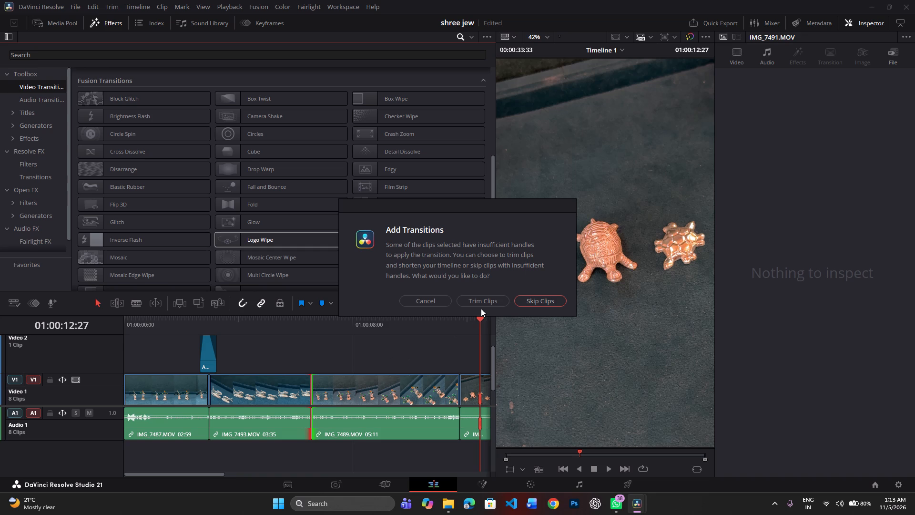
{"action": "left_click", "coordinate": [428, 303]}
{"action": "left_click_drag", "start_coordinate": [295, 242], "coordinate": [304, 316]}
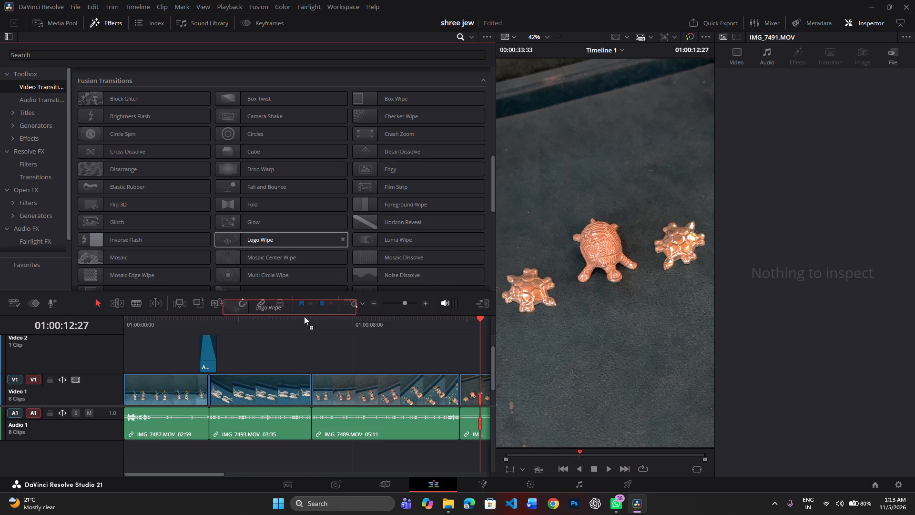
{"action": "left_click_drag", "start_coordinate": [304, 316], "coordinate": [266, 387]}
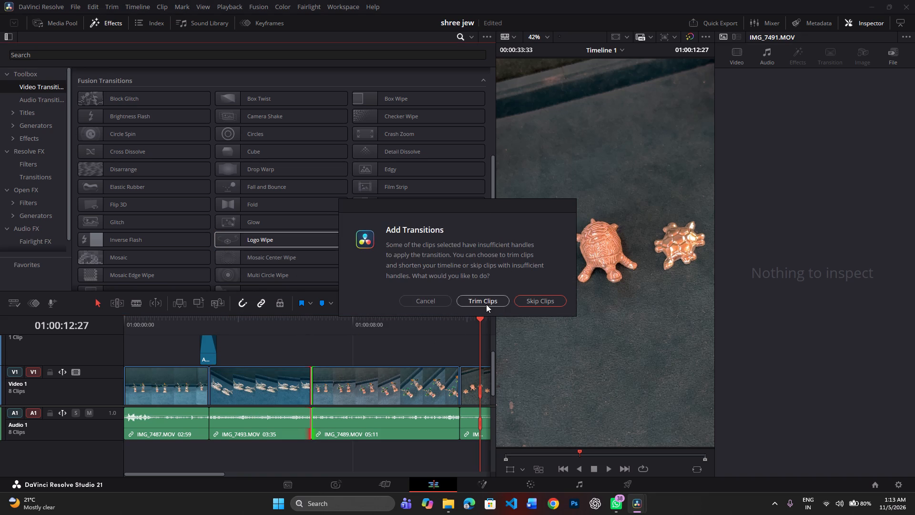
{"action": "left_click", "coordinate": [486, 304]}
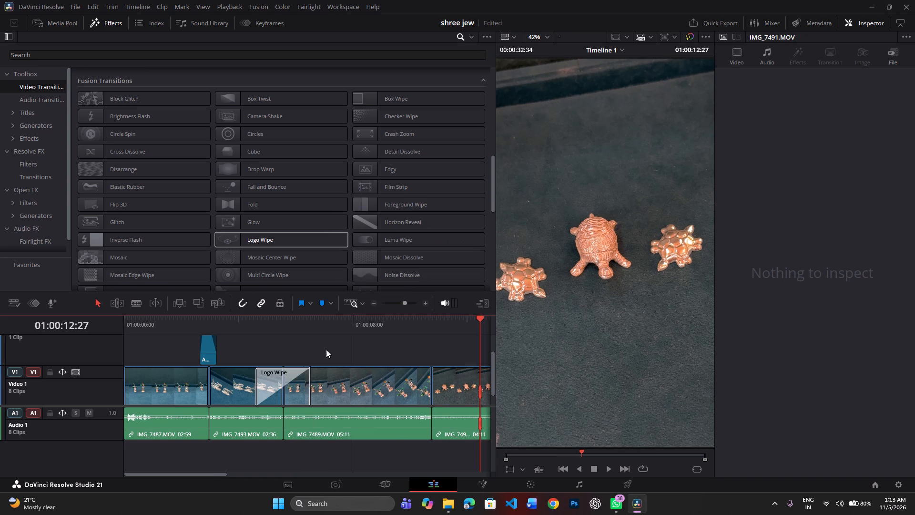
{"action": "left_click", "coordinate": [245, 327]}
{"action": "key", "text": "space"}
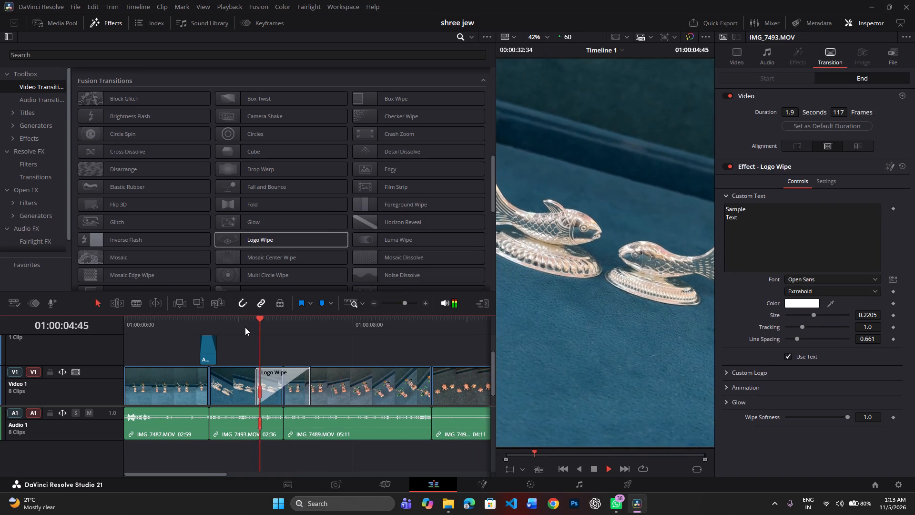
{"action": "key", "text": "space"}
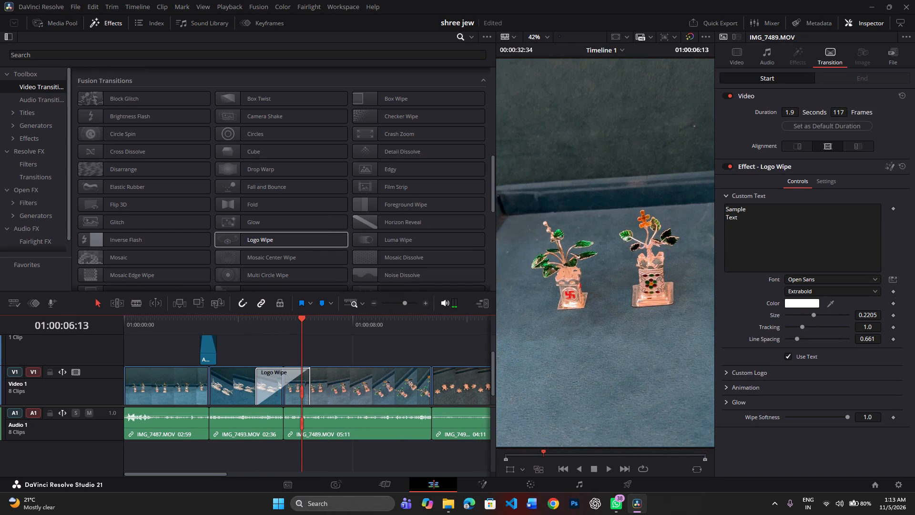
Replace the Logo Wipe's custom text with SJ and set its font to Mukta.
{"action": "left_click_drag", "start_coordinate": [747, 222], "coordinate": [722, 205]}
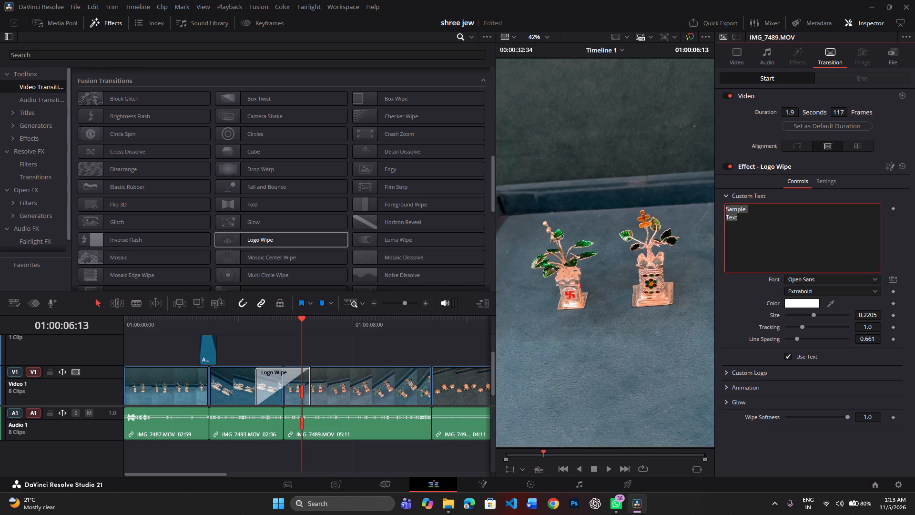
{"action": "key", "text": "s"}
{"action": "key", "text": "j"}
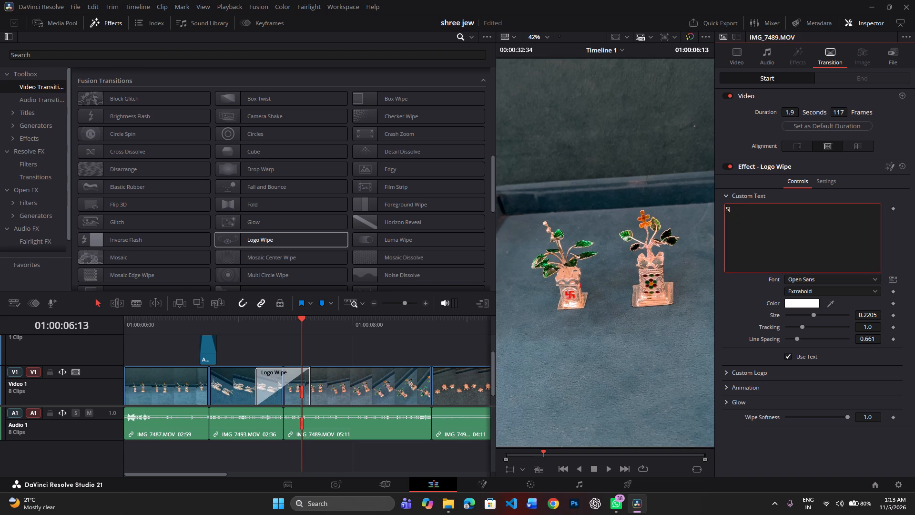
{"action": "left_click", "coordinate": [842, 277]}
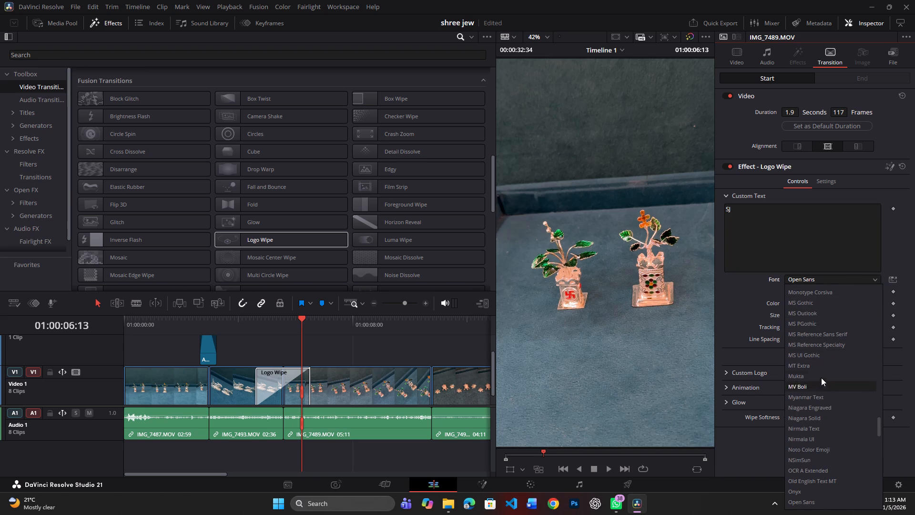
{"action": "left_click", "coordinate": [821, 373]}
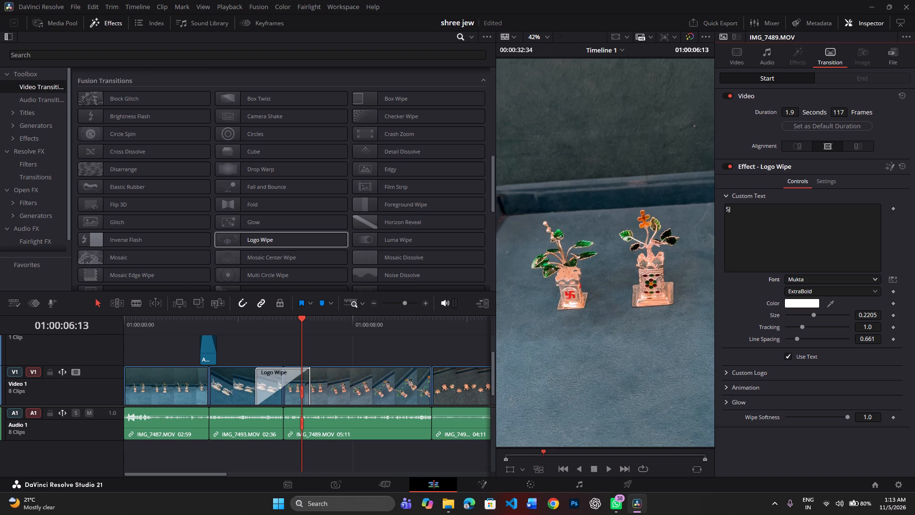
Play into the Logo Wipe until the SJ text shows and set its color to yellow #fff714.
{"action": "left_click", "coordinate": [274, 324]}
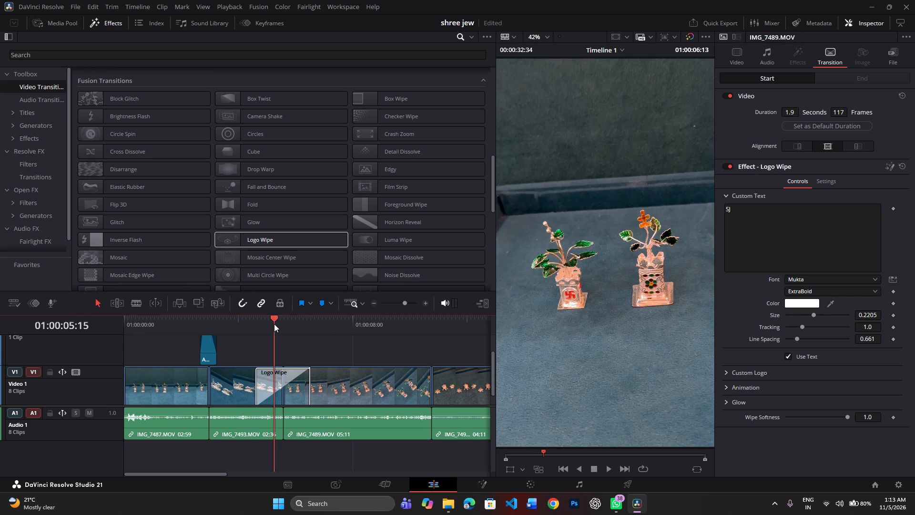
{"action": "left_click", "coordinate": [264, 325]}
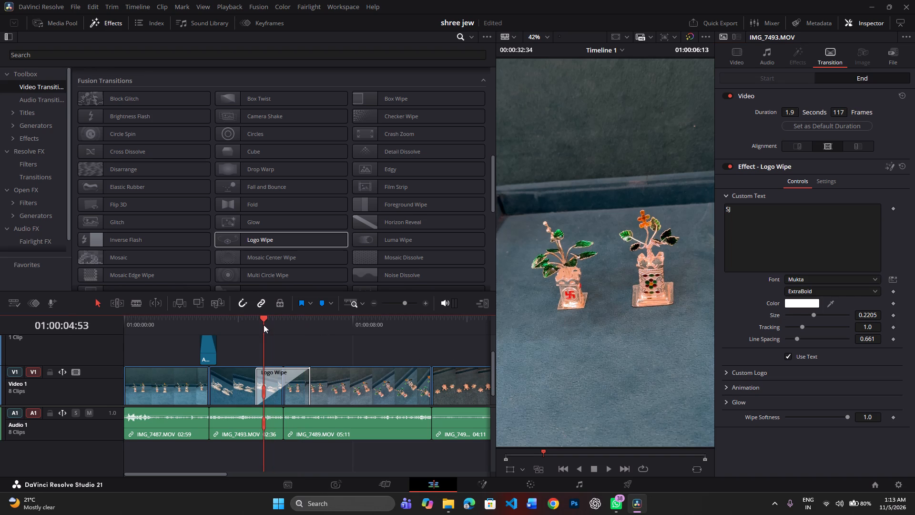
{"action": "key", "text": "space"}
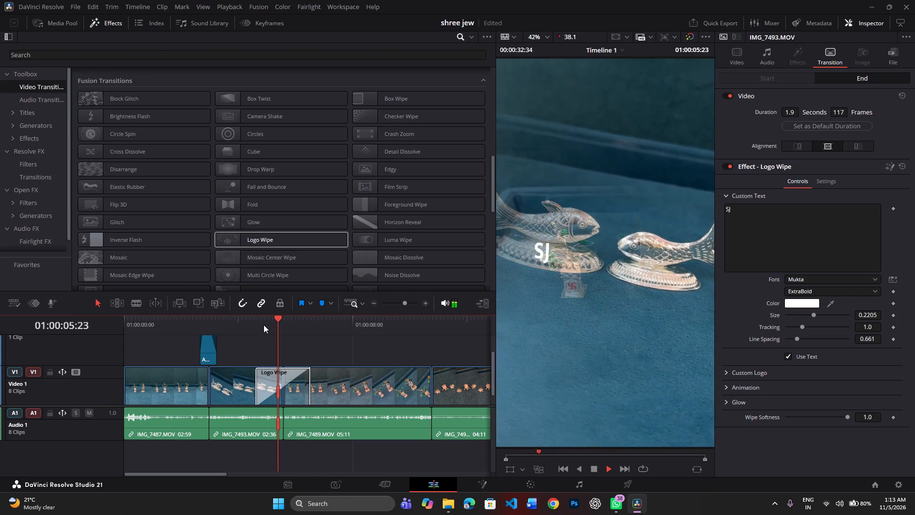
{"action": "key", "text": "space"}
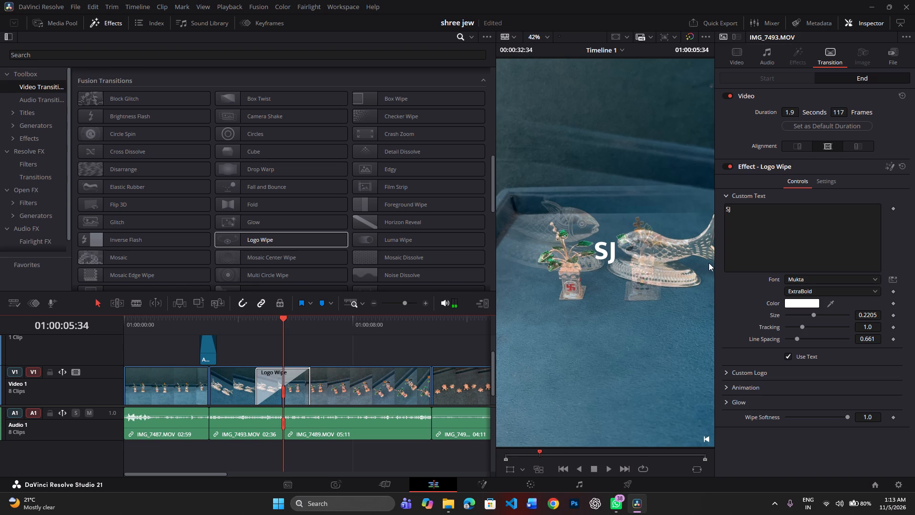
{"action": "left_click", "coordinate": [814, 305]}
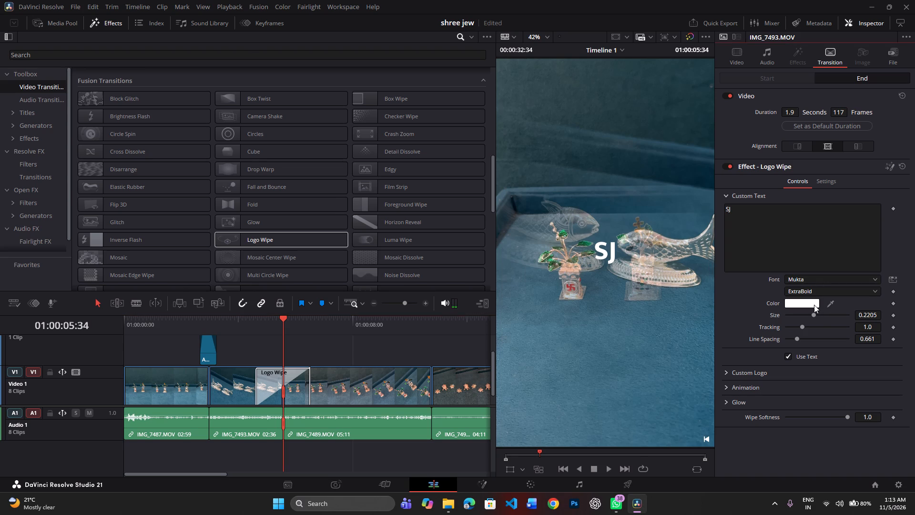
{"action": "left_click", "coordinate": [536, 180]}
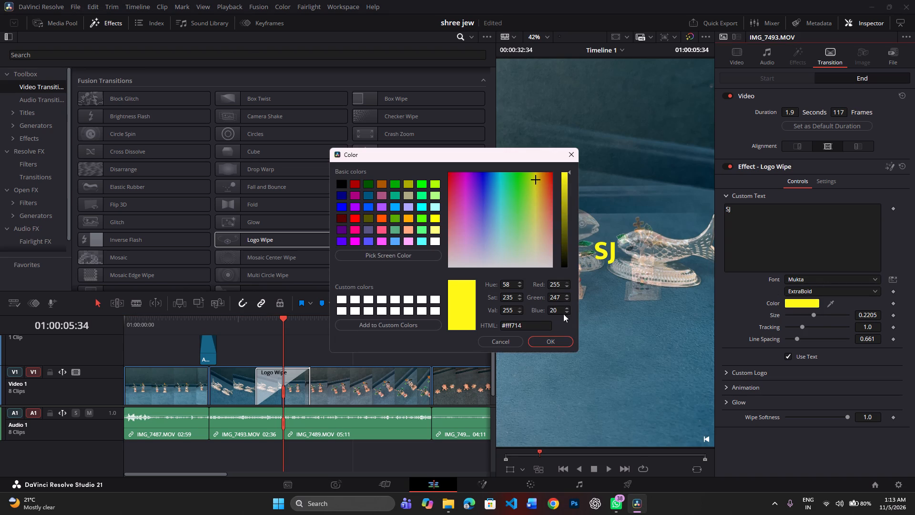
{"action": "left_click", "coordinate": [565, 337]}
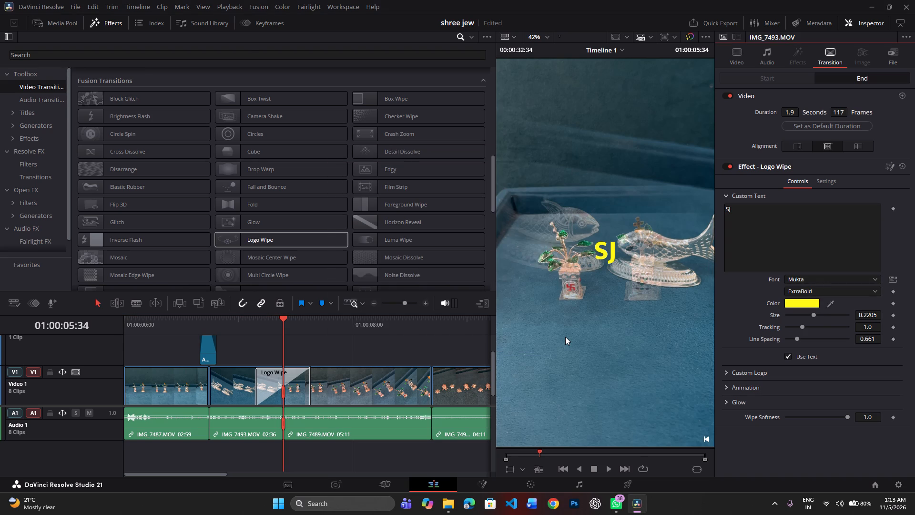
Play back the yellow SJ Logo Wipe between IMG_7493 and IMG_7489 and return the playhead to just before it.
{"action": "left_click", "coordinate": [246, 326]}
{"action": "key", "text": "space"}
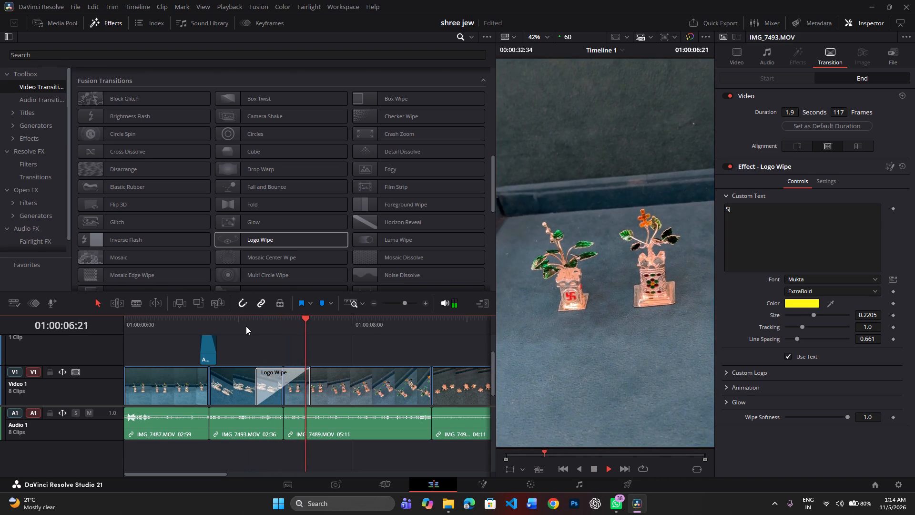
{"action": "key", "text": "space"}
{"action": "left_click", "coordinate": [246, 326]}
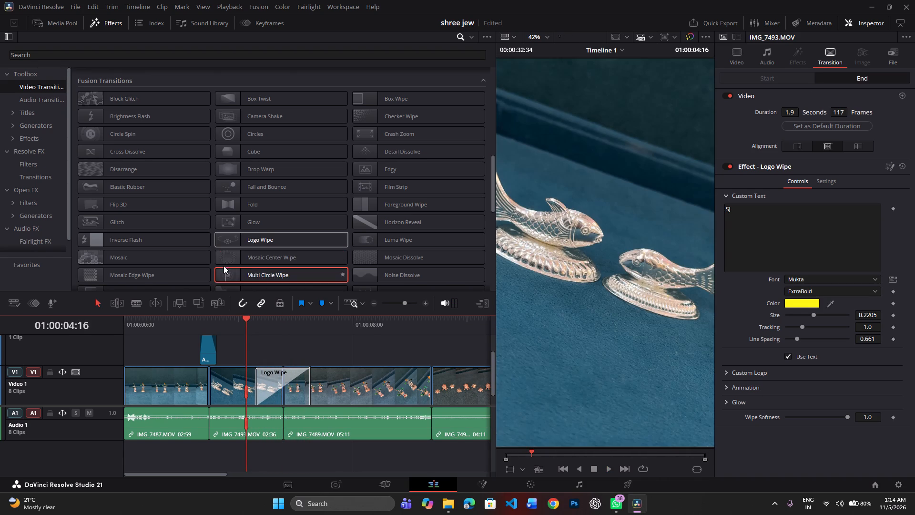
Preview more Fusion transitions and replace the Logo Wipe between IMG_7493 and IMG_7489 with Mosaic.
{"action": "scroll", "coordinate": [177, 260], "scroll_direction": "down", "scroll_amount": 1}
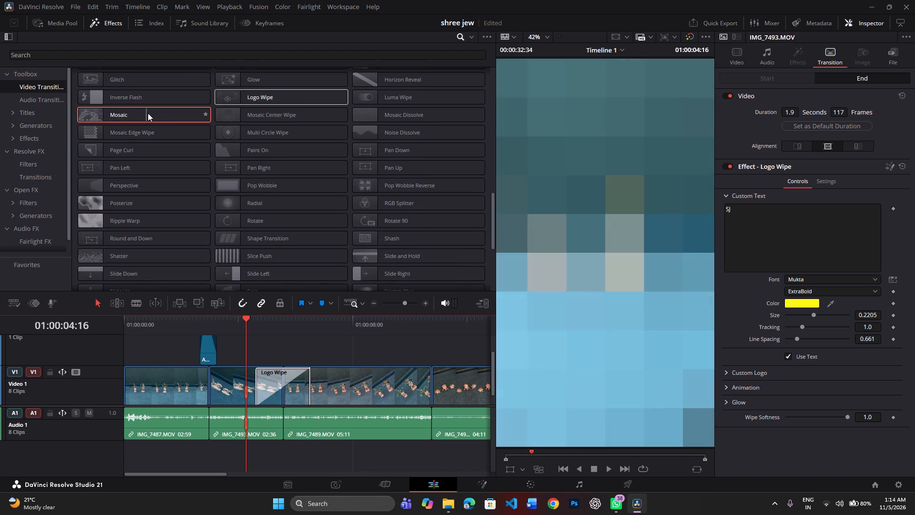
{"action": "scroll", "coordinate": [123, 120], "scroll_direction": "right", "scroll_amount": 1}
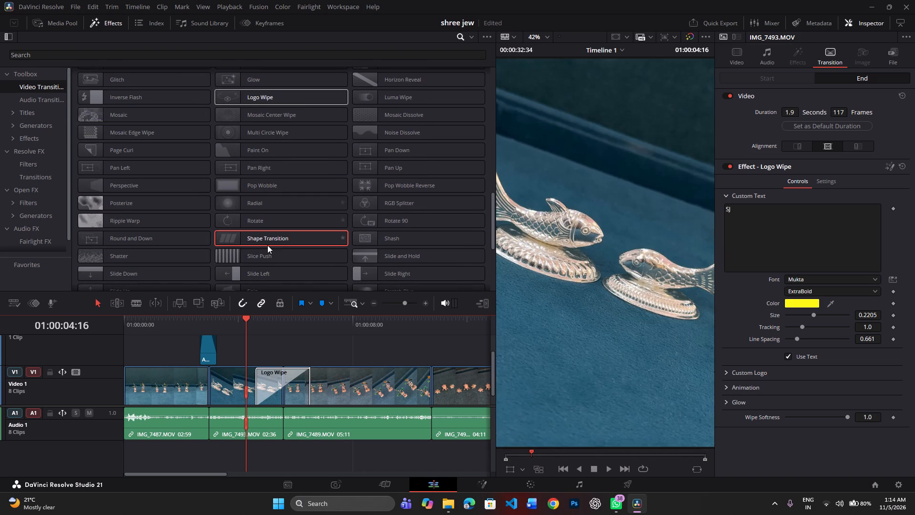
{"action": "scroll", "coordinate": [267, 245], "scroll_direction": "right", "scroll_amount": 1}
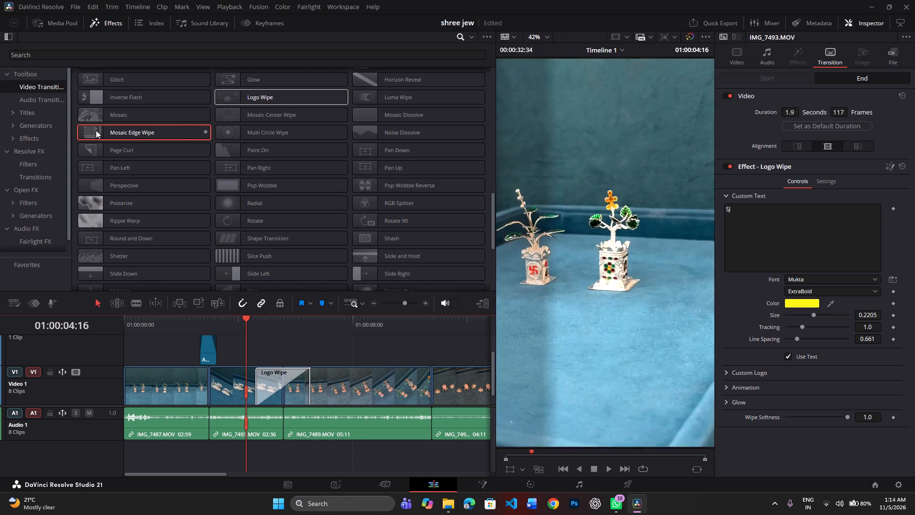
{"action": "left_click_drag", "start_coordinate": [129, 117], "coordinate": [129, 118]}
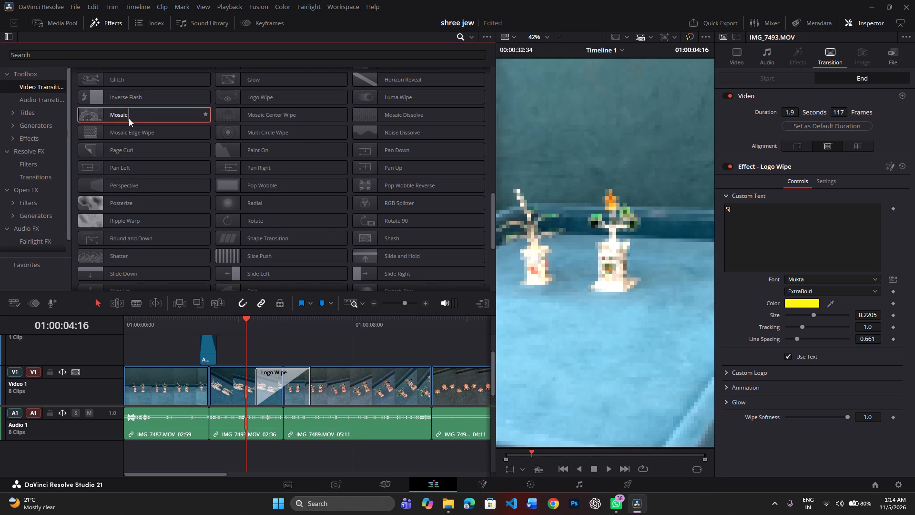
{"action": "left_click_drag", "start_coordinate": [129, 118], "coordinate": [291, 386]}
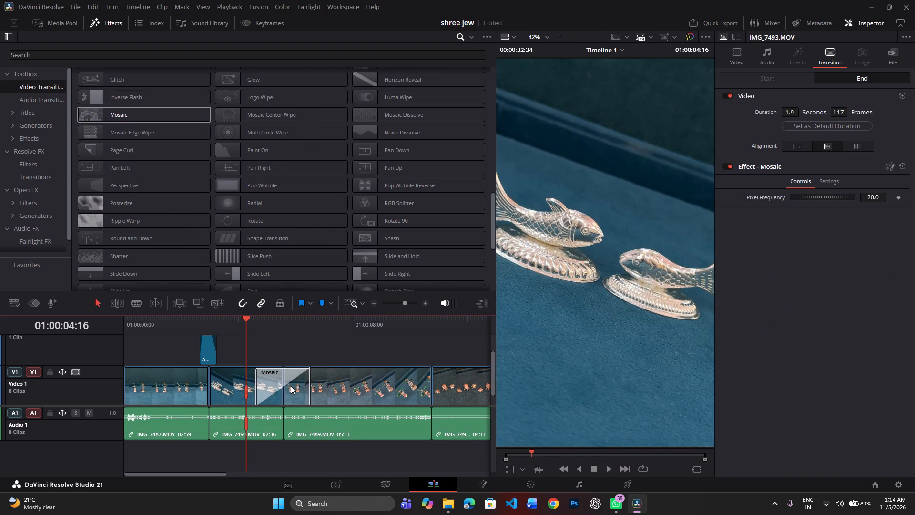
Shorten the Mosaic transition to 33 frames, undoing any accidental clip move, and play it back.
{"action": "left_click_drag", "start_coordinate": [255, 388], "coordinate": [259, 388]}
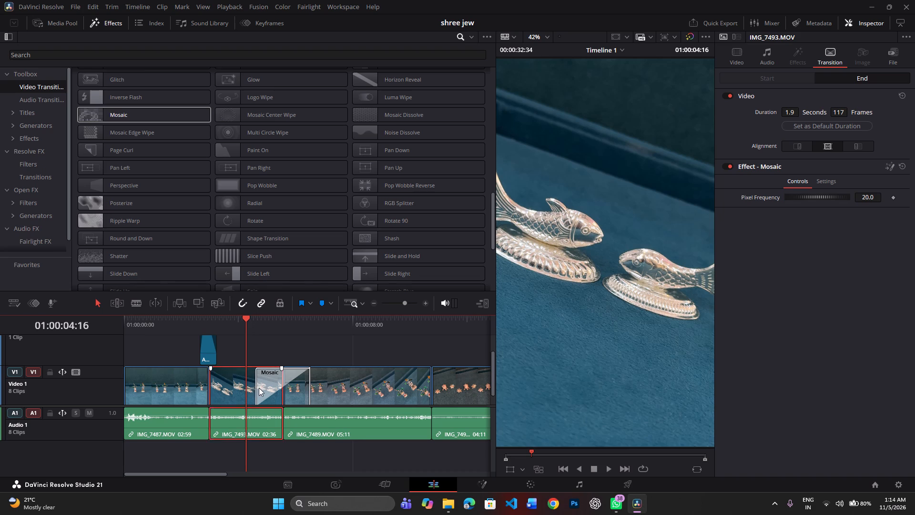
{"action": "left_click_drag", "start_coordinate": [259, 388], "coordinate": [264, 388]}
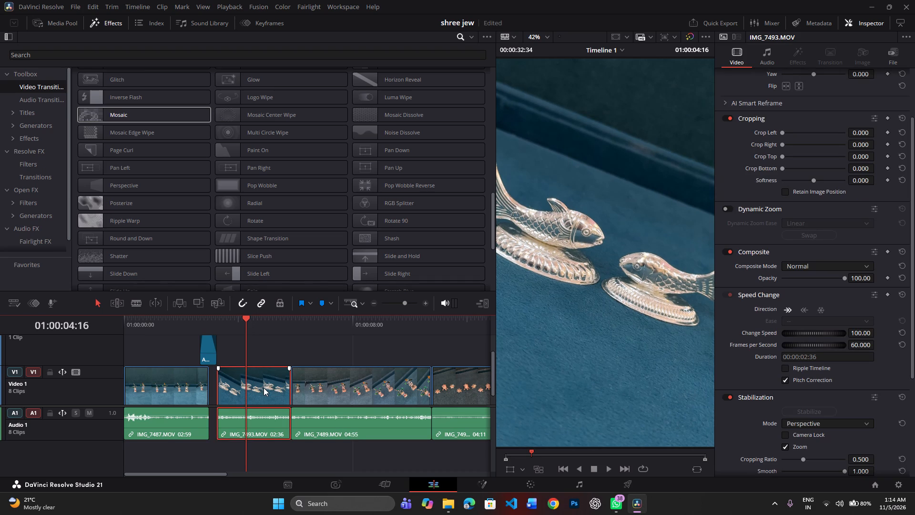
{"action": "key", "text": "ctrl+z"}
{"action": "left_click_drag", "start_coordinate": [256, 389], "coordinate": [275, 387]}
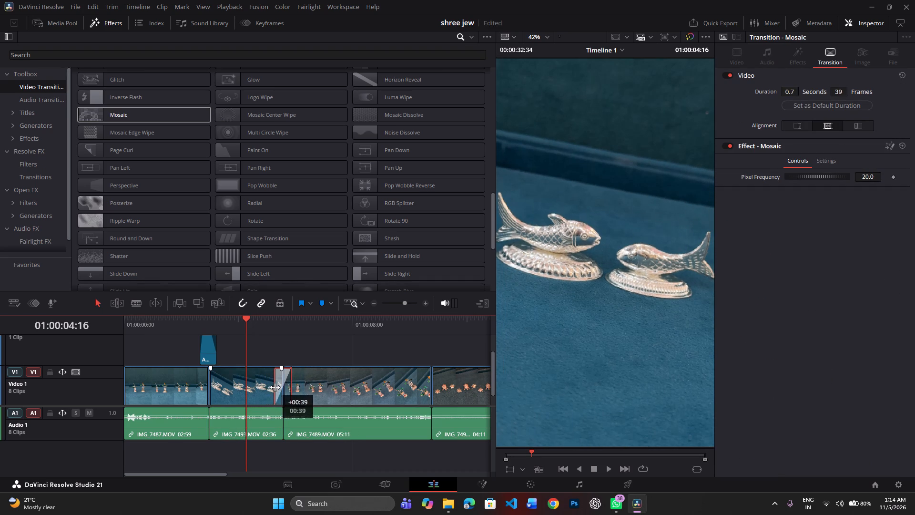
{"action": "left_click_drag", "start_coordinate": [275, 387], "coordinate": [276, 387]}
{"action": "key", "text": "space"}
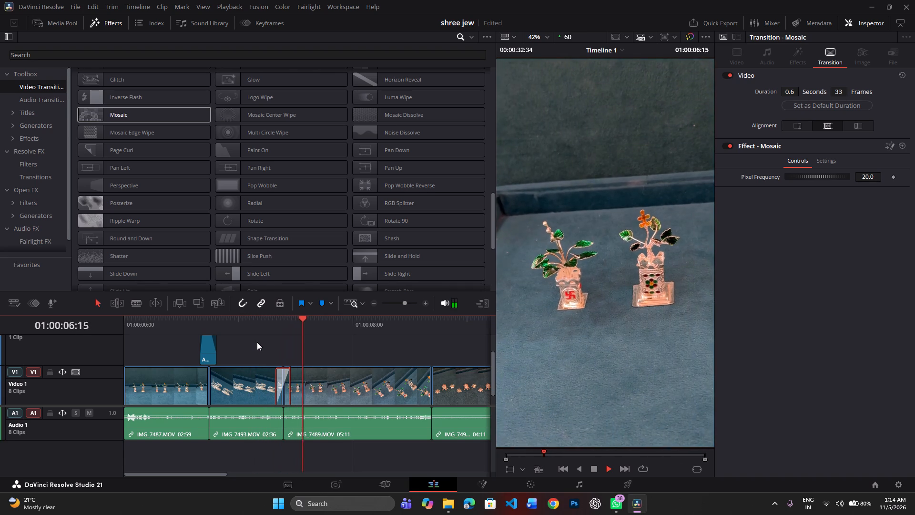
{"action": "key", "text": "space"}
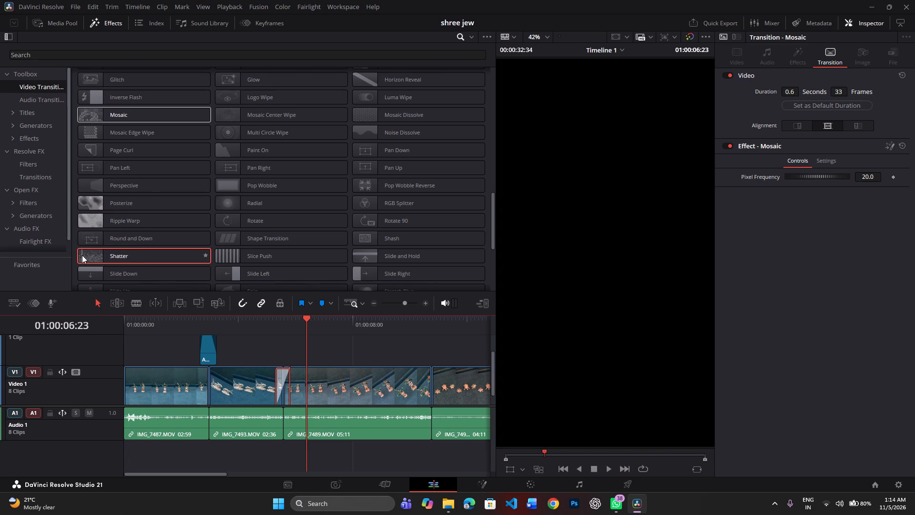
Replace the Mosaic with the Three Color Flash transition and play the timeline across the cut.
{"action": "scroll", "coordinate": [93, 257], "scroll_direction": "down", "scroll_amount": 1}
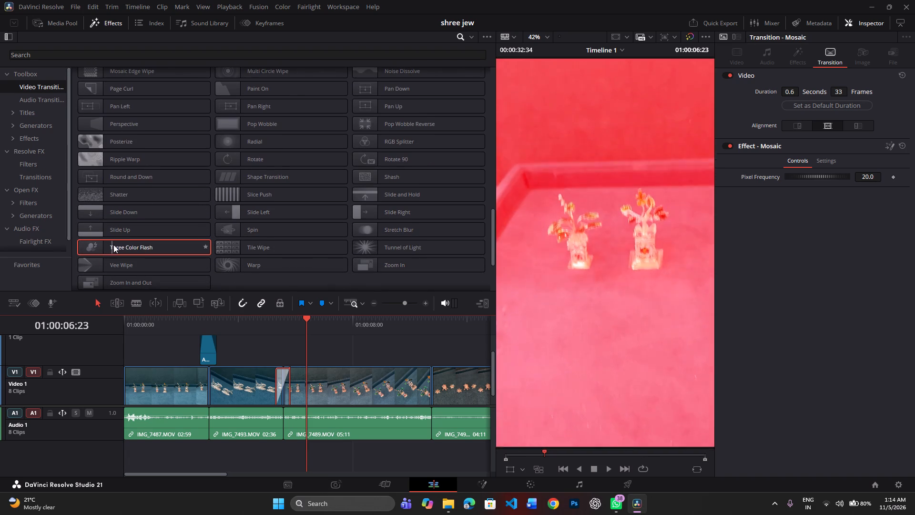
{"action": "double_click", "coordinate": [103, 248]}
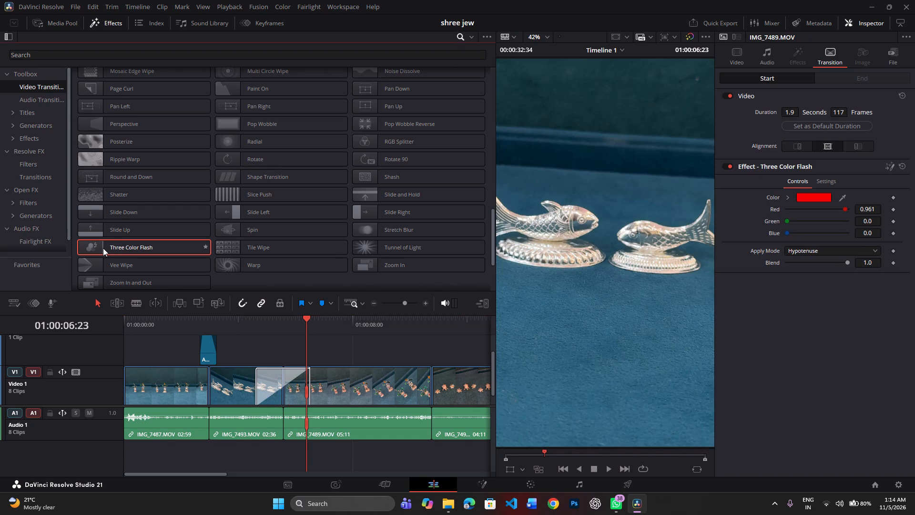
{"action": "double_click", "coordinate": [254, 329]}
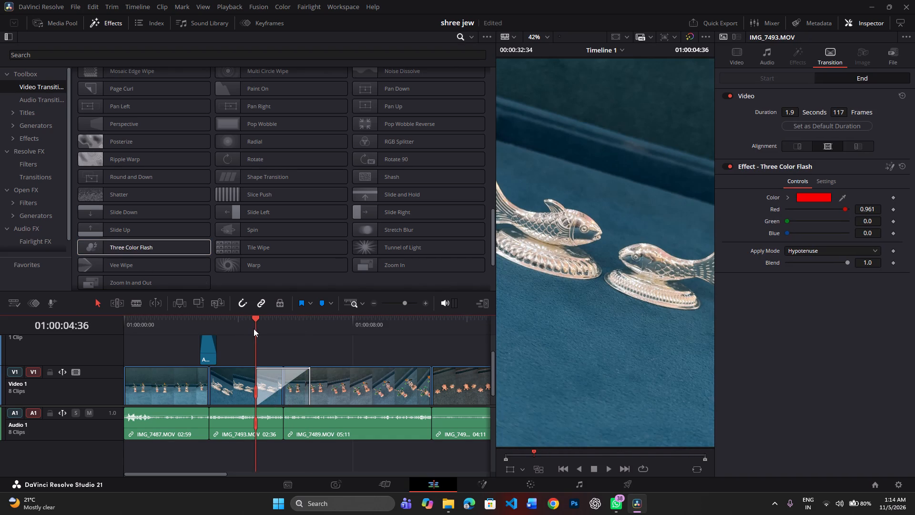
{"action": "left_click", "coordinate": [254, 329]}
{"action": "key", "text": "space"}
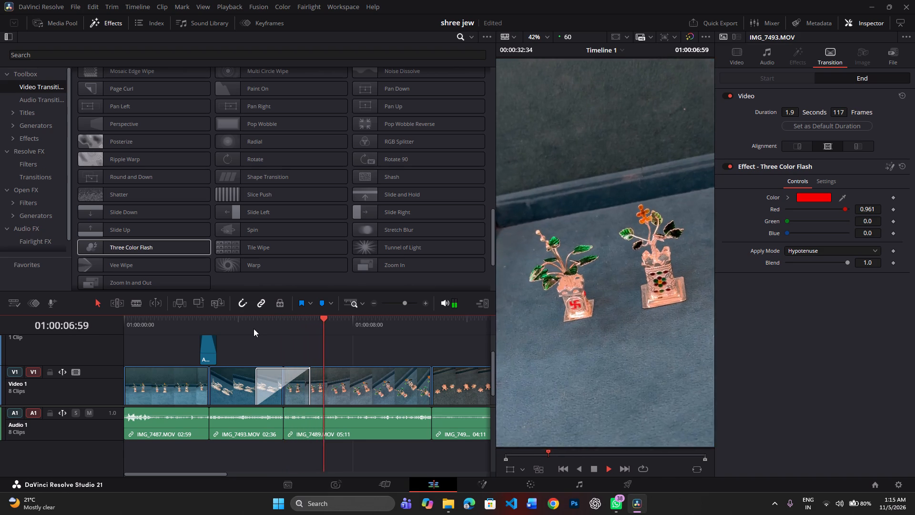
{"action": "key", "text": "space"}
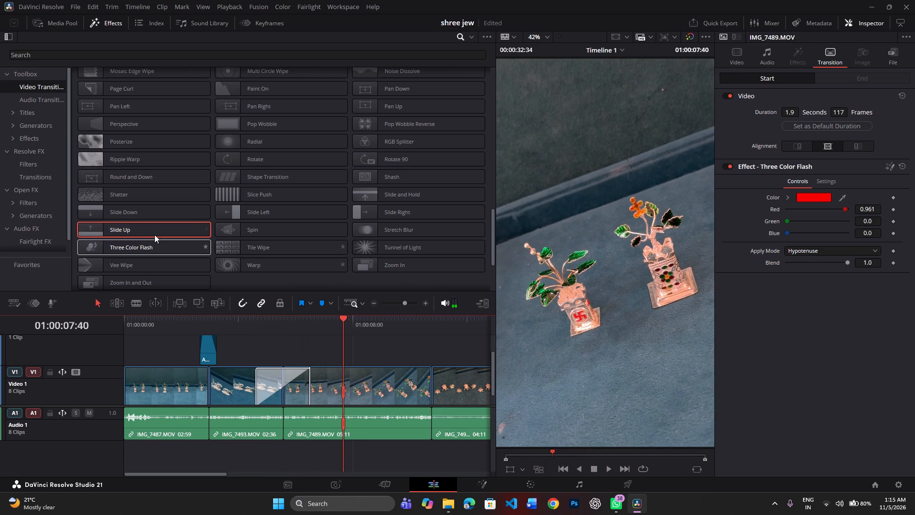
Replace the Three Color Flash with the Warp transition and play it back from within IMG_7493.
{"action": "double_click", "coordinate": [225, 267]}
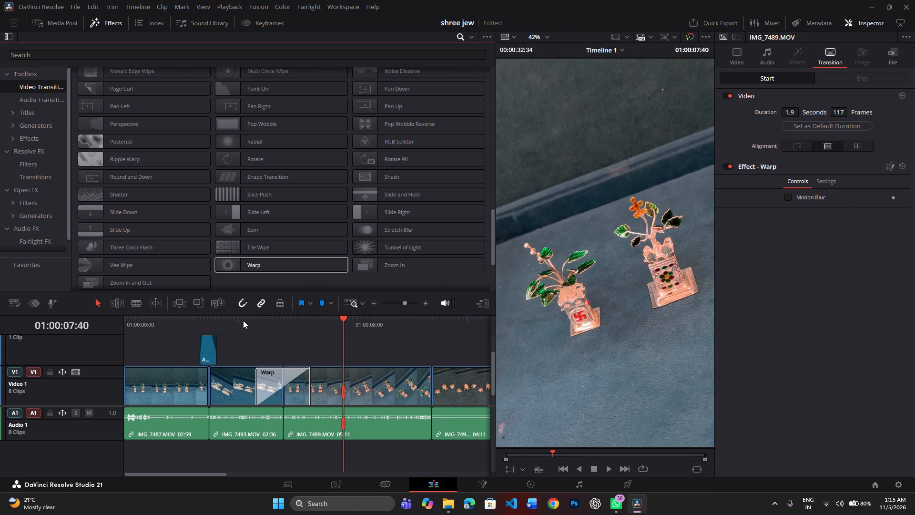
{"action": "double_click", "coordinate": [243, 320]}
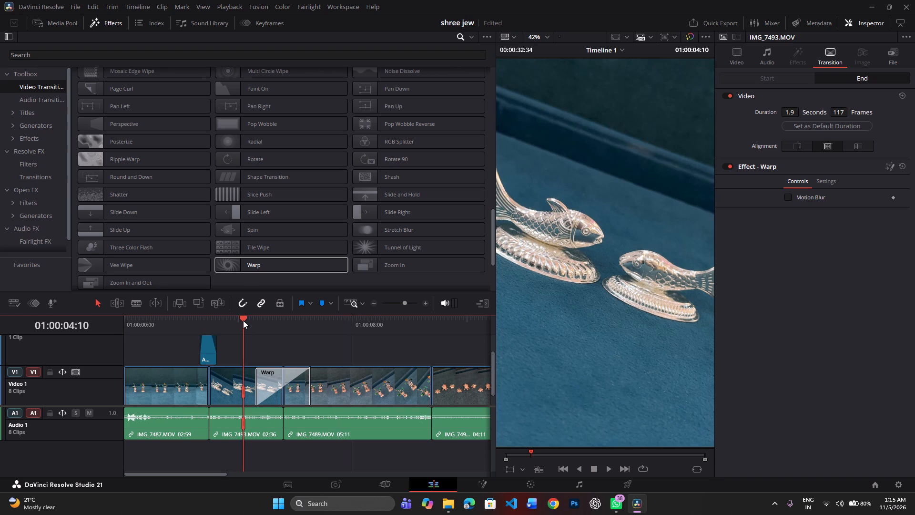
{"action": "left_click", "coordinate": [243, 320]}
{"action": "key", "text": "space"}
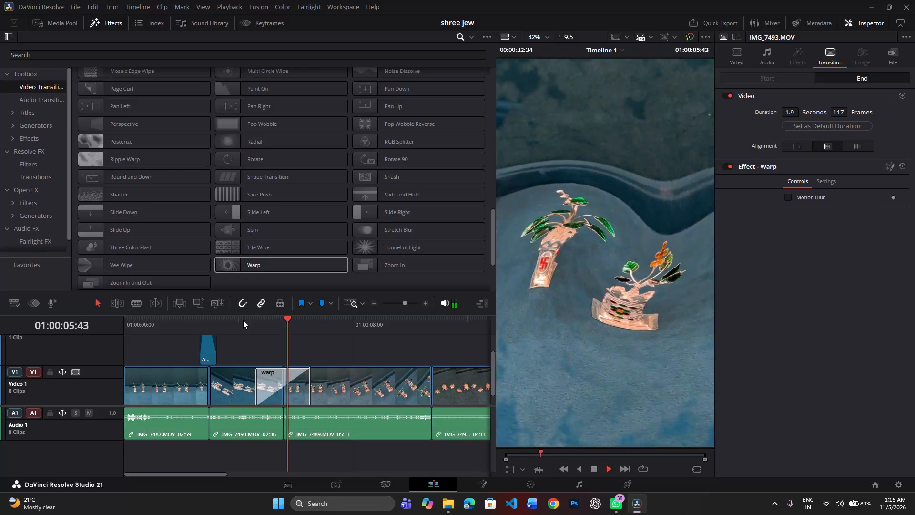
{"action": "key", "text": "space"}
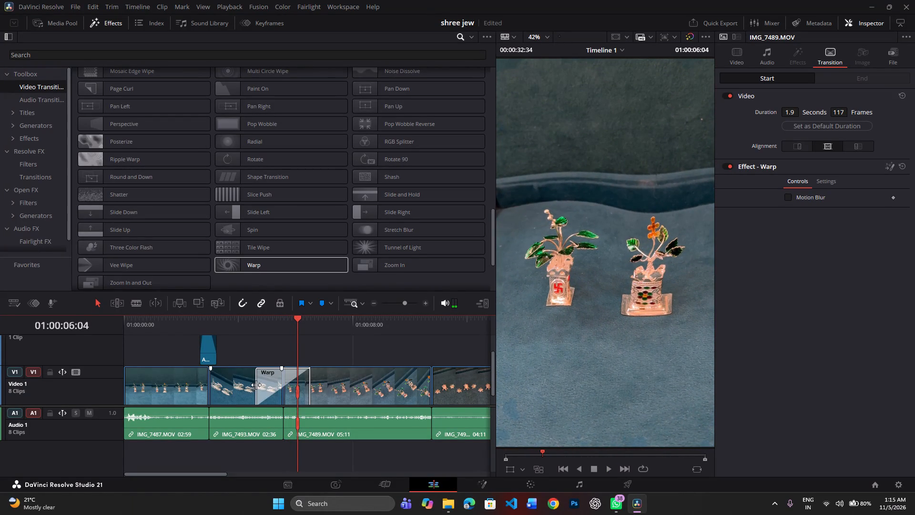
Shorten the Warp transition between IMG_7493 and IMG_7489 to 35 frames and play it back.
{"action": "left_click_drag", "start_coordinate": [256, 385], "coordinate": [272, 384]}
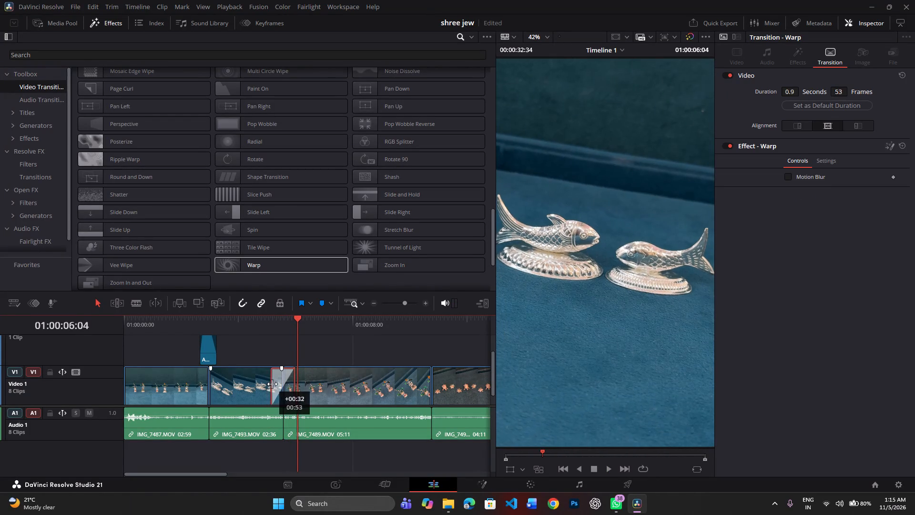
{"action": "left_click_drag", "start_coordinate": [272, 384], "coordinate": [276, 383]}
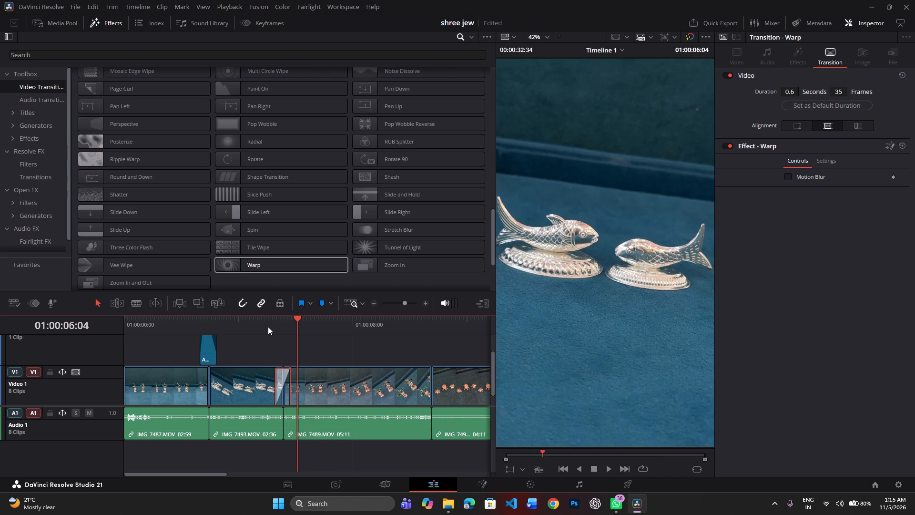
{"action": "left_click", "coordinate": [261, 332]}
{"action": "key", "text": "space"}
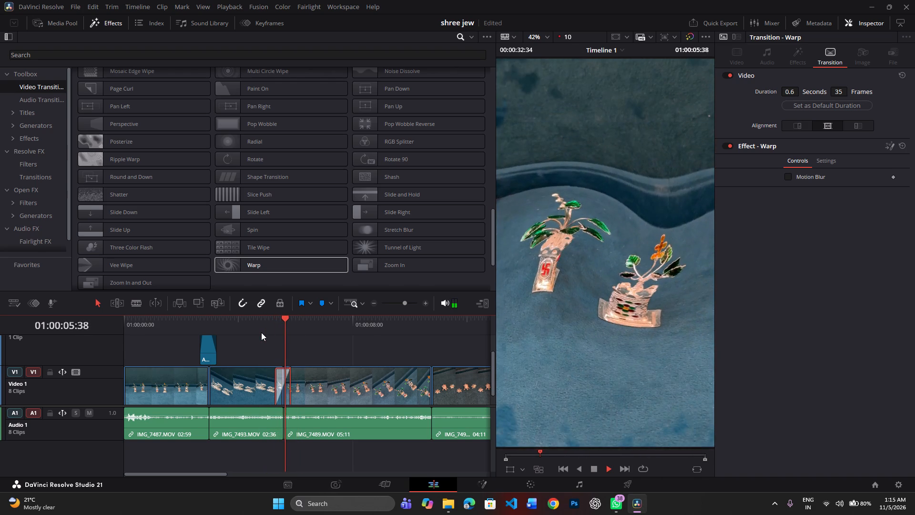
{"action": "key", "text": "space"}
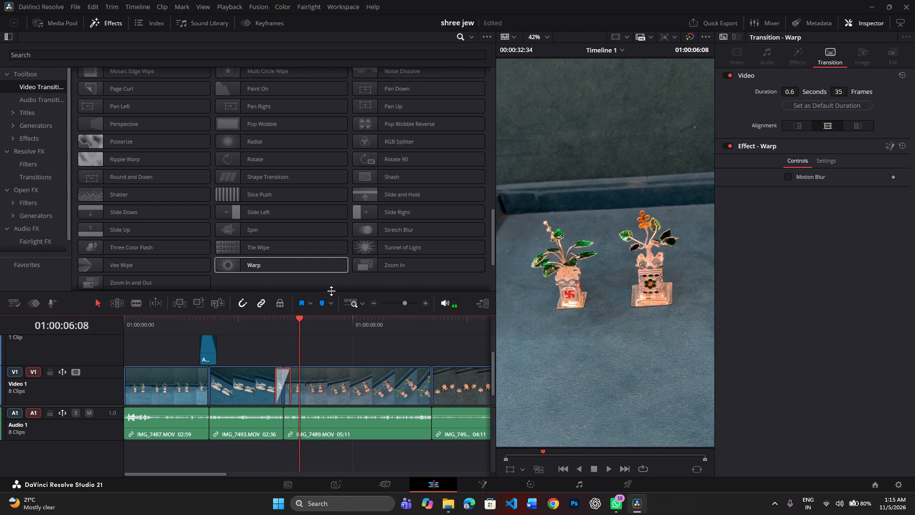
Replace the Warp on the cut between IMG_7493 and IMG_7489 with the Zoom In transition and play it back.
{"action": "left_click_drag", "start_coordinate": [386, 261], "coordinate": [284, 377]}
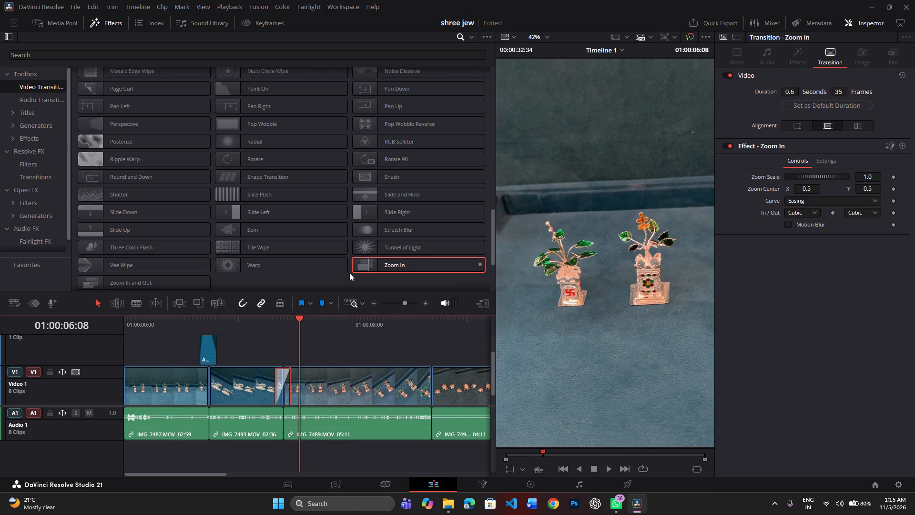
{"action": "left_click", "coordinate": [262, 330]}
{"action": "key", "text": "space"}
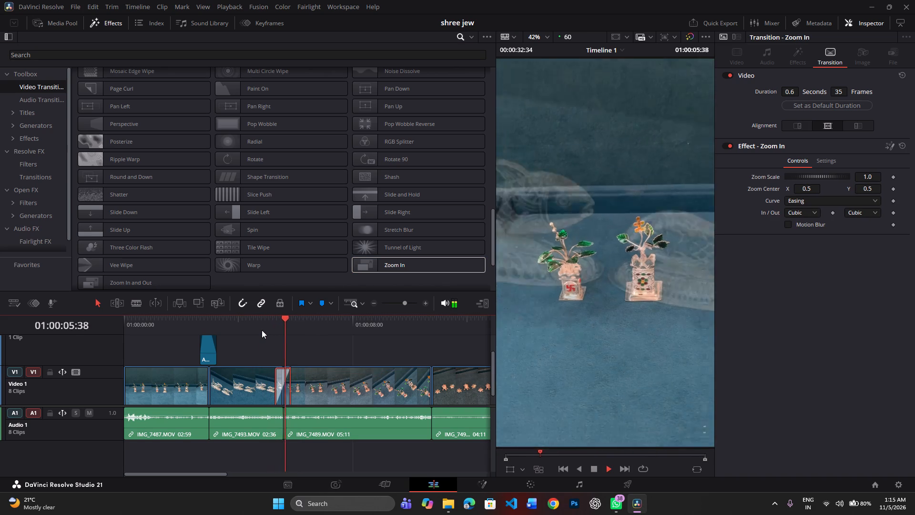
{"action": "key", "text": "space"}
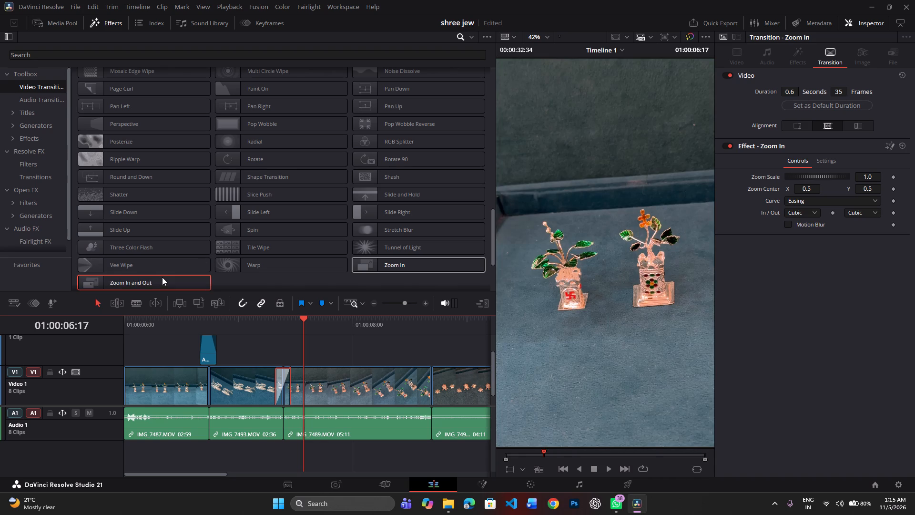
Browse the remaining video transitions, previewing Burn Away, and play the timeline on to near the end of IMG_7491.
{"action": "scroll", "coordinate": [162, 277], "scroll_direction": "down", "scroll_amount": 1}
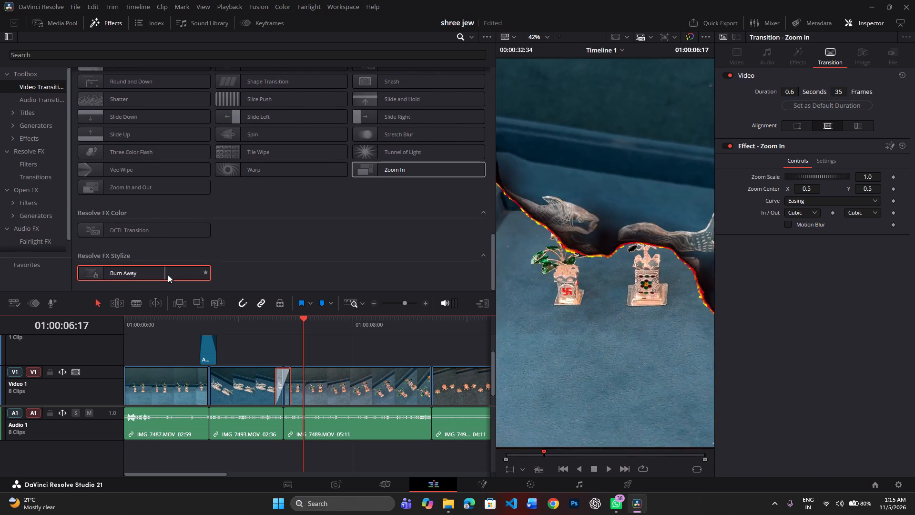
{"action": "scroll", "coordinate": [232, 248], "scroll_direction": "down", "scroll_amount": 3}
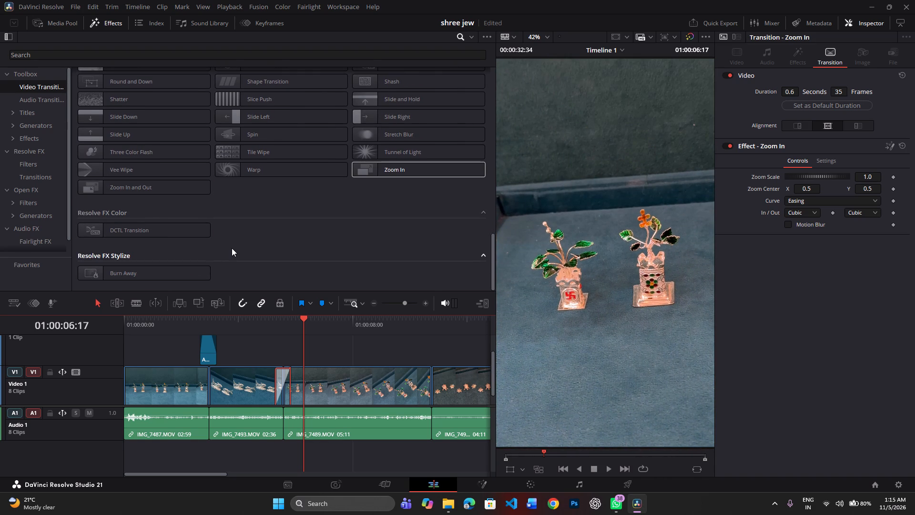
{"action": "scroll", "coordinate": [232, 248], "scroll_direction": "up", "scroll_amount": 2}
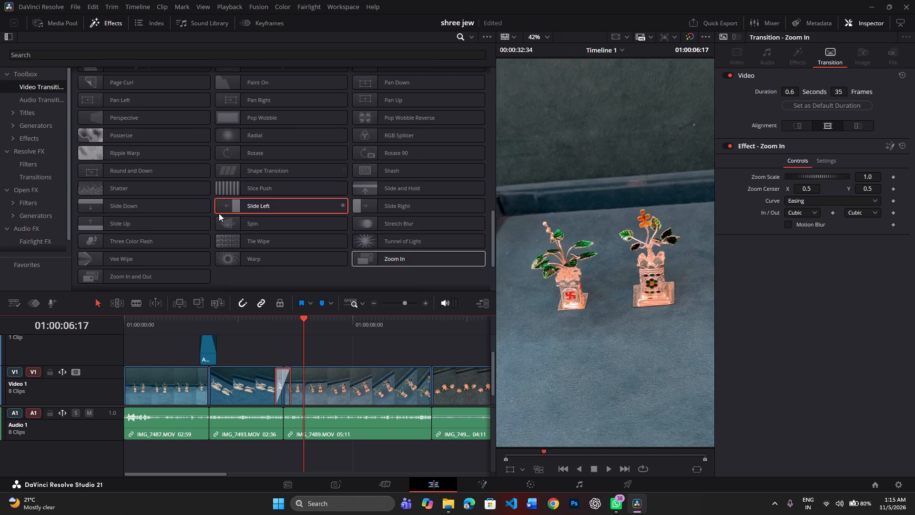
{"action": "scroll", "coordinate": [219, 213], "scroll_direction": "up", "scroll_amount": 5}
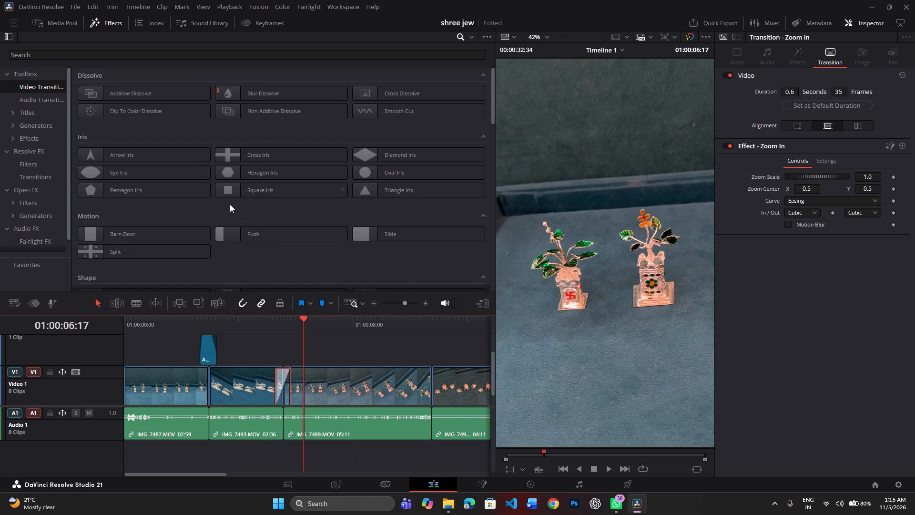
{"action": "key", "text": "space"}
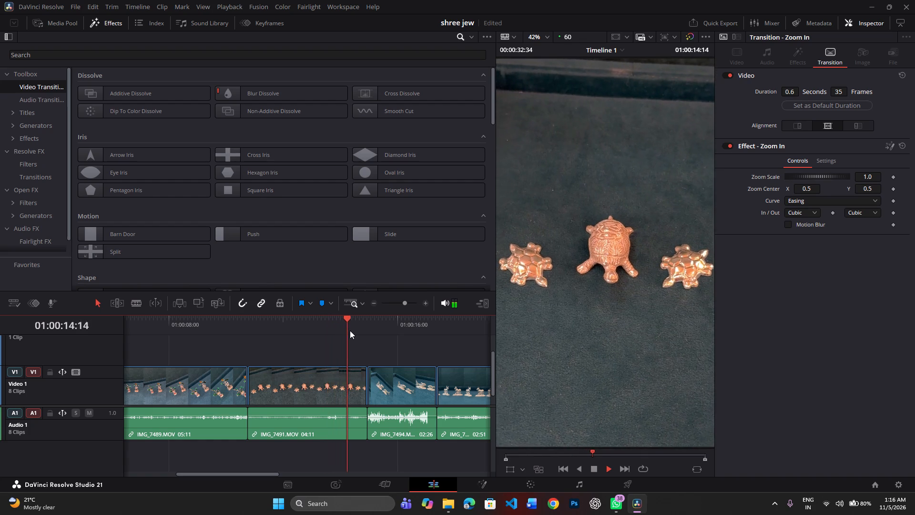
{"action": "key", "text": "space"}
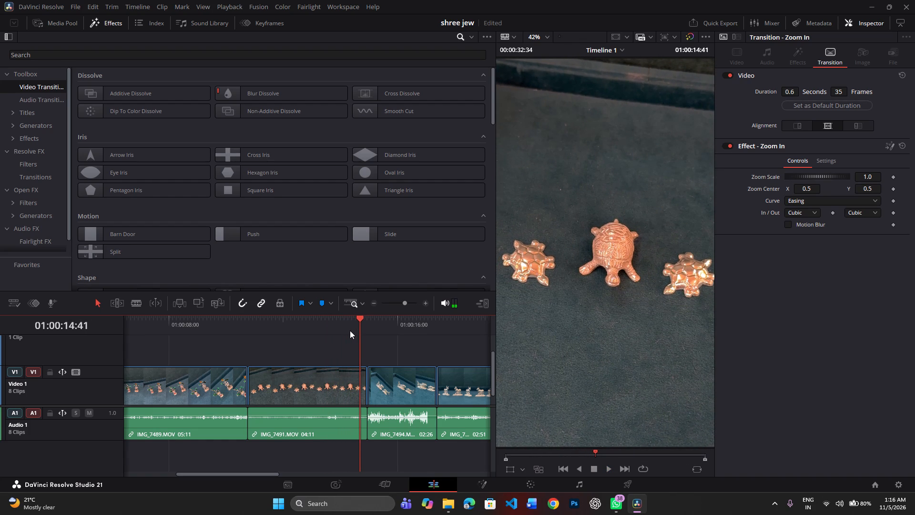
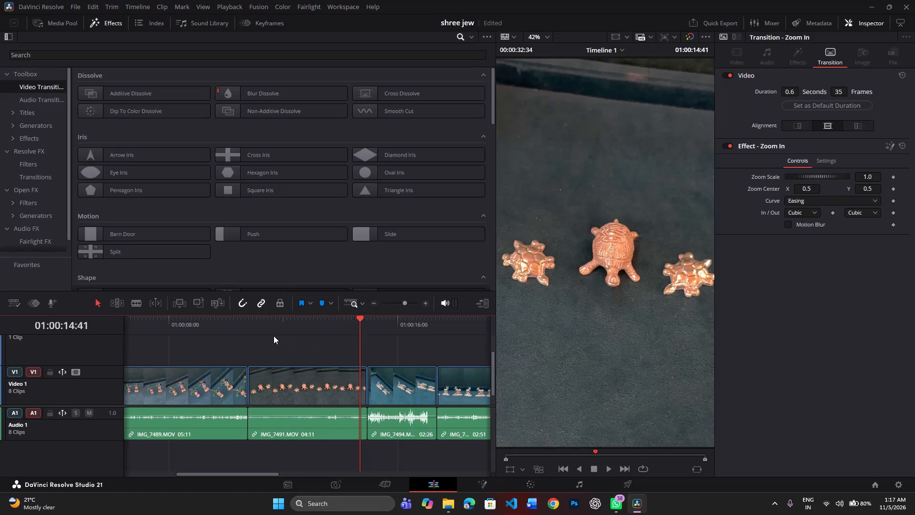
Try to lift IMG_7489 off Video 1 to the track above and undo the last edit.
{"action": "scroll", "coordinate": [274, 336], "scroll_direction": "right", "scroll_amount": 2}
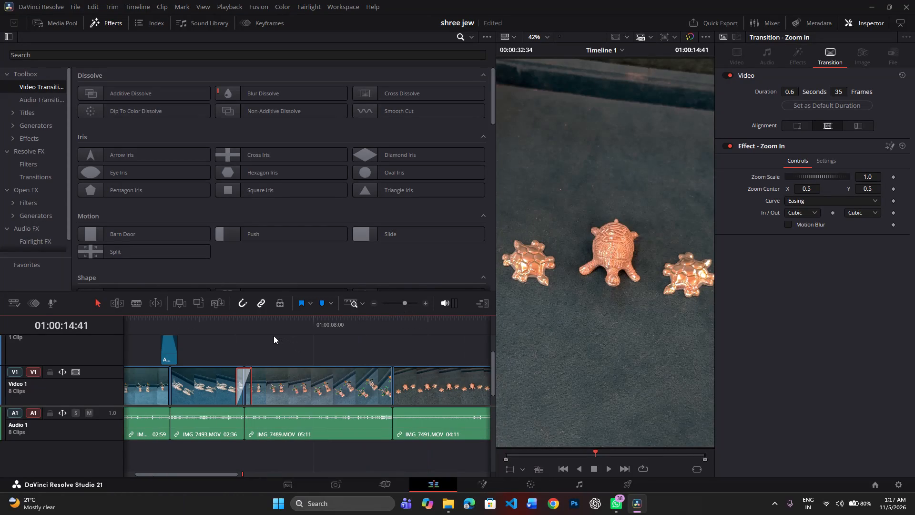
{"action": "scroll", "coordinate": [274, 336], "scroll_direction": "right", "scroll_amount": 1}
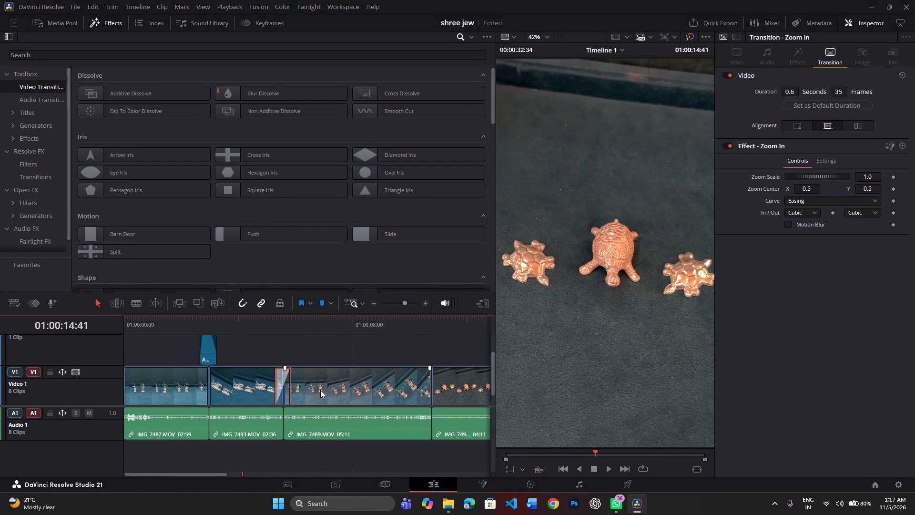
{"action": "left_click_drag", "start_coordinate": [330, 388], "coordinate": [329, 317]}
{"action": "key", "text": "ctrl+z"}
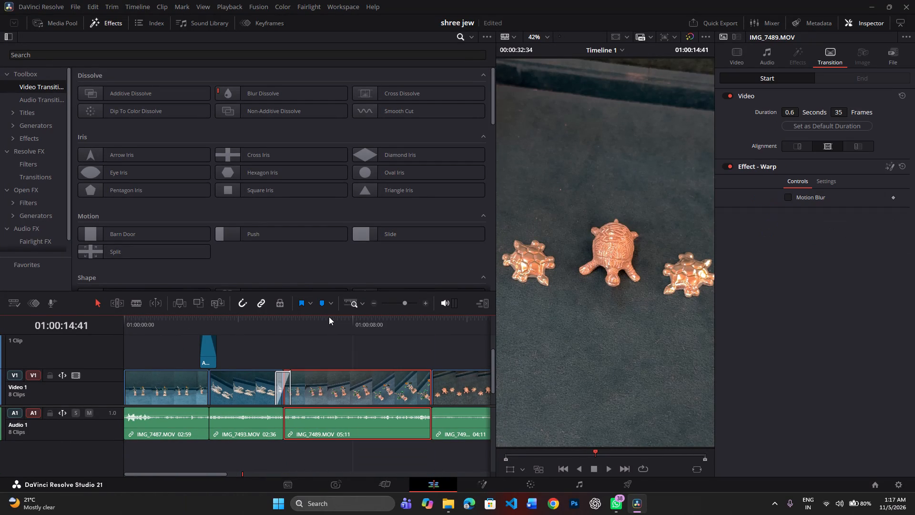
Move IMG_7491 with its audio off Video 1 up to Video 2, above the cut between IMG_7493 and IMG_7489.
{"action": "scroll", "coordinate": [397, 384], "scroll_direction": "left", "scroll_amount": 1}
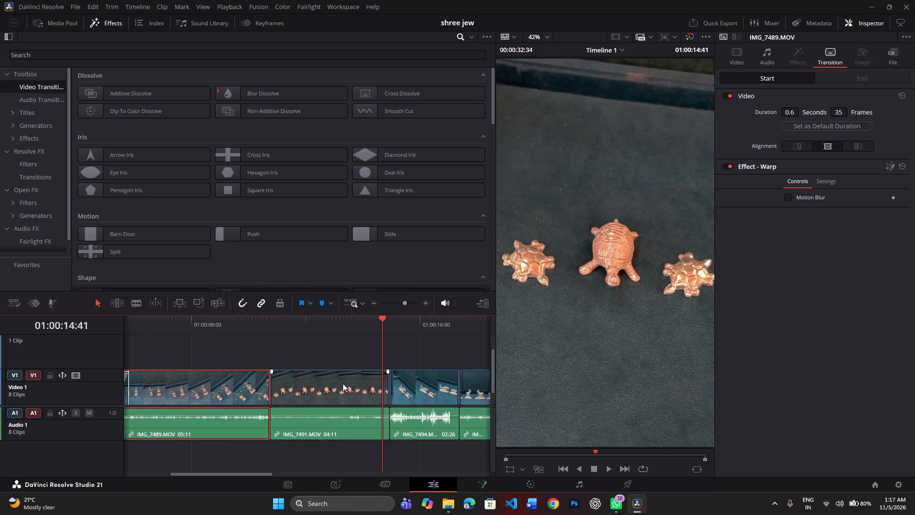
{"action": "left_click_drag", "start_coordinate": [343, 383], "coordinate": [331, 363]}
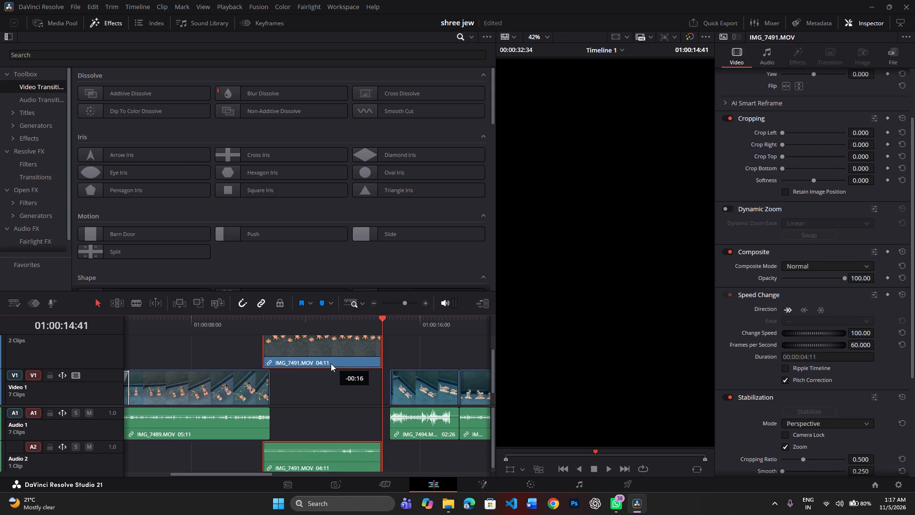
{"action": "left_click_drag", "start_coordinate": [331, 363], "coordinate": [283, 352]}
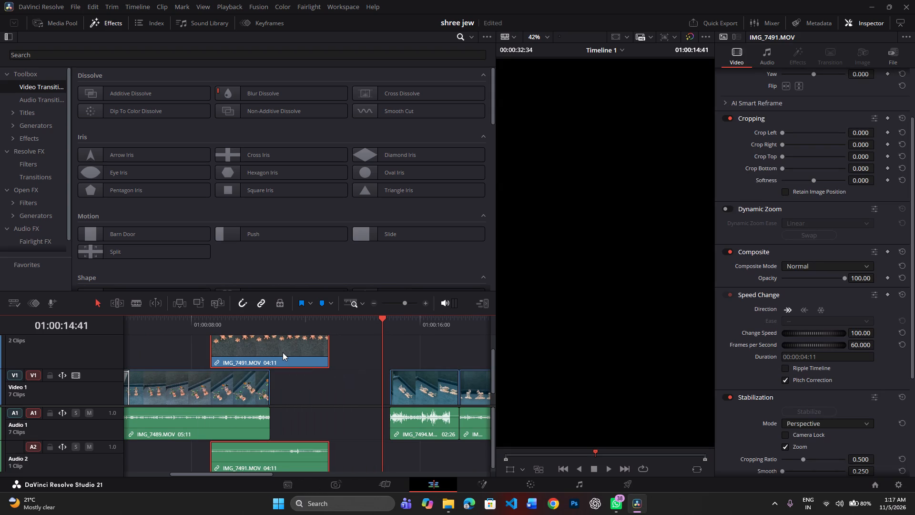
{"action": "scroll", "coordinate": [283, 352], "scroll_direction": "right", "scroll_amount": 1}
{"action": "left_click_drag", "start_coordinate": [393, 347], "coordinate": [368, 353]}
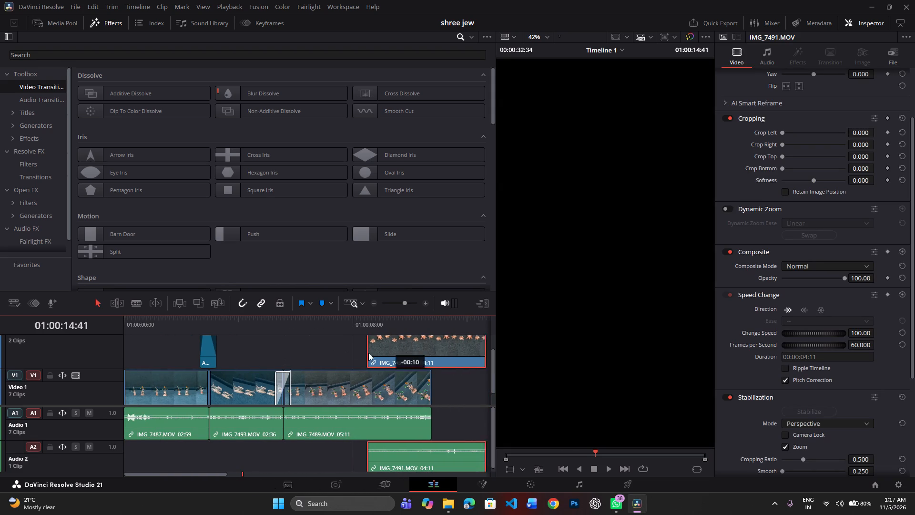
{"action": "left_click_drag", "start_coordinate": [368, 353], "coordinate": [283, 355]}
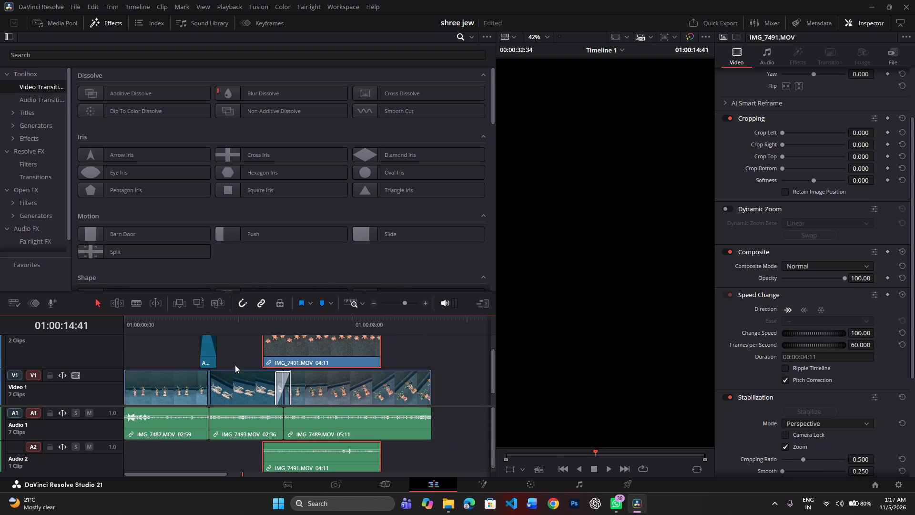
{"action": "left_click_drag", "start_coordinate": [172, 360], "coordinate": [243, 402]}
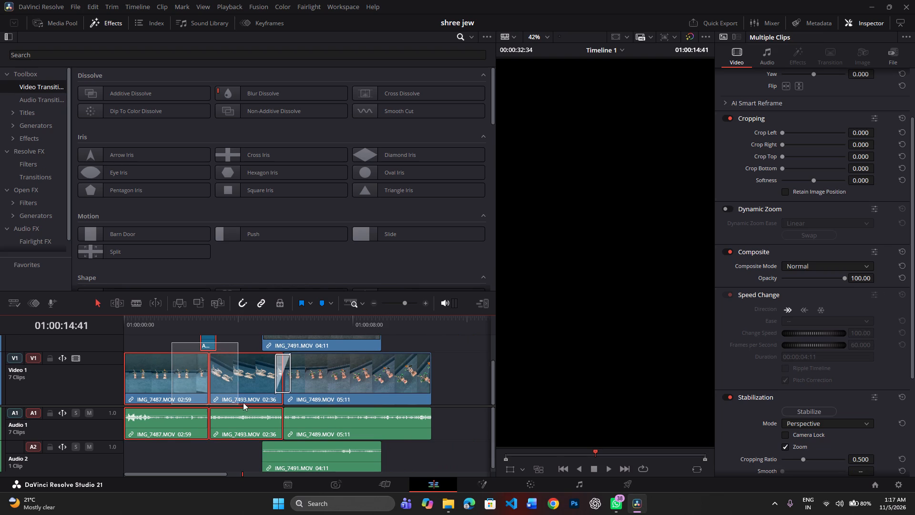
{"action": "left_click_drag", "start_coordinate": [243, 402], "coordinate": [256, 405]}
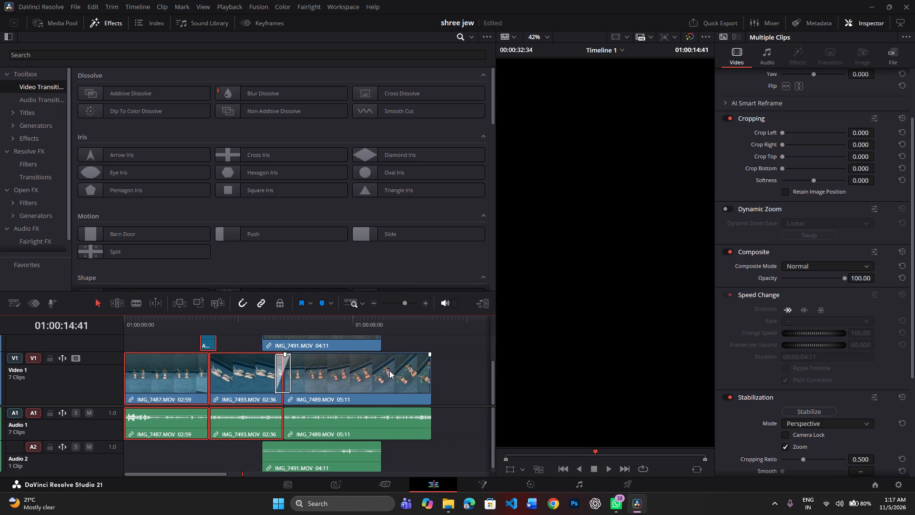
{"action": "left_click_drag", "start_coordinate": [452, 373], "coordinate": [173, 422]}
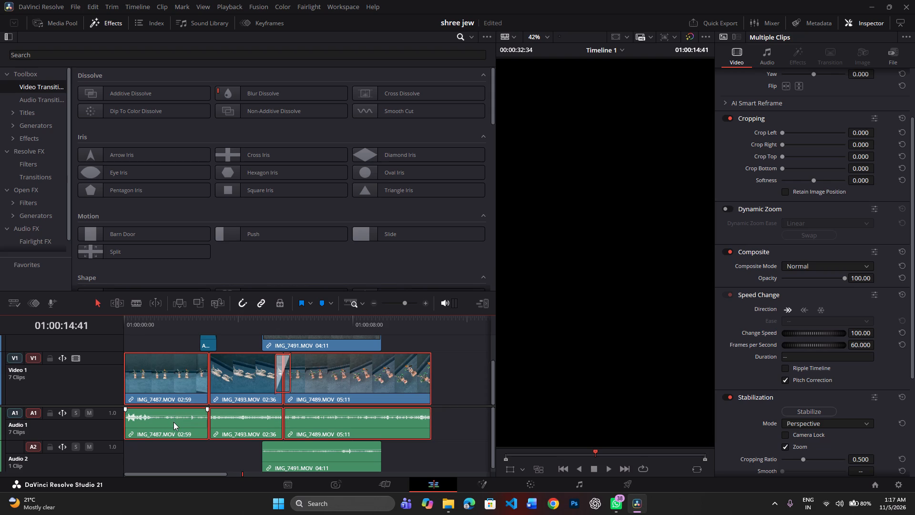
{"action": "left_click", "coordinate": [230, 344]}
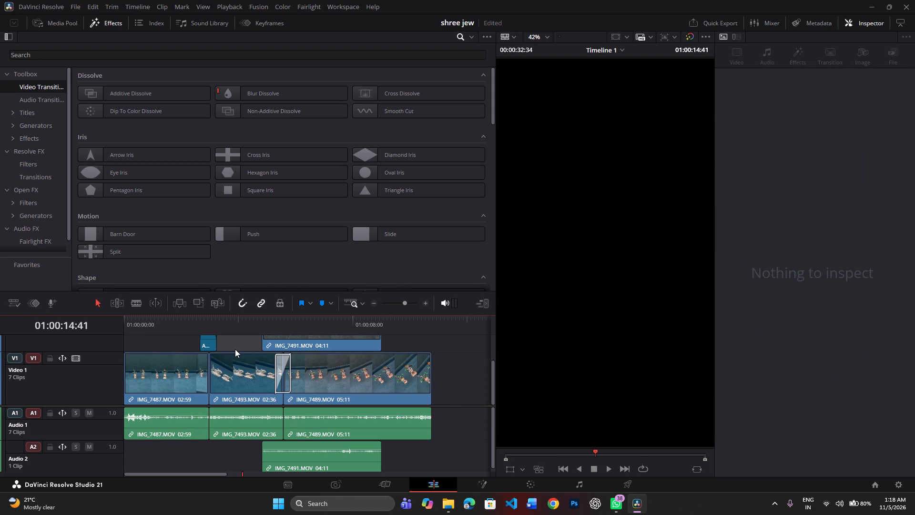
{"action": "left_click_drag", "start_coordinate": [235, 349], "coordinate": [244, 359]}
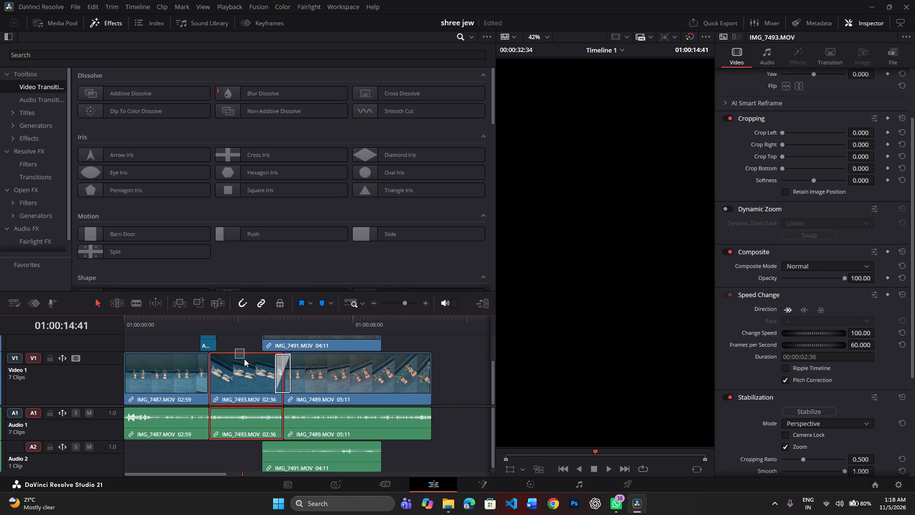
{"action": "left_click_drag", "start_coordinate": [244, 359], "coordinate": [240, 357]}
Park IMG_7491 on Video 3, above the last part of IMG_7489.
{"action": "left_click_drag", "start_coordinate": [279, 341], "coordinate": [391, 377]}
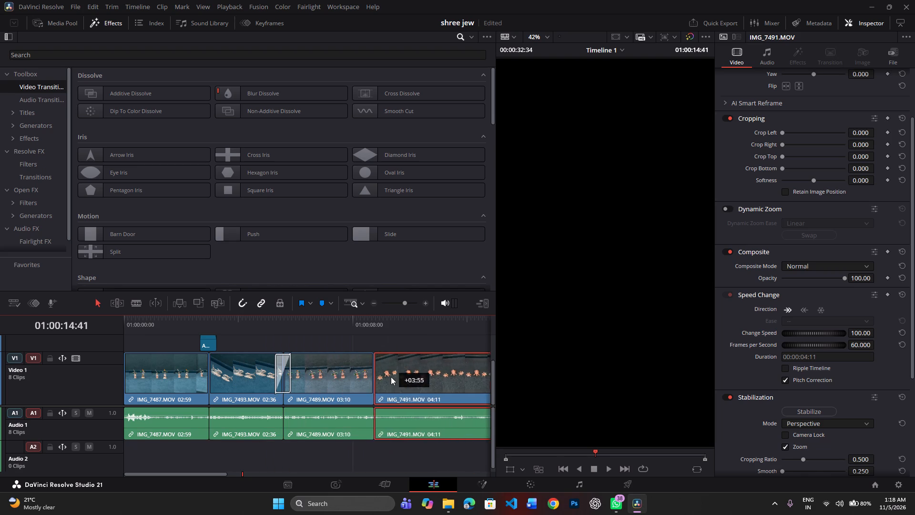
{"action": "left_click_drag", "start_coordinate": [391, 377], "coordinate": [417, 333]}
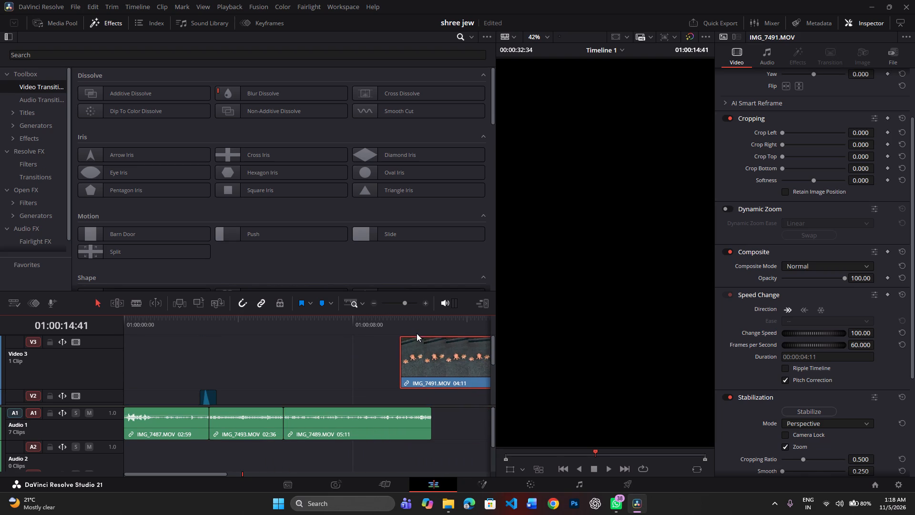
Shift every Video 1 clip from IMG_7493 onward, with its audio, about 7 seconds later to open a gap after IMG_7487.
{"action": "scroll", "coordinate": [332, 371], "scroll_direction": "down", "scroll_amount": 1}
{"action": "left_click_drag", "start_coordinate": [259, 343], "coordinate": [258, 343]}
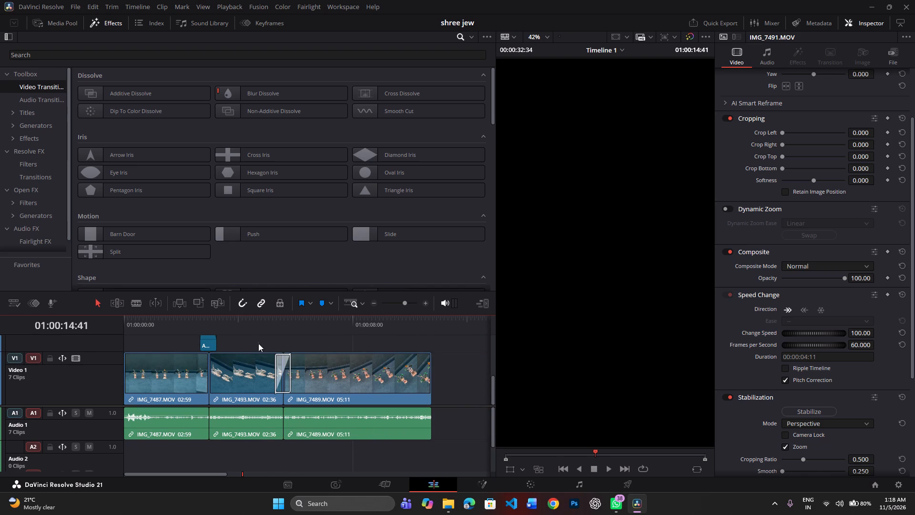
{"action": "left_click_drag", "start_coordinate": [258, 343], "coordinate": [499, 442]}
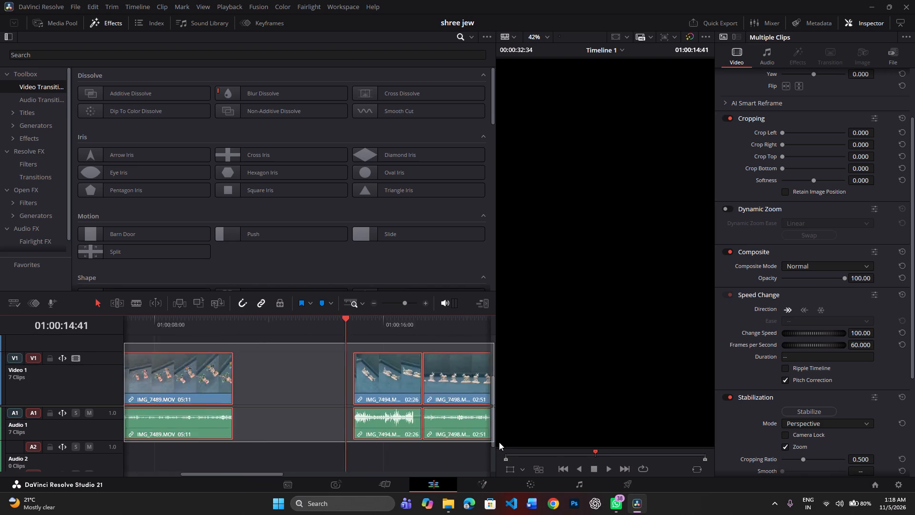
{"action": "left_click_drag", "start_coordinate": [499, 442], "coordinate": [434, 456]}
{"action": "scroll", "coordinate": [250, 428], "scroll_direction": "right", "scroll_amount": 4}
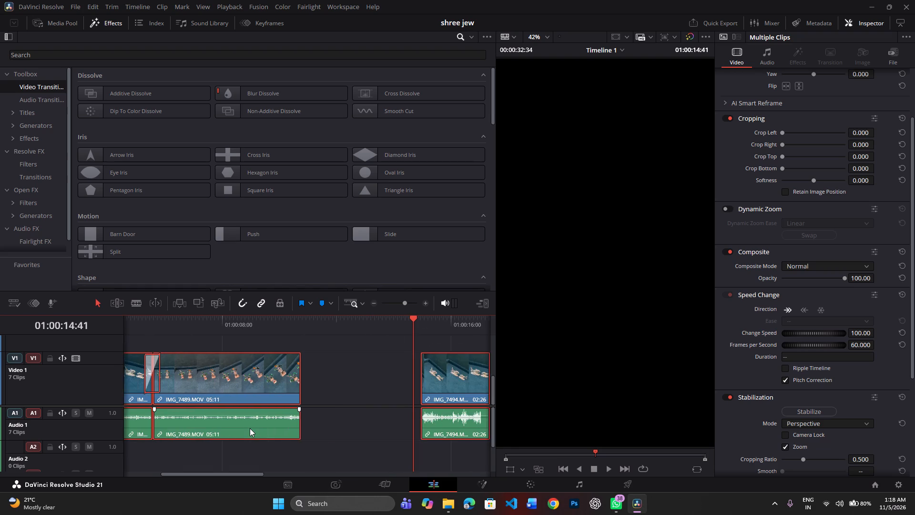
{"action": "scroll", "coordinate": [250, 428], "scroll_direction": "right", "scroll_amount": 1}
{"action": "left_click_drag", "start_coordinate": [246, 388], "coordinate": [305, 393]}
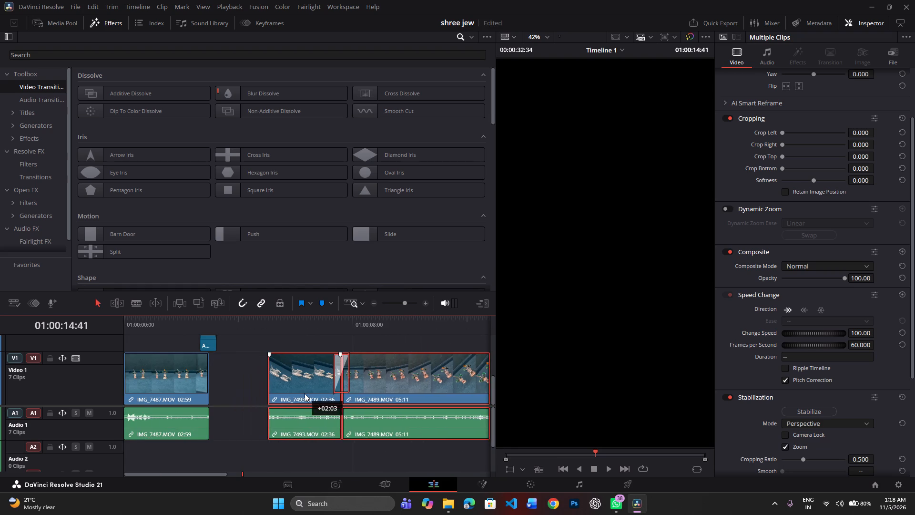
{"action": "left_click_drag", "start_coordinate": [305, 393], "coordinate": [446, 419]}
Bring IMG_7491 down from Video 3 to Video 1 and place it directly after IMG_7487.
{"action": "scroll", "coordinate": [341, 397], "scroll_direction": "up", "scroll_amount": 1}
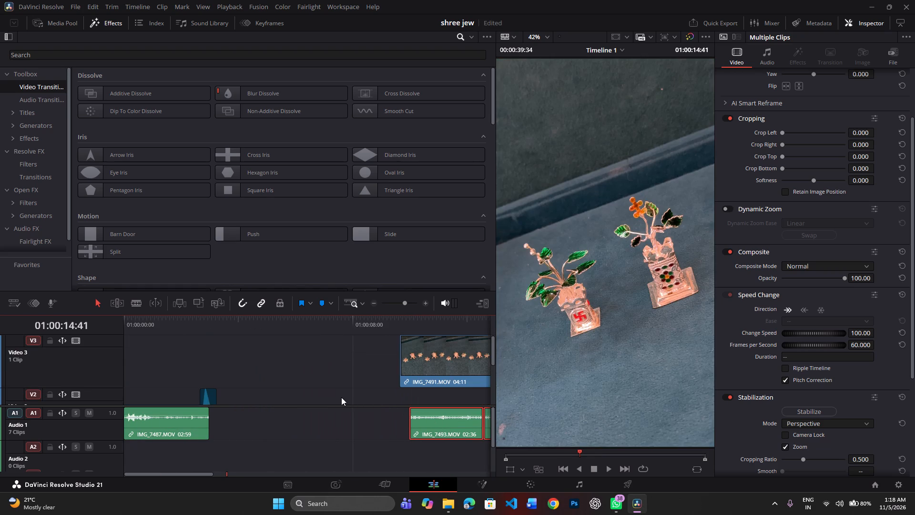
{"action": "scroll", "coordinate": [341, 397], "scroll_direction": "up", "scroll_amount": 1}
{"action": "left_click_drag", "start_coordinate": [419, 358], "coordinate": [258, 416]}
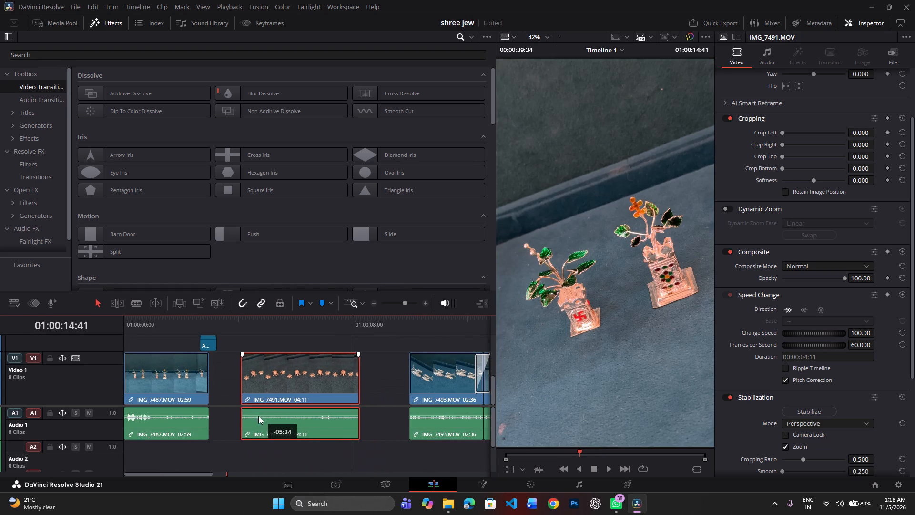
{"action": "left_click_drag", "start_coordinate": [258, 416], "coordinate": [230, 417]}
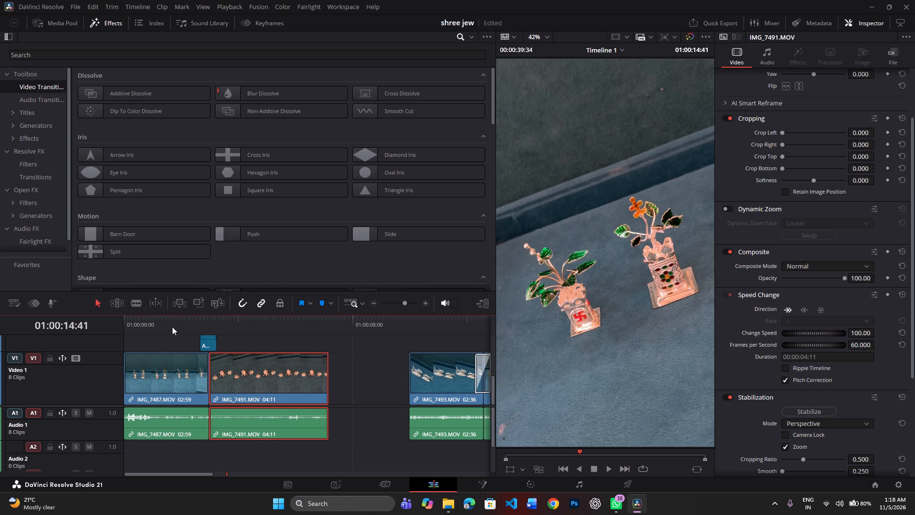
Play the timeline from within IMG_7487 through IMG_7491 to check the new clip order.
{"action": "left_click", "coordinate": [167, 328]}
{"action": "key", "text": "space"}
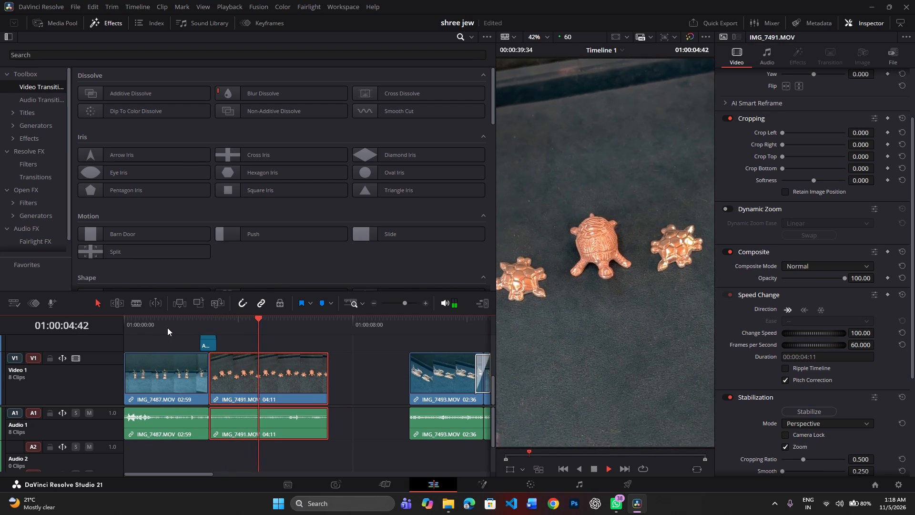
{"action": "key", "text": "space"}
{"action": "key", "text": "space"}
{"action": "key", "text": "space"}
{"action": "key", "text": "space"}
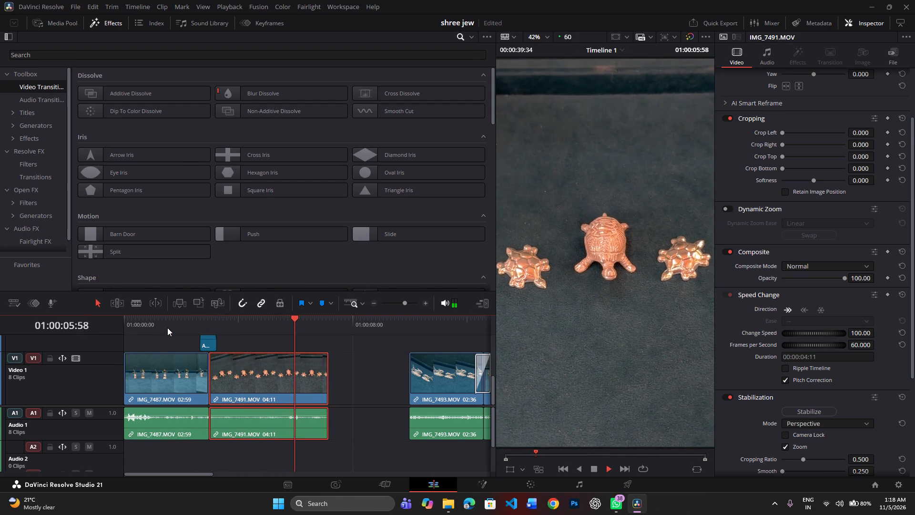
{"action": "key", "text": "space"}
{"action": "key", "text": "space"}
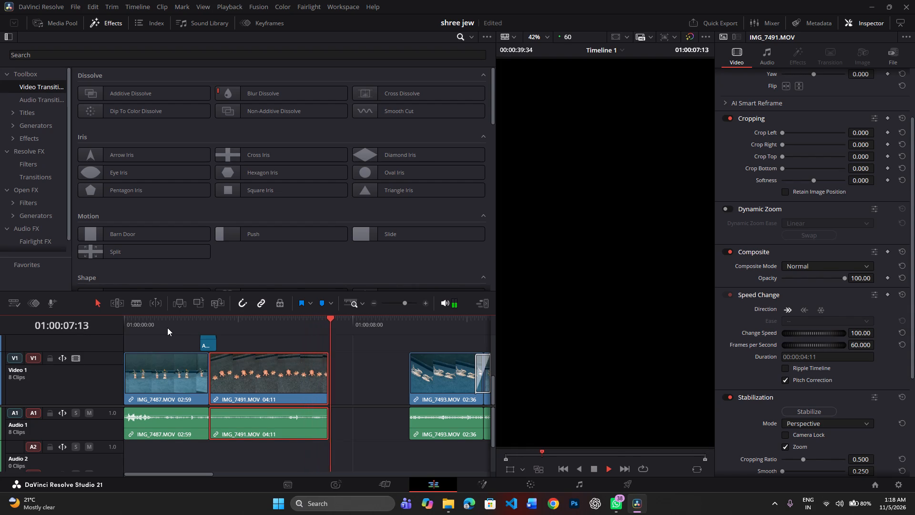
{"action": "key", "text": "space"}
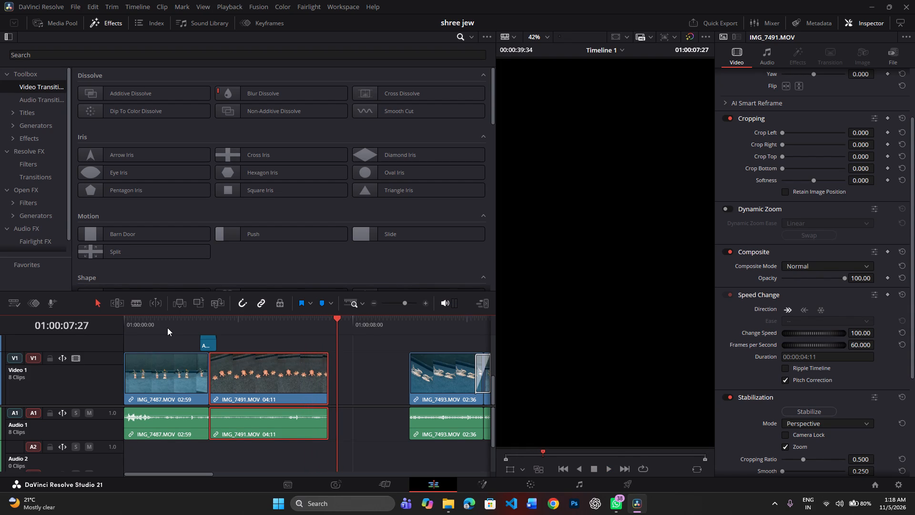
Open IMG_7492 from the media pool in the source viewer and play through its last part.
{"action": "left_click", "coordinate": [50, 15]}
{"action": "left_click", "coordinate": [53, 23]}
{"action": "left_click", "coordinate": [102, 22]}
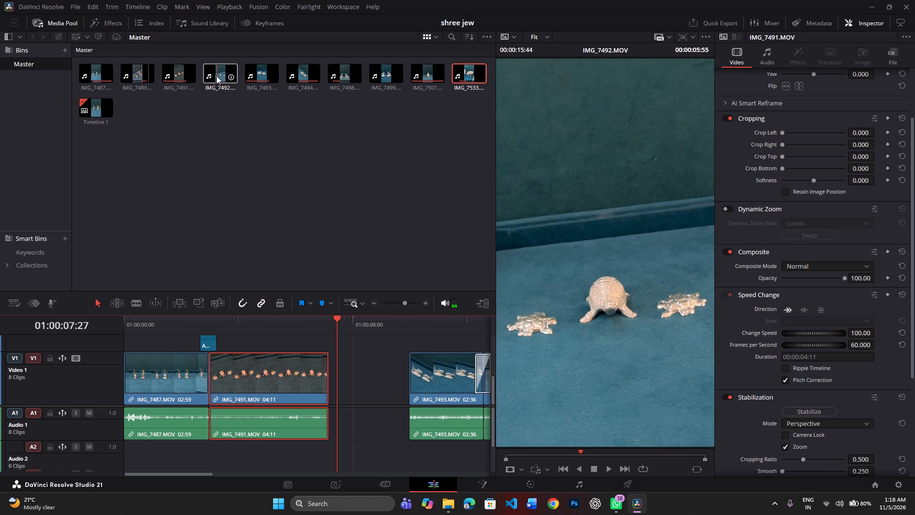
{"action": "double_click", "coordinate": [217, 74]}
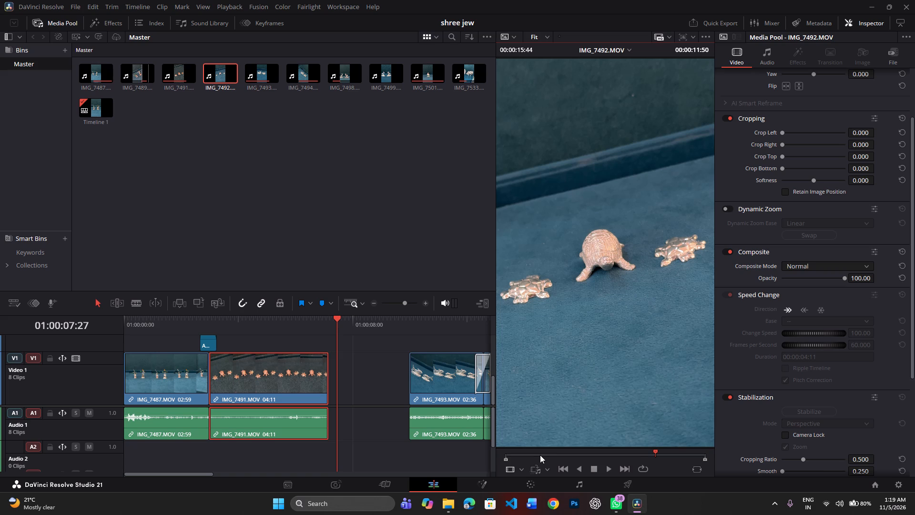
{"action": "key", "text": "space"}
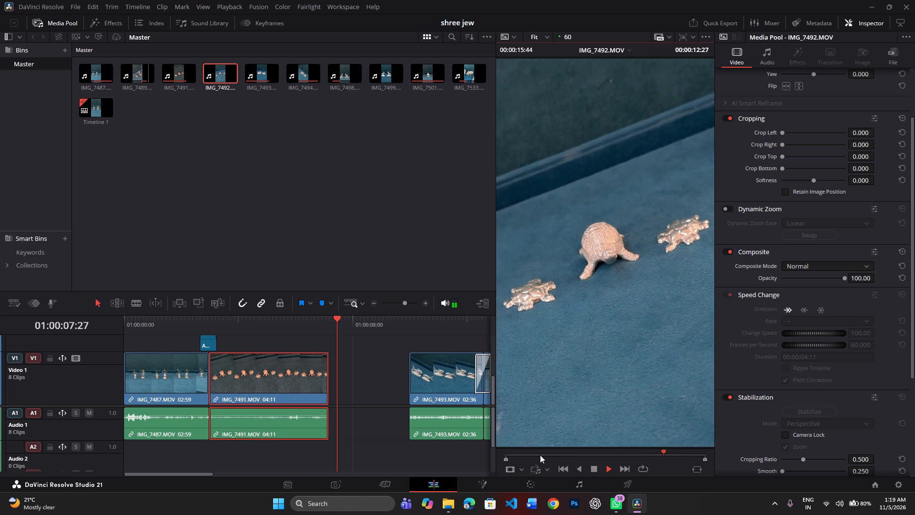
{"action": "key", "text": "space"}
{"action": "key", "text": "space"}
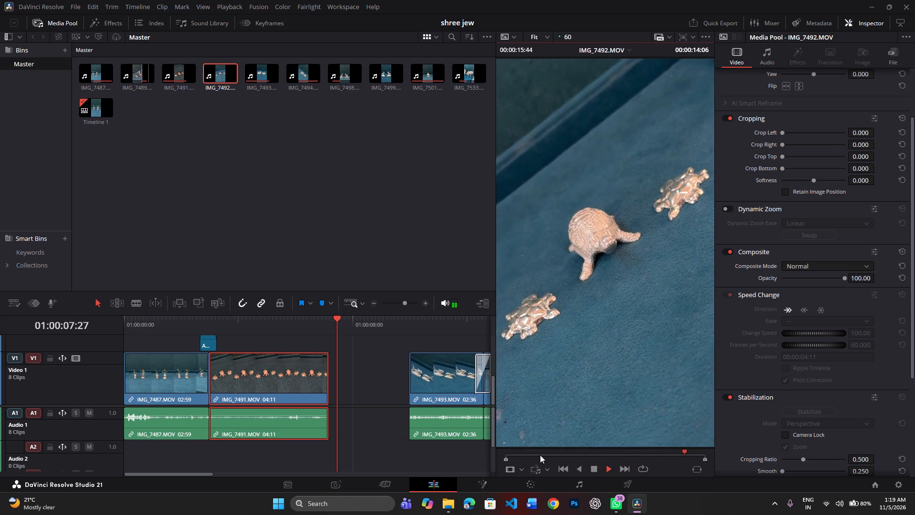
{"action": "key", "text": "space"}
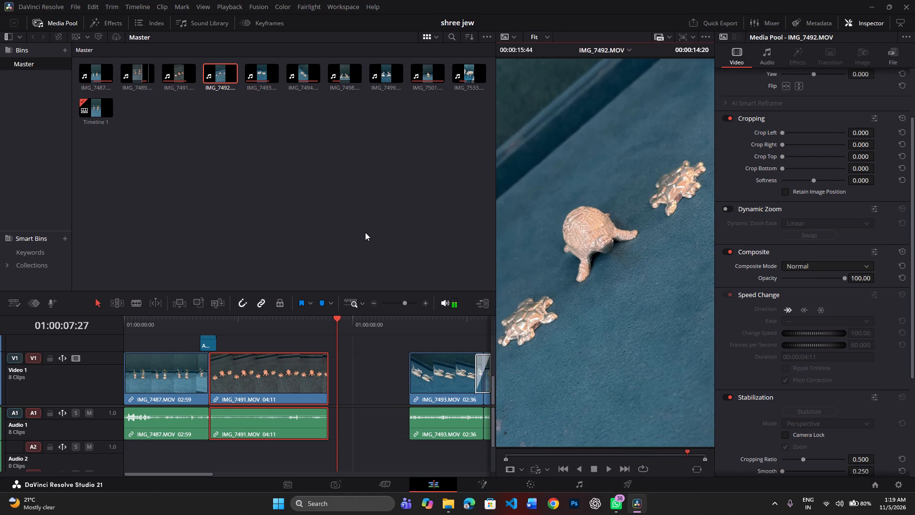
Move IMG_7493 with its audio to the end of Video 1, placing it directly after IMG_7533.
{"action": "scroll", "coordinate": [391, 407], "scroll_direction": "left", "scroll_amount": 1}
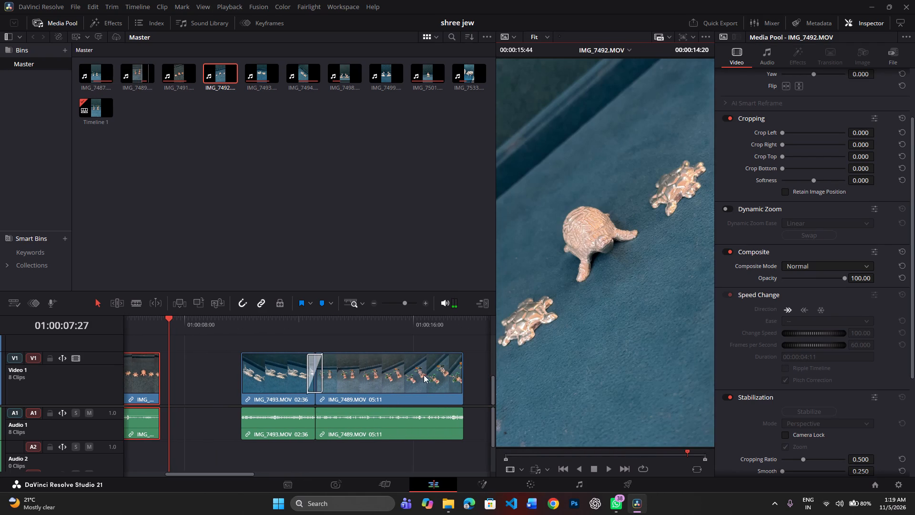
{"action": "left_click", "coordinate": [421, 375]}
{"action": "left_click_drag", "start_coordinate": [421, 375], "coordinate": [279, 354]}
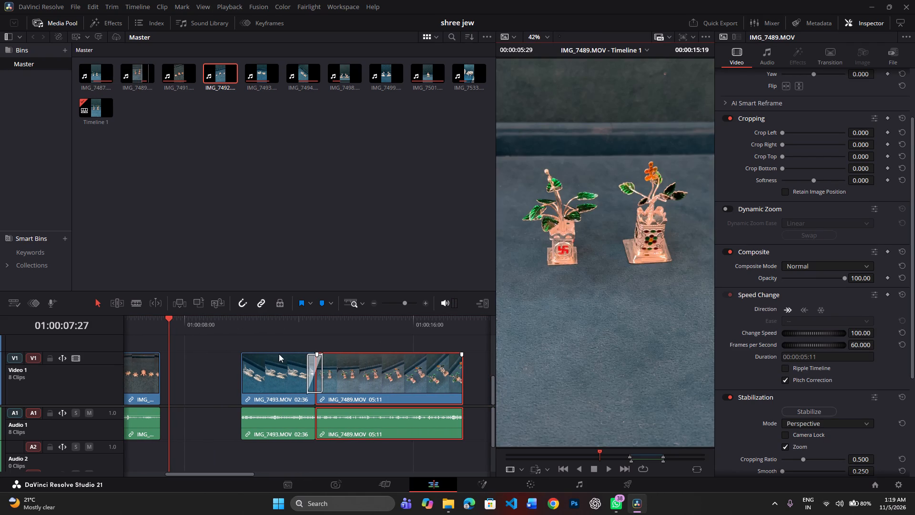
{"action": "left_click_drag", "start_coordinate": [279, 354], "coordinate": [337, 367]}
{"action": "left_click_drag", "start_coordinate": [290, 376], "coordinate": [453, 386]}
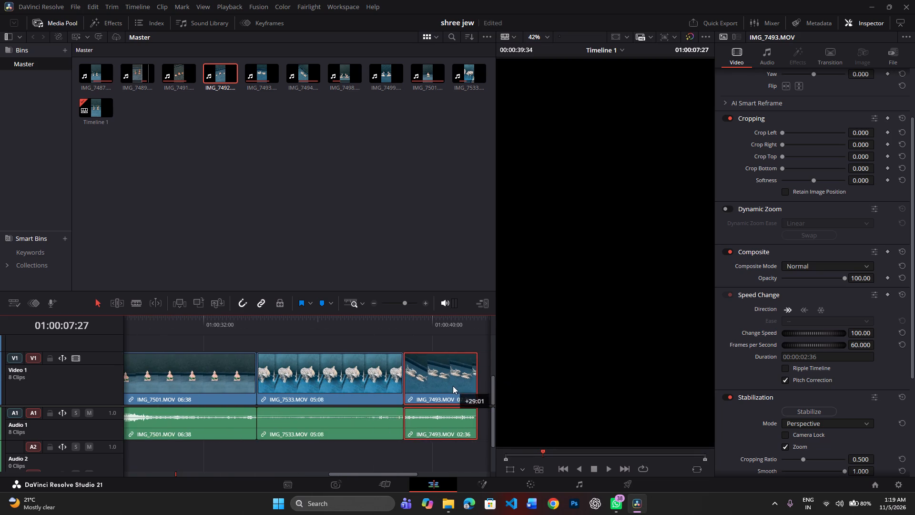
{"action": "left_click_drag", "start_coordinate": [453, 386], "coordinate": [467, 384]}
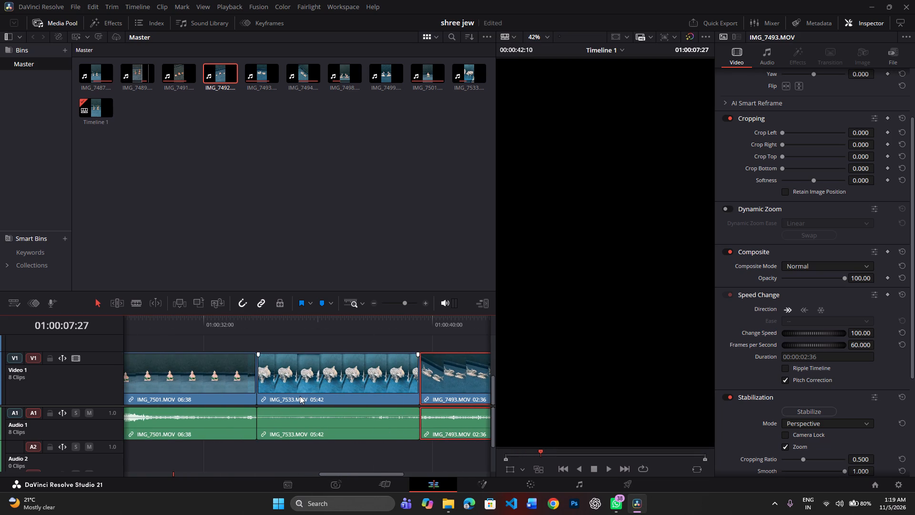
Move IMG_7489 with its audio earlier on Video 1 so it directly follows IMG_7491.
{"action": "scroll", "coordinate": [300, 396], "scroll_direction": "right", "scroll_amount": 4}
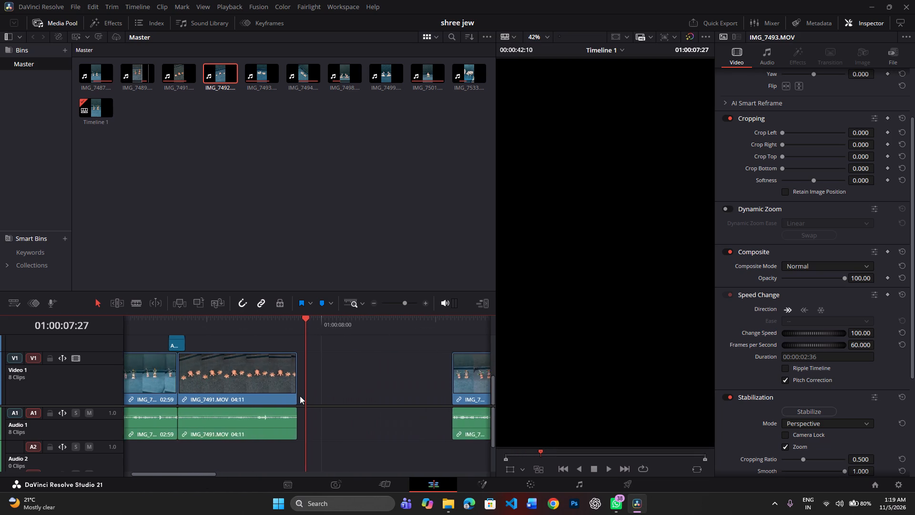
{"action": "scroll", "coordinate": [300, 396], "scroll_direction": "right", "scroll_amount": 1}
{"action": "left_click_drag", "start_coordinate": [425, 384], "coordinate": [387, 391]}
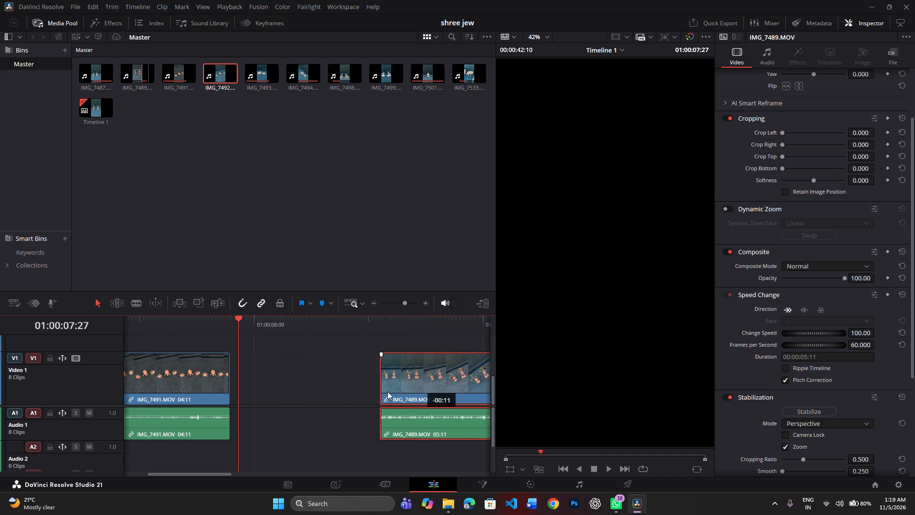
{"action": "left_click_drag", "start_coordinate": [387, 391], "coordinate": [274, 403]}
Play the timeline twice from the end of IMG_7487 through IMG_7491 into IMG_7489 to check the cuts.
{"action": "scroll", "coordinate": [189, 337], "scroll_direction": "right", "scroll_amount": 2}
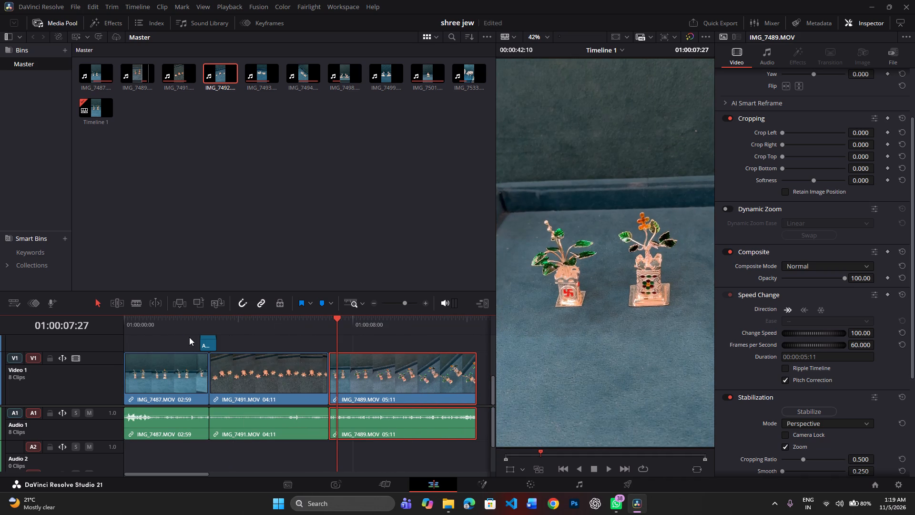
{"action": "left_click", "coordinate": [205, 321]}
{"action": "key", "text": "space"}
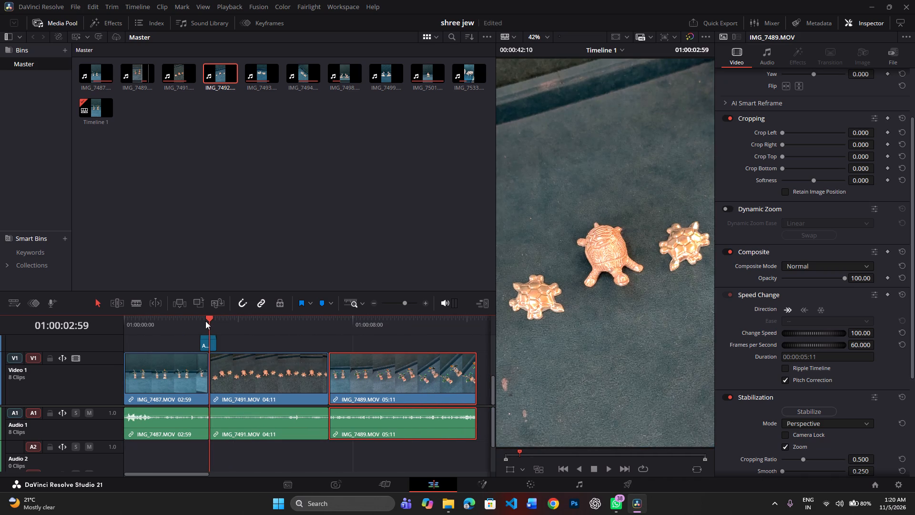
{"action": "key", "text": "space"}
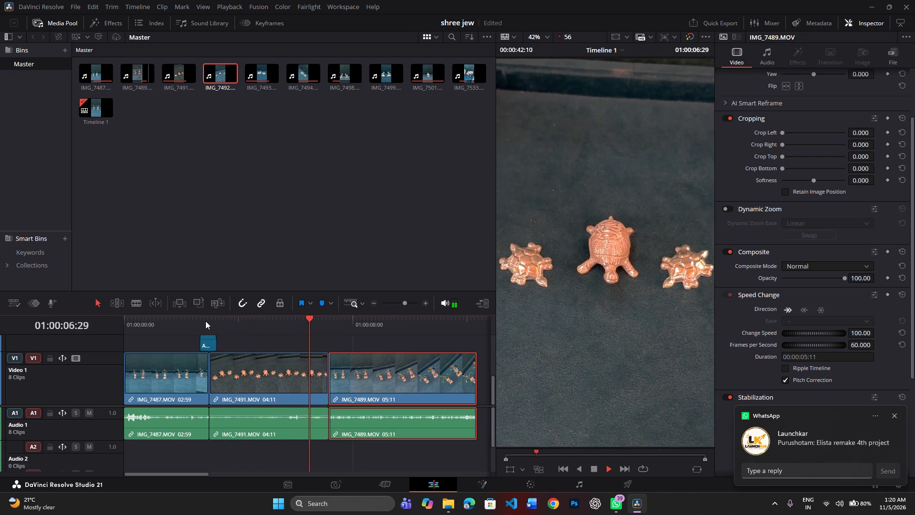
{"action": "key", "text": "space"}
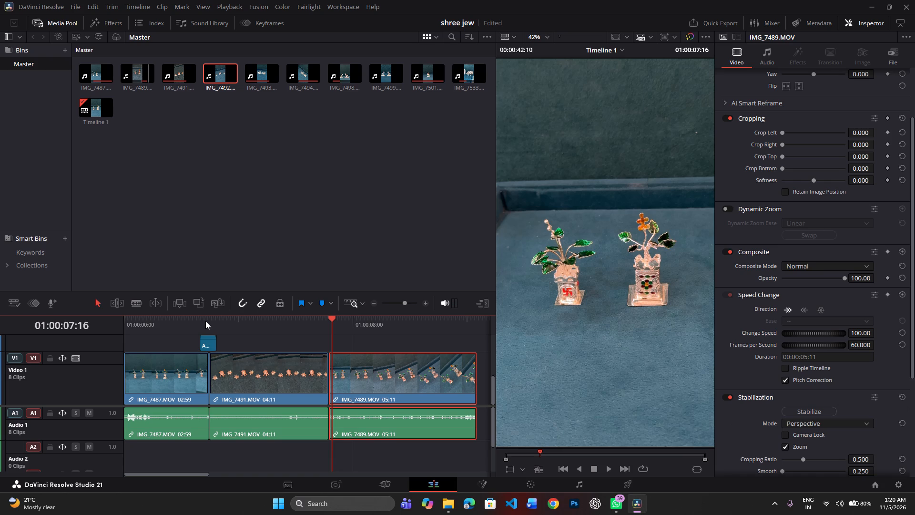
{"action": "left_click", "coordinate": [194, 321]}
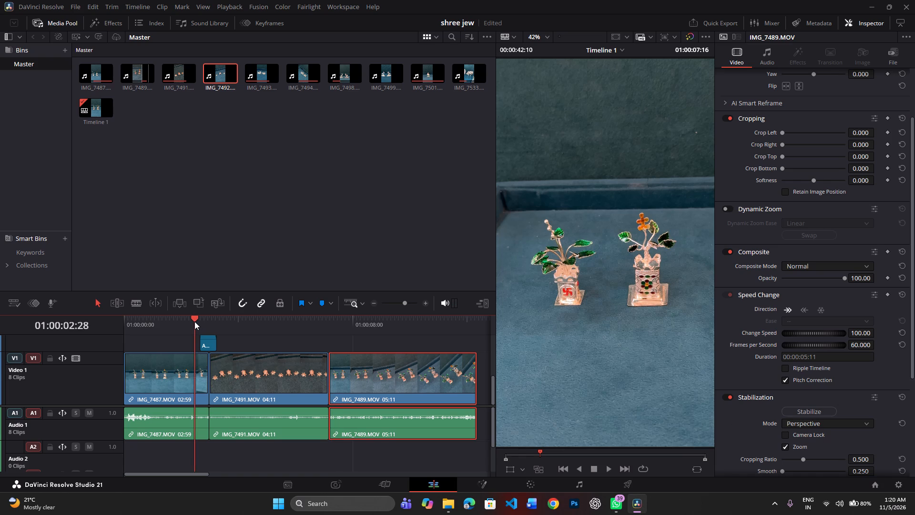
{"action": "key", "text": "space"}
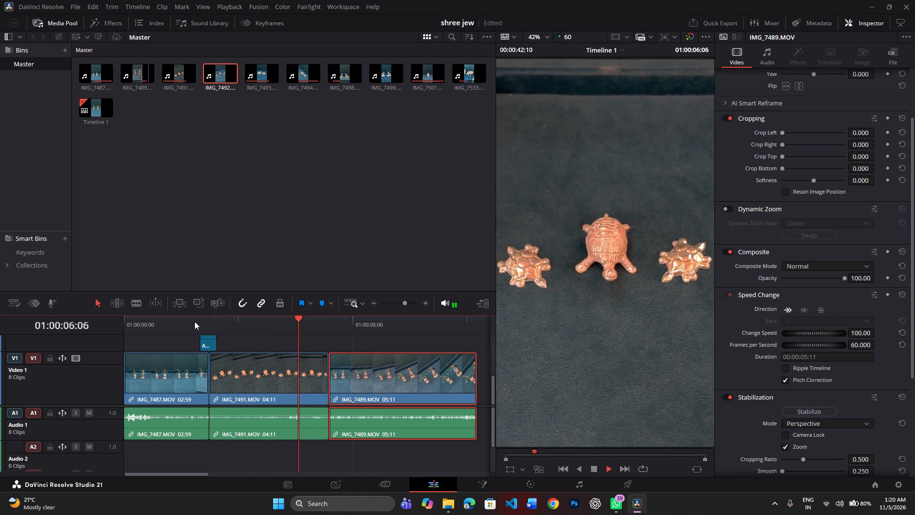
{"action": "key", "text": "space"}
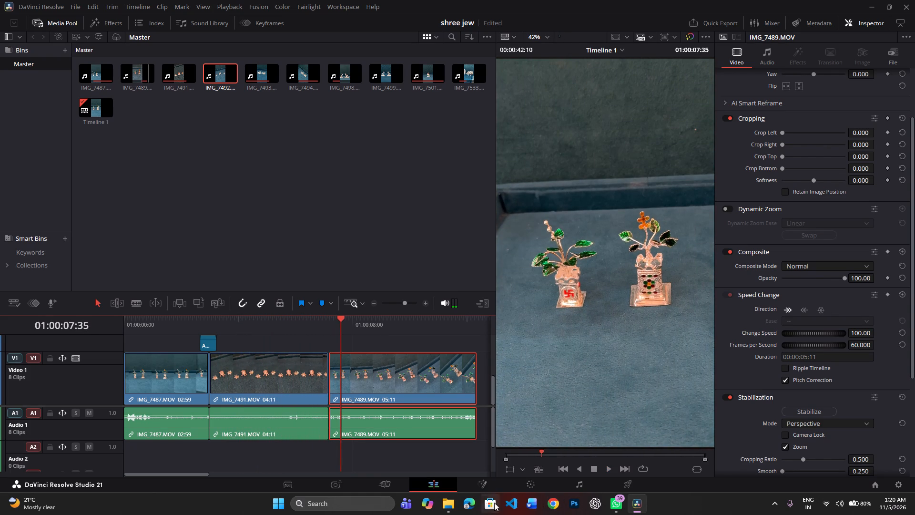
Switch to Chrome with the second user profile, search for "instagram audio download" and open the VideoDropper audio downloader.
{"action": "left_click", "coordinate": [441, 496]}
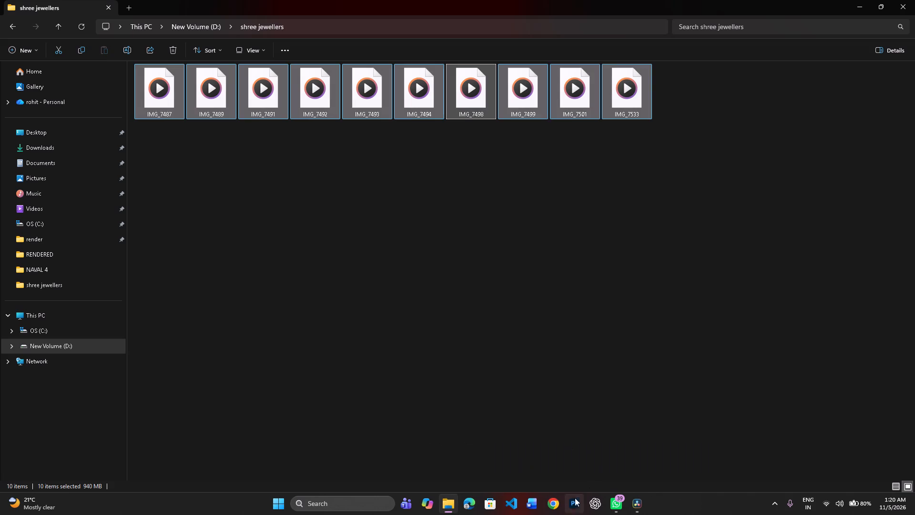
{"action": "left_click", "coordinate": [551, 503]}
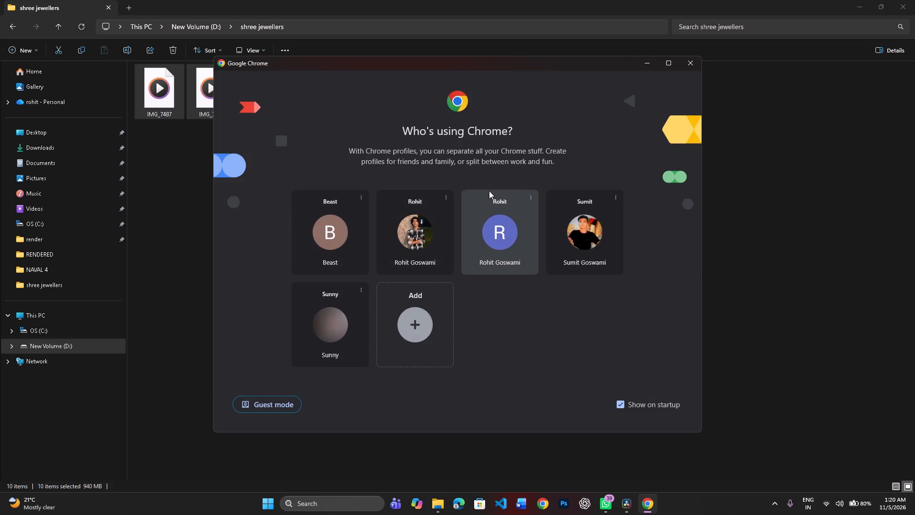
{"action": "left_click", "coordinate": [414, 229]}
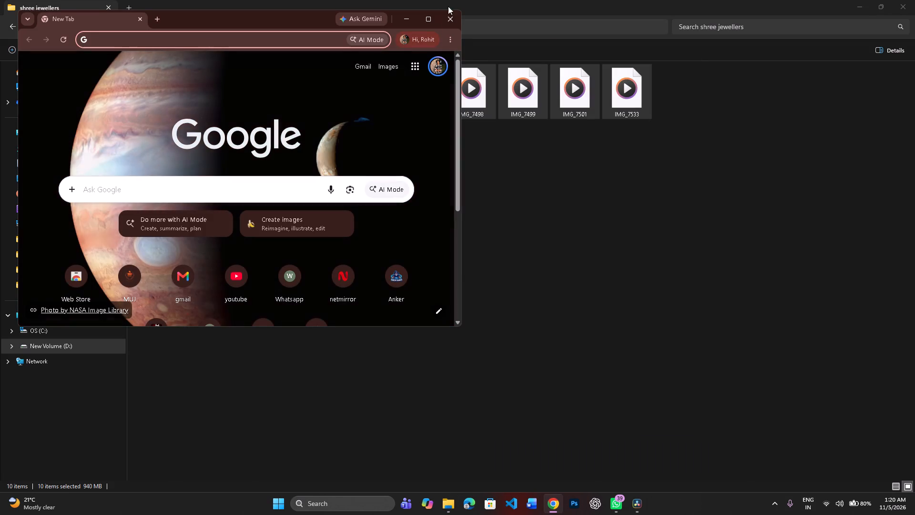
{"action": "left_click", "coordinate": [423, 23]}
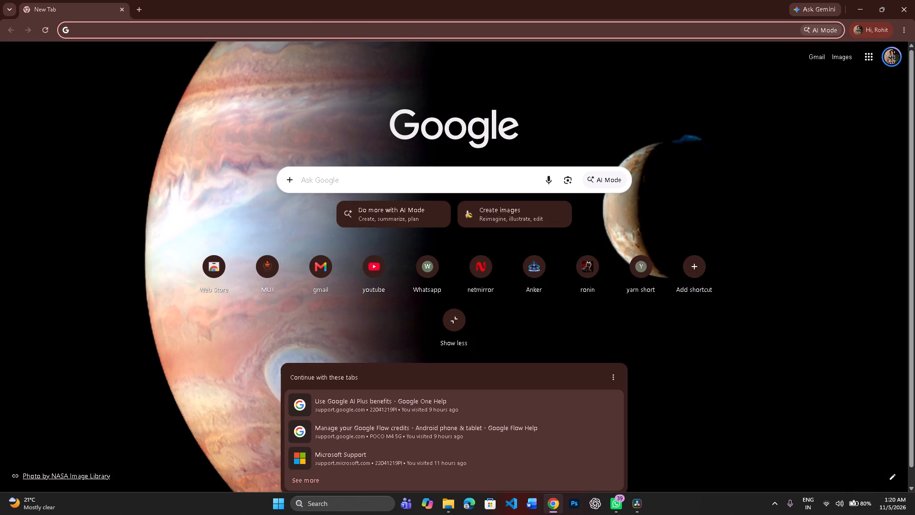
{"action": "left_click", "coordinate": [405, 29]}
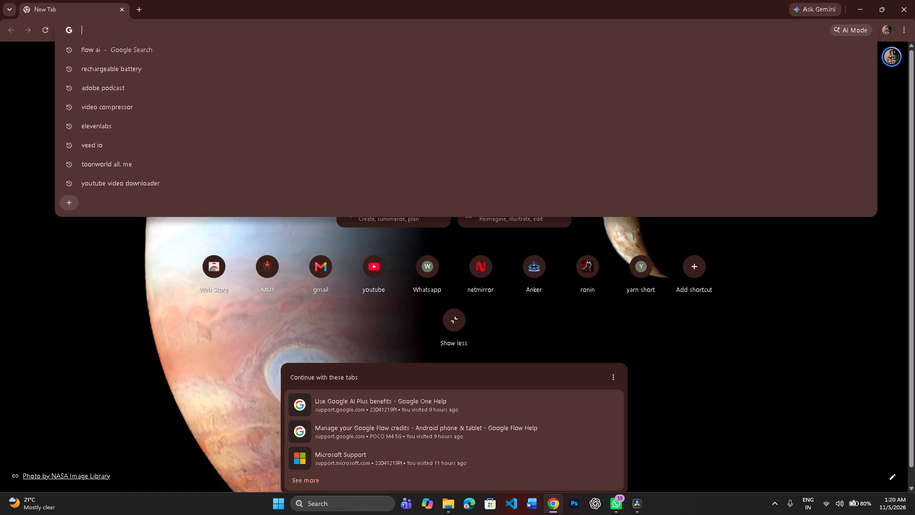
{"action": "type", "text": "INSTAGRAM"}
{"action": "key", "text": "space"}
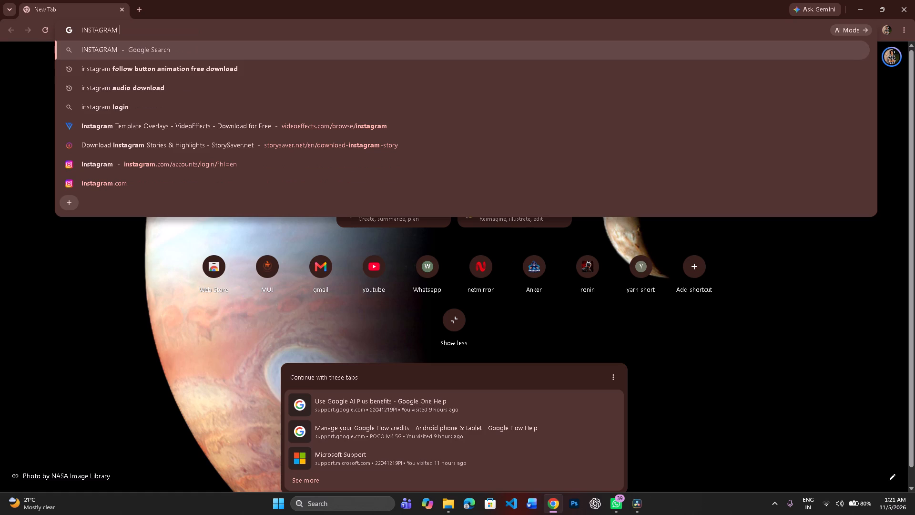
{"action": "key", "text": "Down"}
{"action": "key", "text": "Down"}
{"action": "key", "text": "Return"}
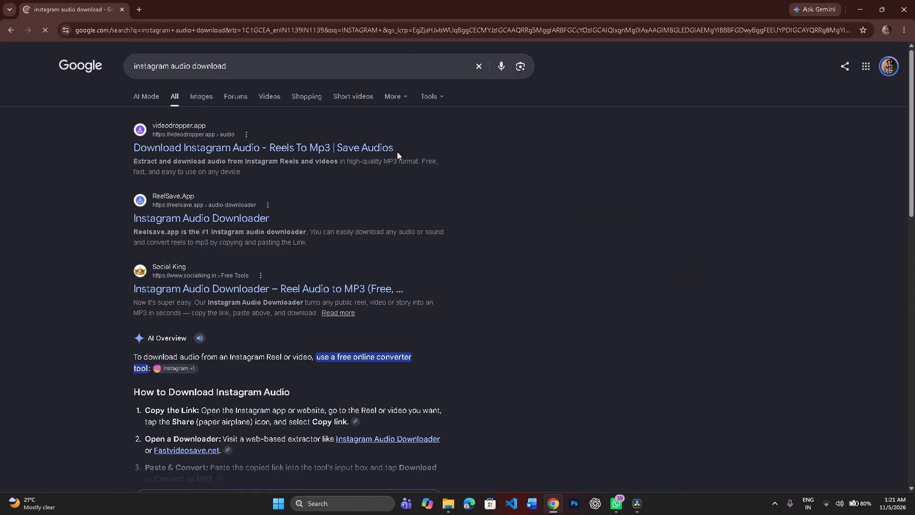
{"action": "left_click", "coordinate": [187, 143]}
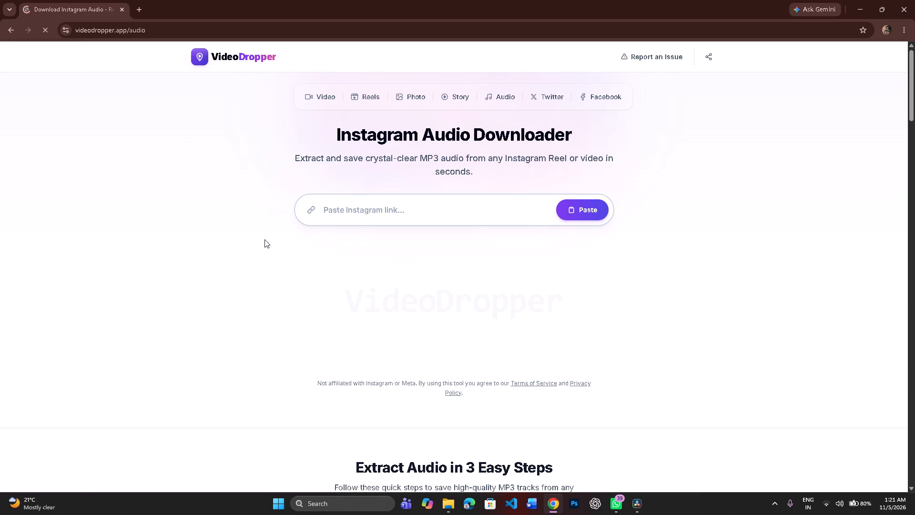
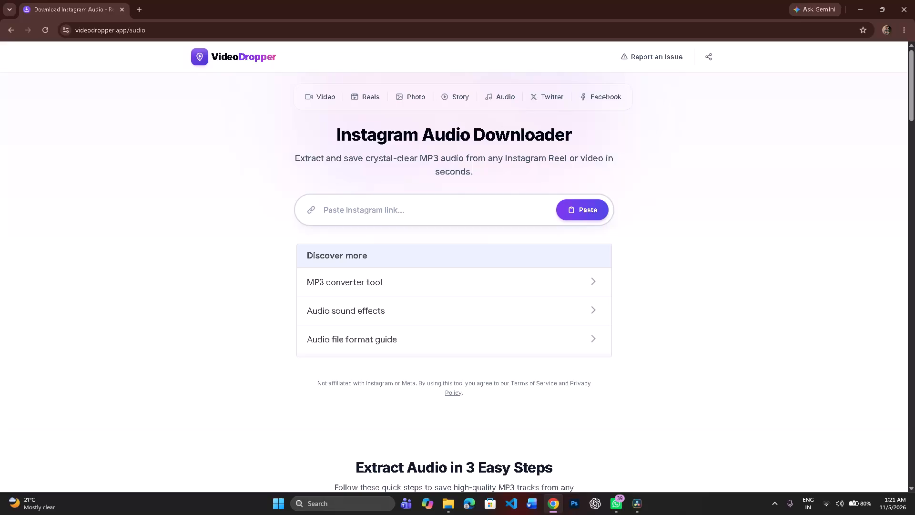
Submit the copied Instagram reel link to VideoDropper's Instagram Audio Downloader in Chrome.
{"action": "left_click", "coordinate": [438, 206]}
{"action": "key", "text": "ctrl+v"}
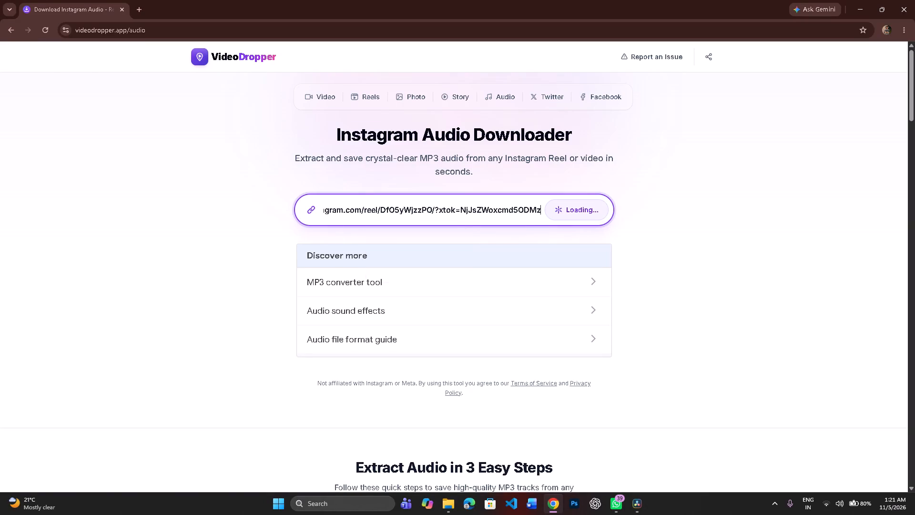
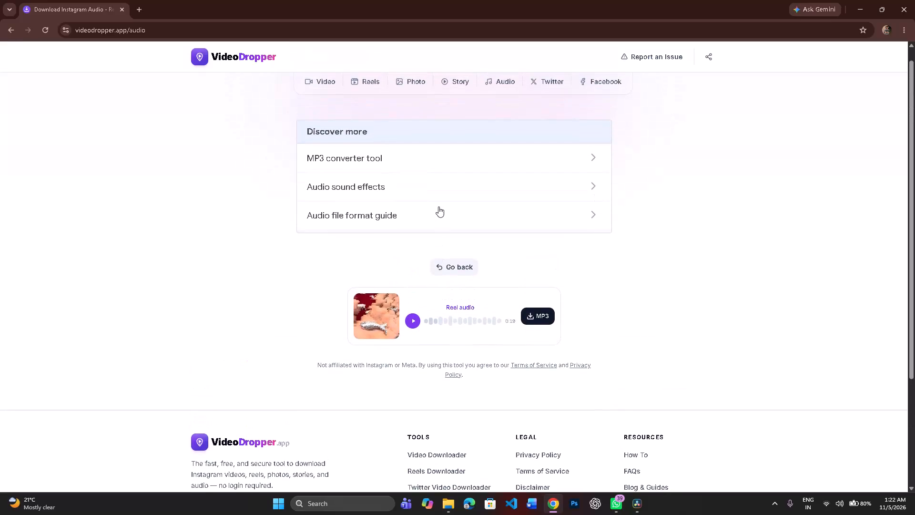
Preview the reel audio on the VideoDropper page, download it as an MP3, and stop the preview.
{"action": "scroll", "coordinate": [438, 206], "scroll_direction": "up", "scroll_amount": 1}
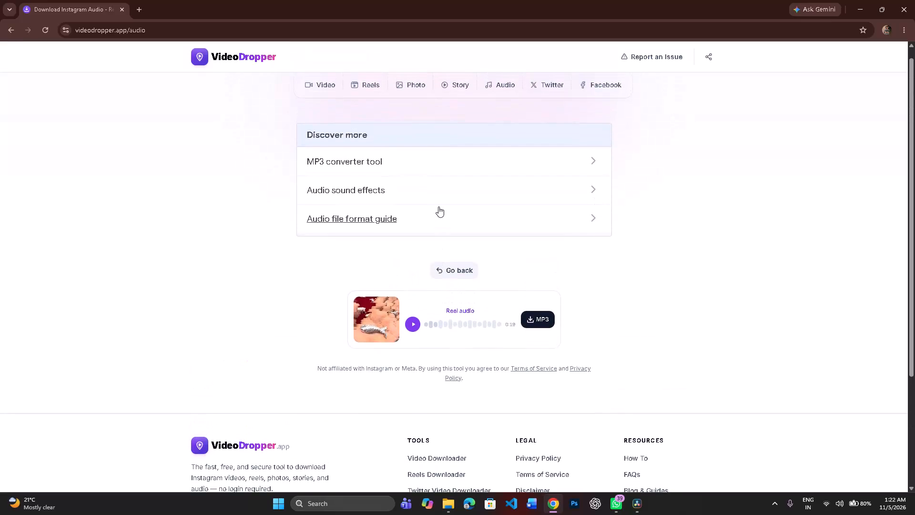
{"action": "scroll", "coordinate": [438, 206], "scroll_direction": "up", "scroll_amount": 1}
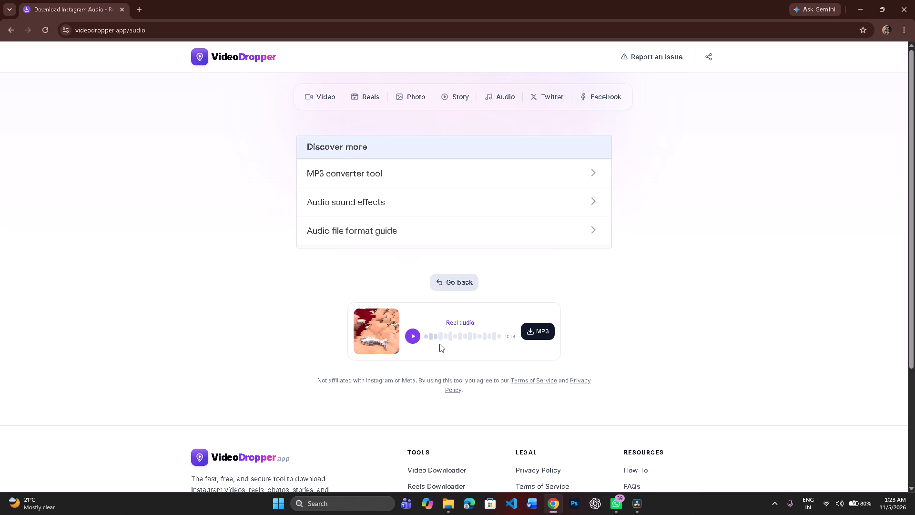
{"action": "left_click", "coordinate": [410, 338]}
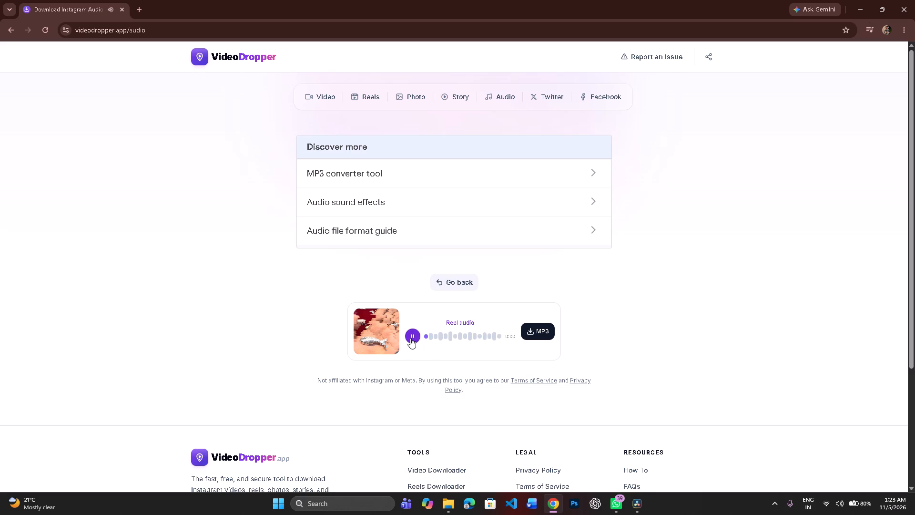
{"action": "left_click", "coordinate": [541, 332]}
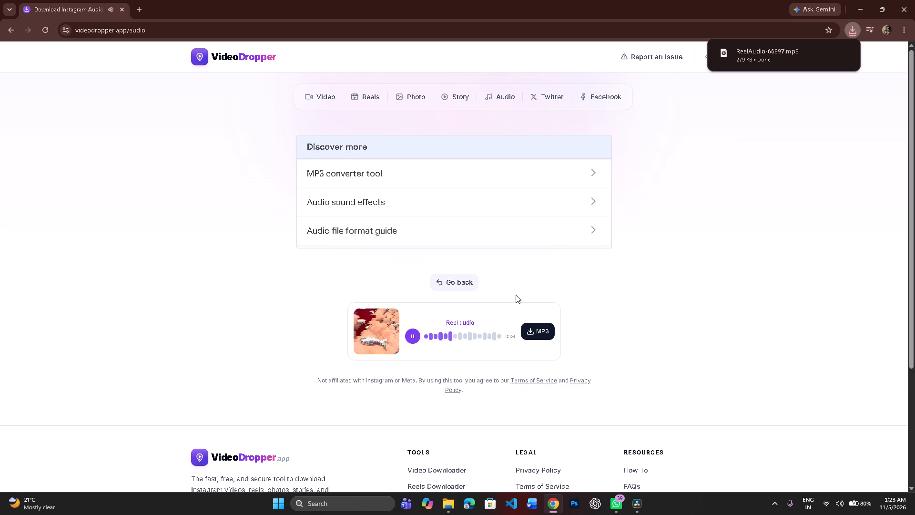
{"action": "left_click", "coordinate": [415, 335]}
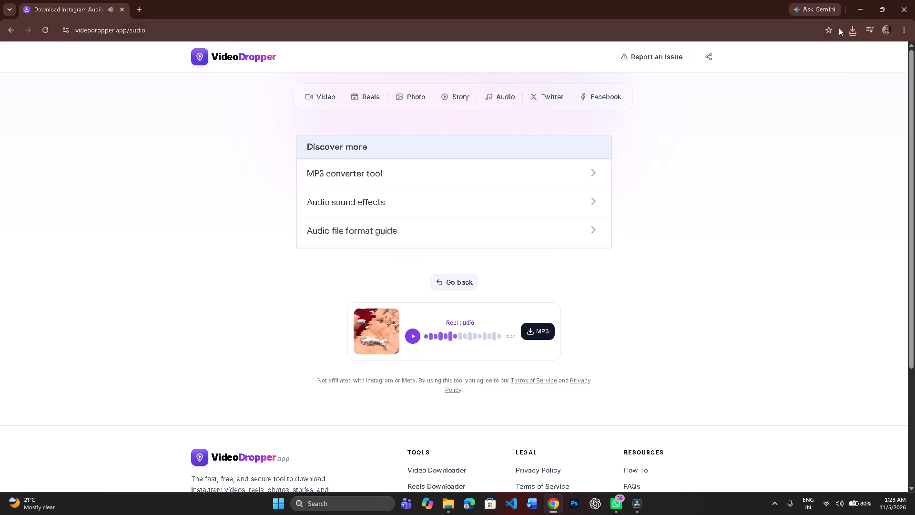
Bring the downloaded ReelAudio-66897.mp3 from Chrome's recent downloads into the Master bin of DaVinci Resolve.
{"action": "scroll", "coordinate": [839, 28], "scroll_direction": "right", "scroll_amount": 1}
{"action": "left_click", "coordinate": [857, 32]}
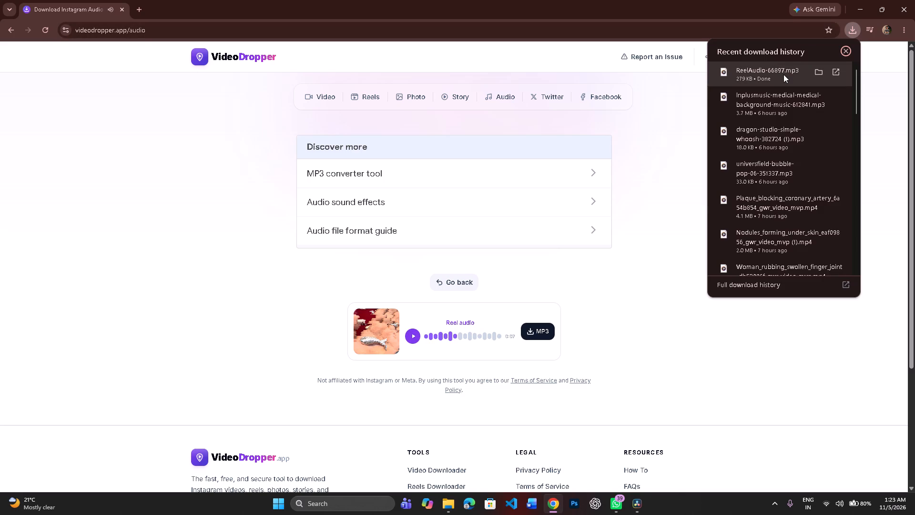
{"action": "left_click_drag", "start_coordinate": [783, 74], "coordinate": [645, 503]}
{"action": "left_click_drag", "start_coordinate": [645, 503], "coordinate": [303, 201]}
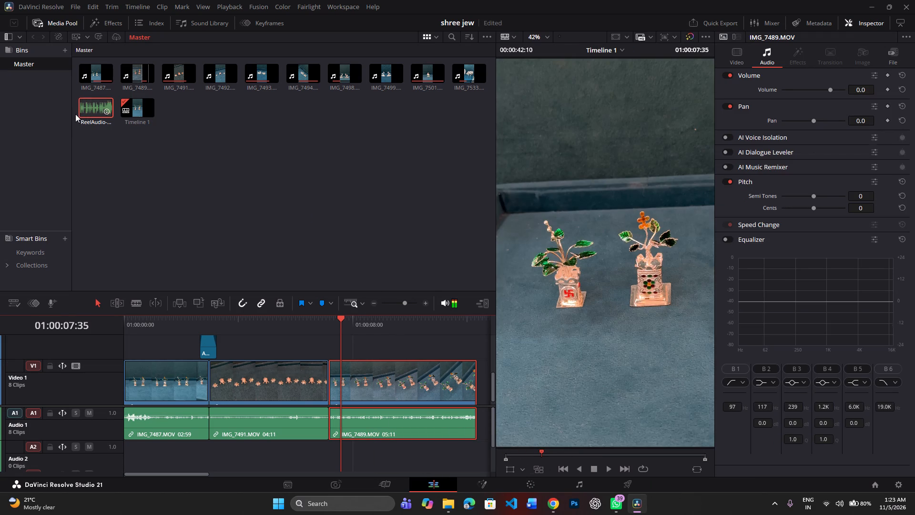
Place ReelAudio-66897.mp3 on the Audio 2 track, starting at the very beginning of the timeline.
{"action": "left_click_drag", "start_coordinate": [84, 112], "coordinate": [221, 312]}
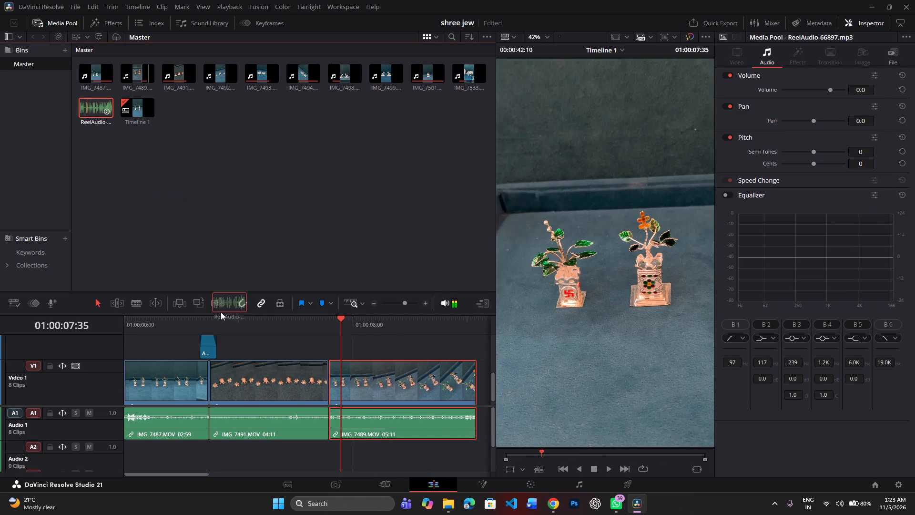
{"action": "left_click_drag", "start_coordinate": [221, 312], "coordinate": [194, 467]}
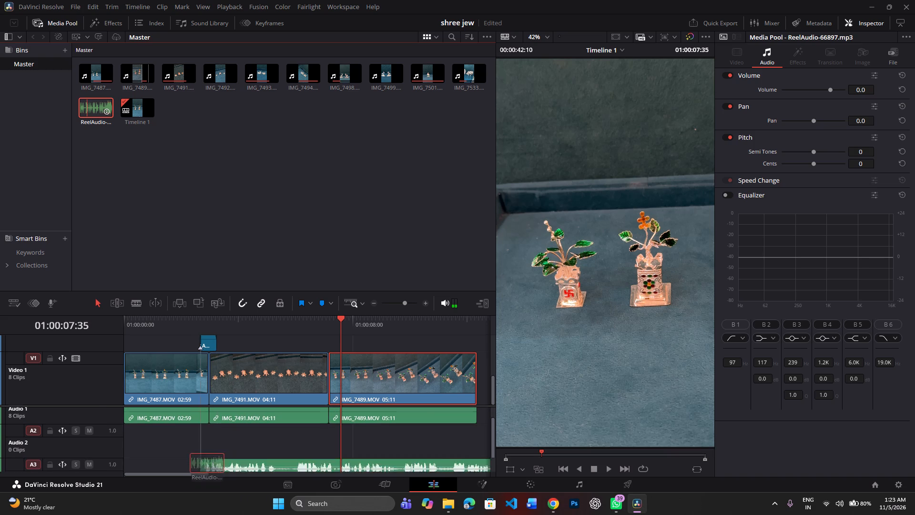
{"action": "left_click_drag", "start_coordinate": [194, 467], "coordinate": [118, 444]}
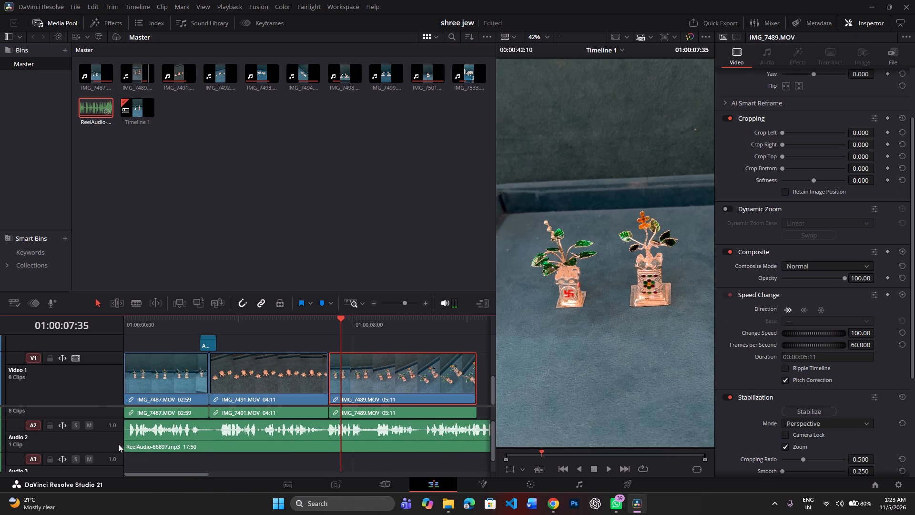
Play the opening of the timeline with the music and raise the ReelAudio-66897.mp3 clip's level on Audio 2.
{"action": "left_click", "coordinate": [127, 319]}
{"action": "key", "text": "space"}
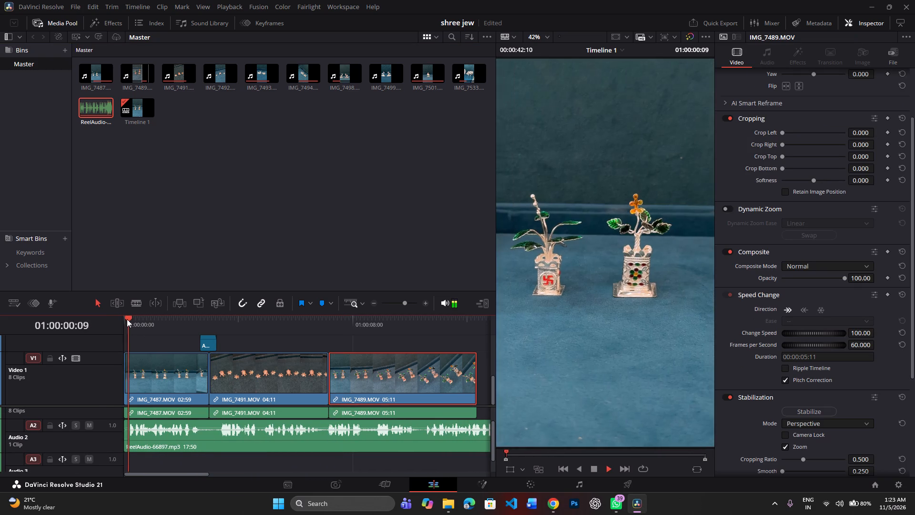
{"action": "key", "text": "space"}
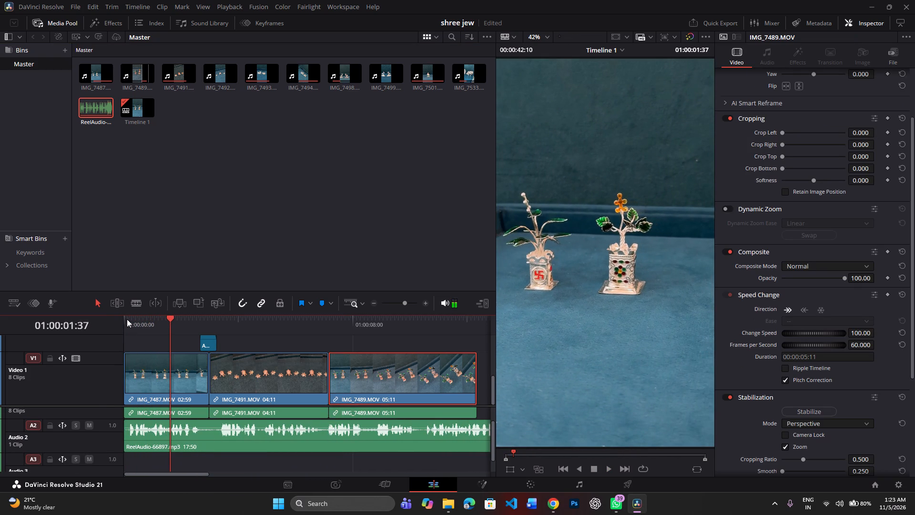
{"action": "left_click", "coordinate": [313, 428]}
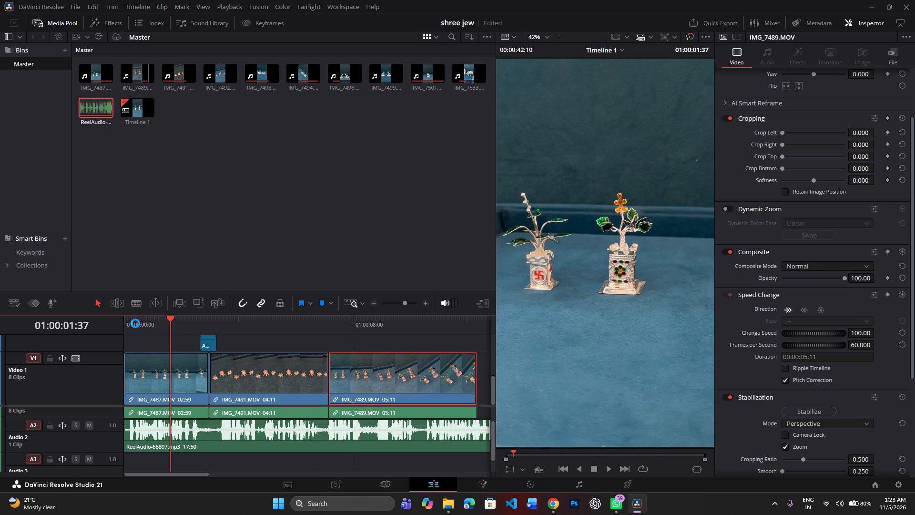
Play the opening for the beat and shift IMG_7491 and IMG_7489 on Video 1 together 28 frames later.
{"action": "left_click_drag", "start_coordinate": [135, 323], "coordinate": [116, 330]}
{"action": "key", "text": "space"}
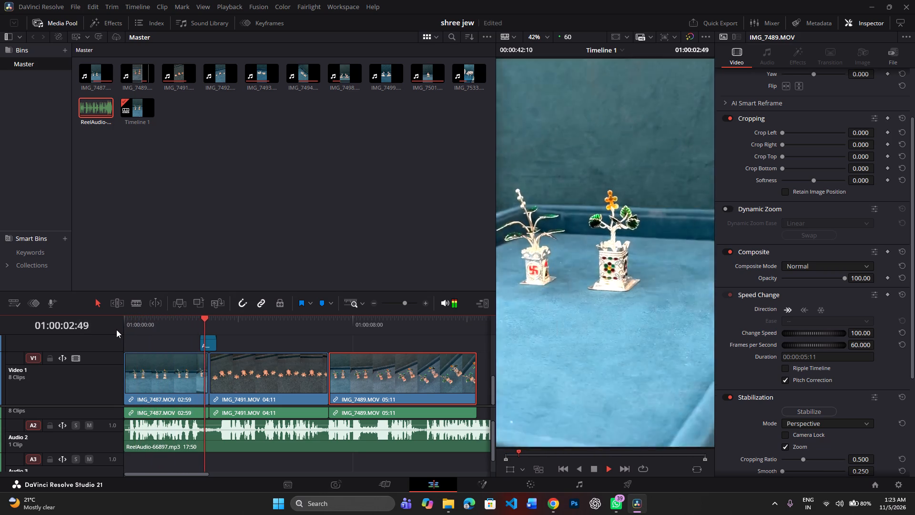
{"action": "key", "text": "space"}
{"action": "key", "text": "space"}
{"action": "key", "text": "space"}
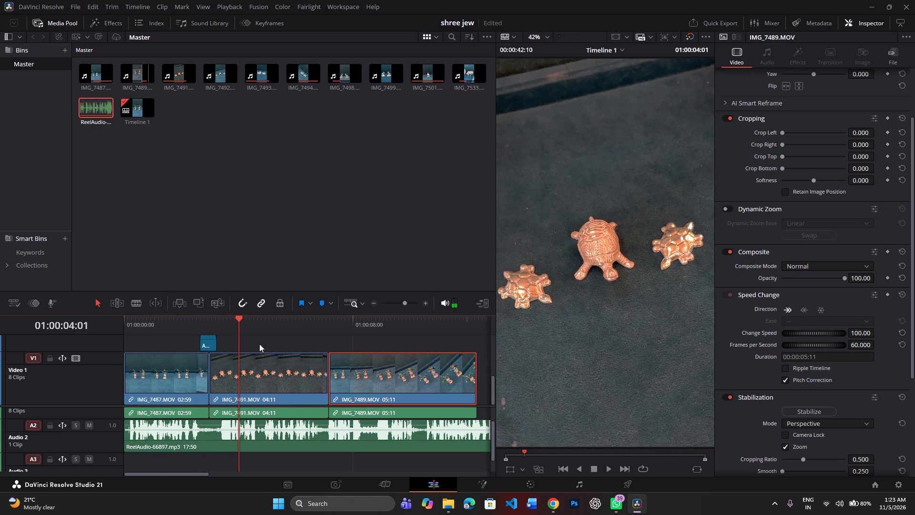
{"action": "left_click_drag", "start_coordinate": [259, 344], "coordinate": [364, 384]}
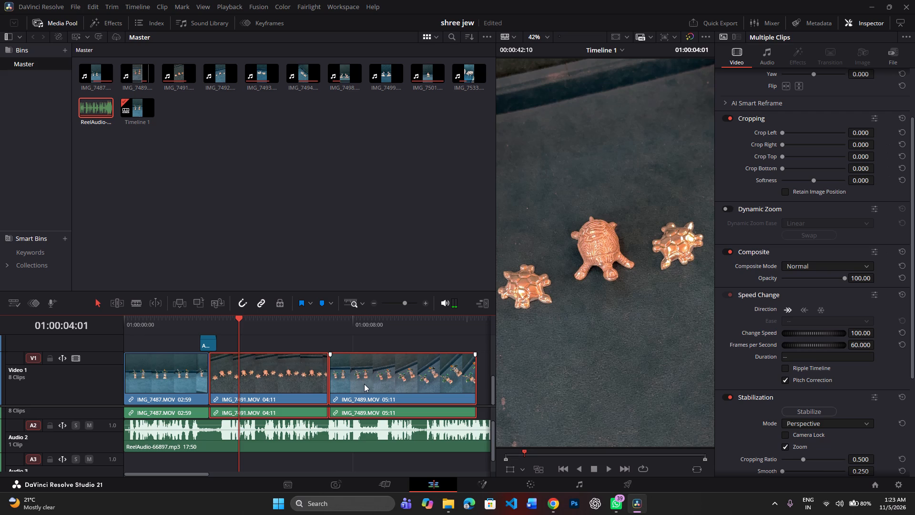
{"action": "left_click_drag", "start_coordinate": [303, 377], "coordinate": [317, 377]}
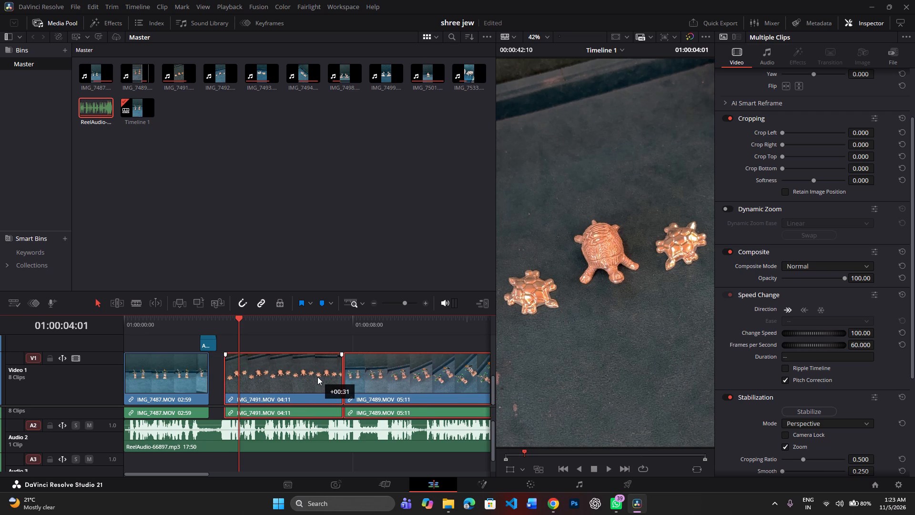
{"action": "left_click_drag", "start_coordinate": [317, 377], "coordinate": [316, 377]}
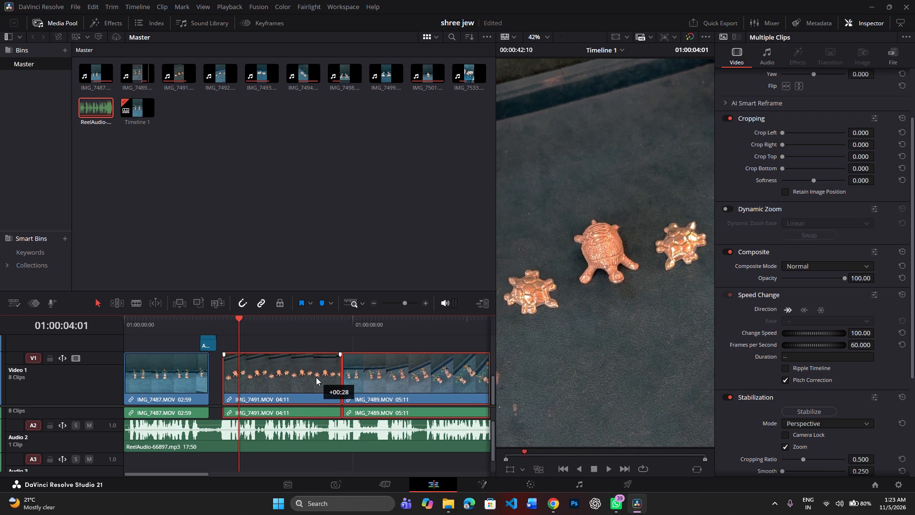
{"action": "left_click_drag", "start_coordinate": [316, 377], "coordinate": [316, 378]}
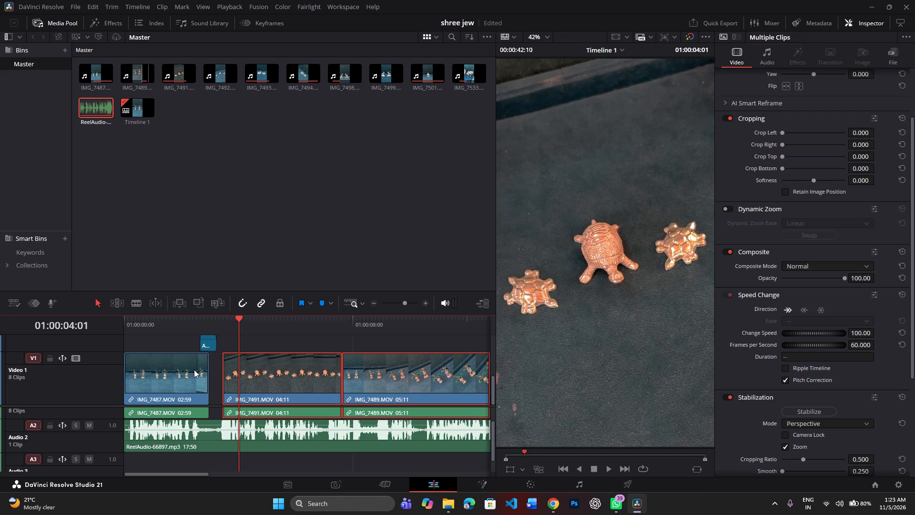
Move IMG_7487 28 frames later to meet IMG_7491, and extend its start back to the timeline's beginning.
{"action": "left_click_drag", "start_coordinate": [194, 370], "coordinate": [201, 371]}
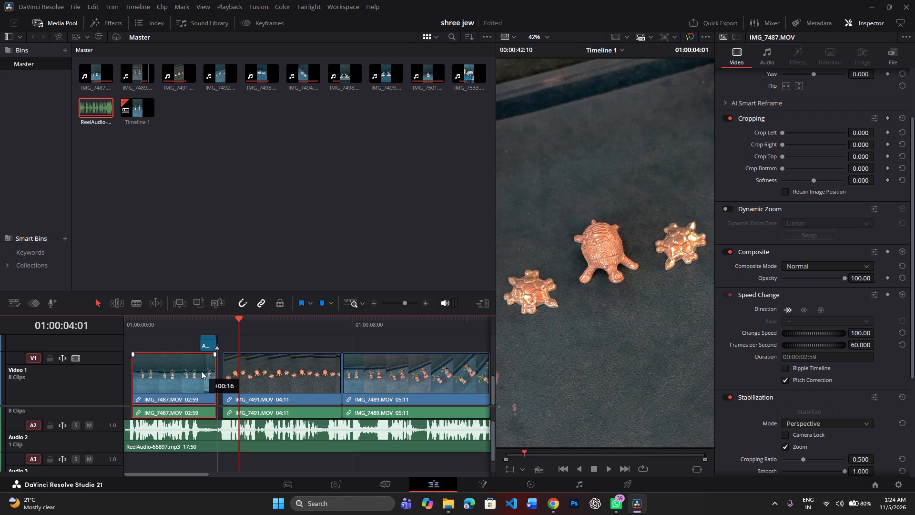
{"action": "left_click_drag", "start_coordinate": [201, 371], "coordinate": [205, 372]}
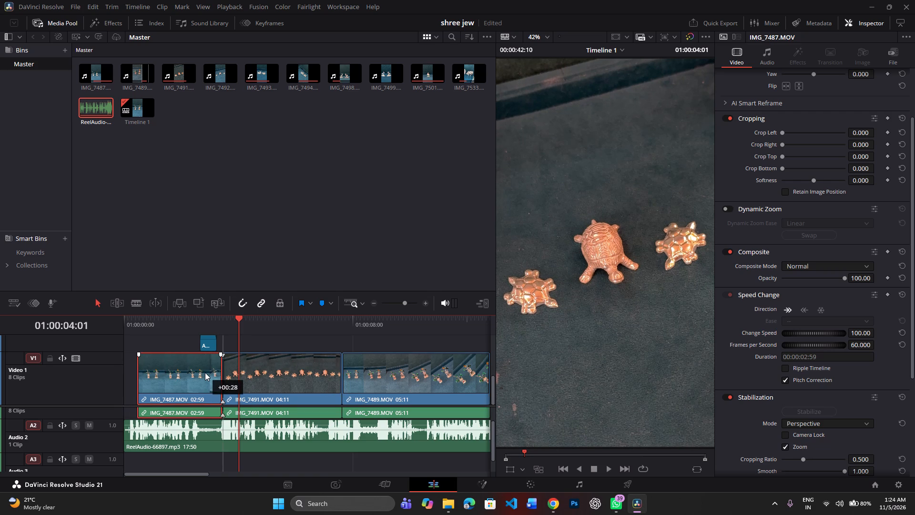
{"action": "left_click_drag", "start_coordinate": [205, 372], "coordinate": [204, 372]}
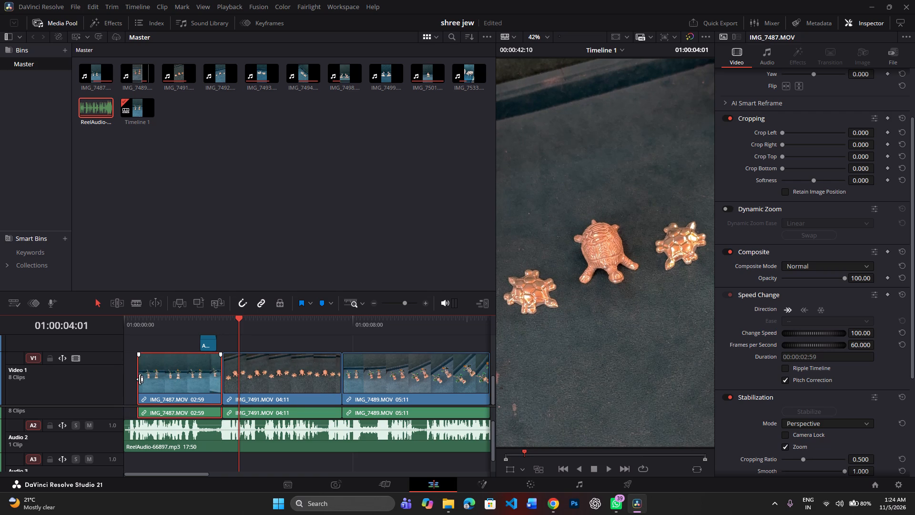
{"action": "left_click_drag", "start_coordinate": [136, 378], "coordinate": [129, 379]}
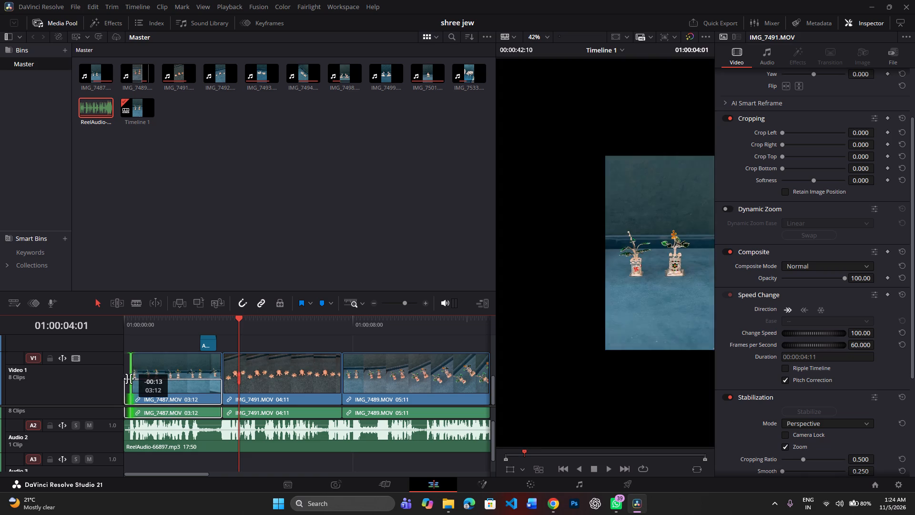
{"action": "left_click_drag", "start_coordinate": [129, 379], "coordinate": [117, 379]}
Play the retimed opening and move the adjustment clip about 28 frames later, over the IMG_7487 to IMG_7491 cut.
{"action": "left_click_drag", "start_coordinate": [126, 328], "coordinate": [123, 327]}
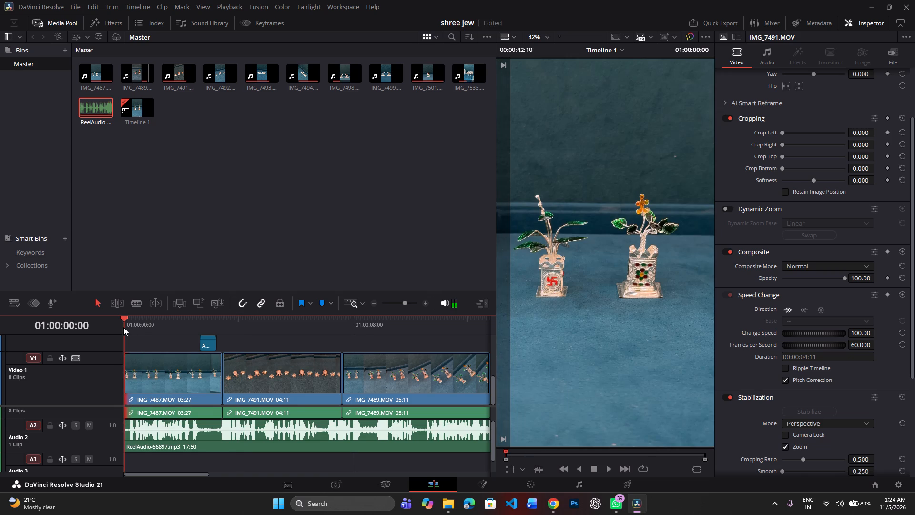
{"action": "left_click_drag", "start_coordinate": [123, 327], "coordinate": [116, 332]}
{"action": "key", "text": "space"}
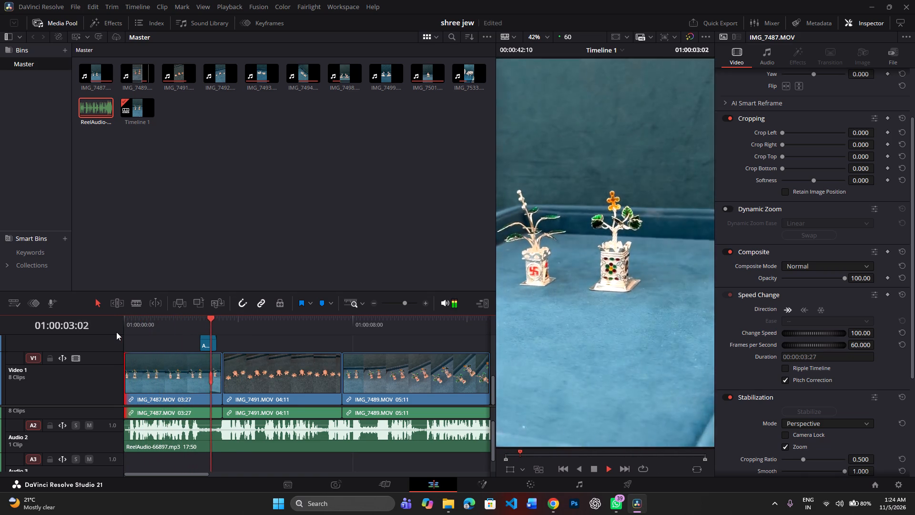
{"action": "key", "text": "space"}
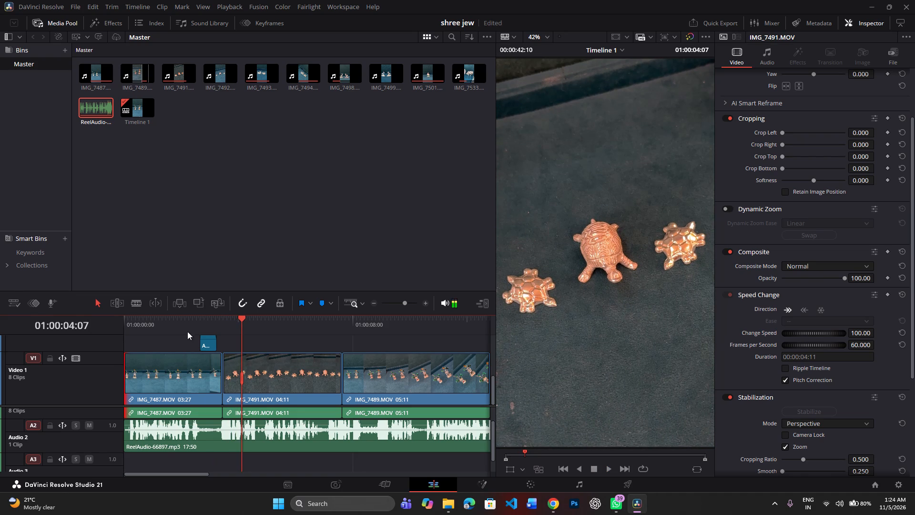
{"action": "left_click_drag", "start_coordinate": [205, 342], "coordinate": [219, 346]}
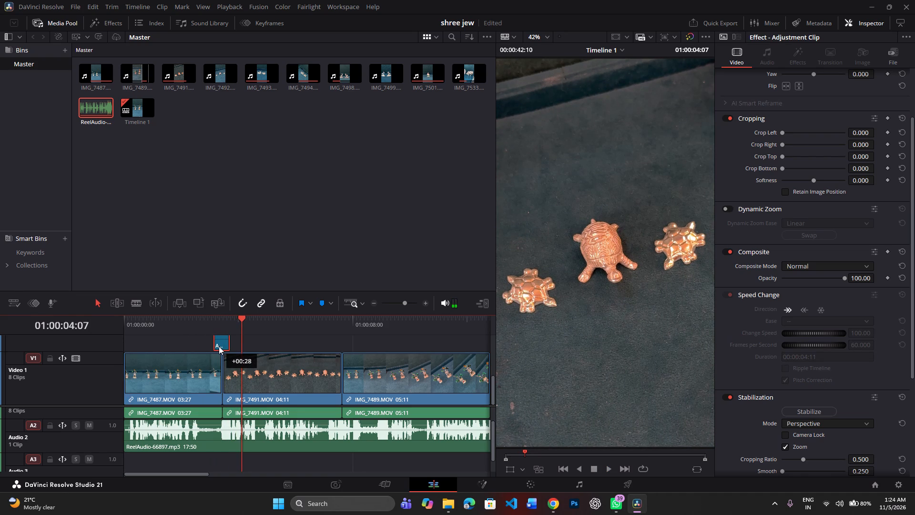
{"action": "left_click_drag", "start_coordinate": [219, 346], "coordinate": [218, 346]}
Play the music under IMG_7491 to find the beat and trim the clip's end to 01:00:04:58, a 01:31 duration.
{"action": "left_click", "coordinate": [205, 325]}
{"action": "key", "text": "space"}
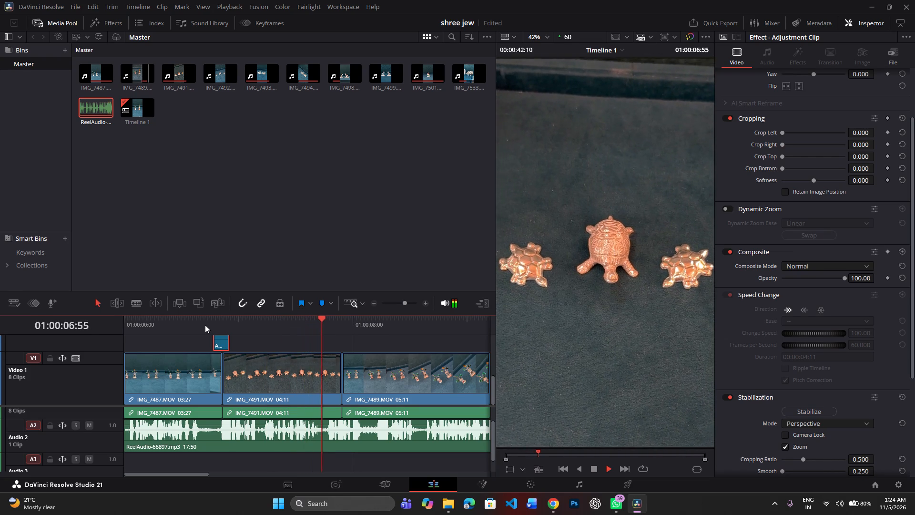
{"action": "key", "text": "space"}
{"action": "left_click", "coordinate": [241, 329]}
{"action": "key", "text": "space"}
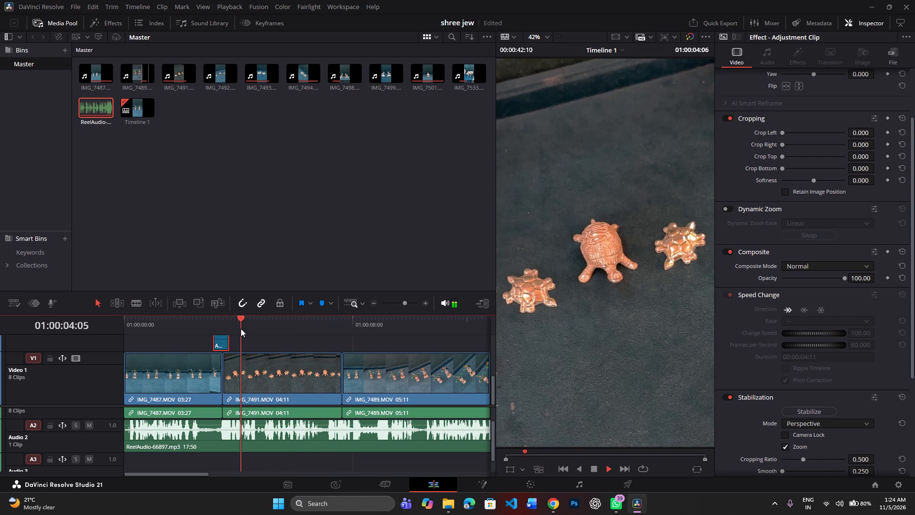
{"action": "key", "text": "space"}
{"action": "key", "text": "space"}
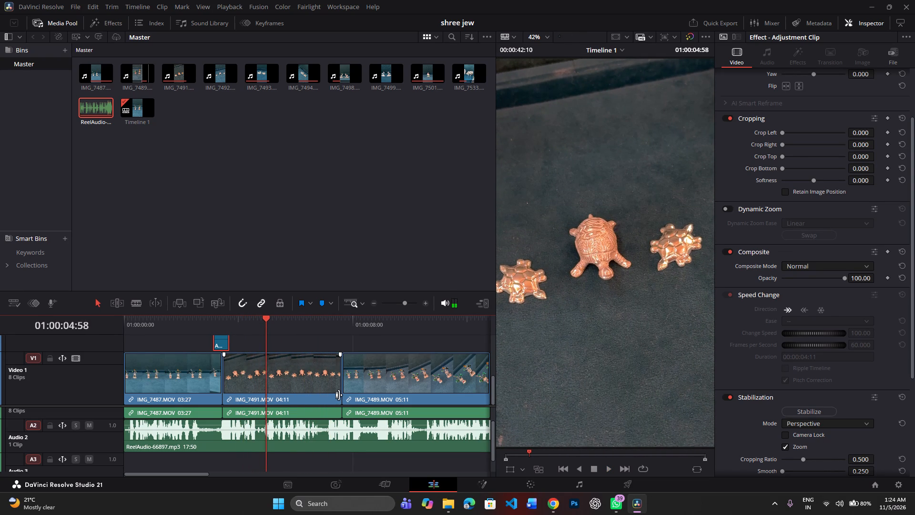
{"action": "left_click_drag", "start_coordinate": [339, 394], "coordinate": [273, 435]}
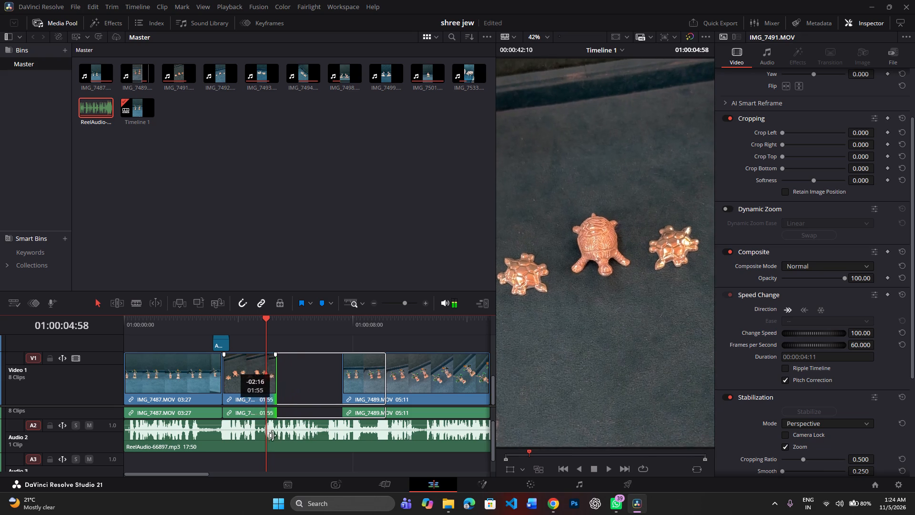
{"action": "left_click_drag", "start_coordinate": [273, 435], "coordinate": [266, 443]}
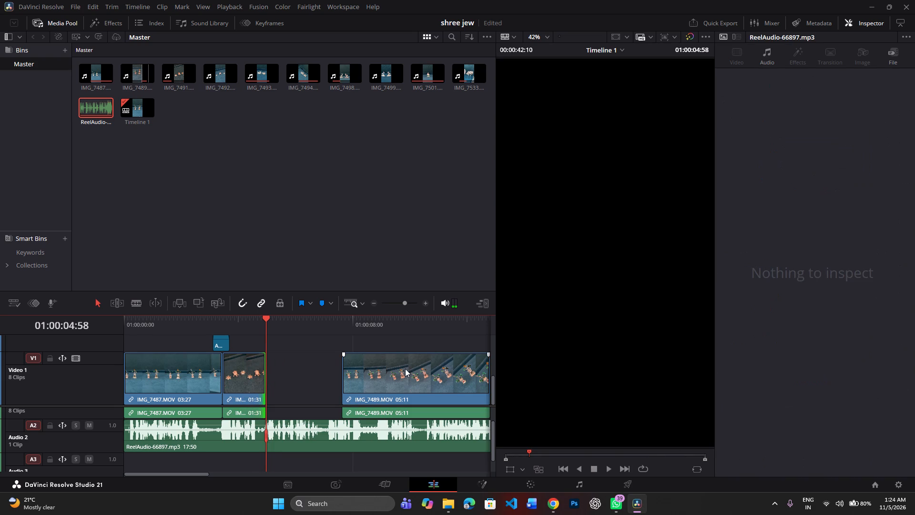
Move IMG_7489 earlier on Video 1 so it directly follows the shortened IMG_7491.
{"action": "left_click_drag", "start_coordinate": [405, 370], "coordinate": [333, 385]}
Play the music under IMG_7489 to find the beat and trim the clip's end to a 02:13 duration.
{"action": "key", "text": "space"}
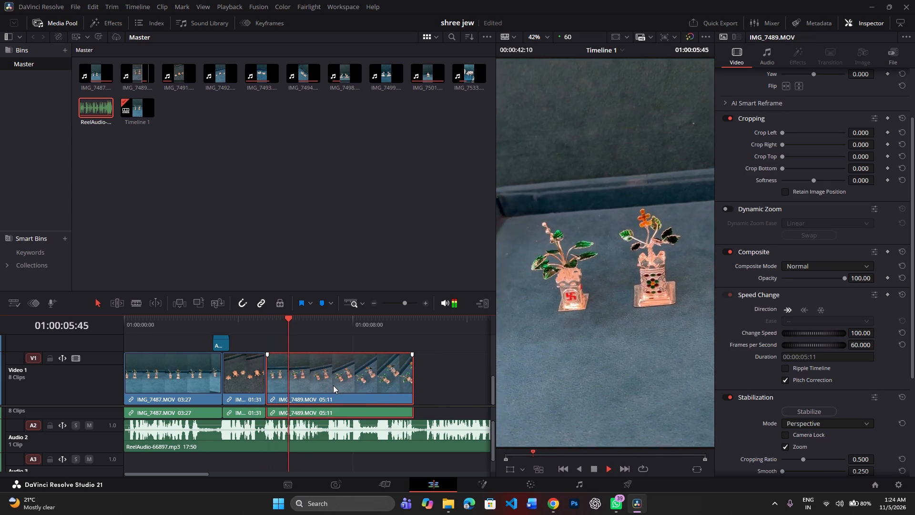
{"action": "key", "text": "space"}
{"action": "key", "text": "space"}
{"action": "key", "text": "space"}
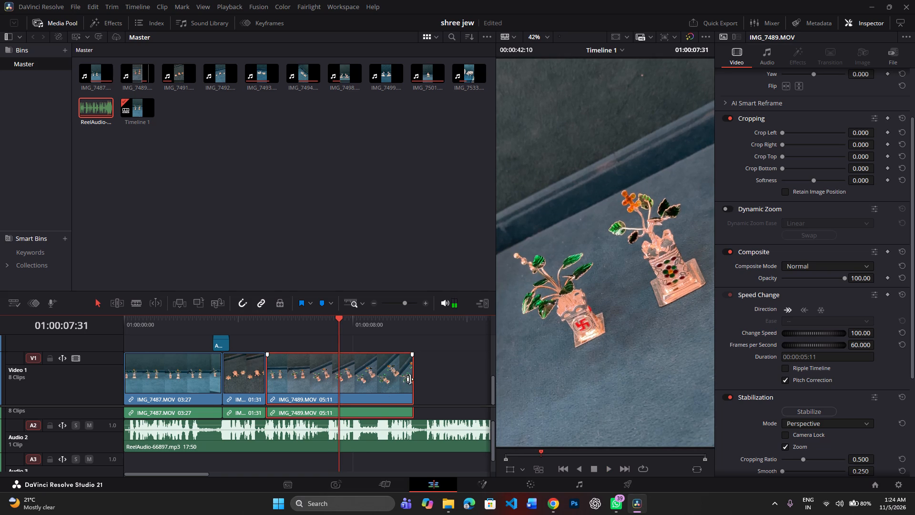
{"action": "left_click_drag", "start_coordinate": [413, 379], "coordinate": [332, 431]}
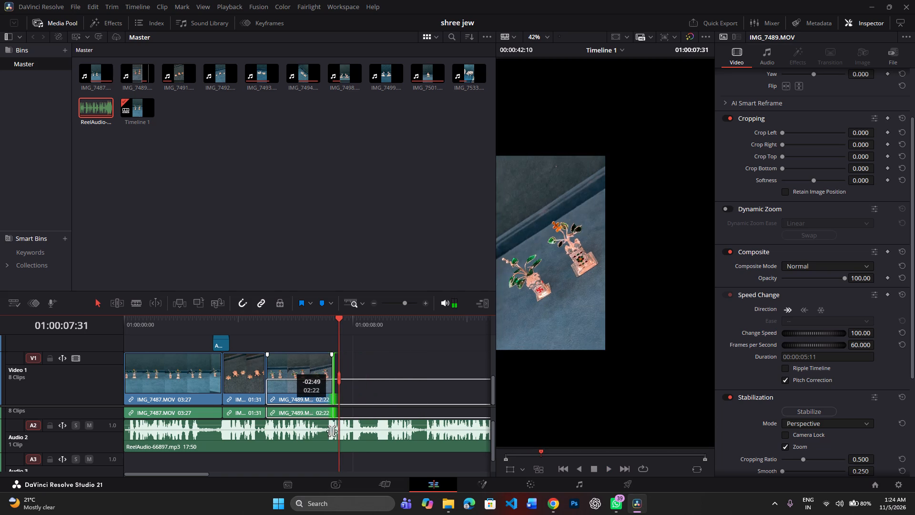
{"action": "left_click_drag", "start_coordinate": [332, 431], "coordinate": [328, 437]}
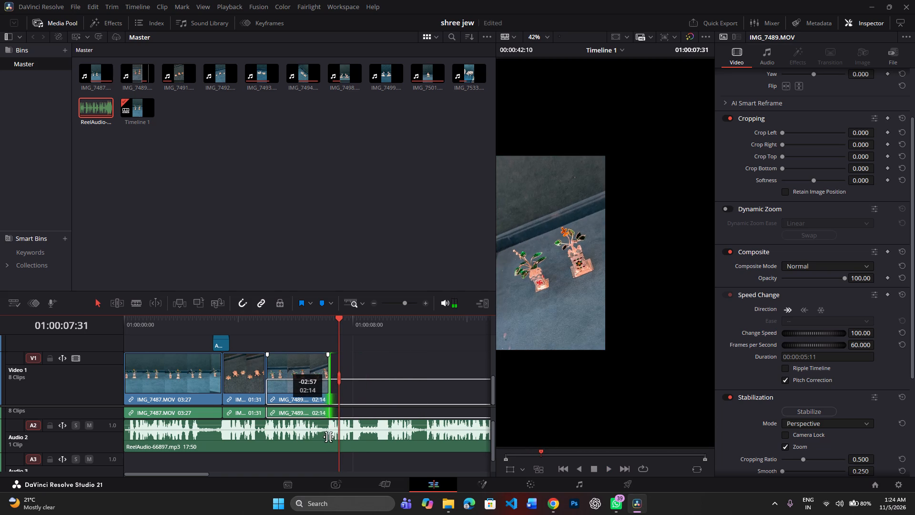
{"action": "left_click_drag", "start_coordinate": [328, 437], "coordinate": [328, 438]}
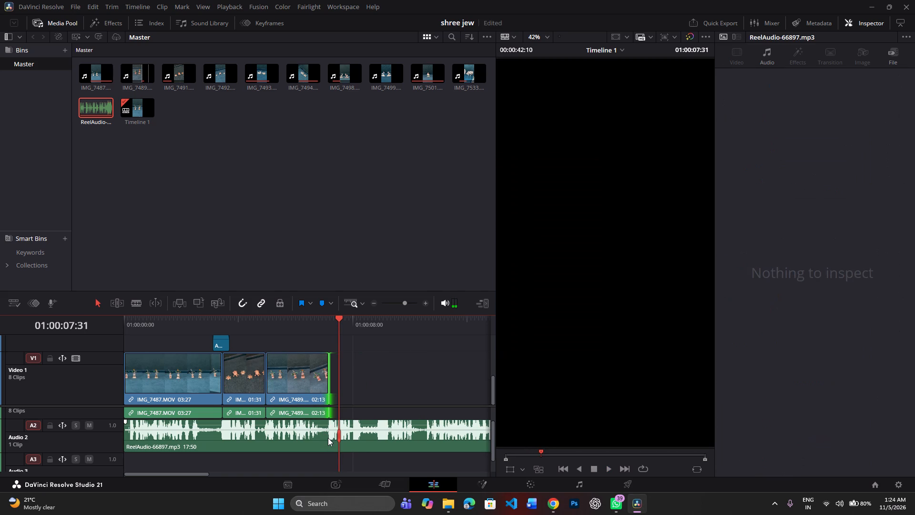
Play the music past IMG_7489 and move IMG_7494 earlier on Video 1 so it directly follows IMG_7489.
{"action": "key", "text": "space"}
{"action": "key", "text": "space"}
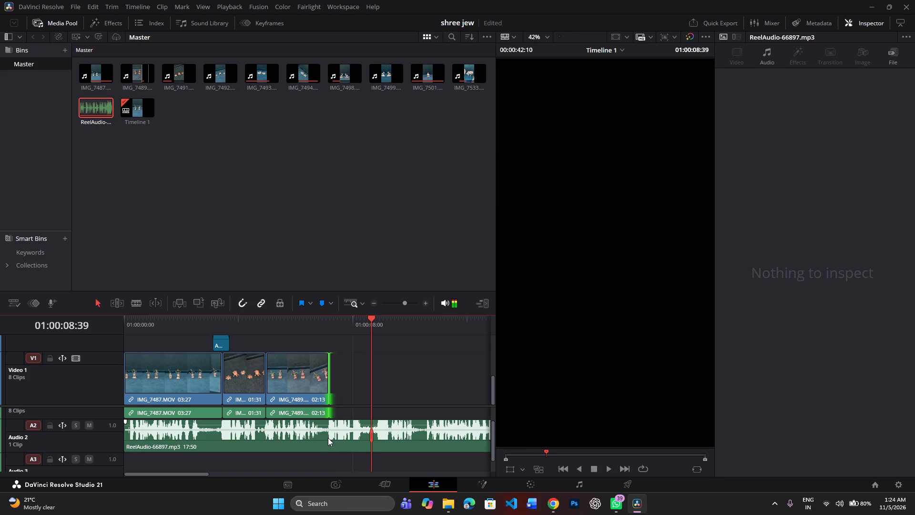
{"action": "scroll", "coordinate": [375, 389], "scroll_direction": "left", "scroll_amount": 2}
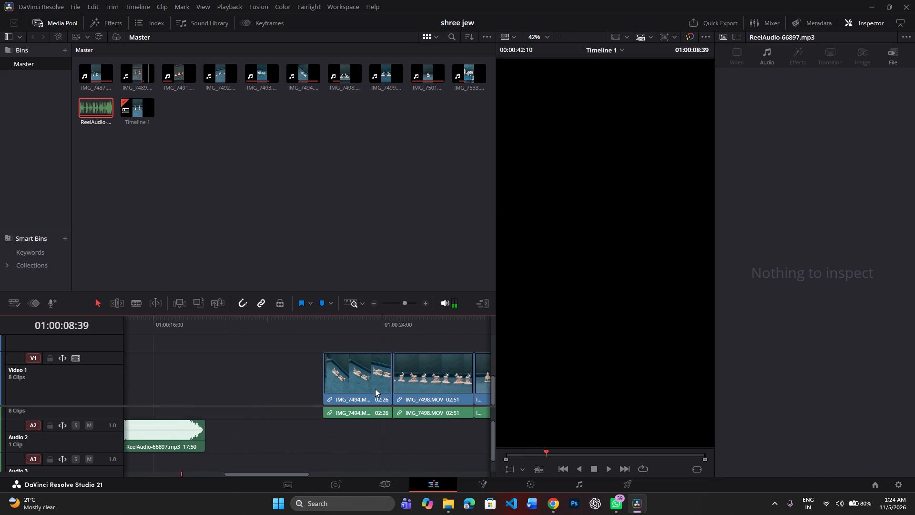
{"action": "left_click_drag", "start_coordinate": [377, 380], "coordinate": [303, 385]}
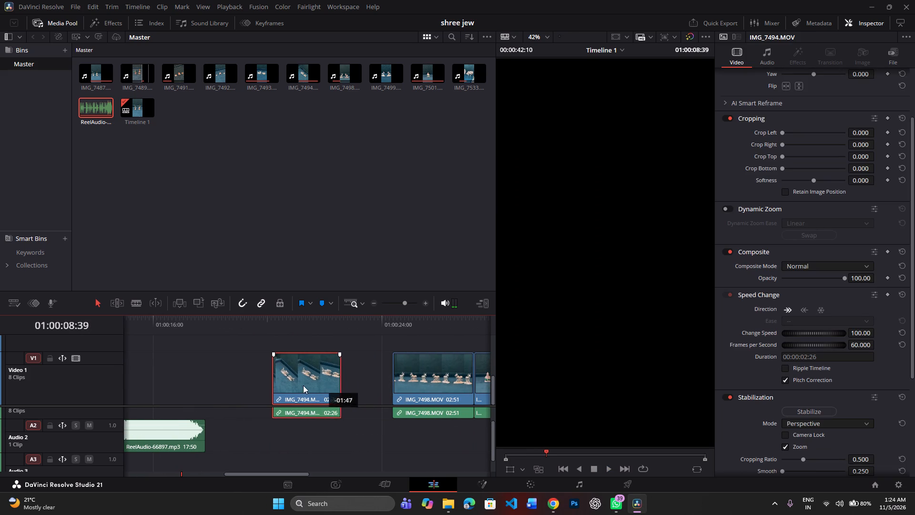
{"action": "left_click_drag", "start_coordinate": [303, 385], "coordinate": [260, 385]}
{"action": "scroll", "coordinate": [305, 381], "scroll_direction": "right", "scroll_amount": 1}
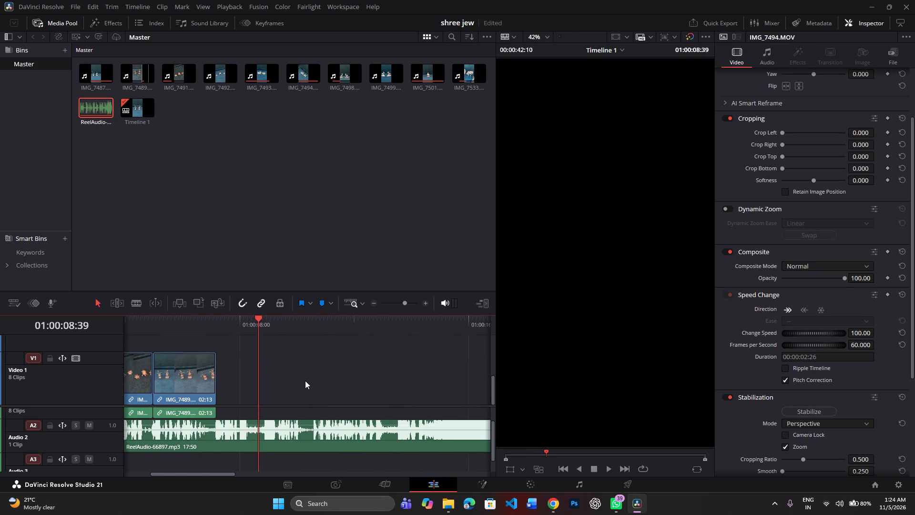
{"action": "scroll", "coordinate": [305, 381], "scroll_direction": "right", "scroll_amount": 1}
{"action": "left_click_drag", "start_coordinate": [457, 379], "coordinate": [260, 382]}
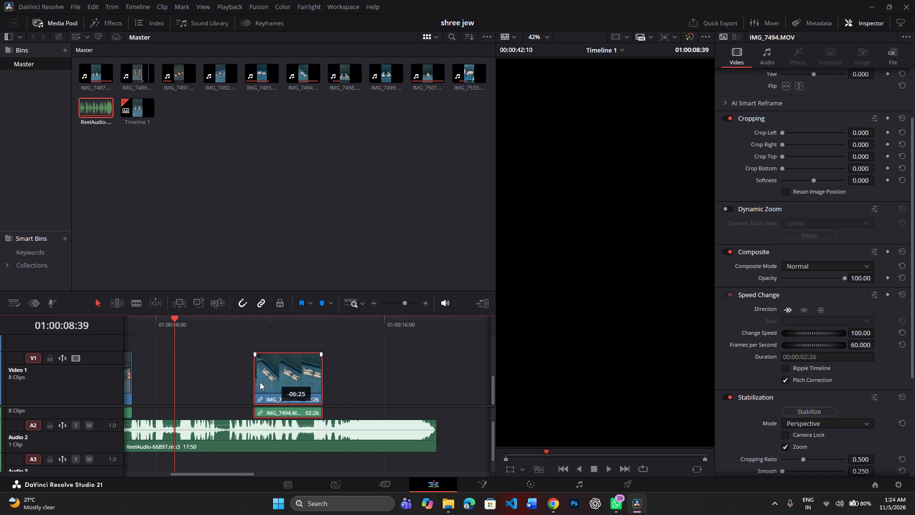
{"action": "left_click_drag", "start_coordinate": [260, 382], "coordinate": [155, 379]}
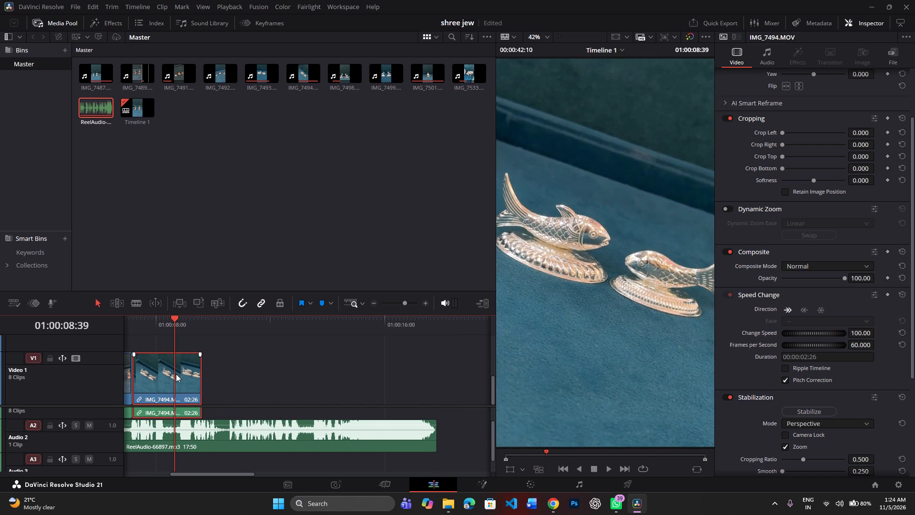
Trim the end of IMG_7494 to a 01:29 duration, playing the cut from IMG_7489 to check it against the beat.
{"action": "left_click_drag", "start_coordinate": [202, 372], "coordinate": [171, 386]}
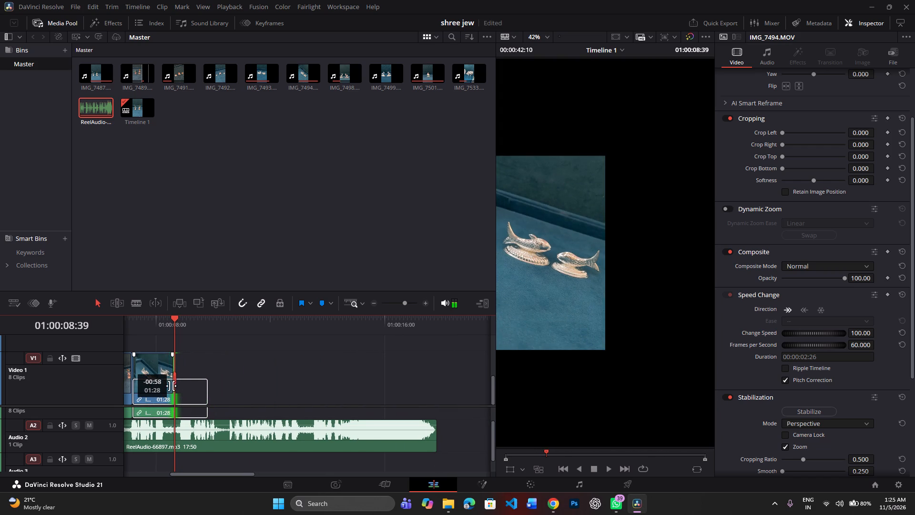
{"action": "left_click_drag", "start_coordinate": [171, 386], "coordinate": [165, 389]}
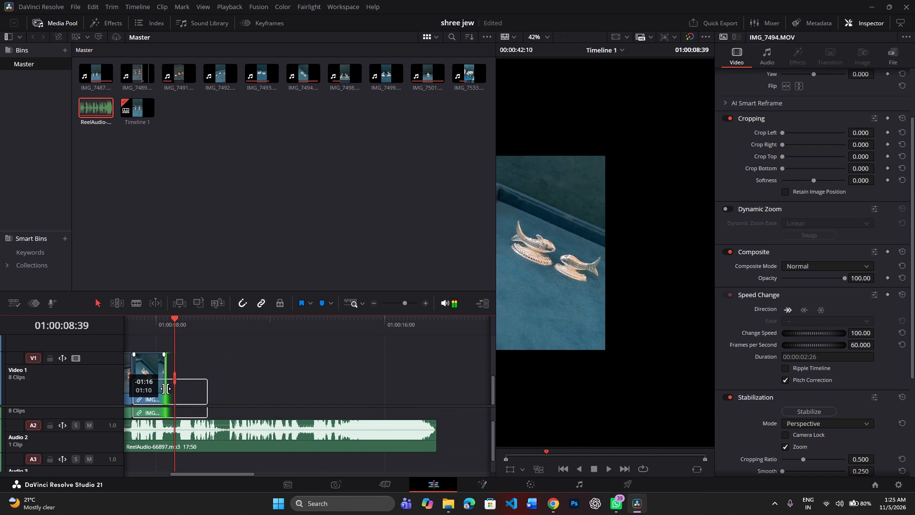
{"action": "left_click_drag", "start_coordinate": [165, 389], "coordinate": [163, 388]}
{"action": "left_click", "coordinate": [127, 324]}
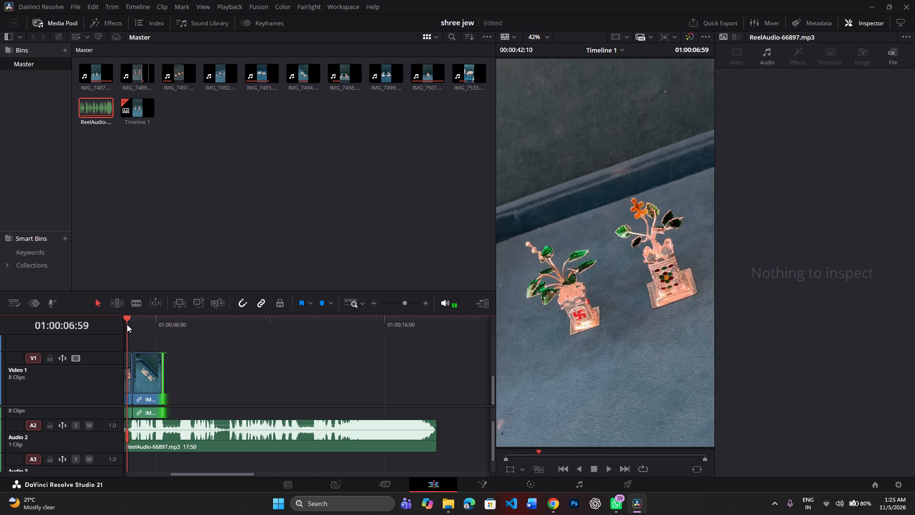
{"action": "key", "text": "space"}
{"action": "key", "text": "space"}
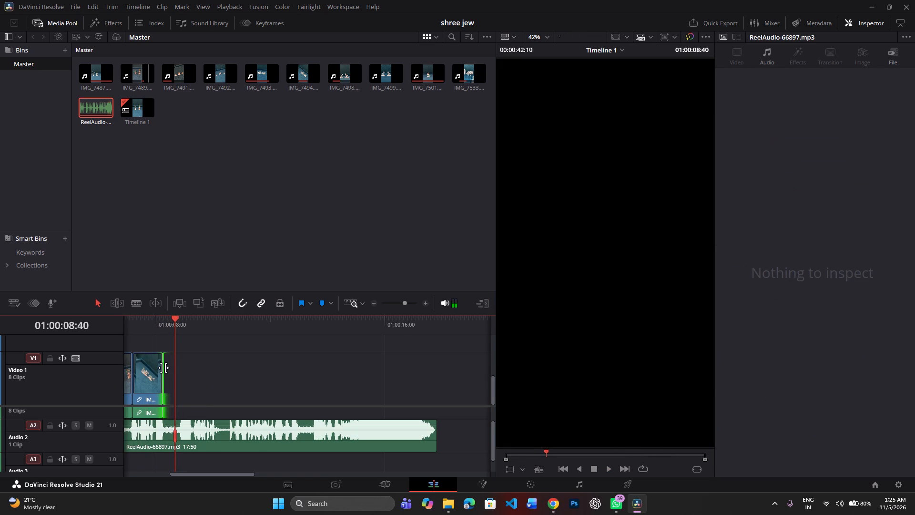
{"action": "left_click_drag", "start_coordinate": [163, 368], "coordinate": [173, 370]}
{"action": "left_click", "coordinate": [129, 328]}
{"action": "key", "text": "space"}
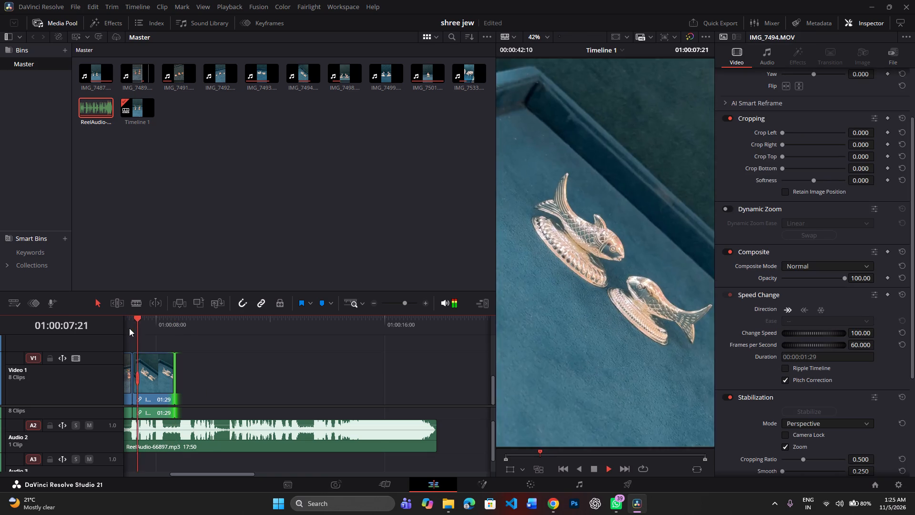
{"action": "key", "text": "space"}
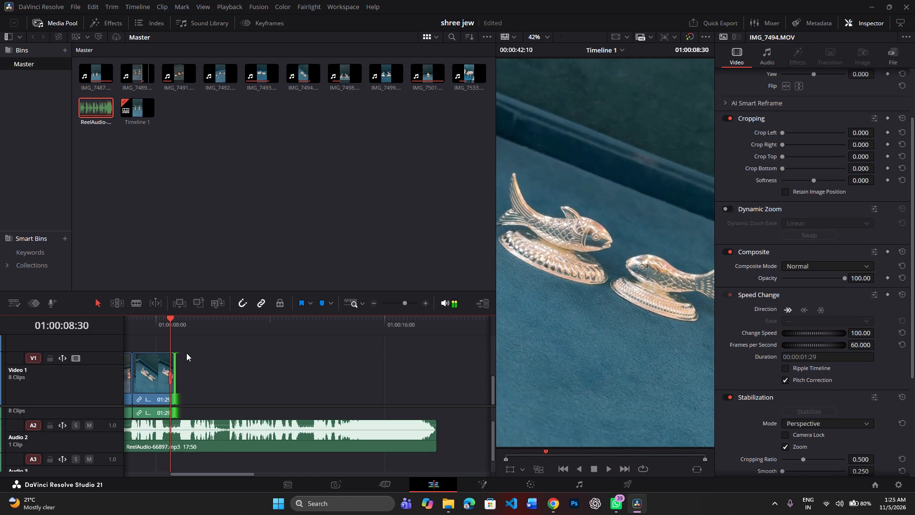
Play the music past IMG_7494 and move IMG_7501 earlier on Video 1 so it directly follows IMG_7494.
{"action": "scroll", "coordinate": [328, 379], "scroll_direction": "left", "scroll_amount": 1}
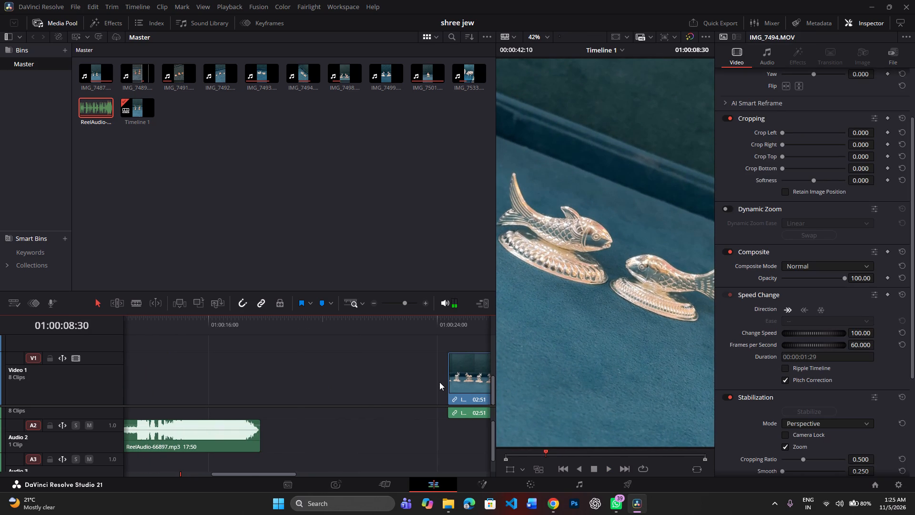
{"action": "scroll", "coordinate": [439, 382], "scroll_direction": "left", "scroll_amount": 1}
{"action": "key", "text": "space"}
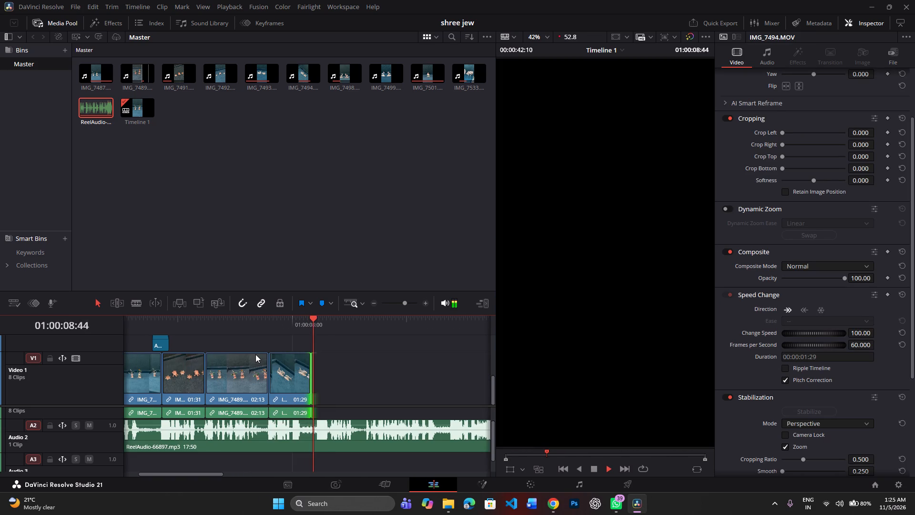
{"action": "key", "text": "space"}
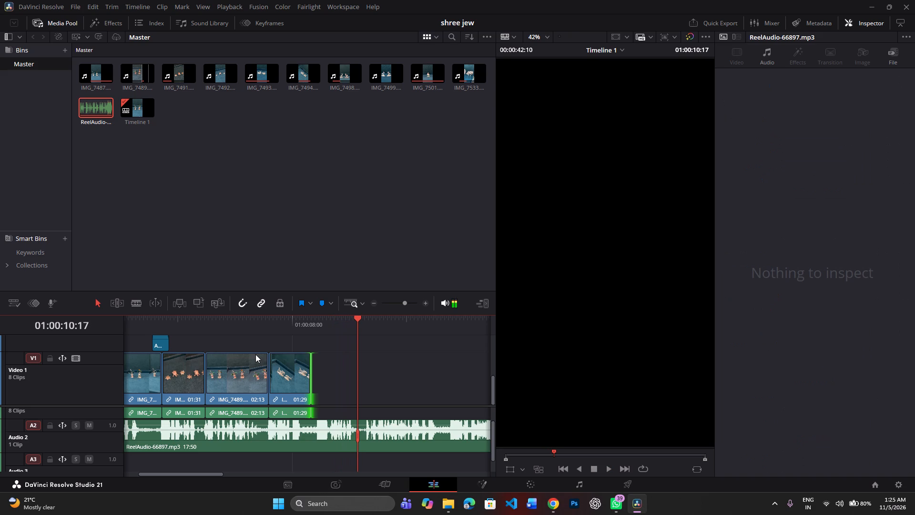
{"action": "left_click", "coordinate": [312, 326]}
{"action": "key", "text": "space"}
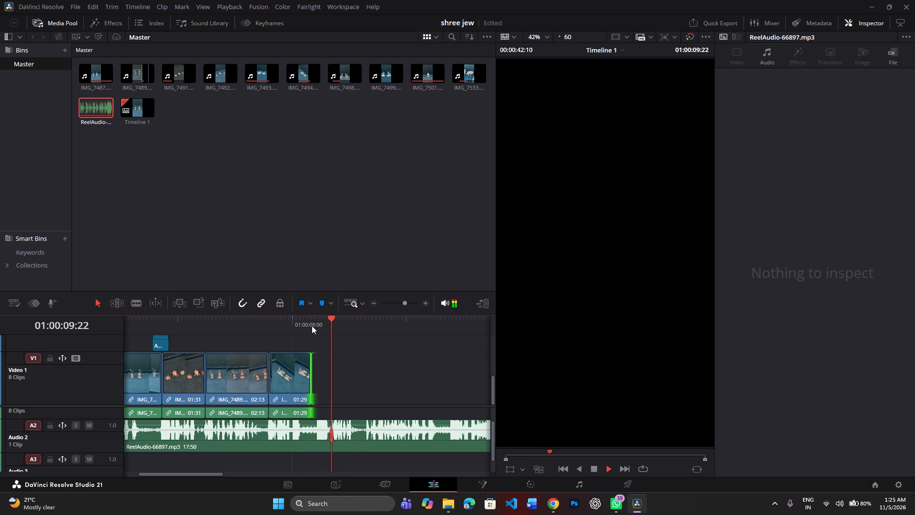
{"action": "key", "text": "space"}
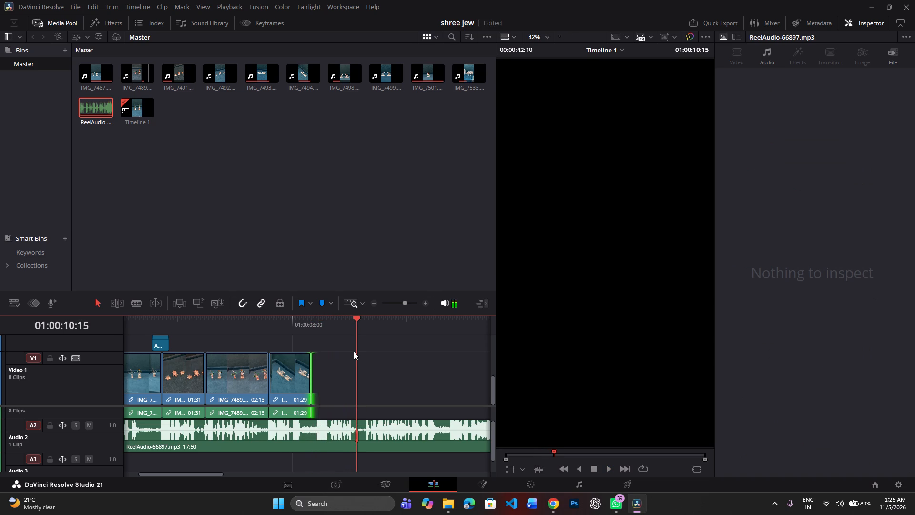
{"action": "scroll", "coordinate": [354, 351], "scroll_direction": "left", "scroll_amount": 2}
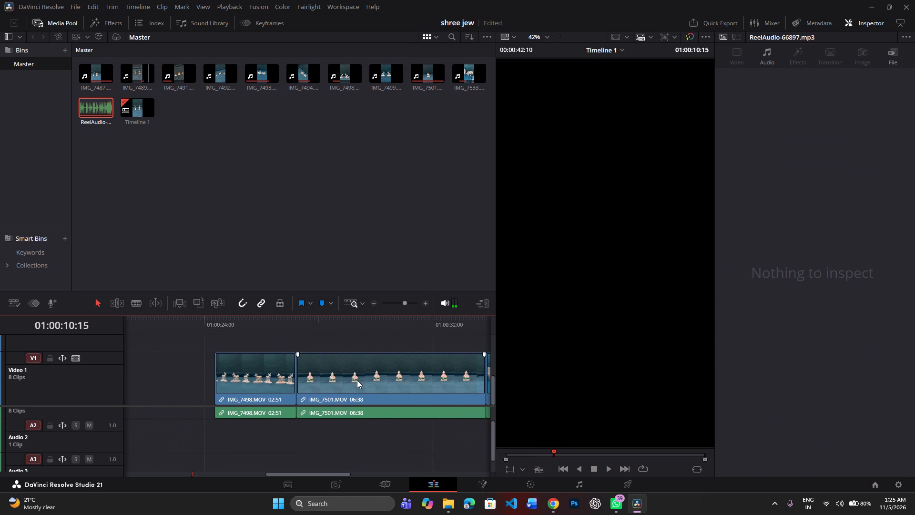
{"action": "left_click_drag", "start_coordinate": [357, 380], "coordinate": [158, 389]}
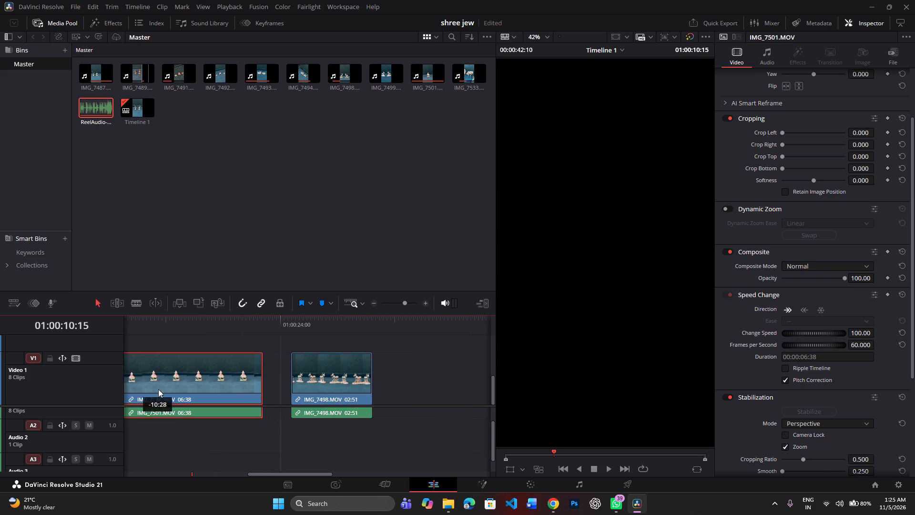
{"action": "left_click_drag", "start_coordinate": [158, 389], "coordinate": [320, 394]}
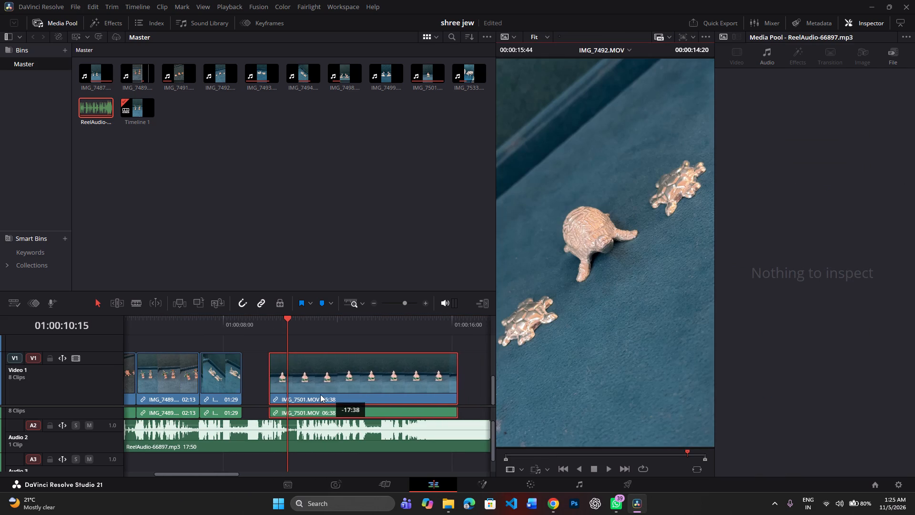
{"action": "left_click_drag", "start_coordinate": [320, 394], "coordinate": [307, 394]}
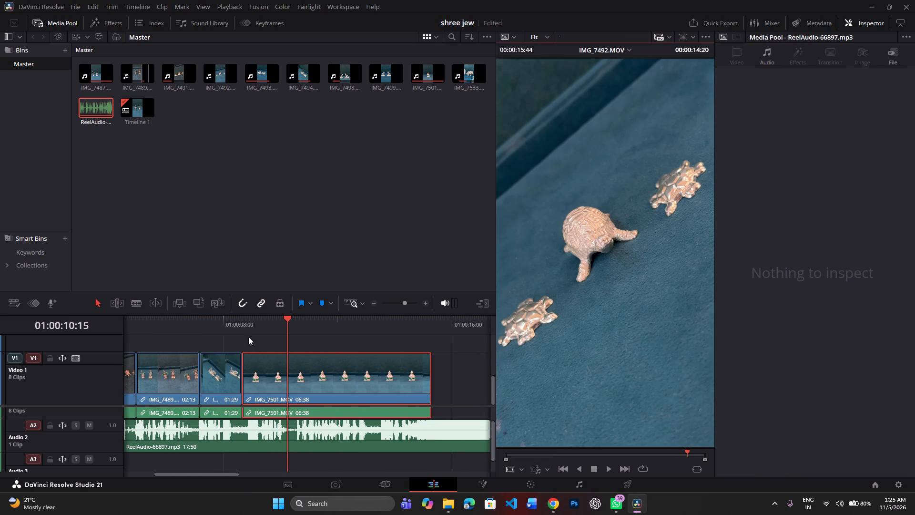
Play the new cut, move IMG_7501 about 12 frames later, and extend the end of IMG_7494 to meet it, a 01:41 duration.
{"action": "left_click", "coordinate": [234, 330]}
{"action": "key", "text": "space"}
{"action": "key", "text": "space"}
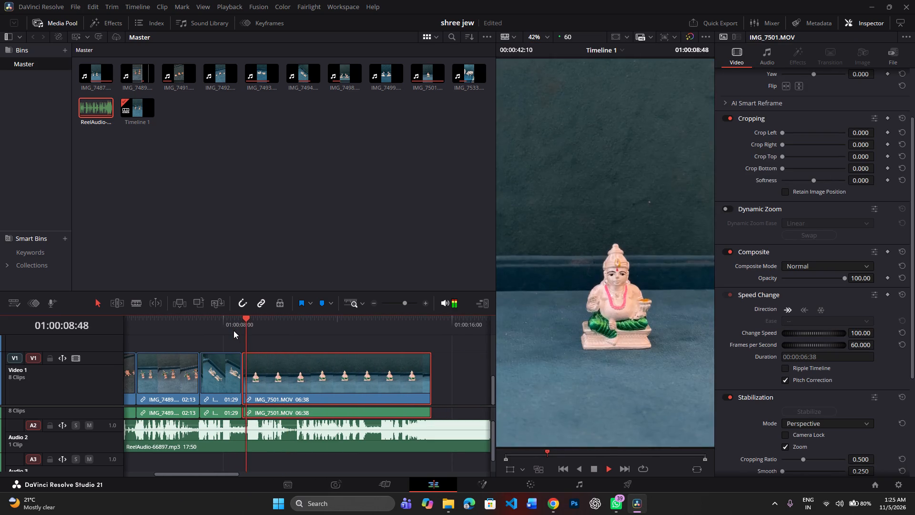
{"action": "key", "text": "space"}
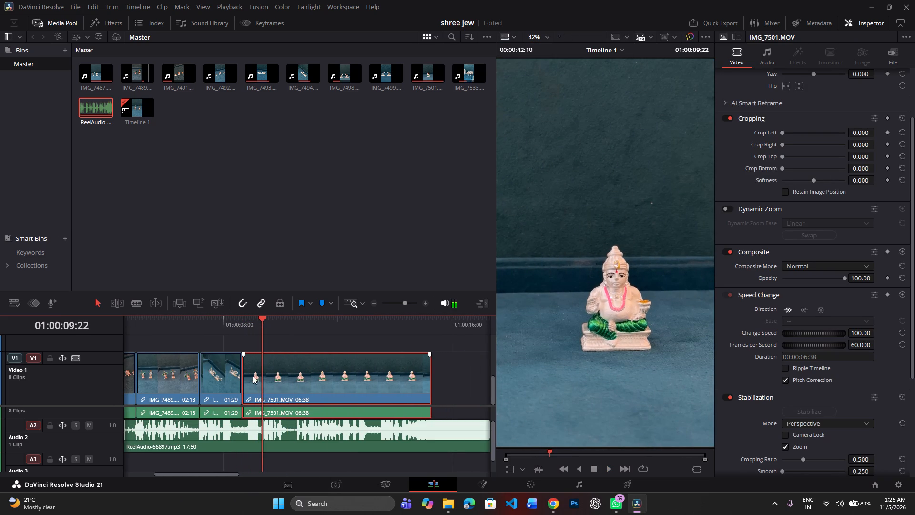
{"action": "left_click_drag", "start_coordinate": [253, 376], "coordinate": [261, 377]}
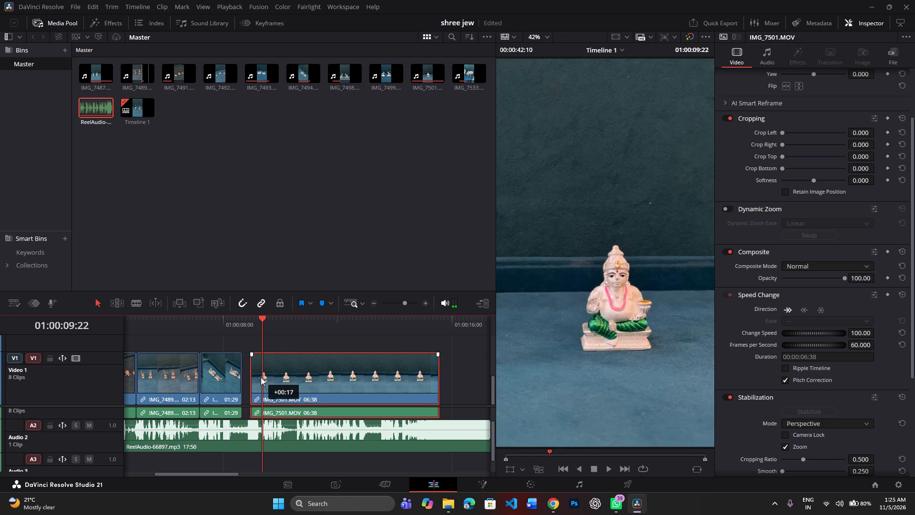
{"action": "left_click_drag", "start_coordinate": [261, 377], "coordinate": [258, 379]}
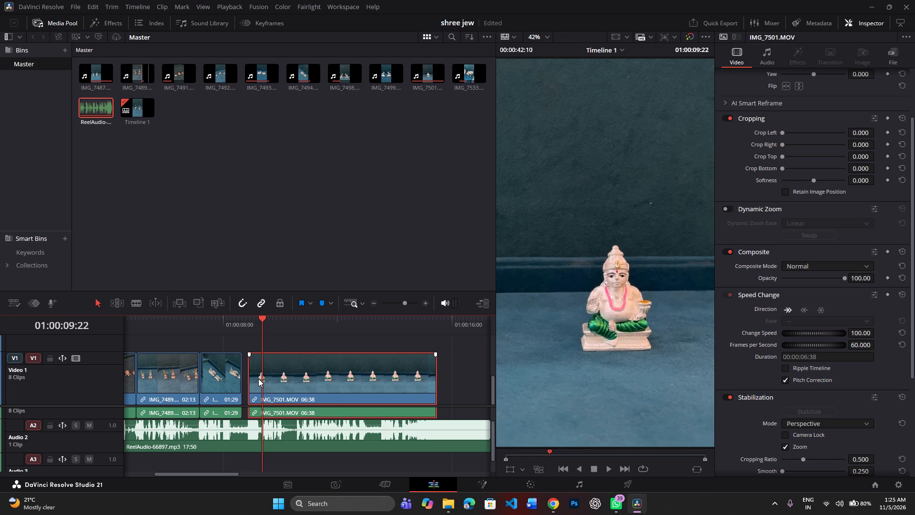
{"action": "left_click", "coordinate": [241, 380]}
{"action": "left_click_drag", "start_coordinate": [241, 380], "coordinate": [246, 379]}
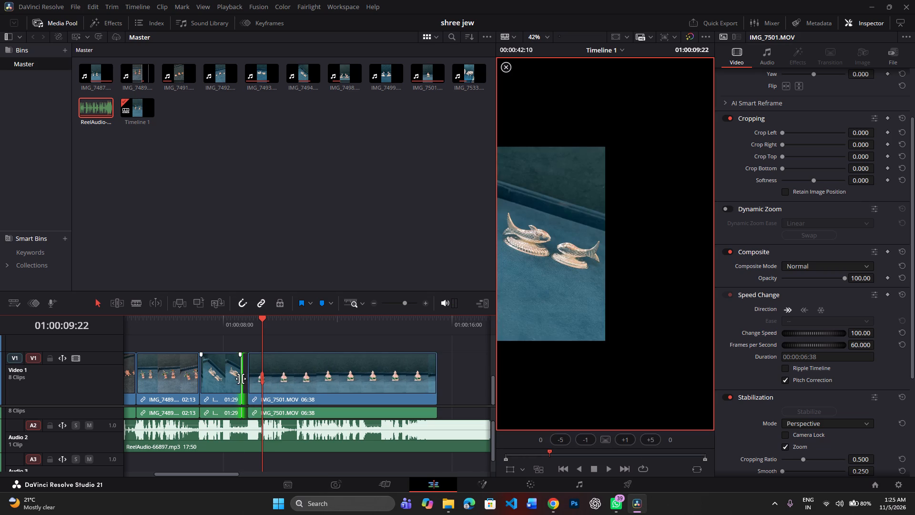
{"action": "left_click_drag", "start_coordinate": [240, 379], "coordinate": [245, 378]}
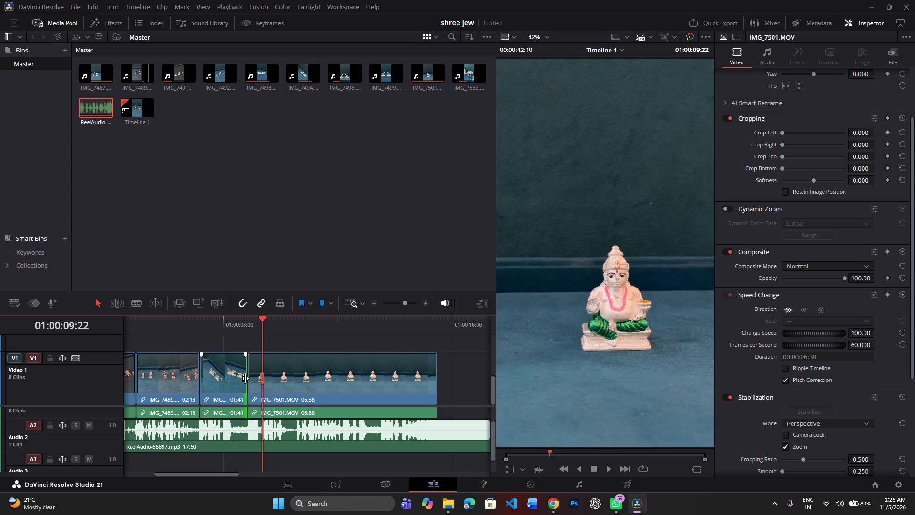
Play the music from IMG_7494 through IMG_7501 and trim the end of IMG_7501 to the beat, a 01:42 duration.
{"action": "left_click", "coordinate": [234, 326]}
{"action": "key", "text": "space"}
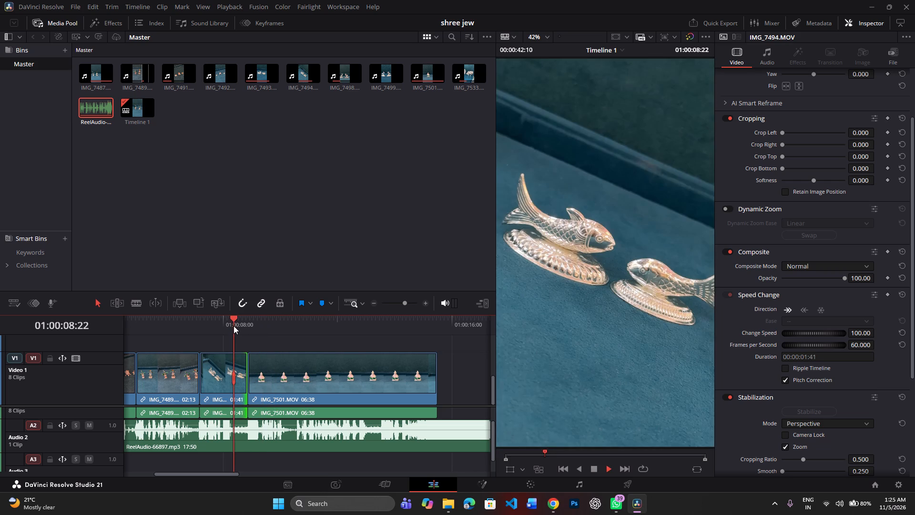
{"action": "key", "text": "space"}
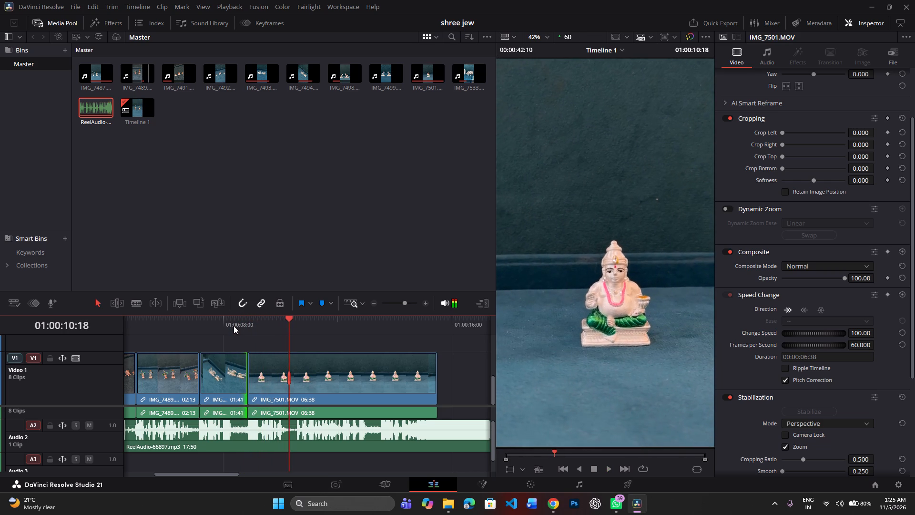
{"action": "key", "text": "space"}
{"action": "key", "text": "space"}
{"action": "key", "text": "space"}
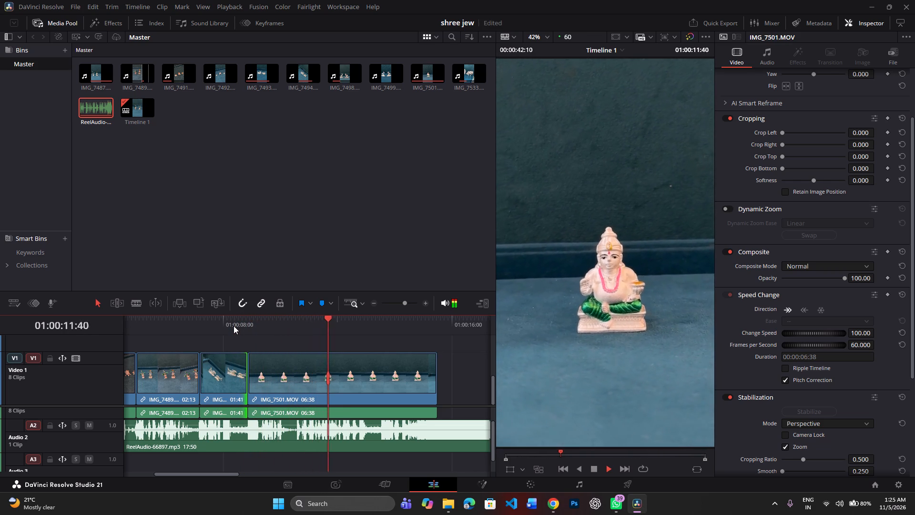
{"action": "key", "text": "space"}
{"action": "key", "text": "space"}
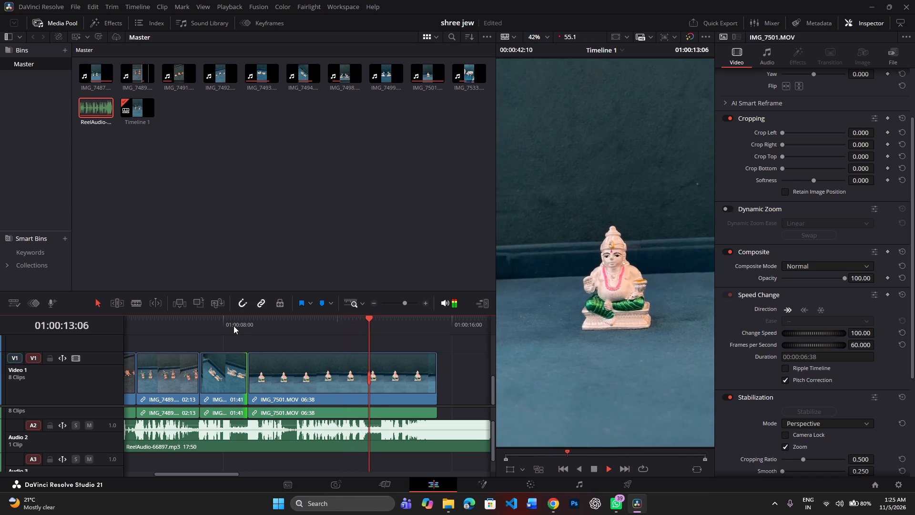
{"action": "key", "text": "space"}
{"action": "key", "text": "space"}
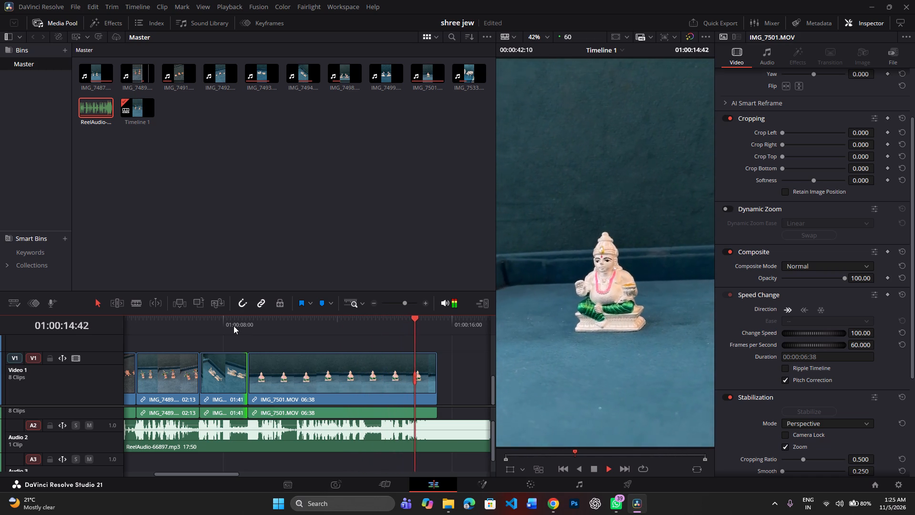
{"action": "key", "text": "space"}
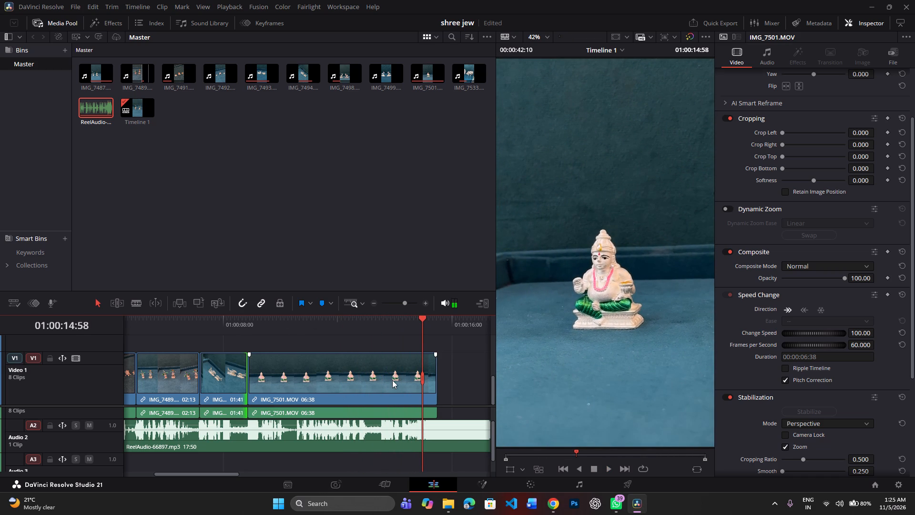
{"action": "left_click_drag", "start_coordinate": [438, 381], "coordinate": [303, 434]}
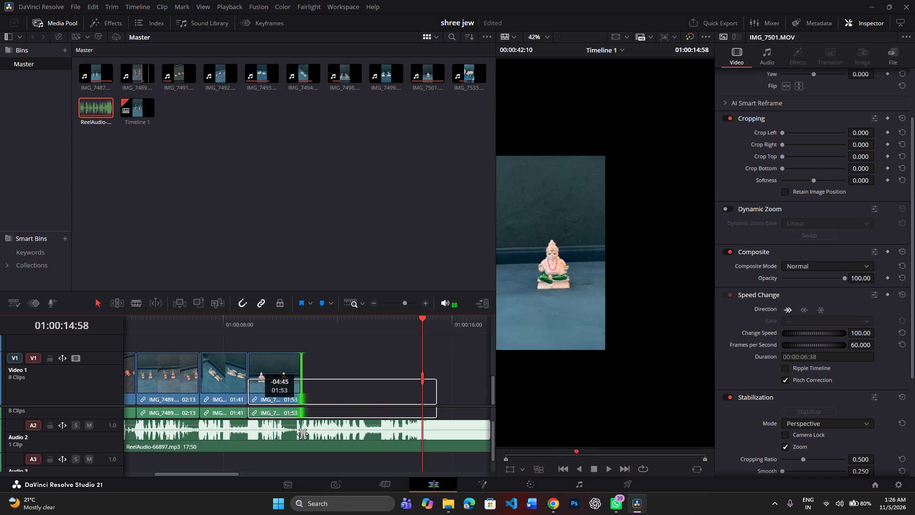
{"action": "left_click_drag", "start_coordinate": [303, 434], "coordinate": [297, 440]}
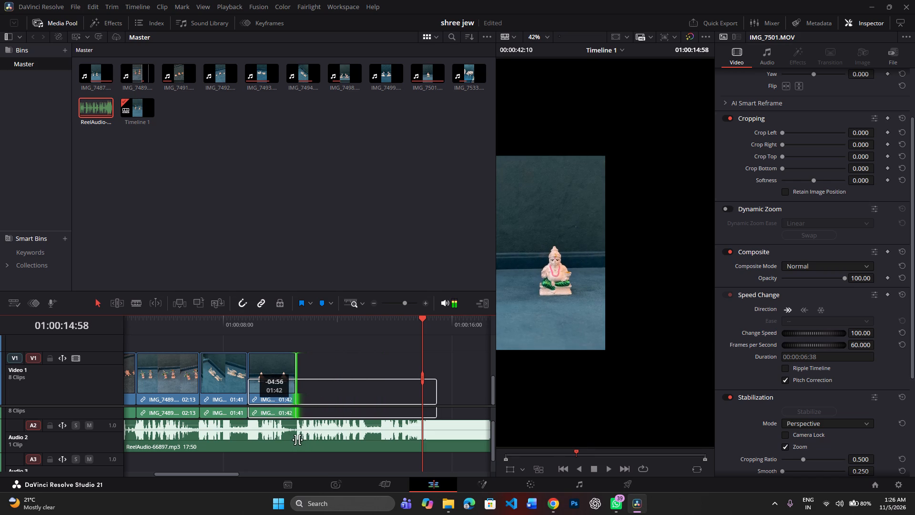
{"action": "left_click_drag", "start_coordinate": [297, 440], "coordinate": [298, 439]}
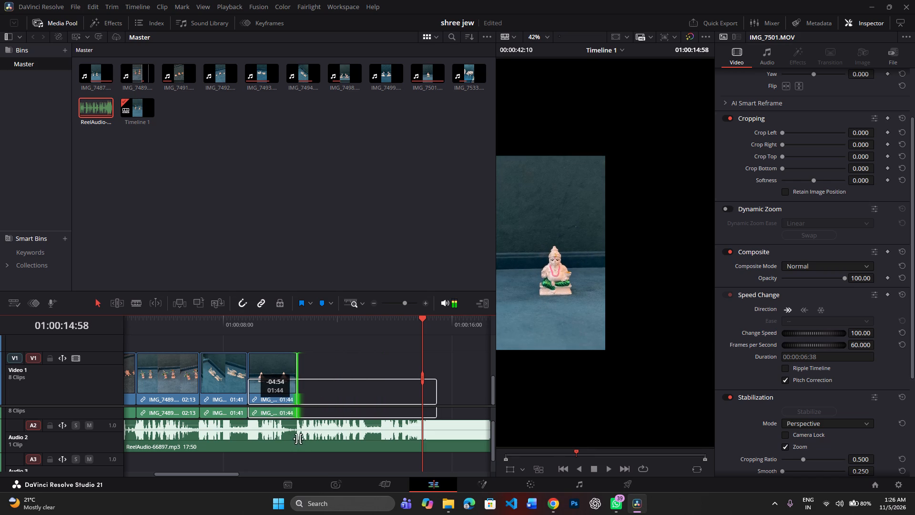
{"action": "left_click_drag", "start_coordinate": [298, 439], "coordinate": [297, 439]}
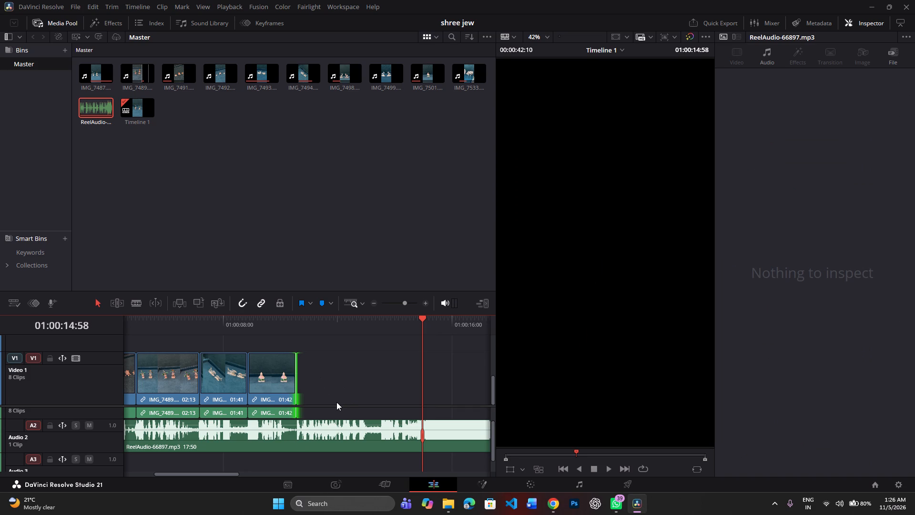
Move IMG_7498 earlier on Video 1, over the final part of the music, so it starts at about 01:00:13:30.
{"action": "scroll", "coordinate": [336, 402], "scroll_direction": "left", "scroll_amount": 2}
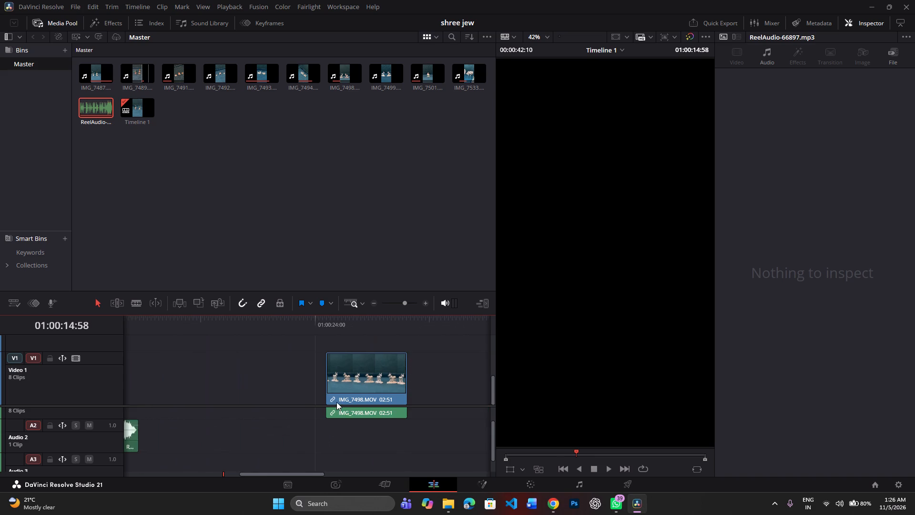
{"action": "scroll", "coordinate": [336, 402], "scroll_direction": "left", "scroll_amount": 1}
{"action": "left_click_drag", "start_coordinate": [373, 378], "coordinate": [264, 377]}
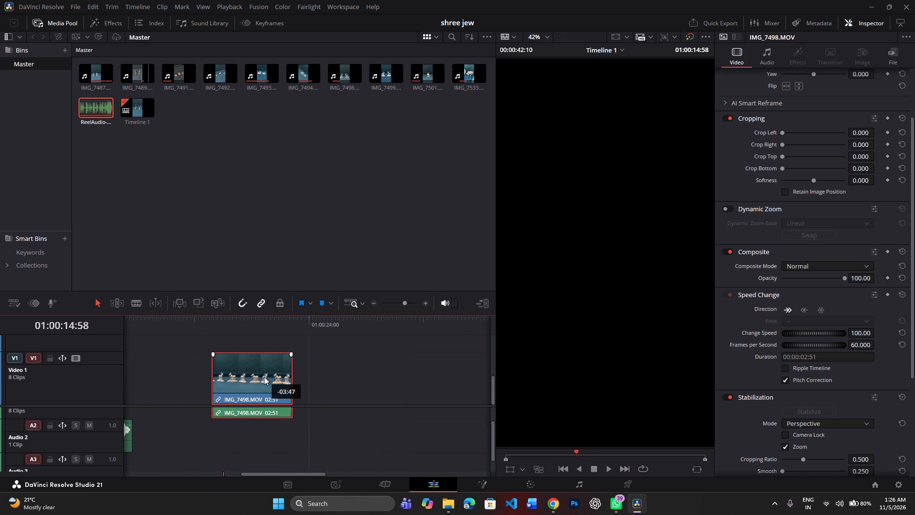
{"action": "left_click_drag", "start_coordinate": [264, 377], "coordinate": [264, 377]}
{"action": "scroll", "coordinate": [376, 382], "scroll_direction": "right", "scroll_amount": 1}
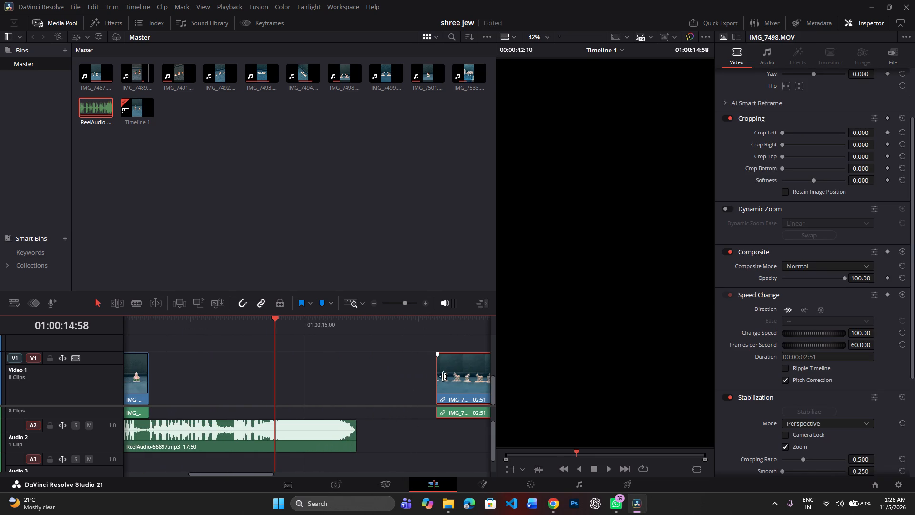
{"action": "left_click_drag", "start_coordinate": [460, 379], "coordinate": [262, 379]}
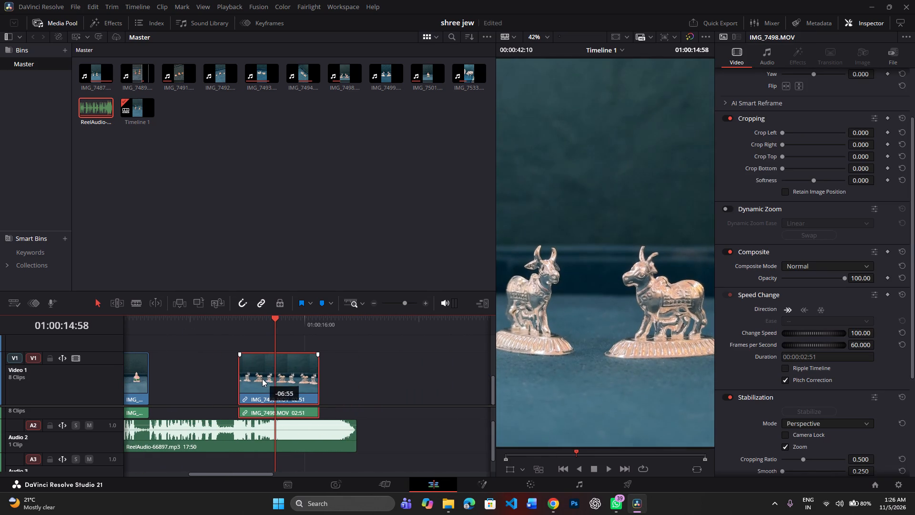
{"action": "left_click_drag", "start_coordinate": [262, 379], "coordinate": [257, 379]}
Play the music through IMG_7498 and extend the clip's end to where the music ends, a 04:20 duration.
{"action": "left_click", "coordinate": [217, 320]}
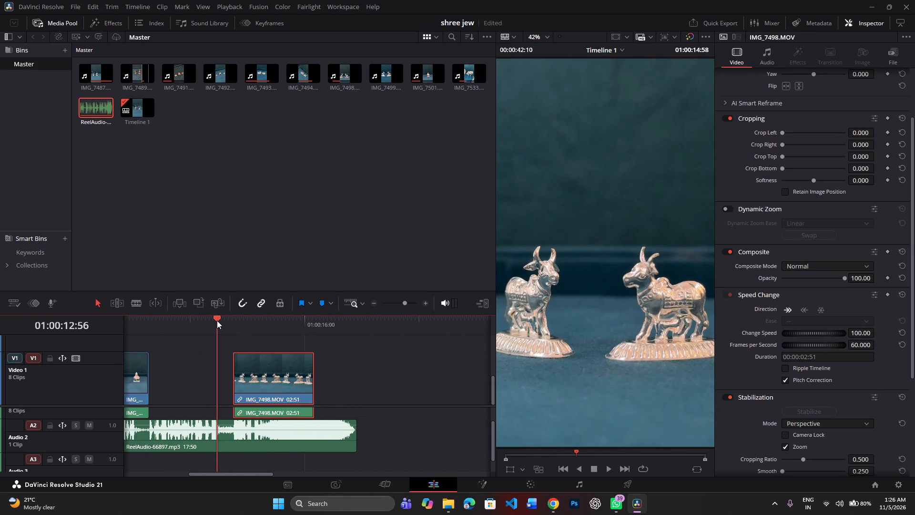
{"action": "key", "text": "space"}
{"action": "key", "text": "space"}
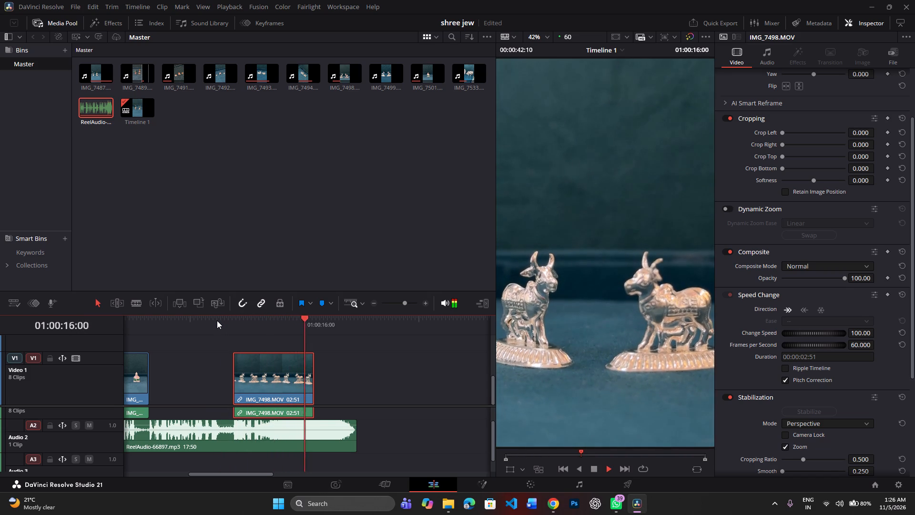
{"action": "key", "text": "space"}
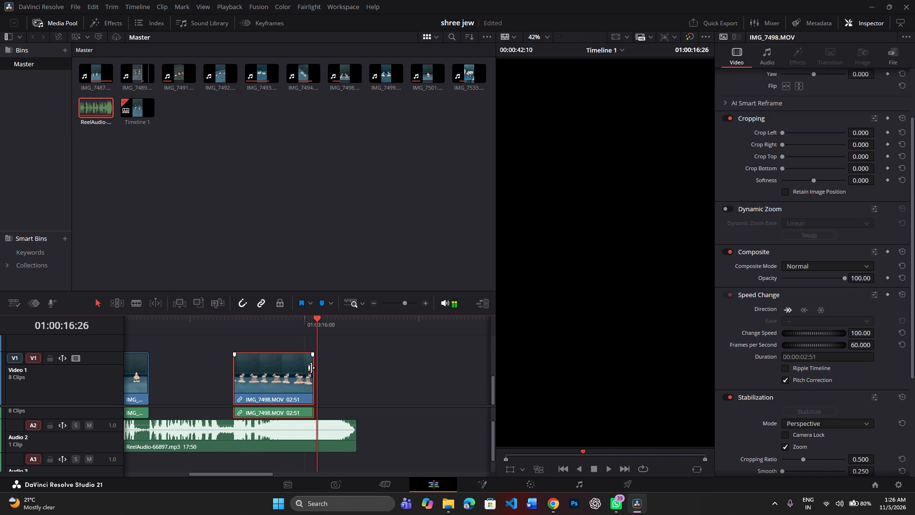
{"action": "left_click", "coordinate": [315, 368]}
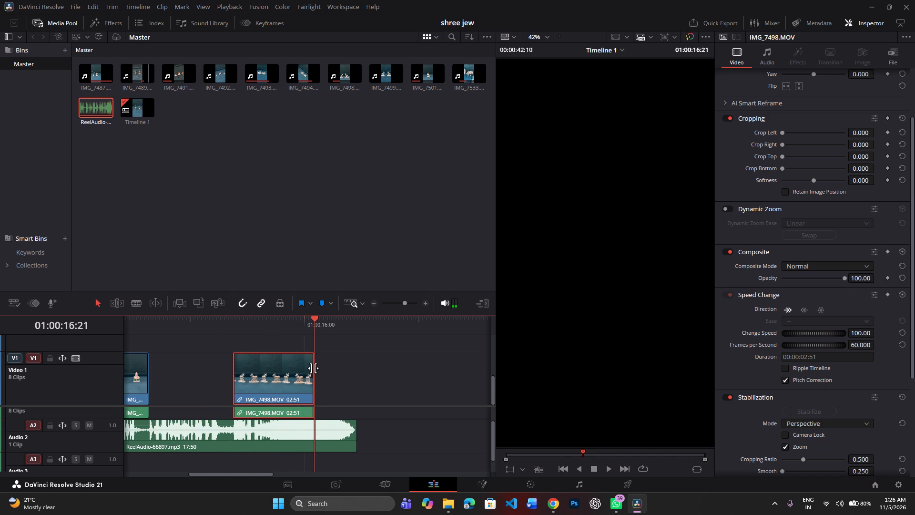
{"action": "left_click_drag", "start_coordinate": [313, 369], "coordinate": [347, 377]}
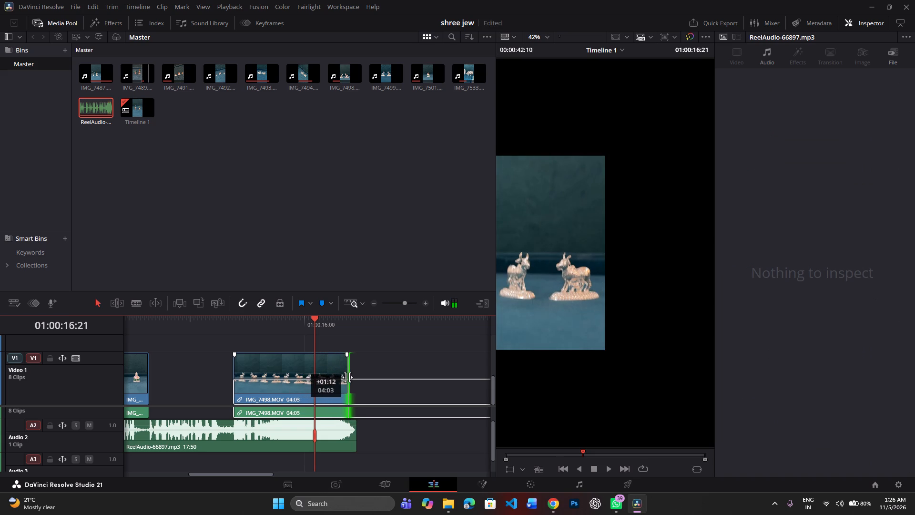
{"action": "left_click_drag", "start_coordinate": [347, 377], "coordinate": [351, 377]}
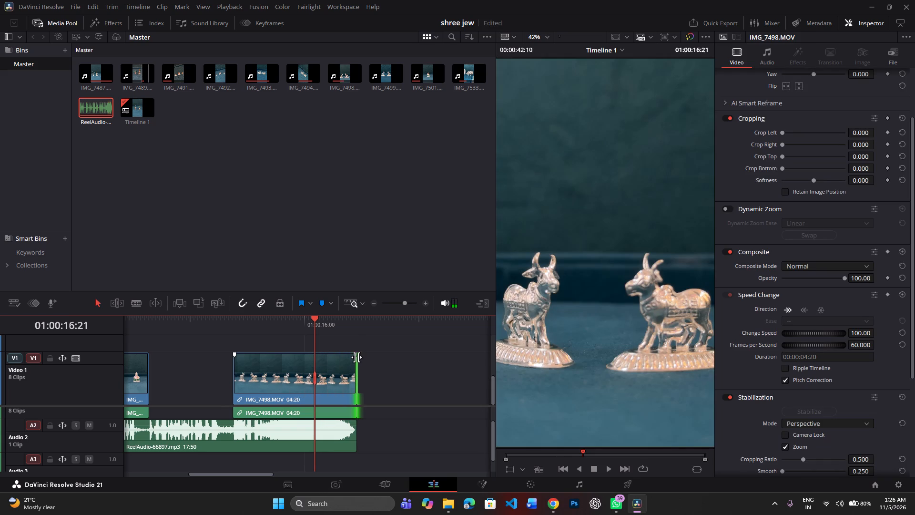
Add a fade-out of about one second to the end of IMG_7498 and play the clip to check it.
{"action": "left_click_drag", "start_coordinate": [355, 356], "coordinate": [327, 367]}
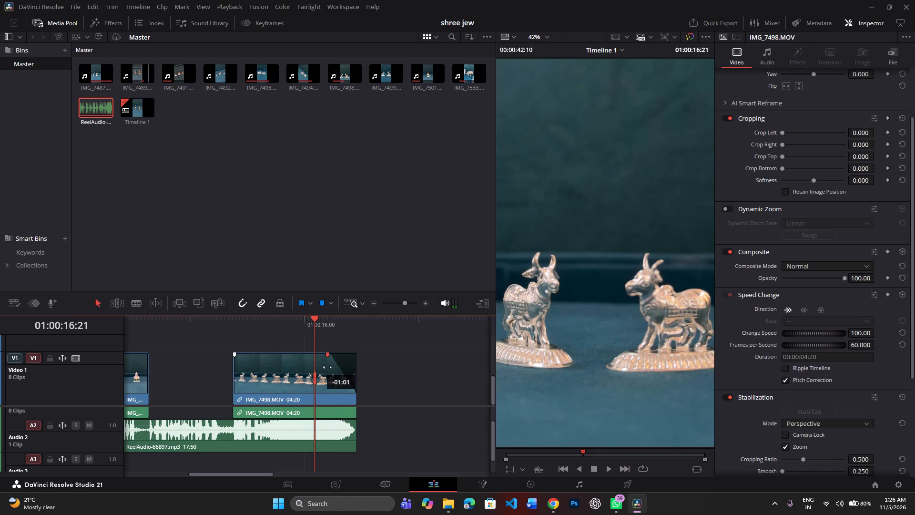
{"action": "left_click_drag", "start_coordinate": [327, 367], "coordinate": [326, 368]}
{"action": "left_click", "coordinate": [234, 329]}
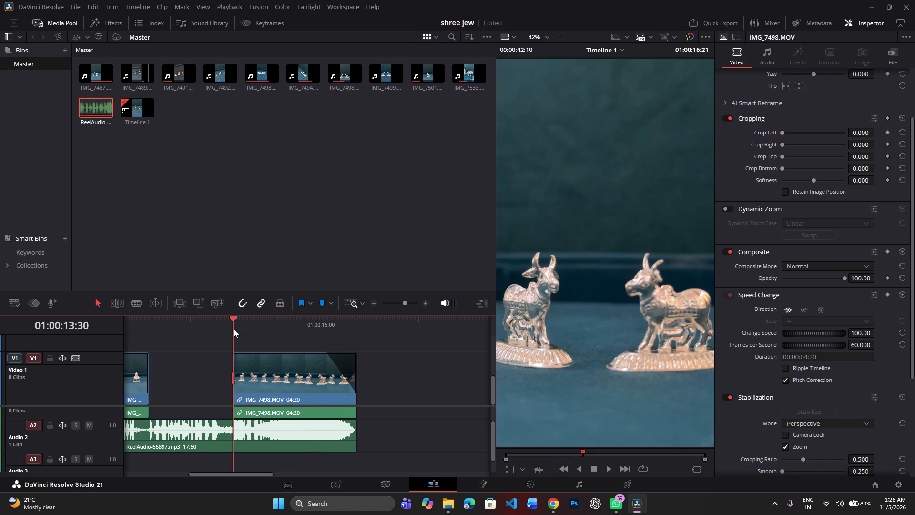
{"action": "key", "text": "space"}
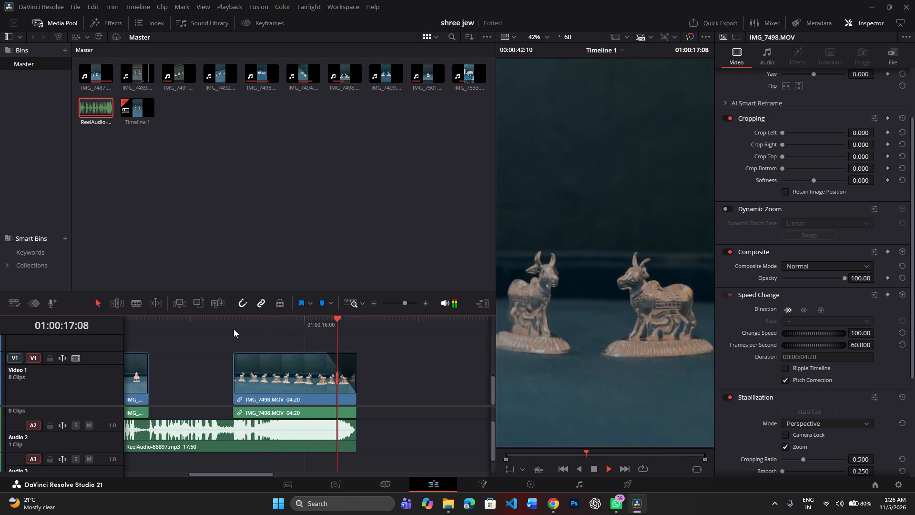
{"action": "key", "text": "space"}
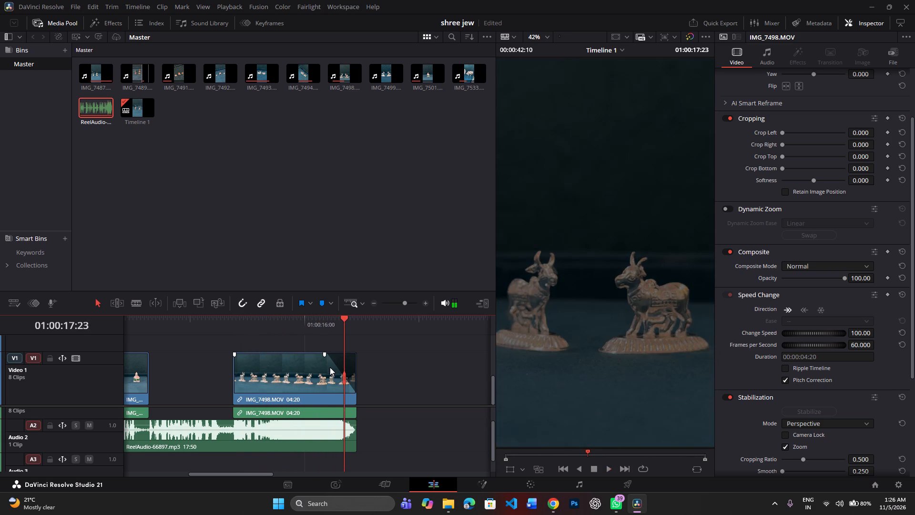
{"action": "key", "text": "space"}
{"action": "key", "text": "space"}
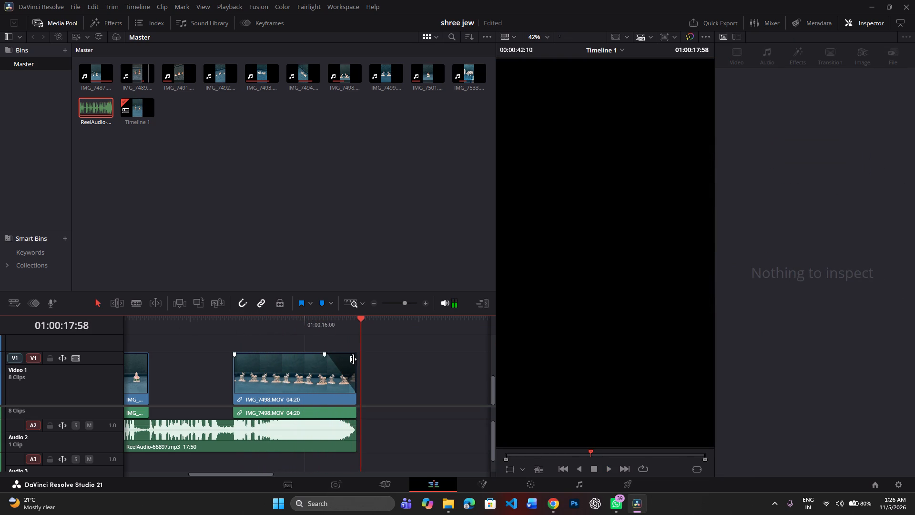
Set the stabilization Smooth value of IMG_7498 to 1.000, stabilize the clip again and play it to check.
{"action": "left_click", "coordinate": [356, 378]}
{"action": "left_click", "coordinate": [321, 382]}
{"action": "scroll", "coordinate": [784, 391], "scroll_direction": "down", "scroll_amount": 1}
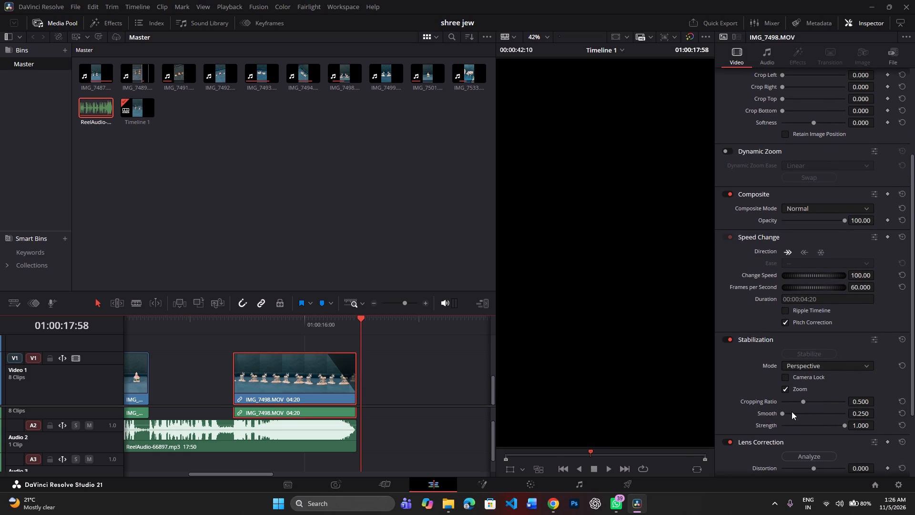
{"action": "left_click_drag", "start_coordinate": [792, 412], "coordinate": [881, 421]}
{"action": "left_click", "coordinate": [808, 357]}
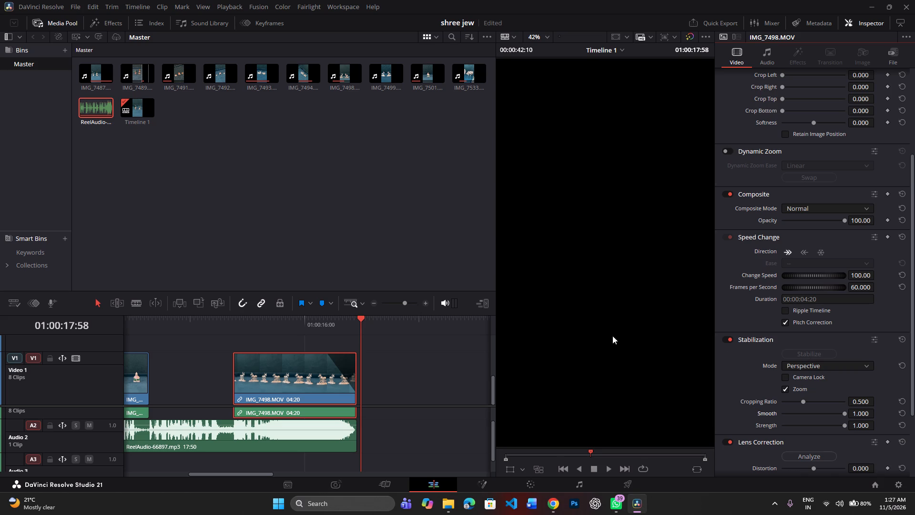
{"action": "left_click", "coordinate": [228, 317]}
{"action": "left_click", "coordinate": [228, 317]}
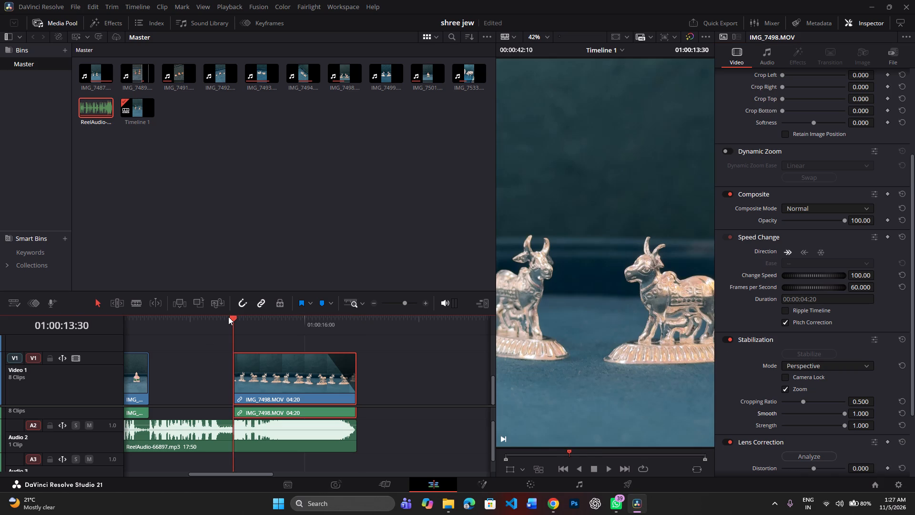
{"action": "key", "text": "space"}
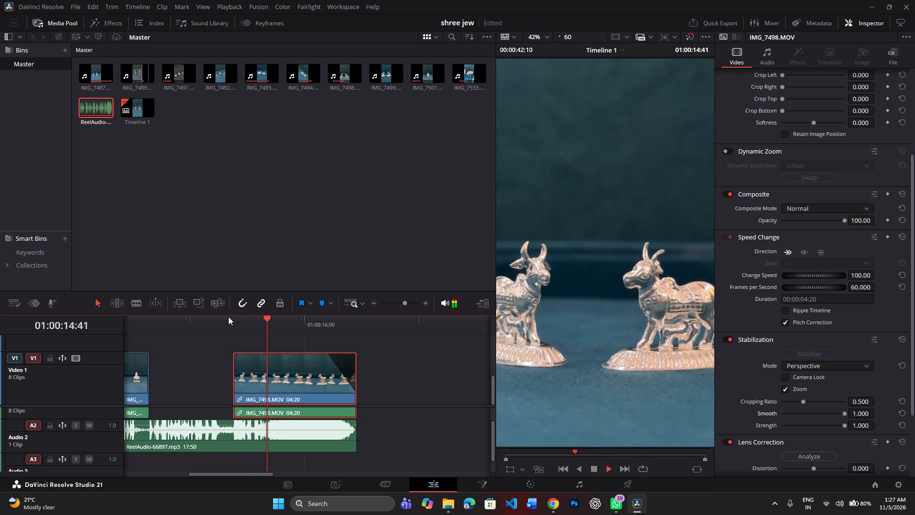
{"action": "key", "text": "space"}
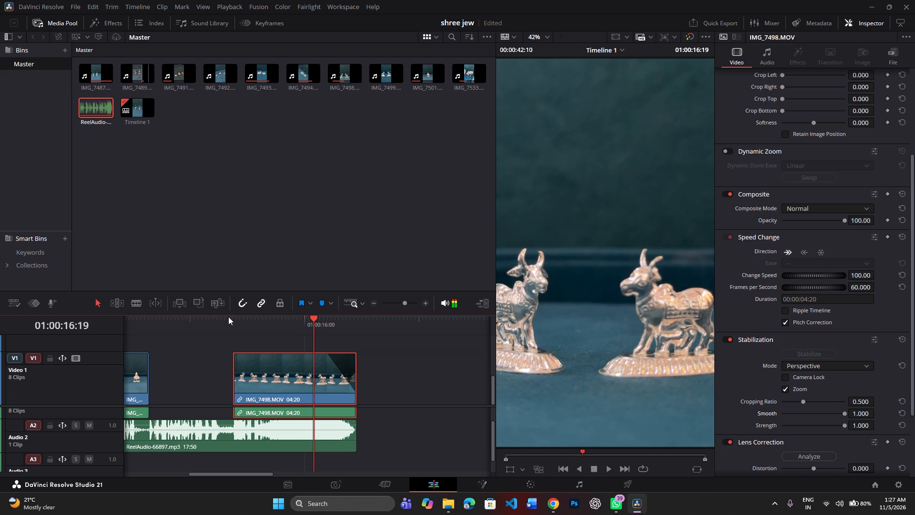
Reset the stabilization of IMG_7498 and play the end of the clip to check it.
{"action": "left_click", "coordinate": [901, 342]}
{"action": "key", "text": "space"}
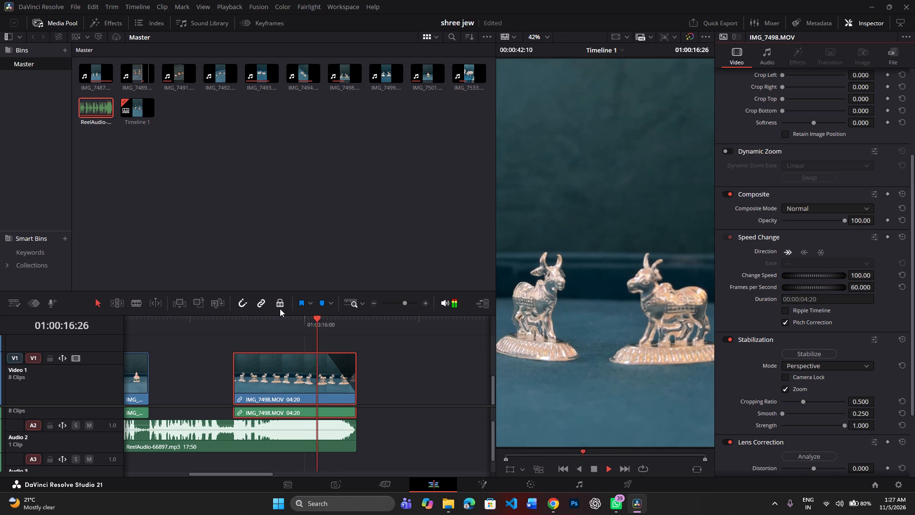
{"action": "key", "text": "space"}
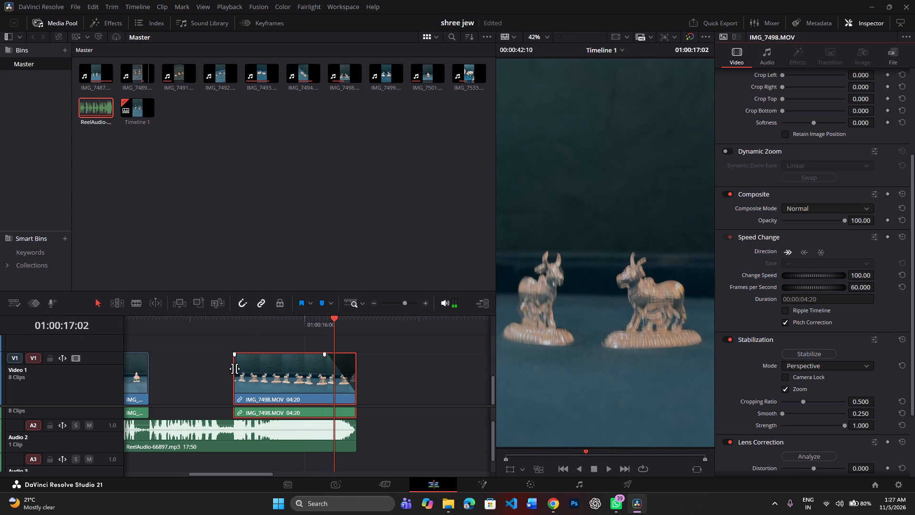
Extend the start of IMG_7498 earlier on Video 1 to a 05:27 duration.
{"action": "left_click_drag", "start_coordinate": [234, 369], "coordinate": [211, 369]}
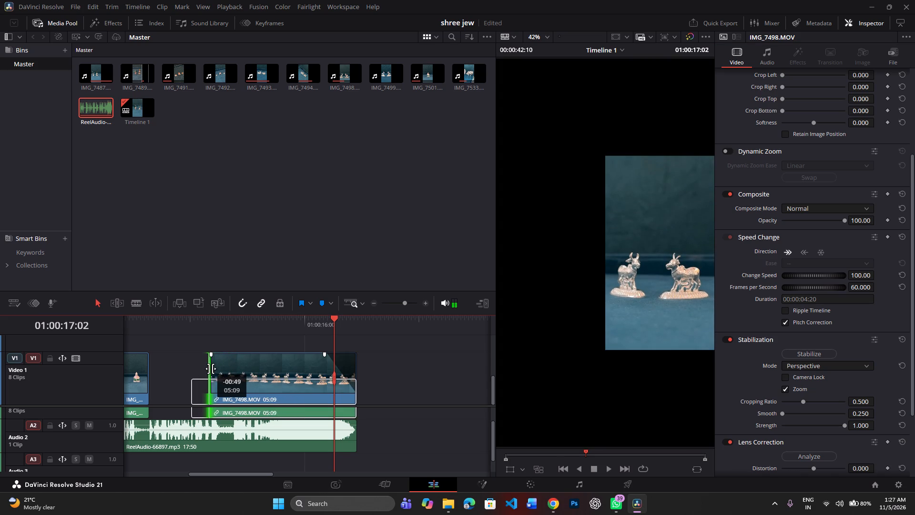
{"action": "left_click_drag", "start_coordinate": [211, 369], "coordinate": [203, 369]}
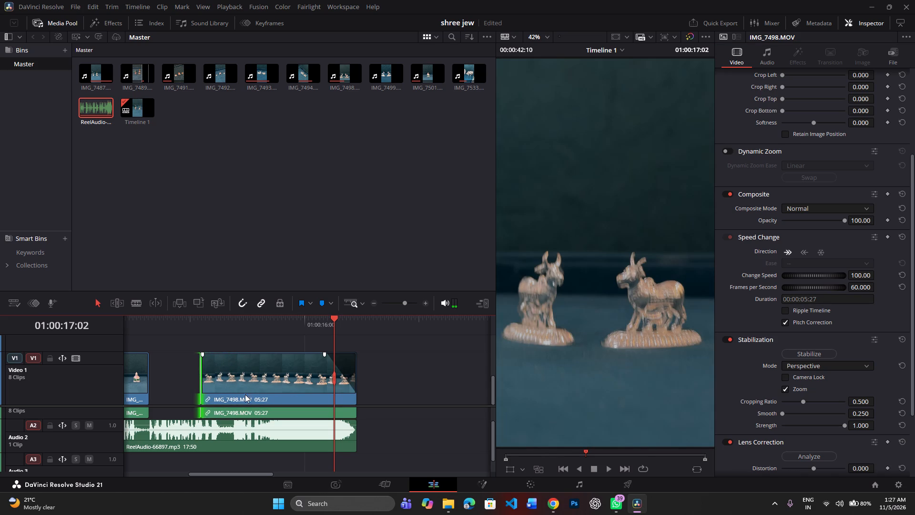
Move IMG_7498 on Video 1 later to start at 01:00:13:29, trim its end to a 04:22 duration matching the music, and play the gap before it.
{"action": "left_click_drag", "start_coordinate": [247, 390], "coordinate": [274, 394]}
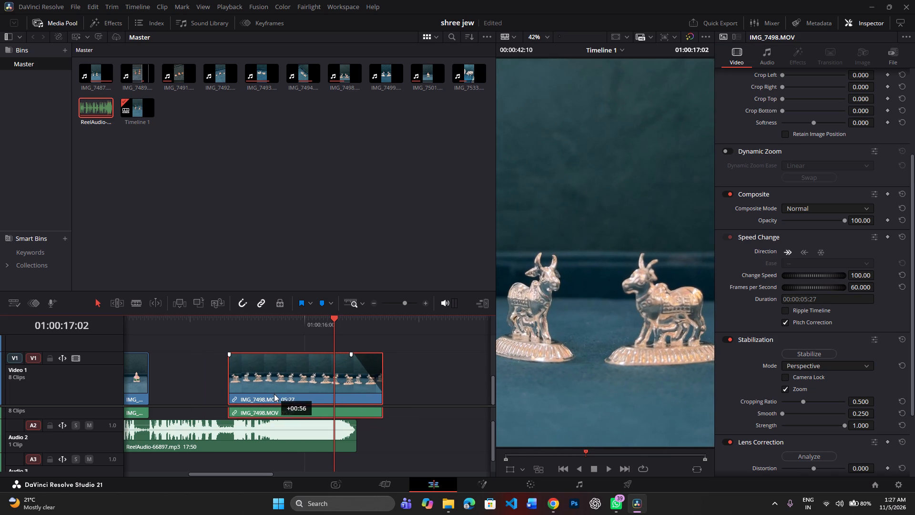
{"action": "left_click_drag", "start_coordinate": [274, 394], "coordinate": [278, 395]}
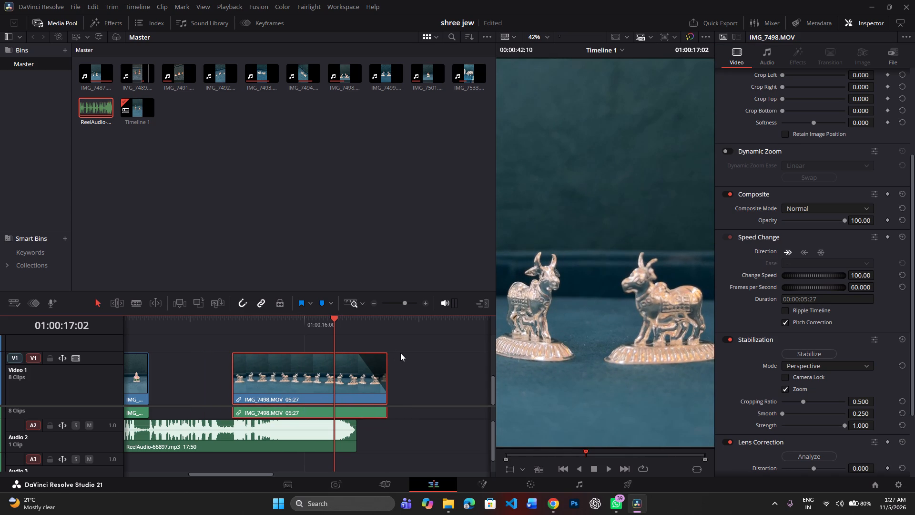
{"action": "left_click_drag", "start_coordinate": [387, 367], "coordinate": [357, 392]}
{"action": "left_click", "coordinate": [130, 317]}
{"action": "key", "text": "space"}
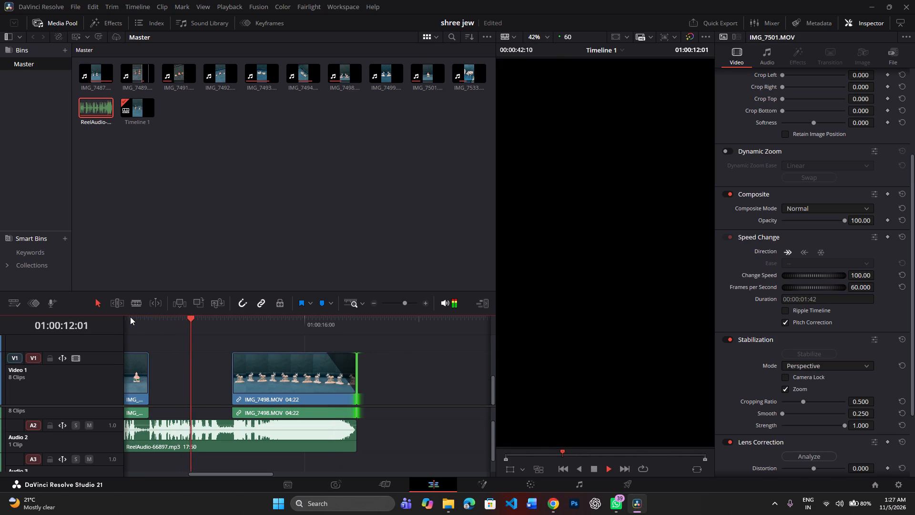
{"action": "key", "text": "space"}
{"action": "key", "text": "space"}
{"action": "key", "text": "space"}
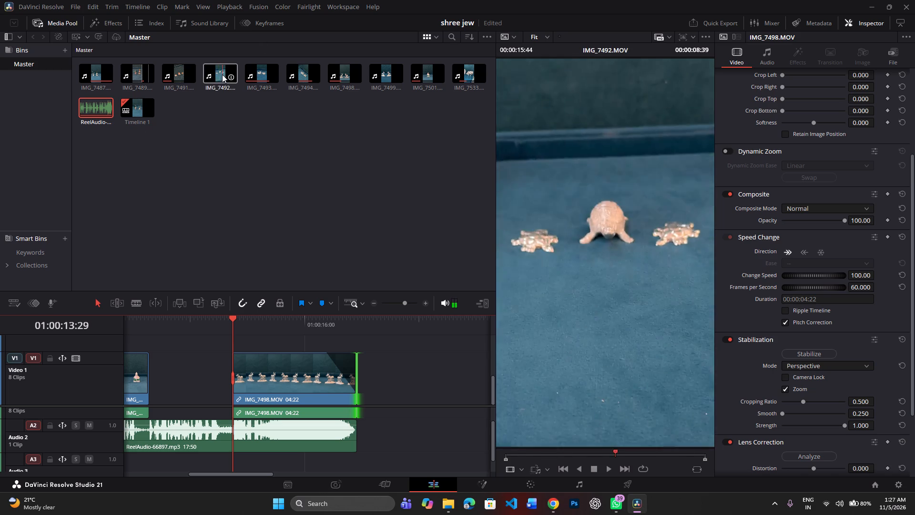
Add IMG_7492 from the media pool to Video 2, starting at about 01:00:14 above IMG_7498.
{"action": "left_click_drag", "start_coordinate": [217, 76], "coordinate": [184, 335]}
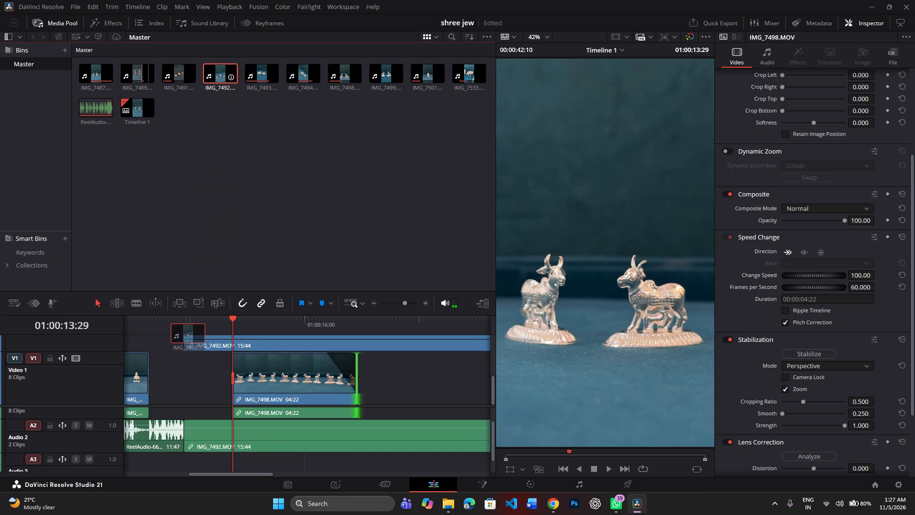
{"action": "left_click_drag", "start_coordinate": [184, 335], "coordinate": [245, 334]}
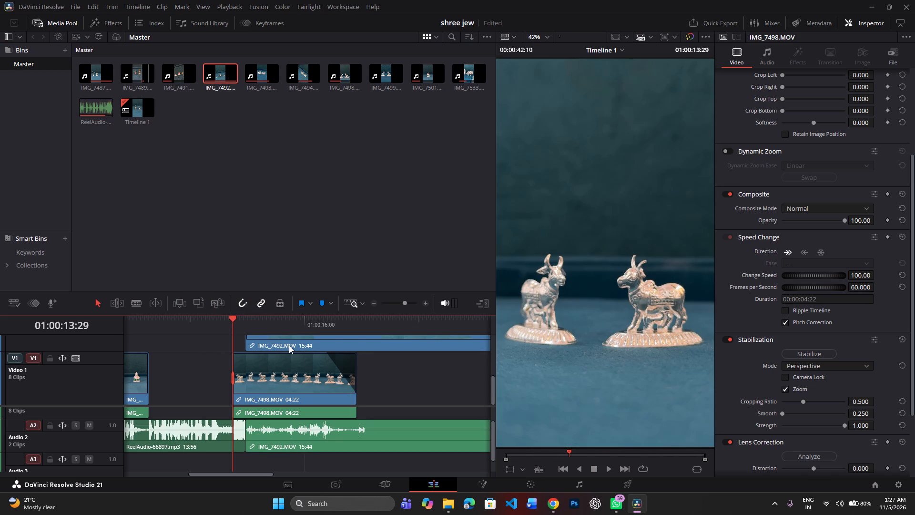
Play through IMG_7492 on Video 2, split it at 01:00:24:52 and delete the part before the cut.
{"action": "left_click", "coordinate": [286, 326]}
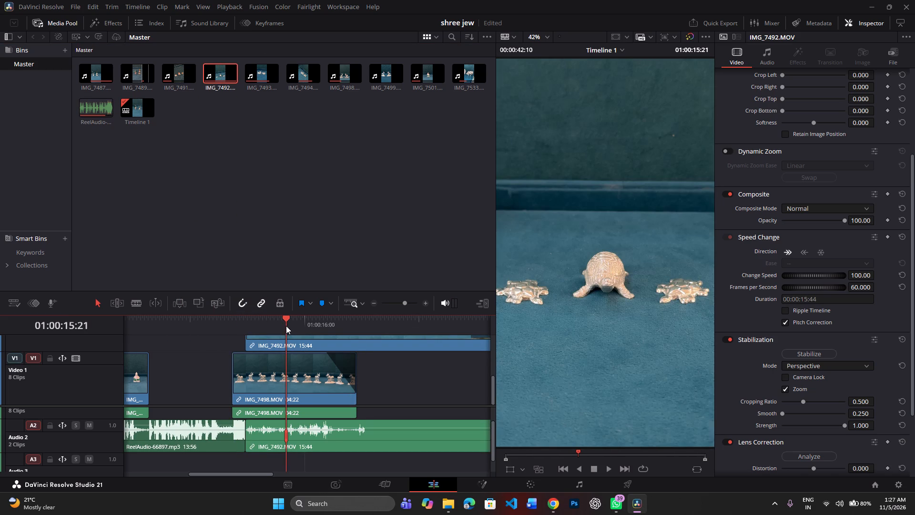
{"action": "left_click", "coordinate": [286, 326]}
{"action": "key", "text": "space"}
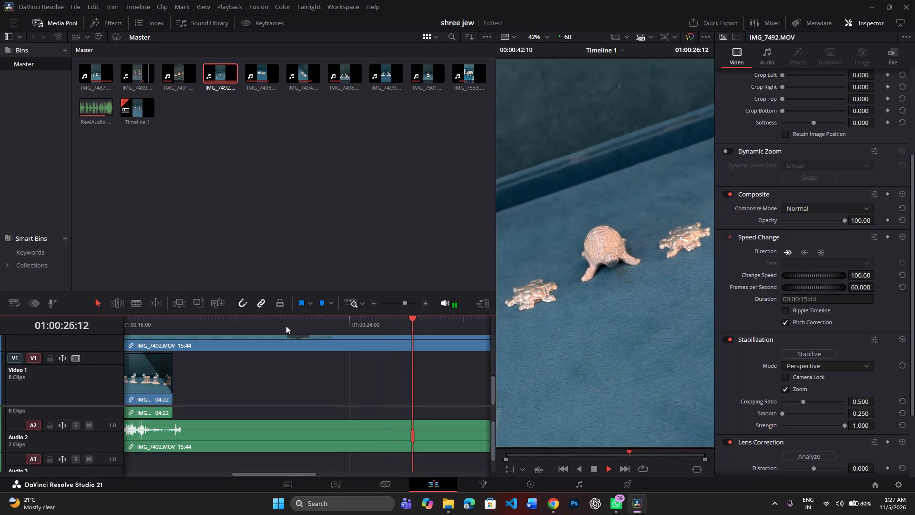
{"action": "key", "text": "space"}
{"action": "key", "text": "Left"}
{"action": "key", "text": "Left"}
{"action": "key", "text": "Left"}
{"action": "key", "text": "Left"}
{"action": "key", "text": "Left"}
{"action": "key", "text": "Left"}
{"action": "key", "text": "Left"}
{"action": "key", "text": "Left"}
{"action": "key", "text": "Left"}
{"action": "key", "text": "Left"}
{"action": "key", "text": "Left"}
{"action": "key", "text": "Left"}
{"action": "key", "text": "Left"}
{"action": "key", "text": "Left"}
{"action": "key", "text": "Left"}
{"action": "key", "text": "Left"}
{"action": "key", "text": "Left"}
{"action": "key", "text": "Left"}
{"action": "key", "text": "Left"}
{"action": "key", "text": "Left"}
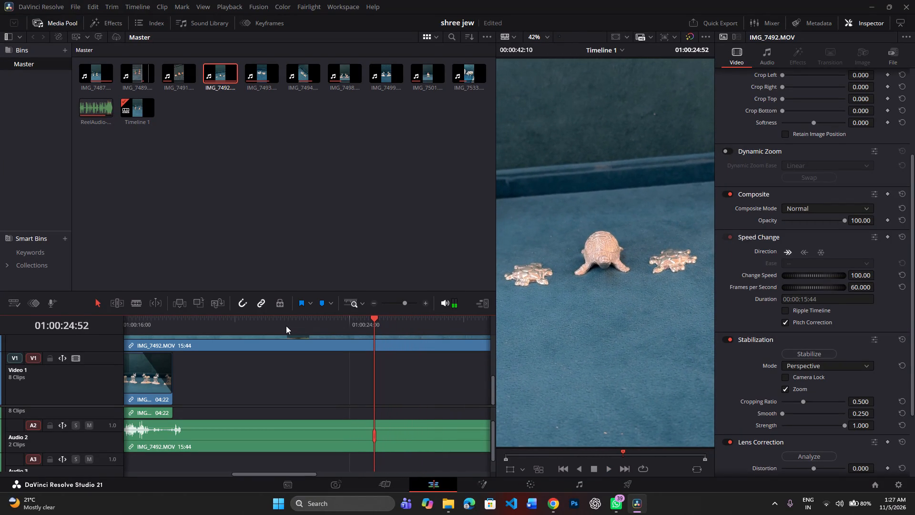
{"action": "key", "text": "ctrl+b"}
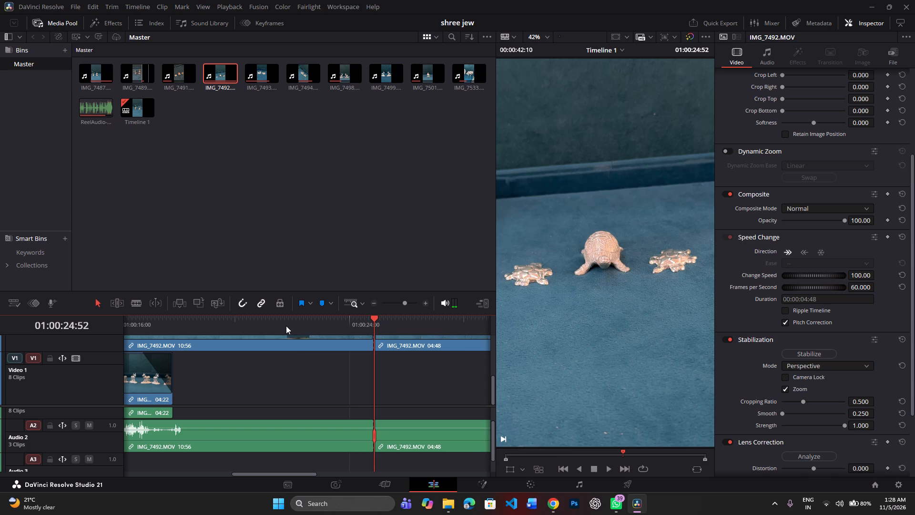
{"action": "left_click", "coordinate": [294, 350]}
{"action": "key", "text": "BackSpace"}
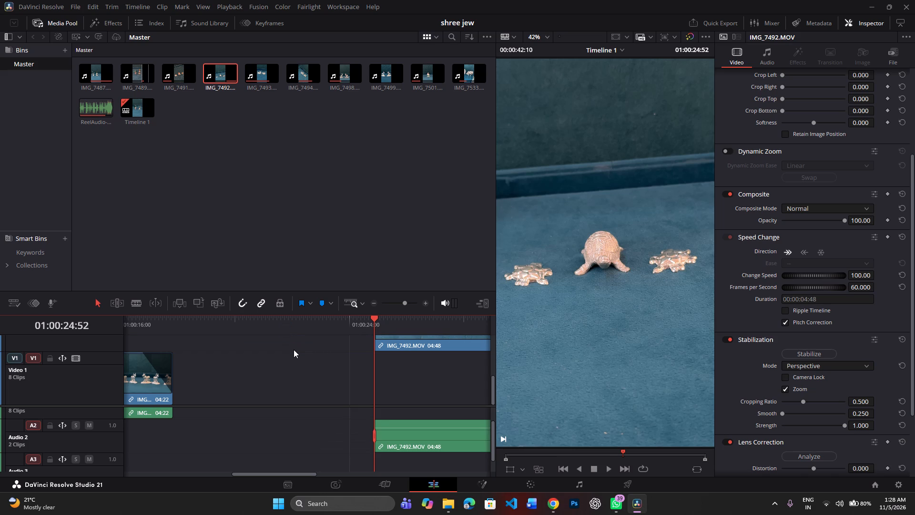
Stabilize the remaining part of IMG_7492 in Perspective mode and play it before and after to check the motion.
{"action": "key", "text": "space"}
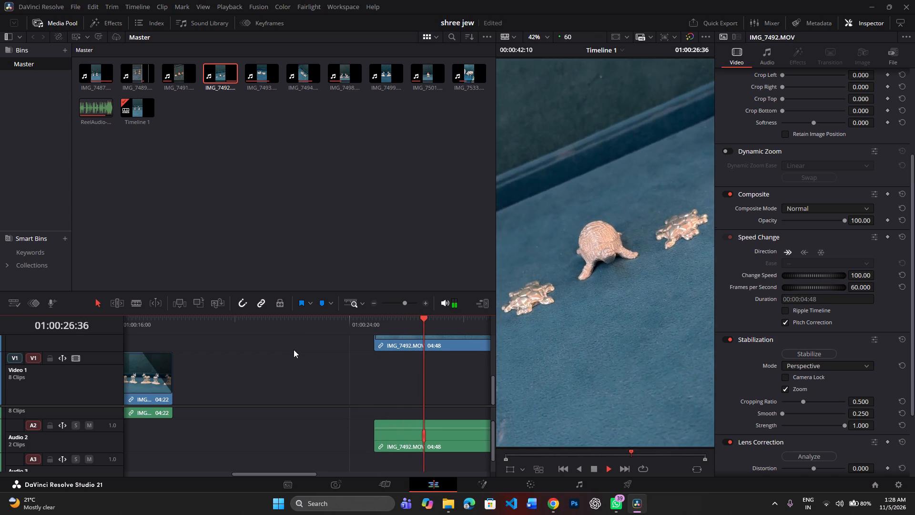
{"action": "key", "text": "space"}
{"action": "key", "text": "space"}
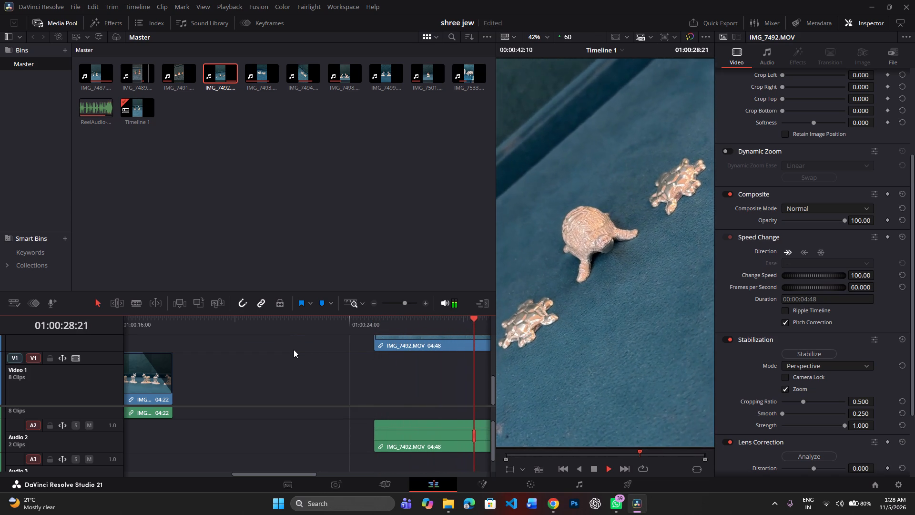
{"action": "key", "text": "space"}
{"action": "key", "text": "space"}
{"action": "key", "text": "space"}
{"action": "key", "text": "space"}
{"action": "key", "text": "space"}
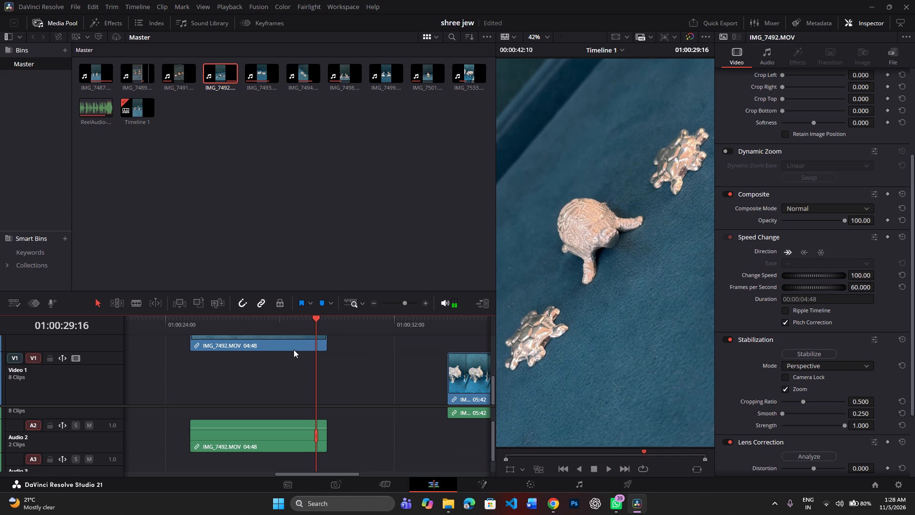
{"action": "left_click", "coordinate": [795, 352]}
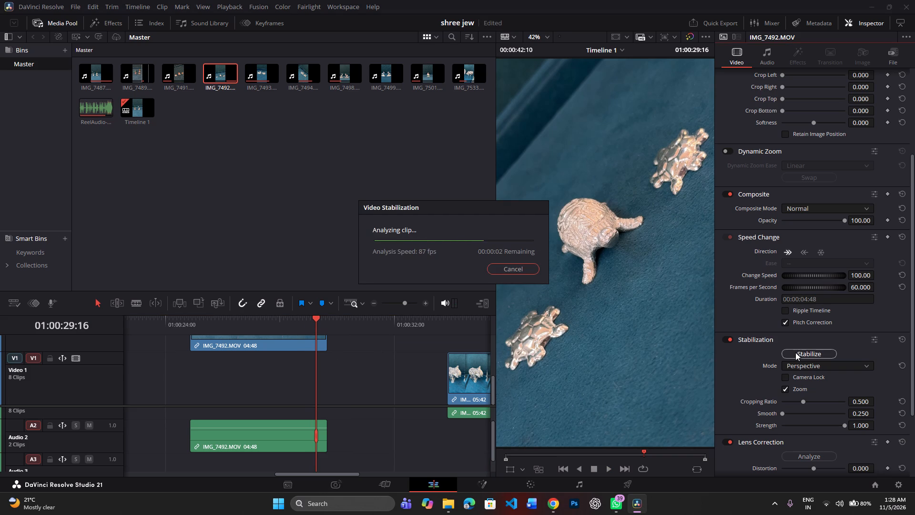
{"action": "key", "text": "space"}
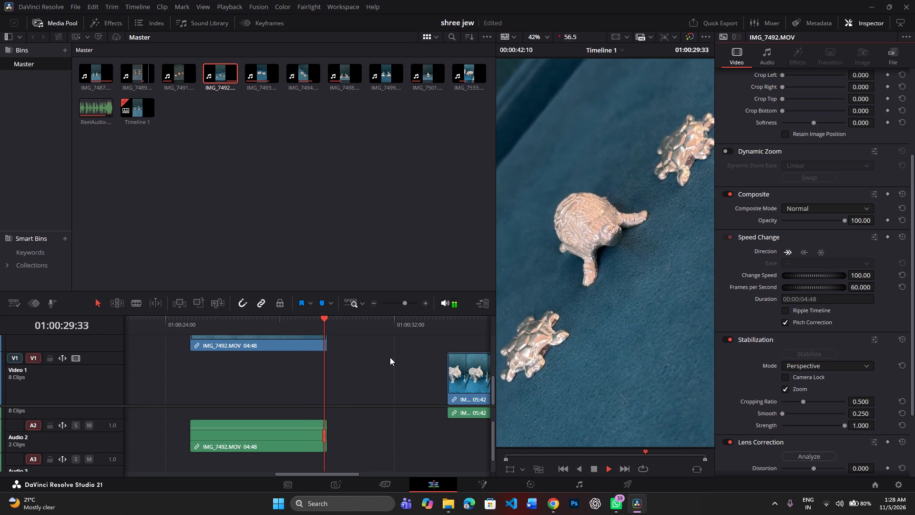
{"action": "key", "text": "space"}
{"action": "key", "text": "space"}
{"action": "key", "text": "space"}
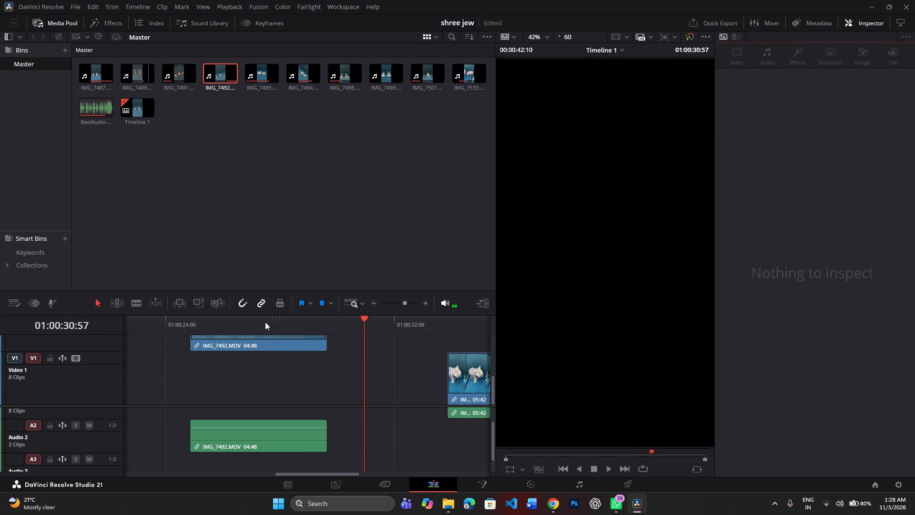
{"action": "left_click", "coordinate": [189, 322]}
{"action": "key", "text": "space"}
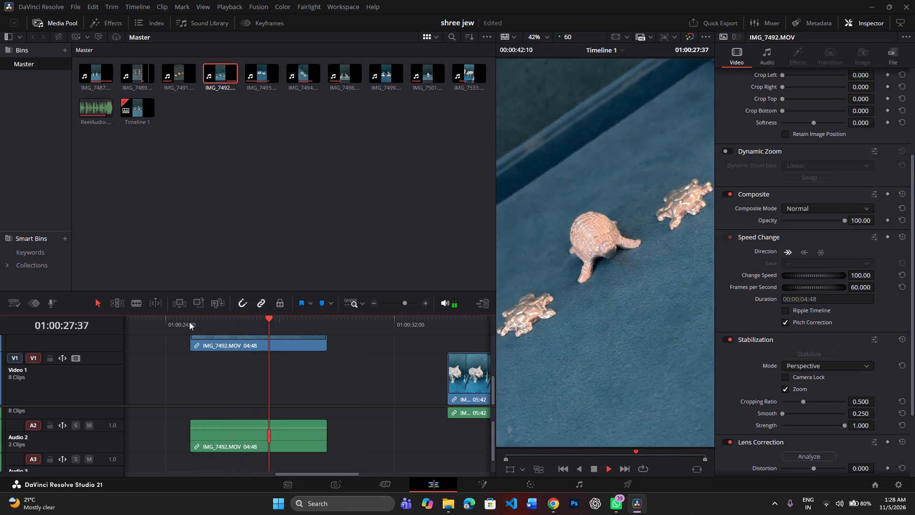
{"action": "key", "text": "space"}
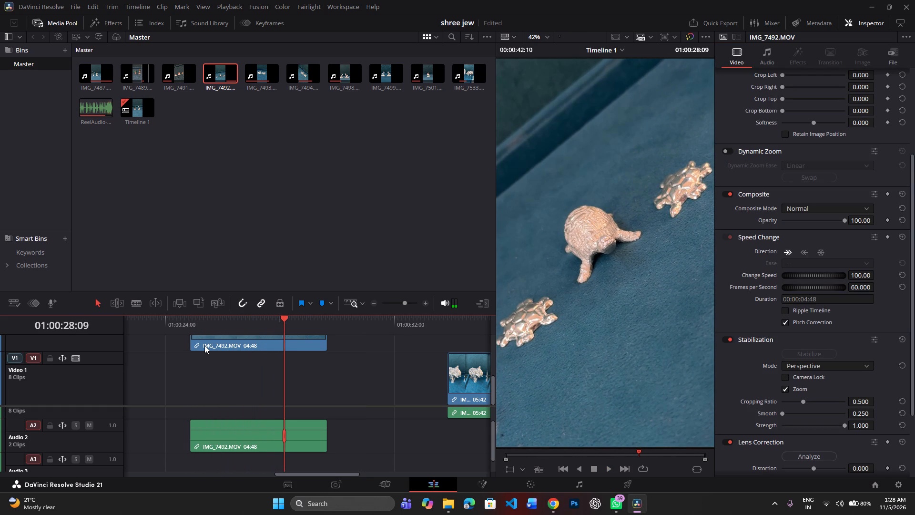
Play the start of IMG_7533, then move the clip to Video 2 so it starts where IMG_7501 ends on Video 1.
{"action": "left_click", "coordinate": [446, 333]}
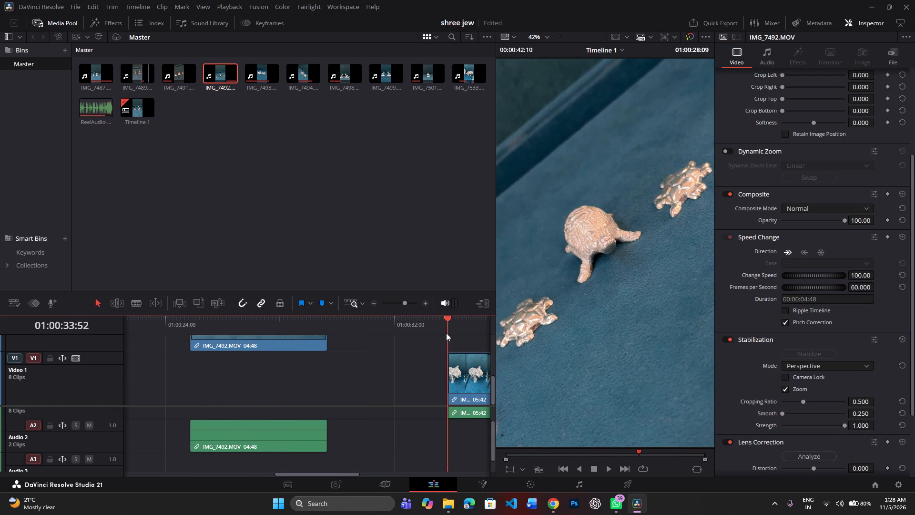
{"action": "key", "text": "space"}
{"action": "key", "text": "space"}
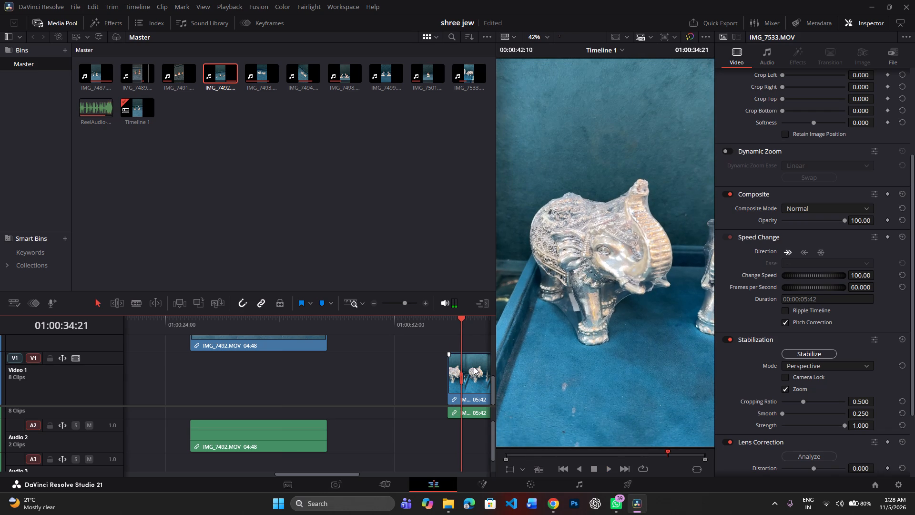
{"action": "left_click_drag", "start_coordinate": [474, 367], "coordinate": [197, 389]}
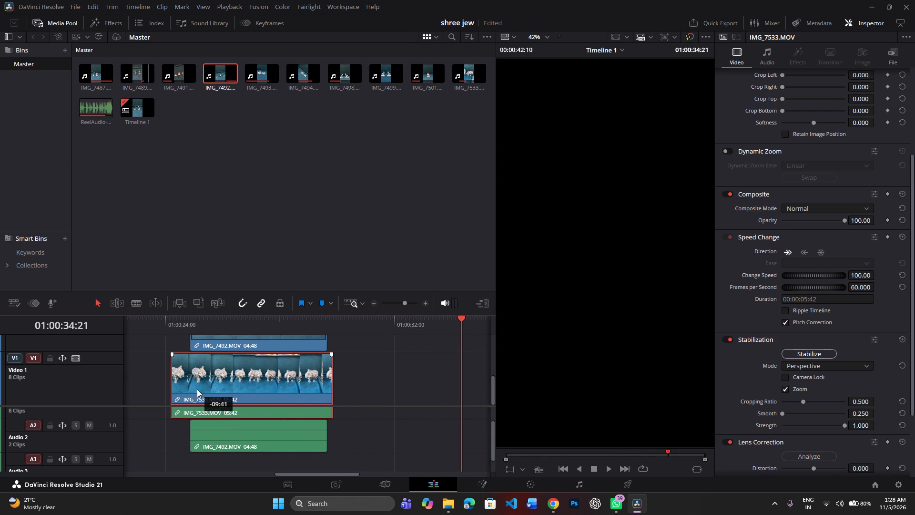
{"action": "left_click_drag", "start_coordinate": [197, 389], "coordinate": [349, 345]}
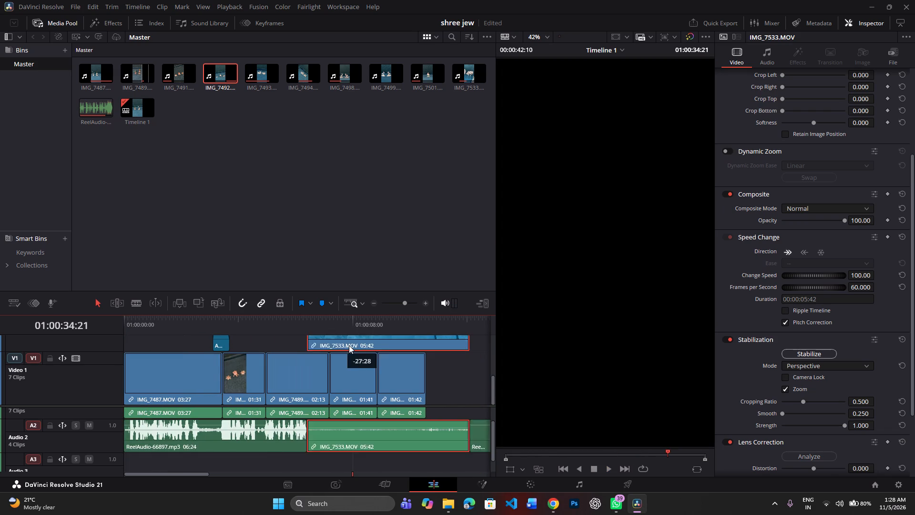
{"action": "left_click_drag", "start_coordinate": [349, 345], "coordinate": [410, 365]}
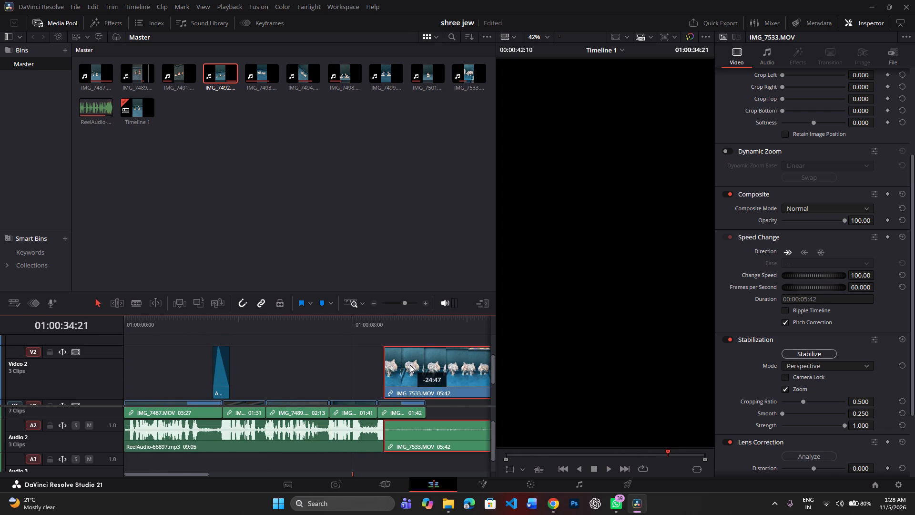
{"action": "scroll", "coordinate": [359, 358], "scroll_direction": "down", "scroll_amount": 1}
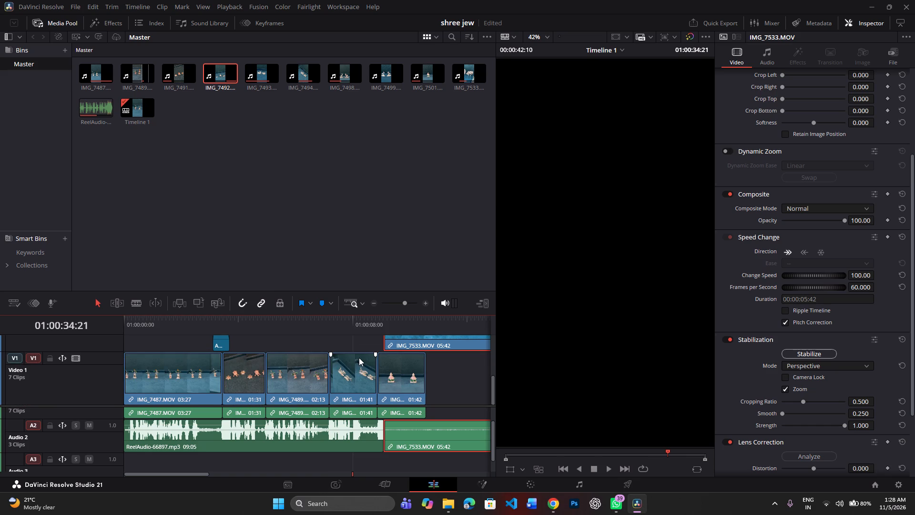
{"action": "left_click_drag", "start_coordinate": [414, 334], "coordinate": [427, 337]}
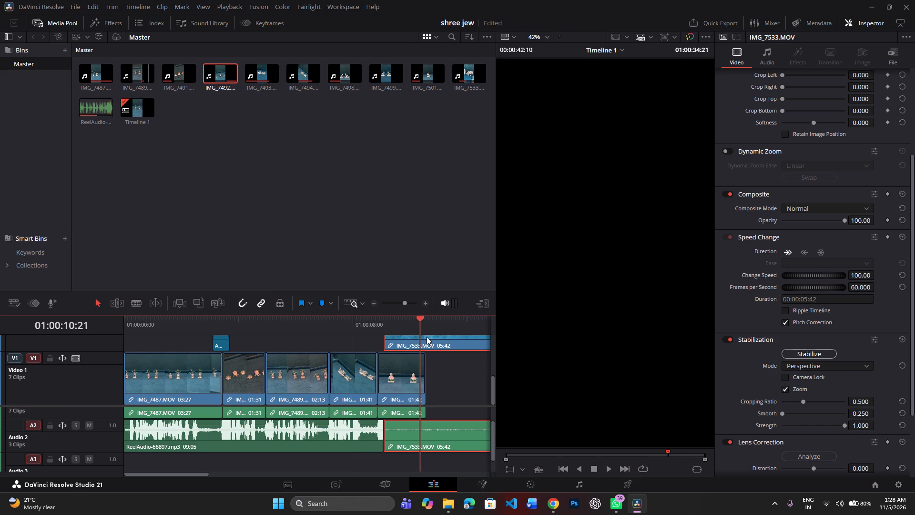
{"action": "left_click_drag", "start_coordinate": [427, 337], "coordinate": [335, 355]}
{"action": "left_click_drag", "start_coordinate": [396, 343], "coordinate": [434, 343]}
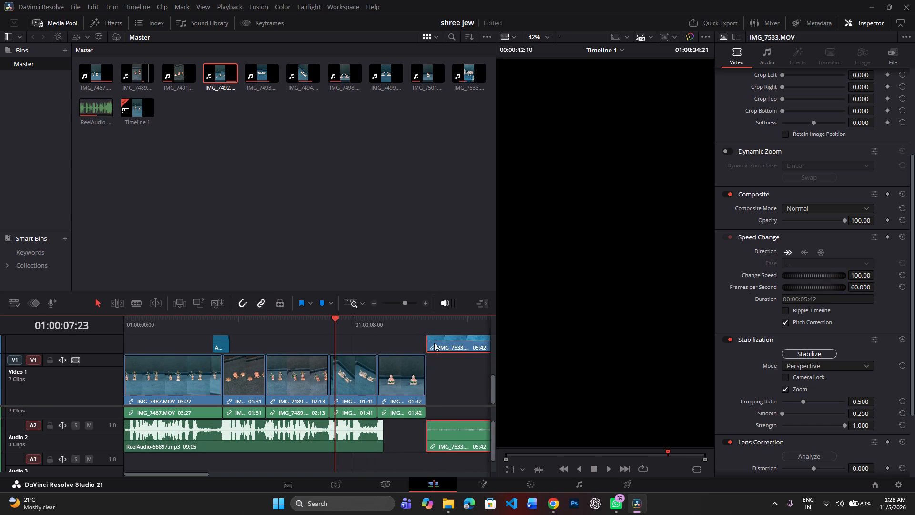
Trim the end of IMG_7533 to a 02:54 duration and move it down into the Video 1 gap between IMG_7501 and IMG_7498.
{"action": "scroll", "coordinate": [403, 458], "scroll_direction": "down", "scroll_amount": 1}
{"action": "scroll", "coordinate": [403, 458], "scroll_direction": "up", "scroll_amount": 1}
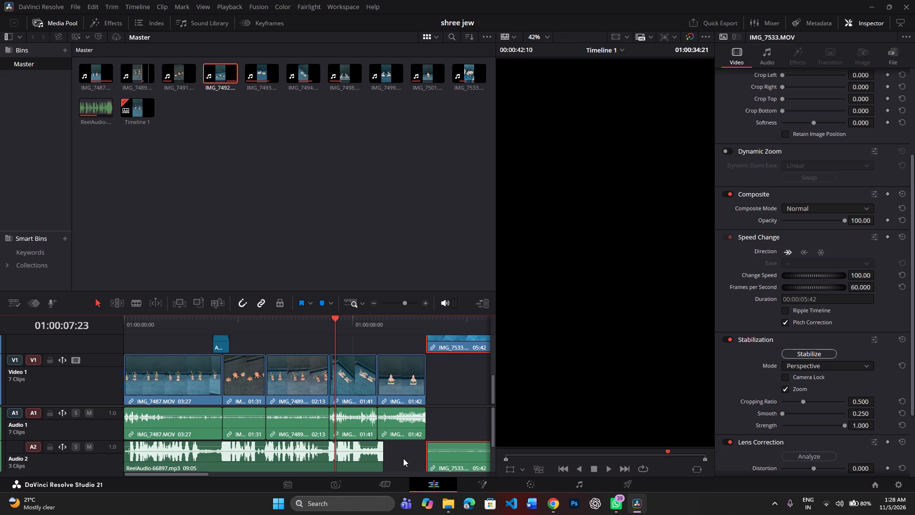
{"action": "scroll", "coordinate": [403, 458], "scroll_direction": "up", "scroll_amount": 1}
{"action": "scroll", "coordinate": [403, 458], "scroll_direction": "down", "scroll_amount": 1}
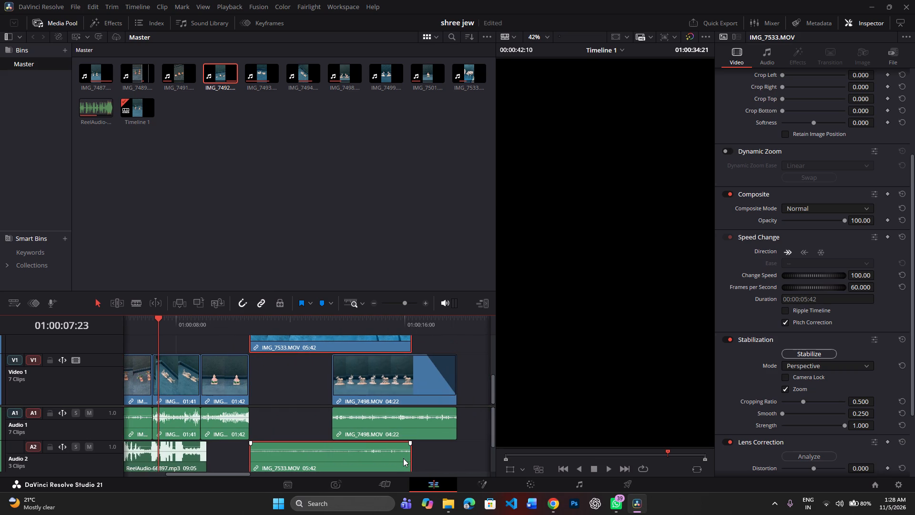
{"action": "scroll", "coordinate": [403, 458], "scroll_direction": "down", "scroll_amount": 2}
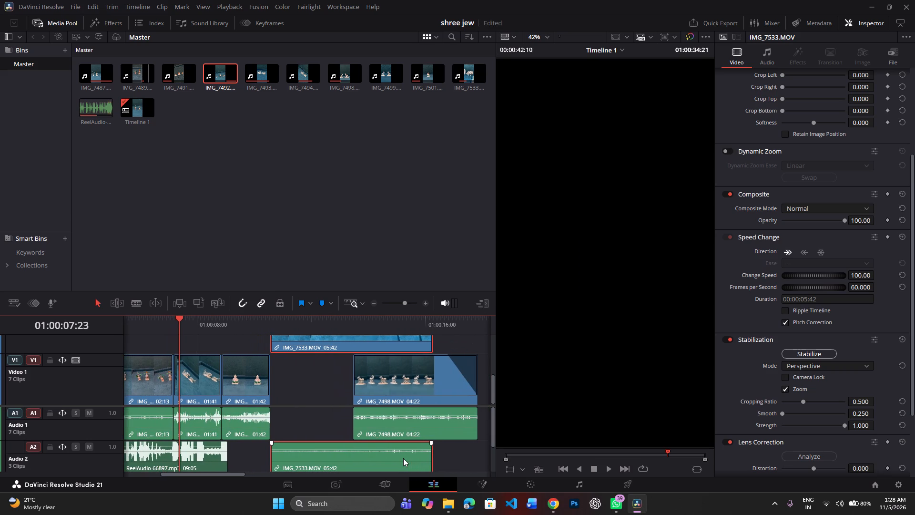
{"action": "scroll", "coordinate": [403, 458], "scroll_direction": "down", "scroll_amount": 1}
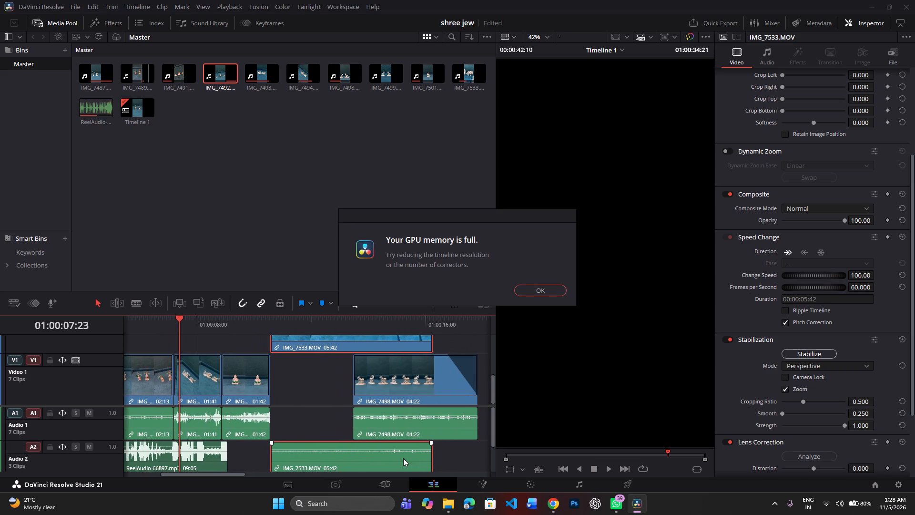
{"action": "scroll", "coordinate": [403, 458], "scroll_direction": "down", "scroll_amount": 1}
{"action": "left_click", "coordinate": [539, 291]}
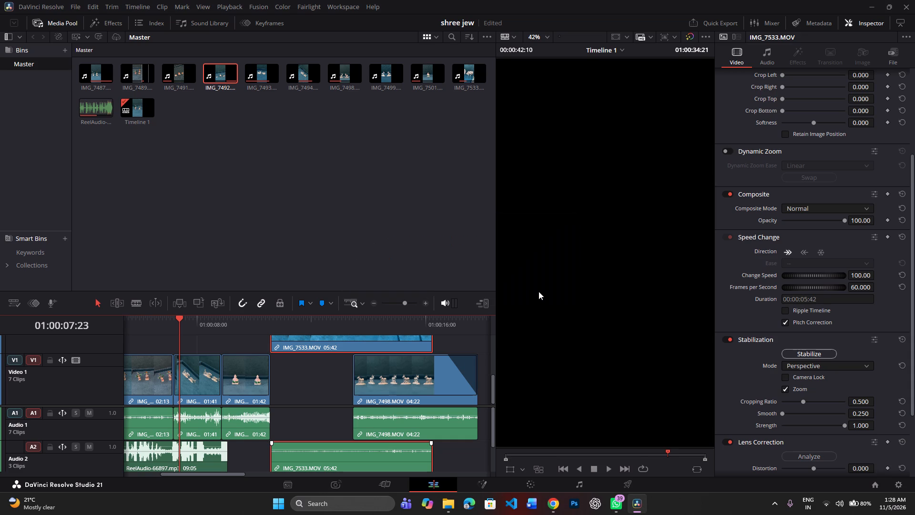
{"action": "left_click_drag", "start_coordinate": [433, 340], "coordinate": [405, 354]}
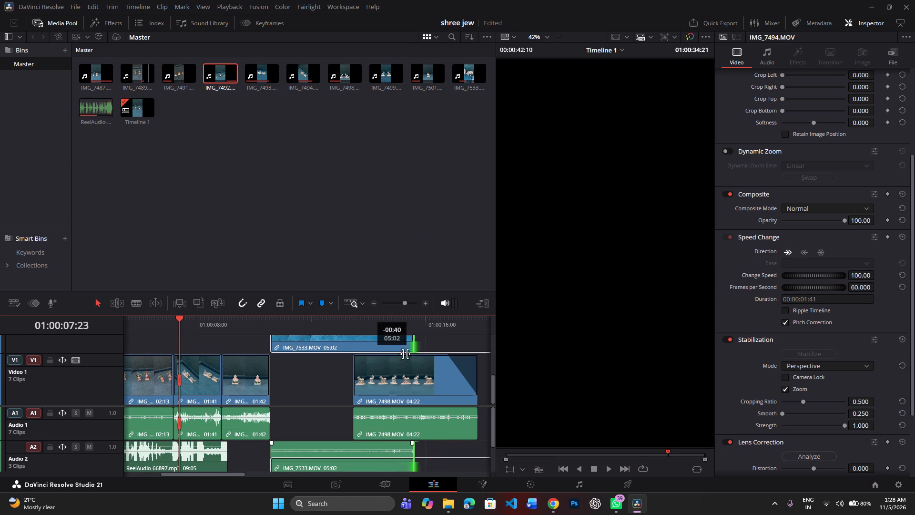
{"action": "left_click_drag", "start_coordinate": [405, 354], "coordinate": [357, 388]}
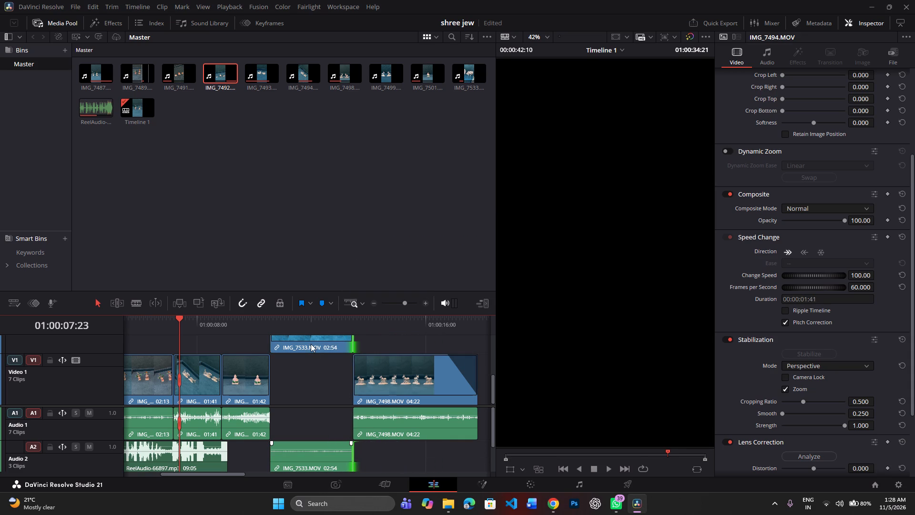
{"action": "left_click_drag", "start_coordinate": [311, 344], "coordinate": [314, 367]}
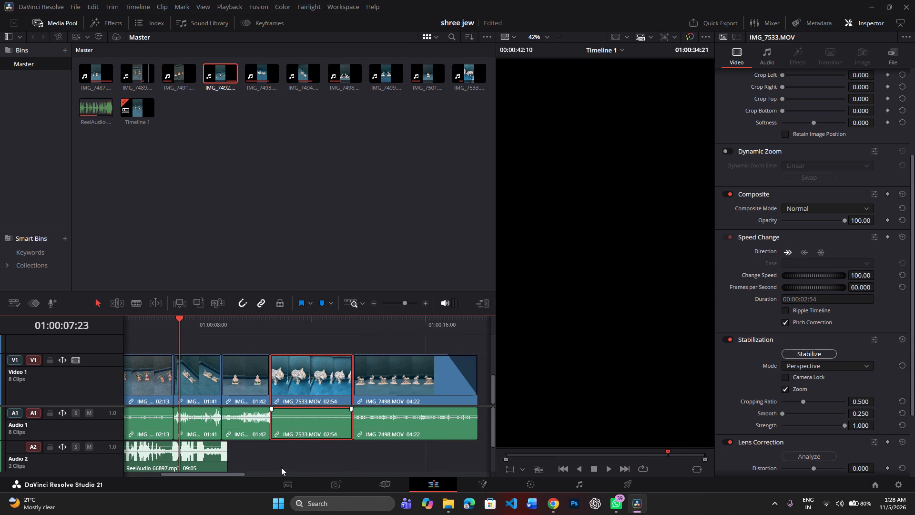
Extend the end of the ReelAudio-66897 music on Audio 2 to a 17:50 duration, matching the end of IMG_7498.
{"action": "left_click_drag", "start_coordinate": [227, 461], "coordinate": [381, 460]}
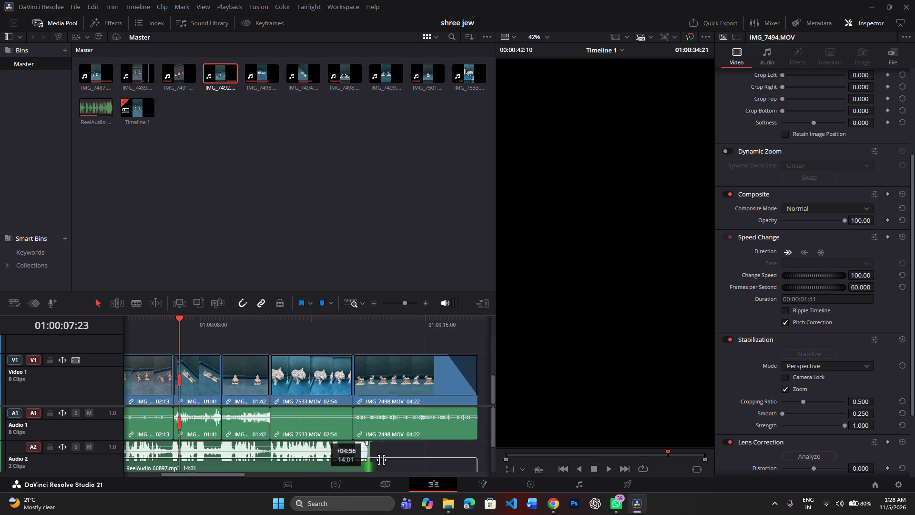
{"action": "left_click_drag", "start_coordinate": [381, 460], "coordinate": [483, 452]}
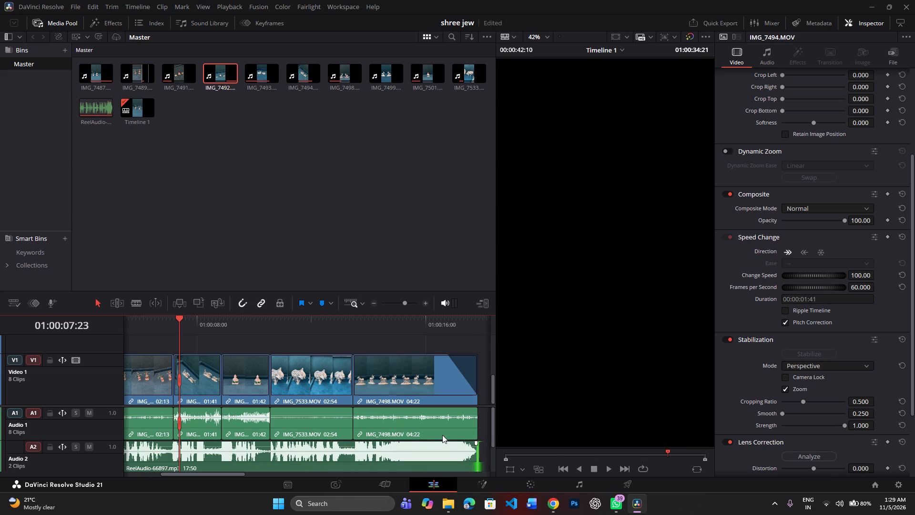
Play the edit from the start of the timeline to check playback with the extended music.
{"action": "left_click_drag", "start_coordinate": [346, 331], "coordinate": [97, 431]}
{"action": "key", "text": "space"}
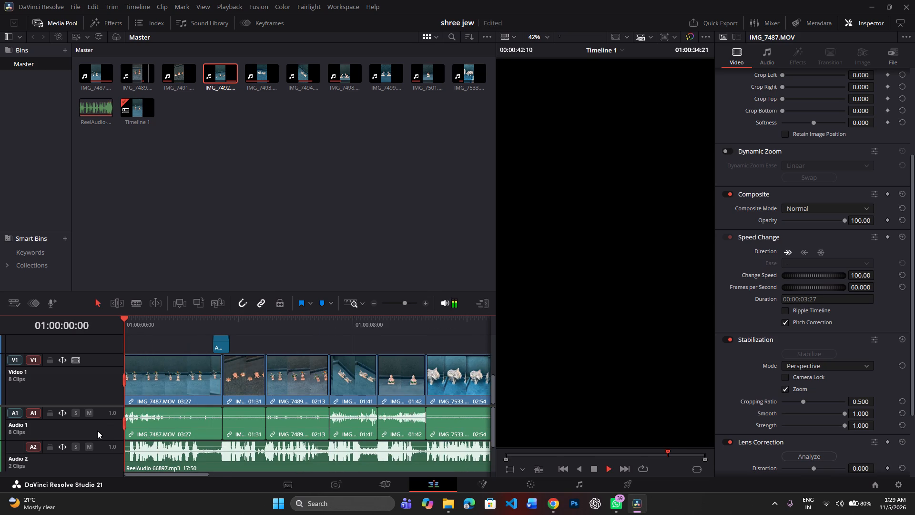
{"action": "key", "text": "space"}
{"action": "key", "text": "space"}
{"action": "key", "text": "space"}
Set the project's timeline resolution to 720 x 1280 HD 720P and save the project settings.
{"action": "left_click", "coordinate": [899, 480]}
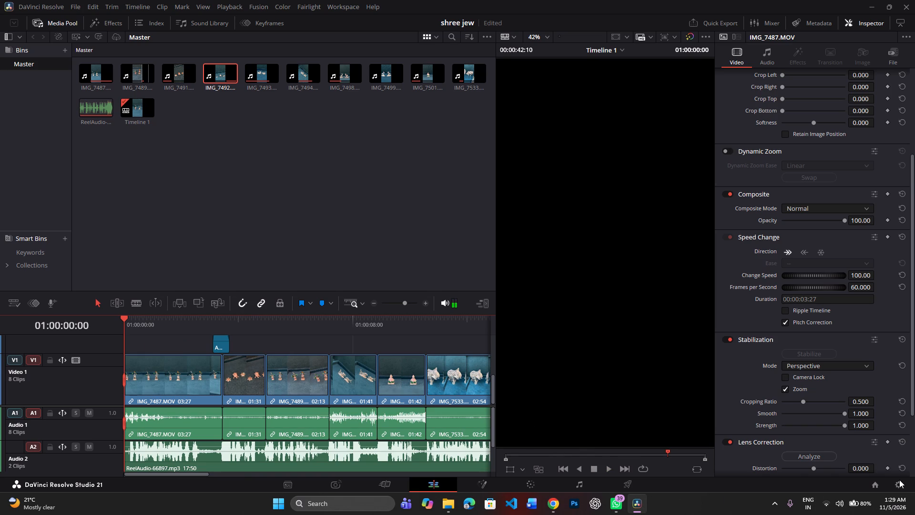
{"action": "left_click", "coordinate": [895, 487]}
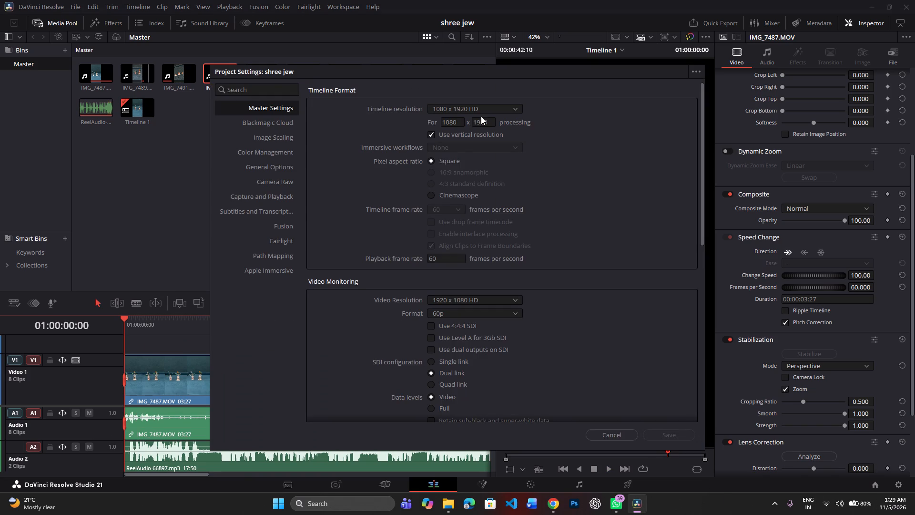
{"action": "left_click", "coordinate": [470, 113]}
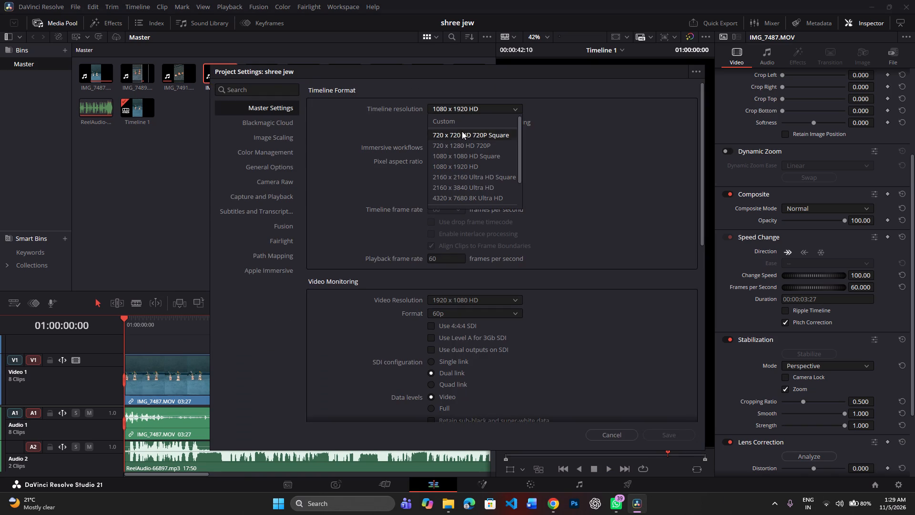
{"action": "left_click", "coordinate": [462, 144]}
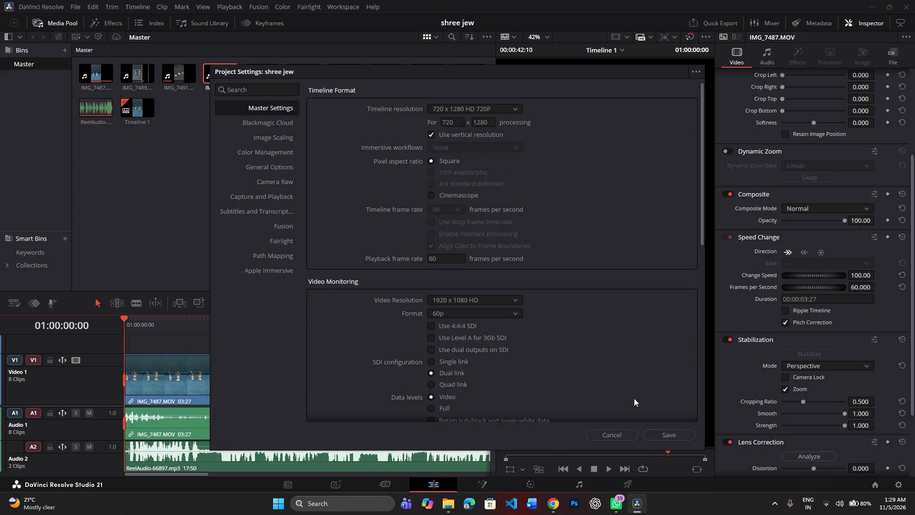
{"action": "left_click", "coordinate": [664, 439]}
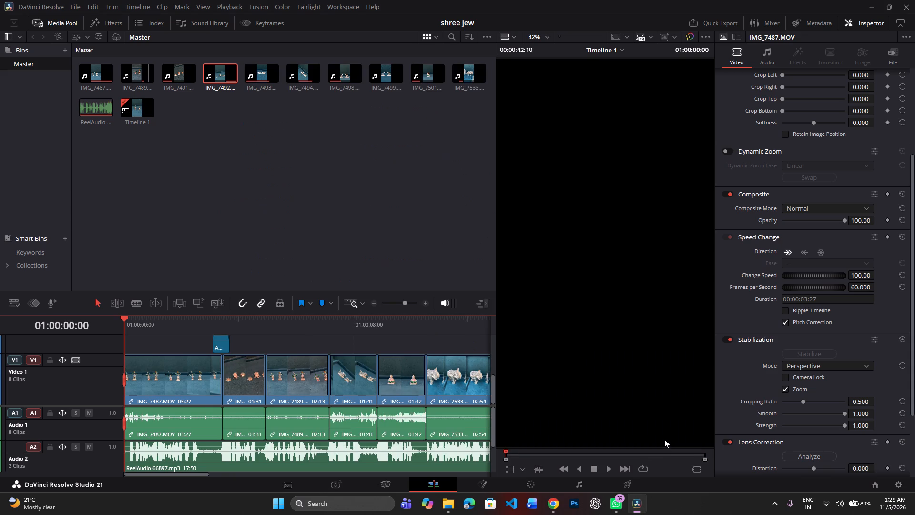
Check timeline playback from the start and again from 01:00:00:54.
{"action": "key", "text": "space"}
{"action": "left_click_drag", "start_coordinate": [145, 324], "coordinate": [114, 340]}
{"action": "left_click_drag", "start_coordinate": [122, 319], "coordinate": [150, 326]}
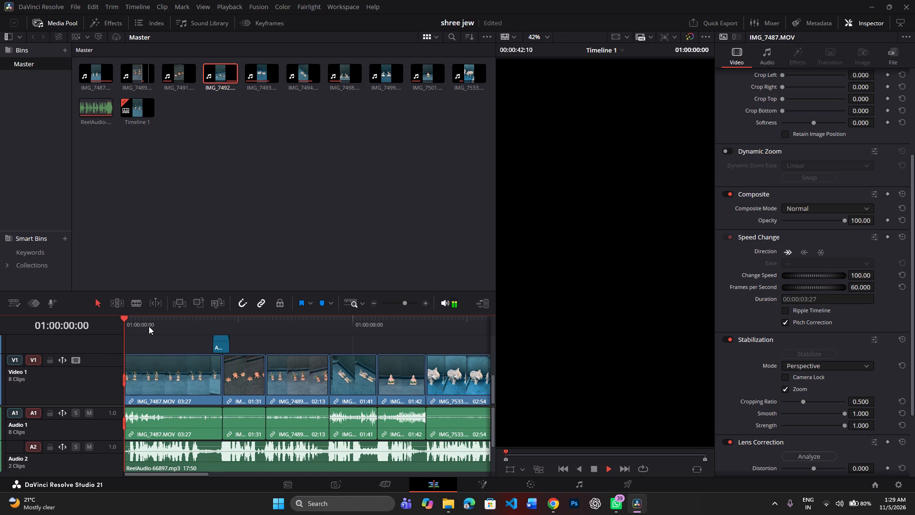
{"action": "key", "text": "space"}
{"action": "key", "text": "space"}
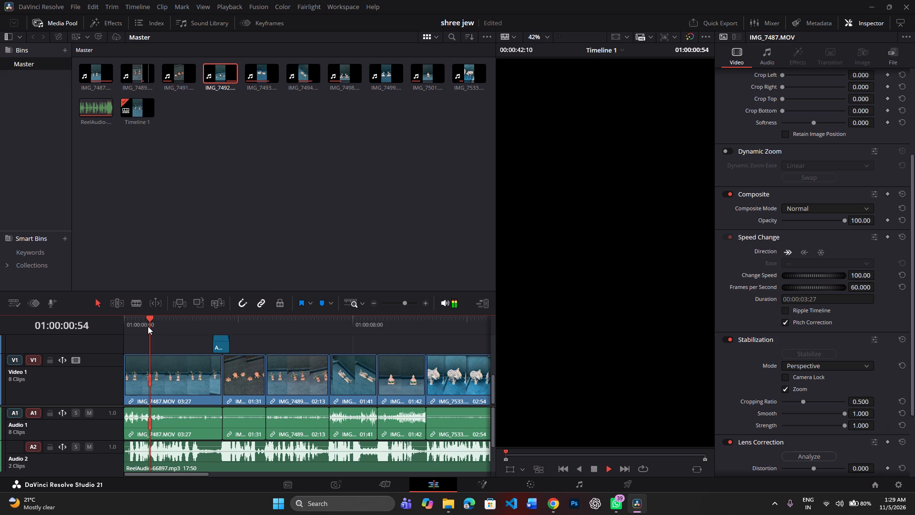
{"action": "key", "text": "space"}
Switch to File Explorer and open the shree ji folder in Downloads.
{"action": "left_click", "coordinate": [453, 505]}
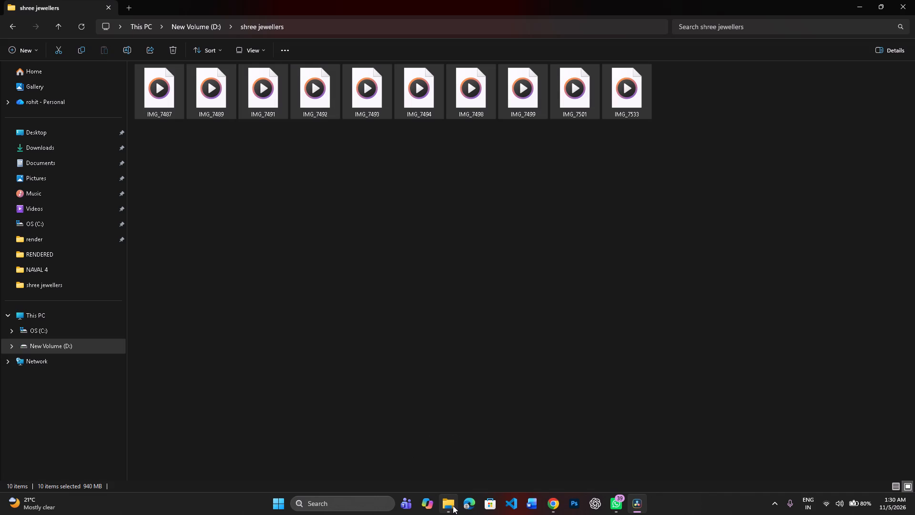
{"action": "left_click", "coordinate": [75, 330]}
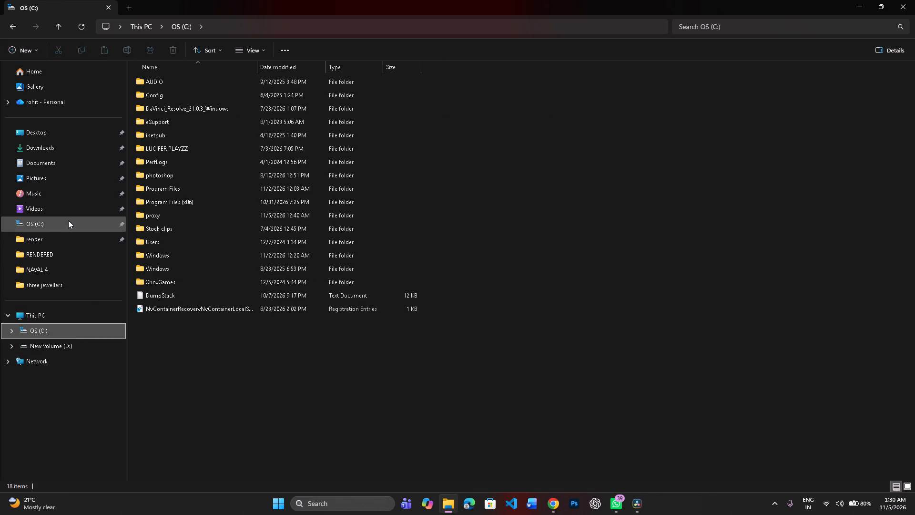
{"action": "left_click", "coordinate": [51, 148]}
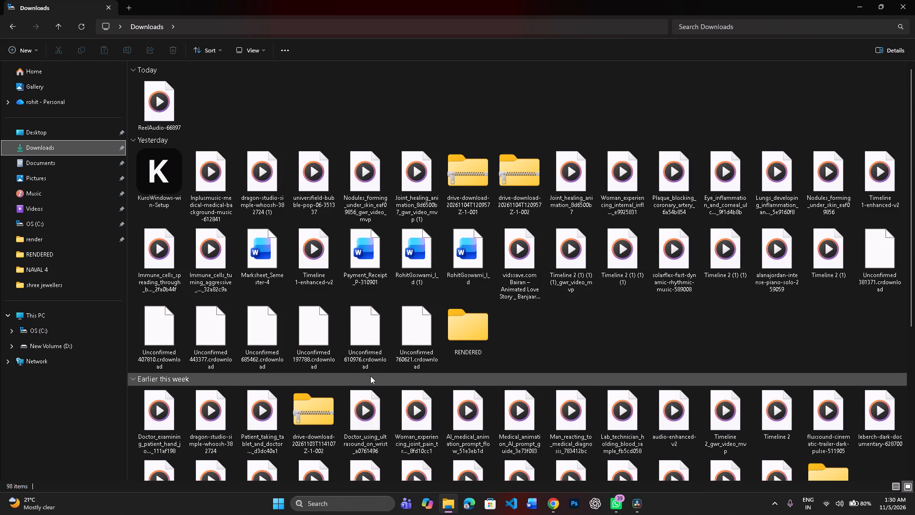
{"action": "scroll", "coordinate": [370, 376], "scroll_direction": "down", "scroll_amount": 6}
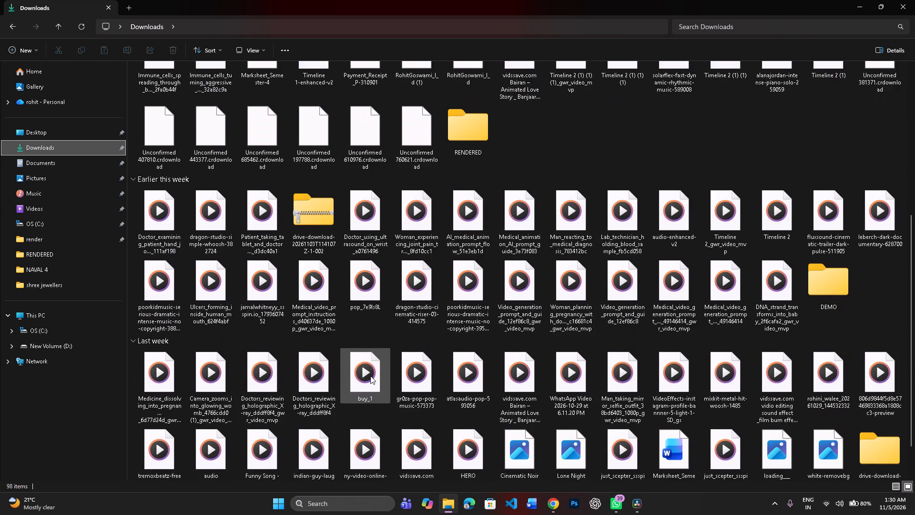
{"action": "scroll", "coordinate": [370, 376], "scroll_direction": "down", "scroll_amount": 2}
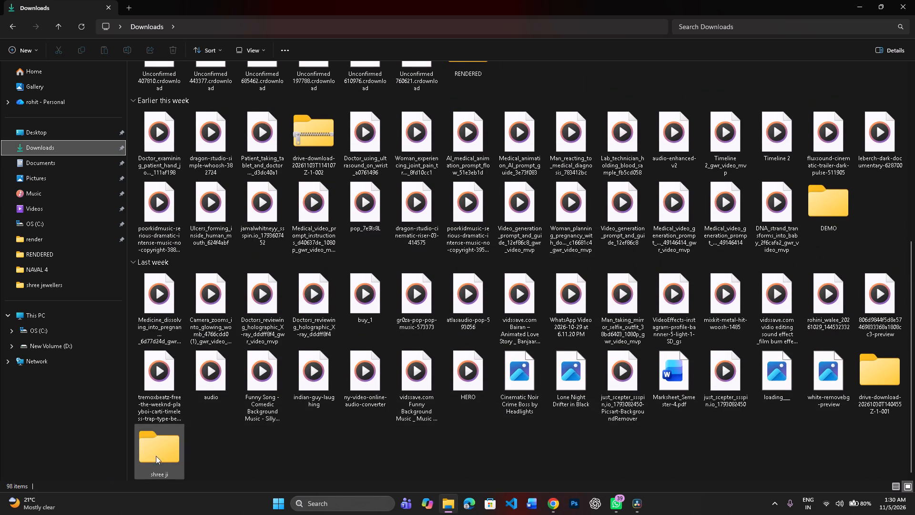
{"action": "double_click", "coordinate": [159, 455]}
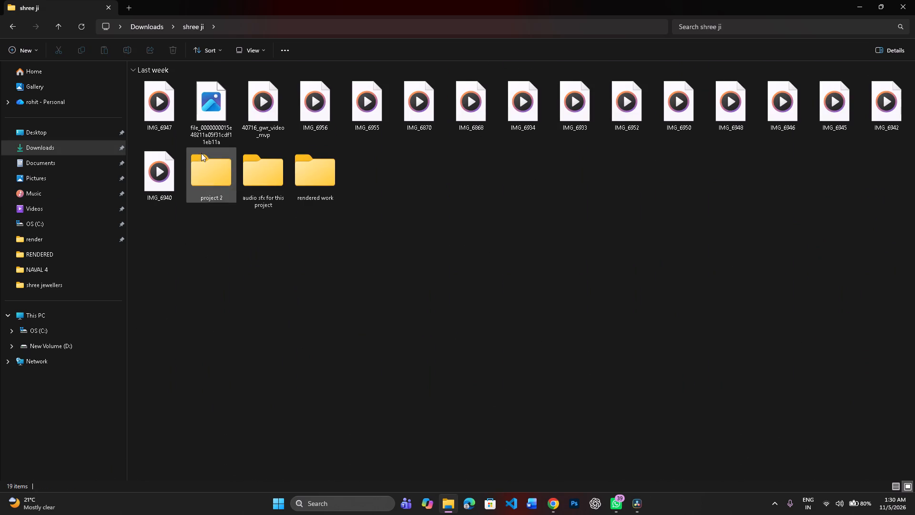
View the gold monogram logo PNG in the shree ji folder and import it into the DaVinci Resolve Master bin.
{"action": "double_click", "coordinate": [213, 113]}
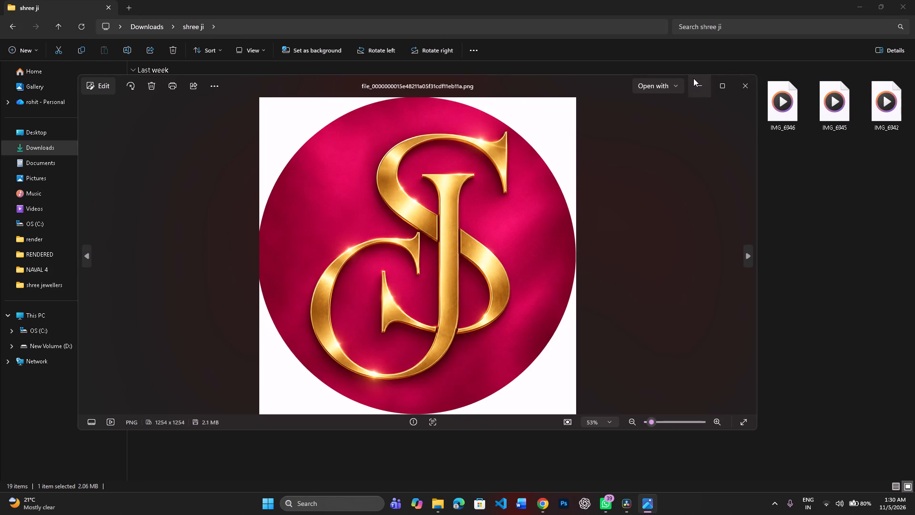
{"action": "left_click", "coordinate": [693, 78]}
{"action": "left_click_drag", "start_coordinate": [202, 130], "coordinate": [472, 332]}
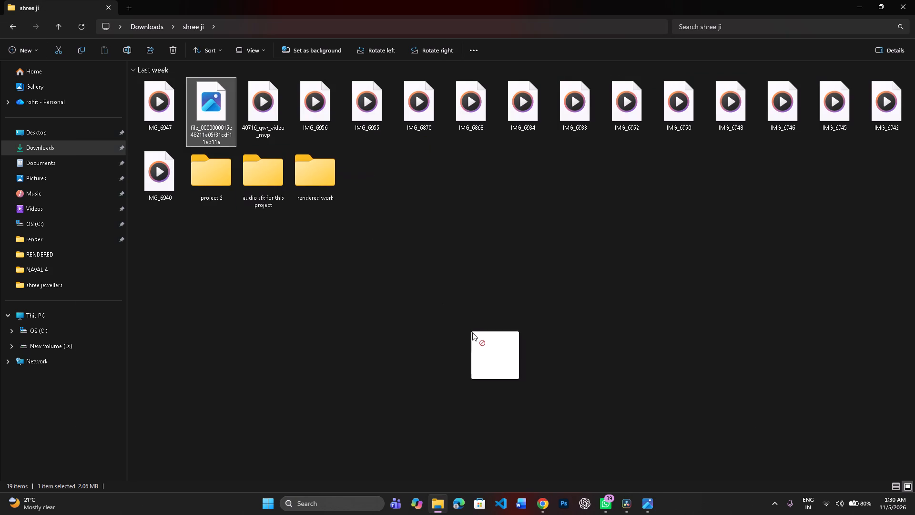
{"action": "left_click_drag", "start_coordinate": [472, 332], "coordinate": [482, 357]}
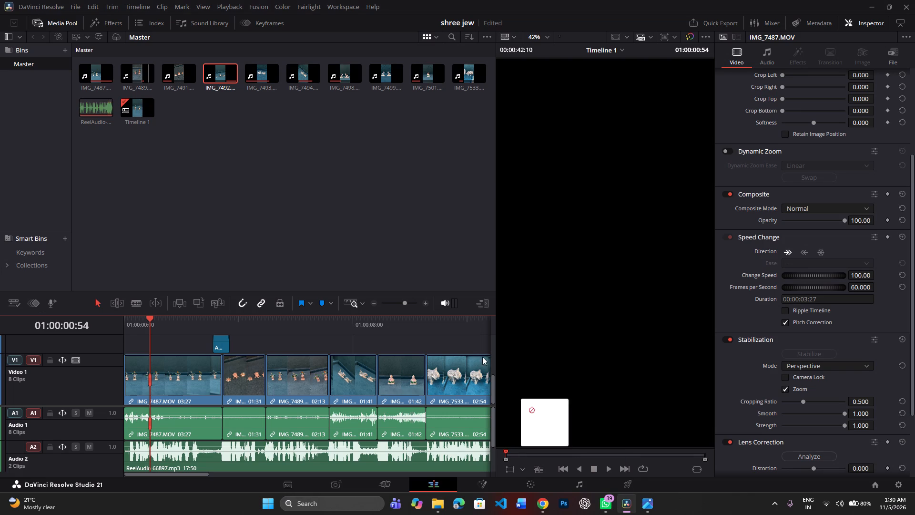
{"action": "left_click_drag", "start_coordinate": [482, 357], "coordinate": [288, 195]}
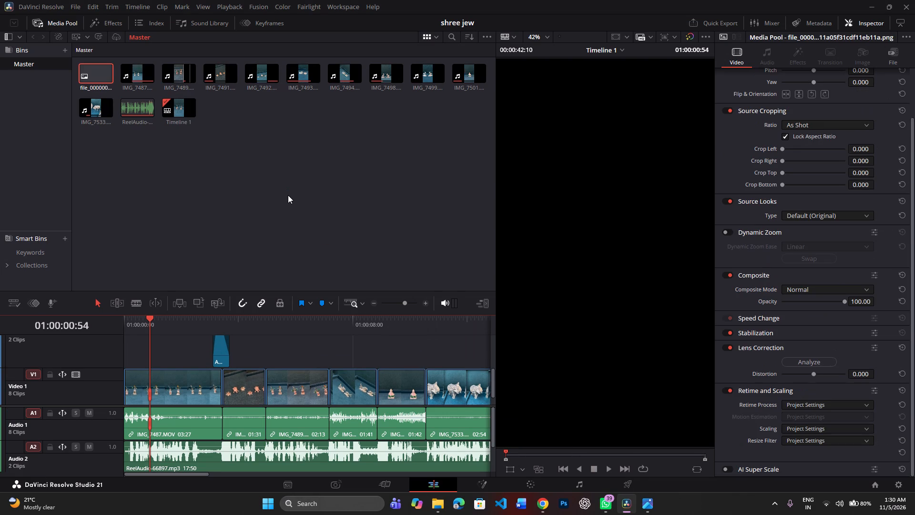
Preview the 40716_gwr_video_mvp logo animation from the shree ji folder and import it into the DaVinci Resolve Master bin.
{"action": "left_click", "coordinate": [876, 0]}
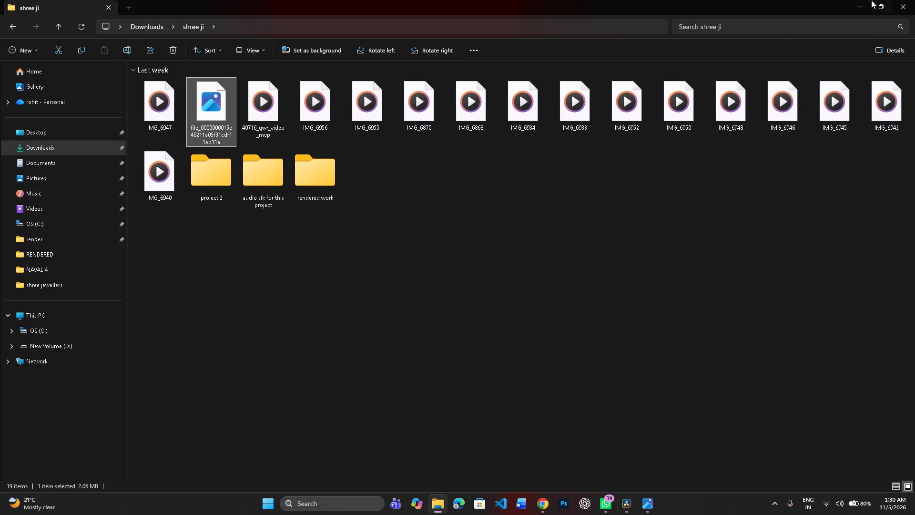
{"action": "double_click", "coordinate": [258, 113]}
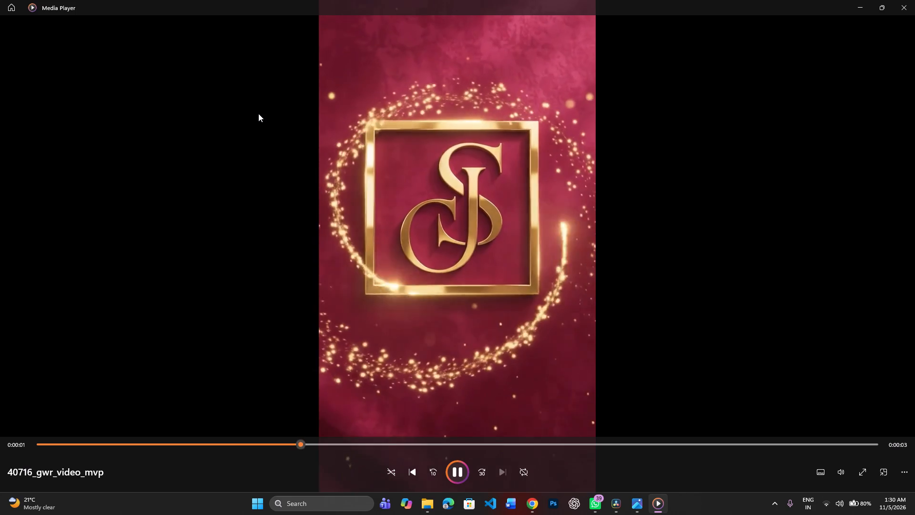
{"action": "key", "text": "space"}
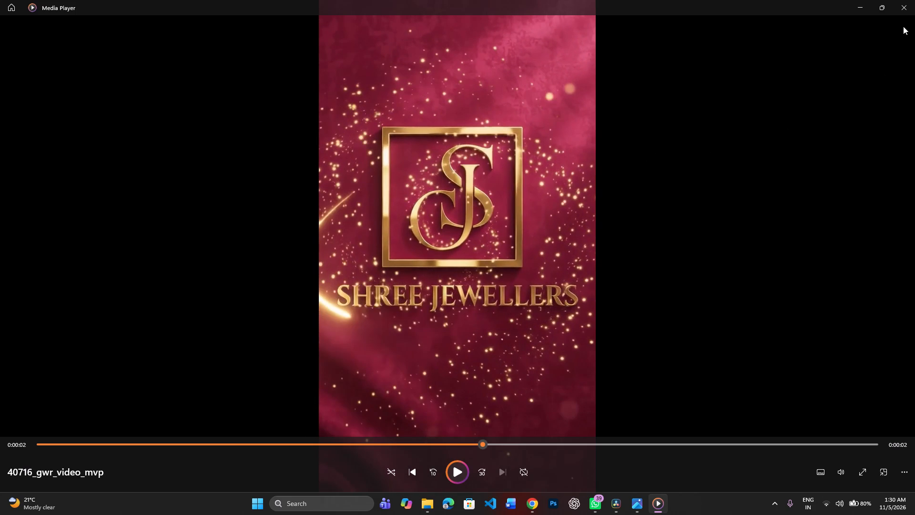
{"action": "left_click", "coordinate": [905, 15]}
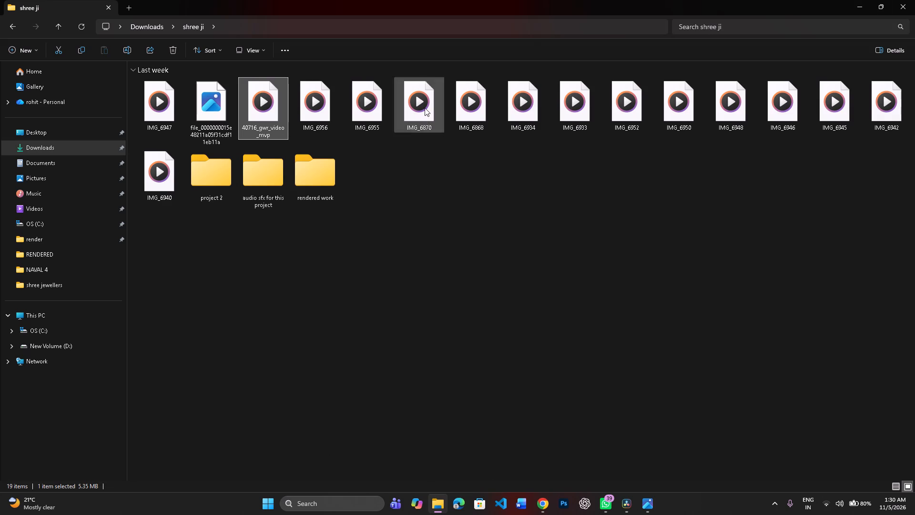
{"action": "left_click_drag", "start_coordinate": [261, 98], "coordinate": [604, 453]}
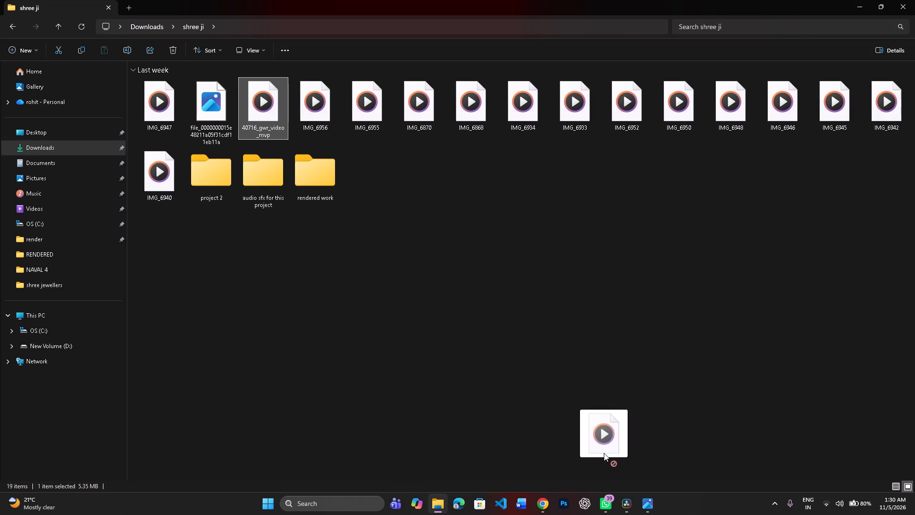
{"action": "left_click_drag", "start_coordinate": [604, 453], "coordinate": [293, 117]}
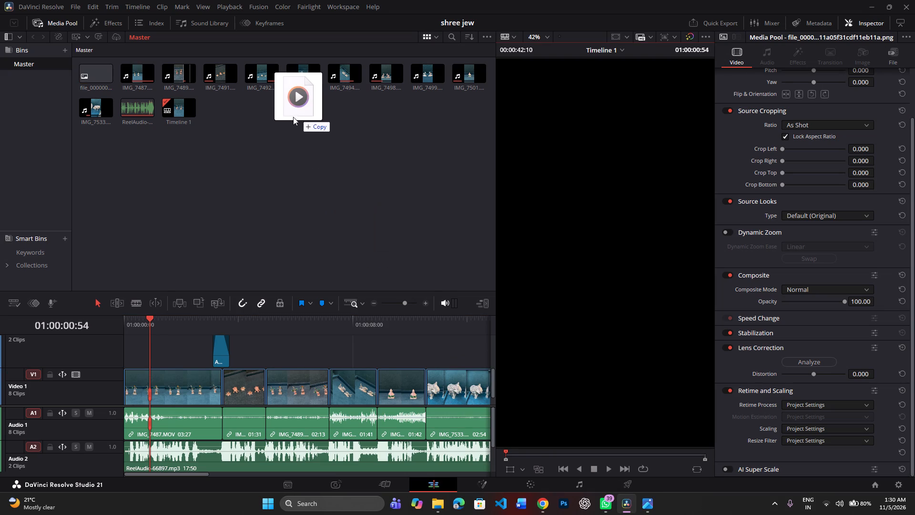
{"action": "left_click_drag", "start_coordinate": [293, 117], "coordinate": [274, 140]}
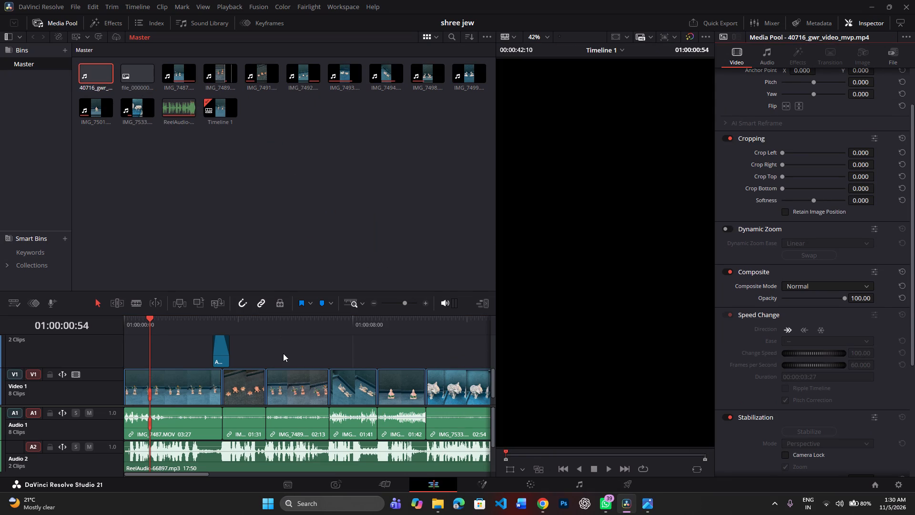
Place the gold monogram logo PNG from the Master bin on the Video 3 track, starting at the beginning of the timeline.
{"action": "scroll", "coordinate": [283, 353], "scroll_direction": "up", "scroll_amount": 3}
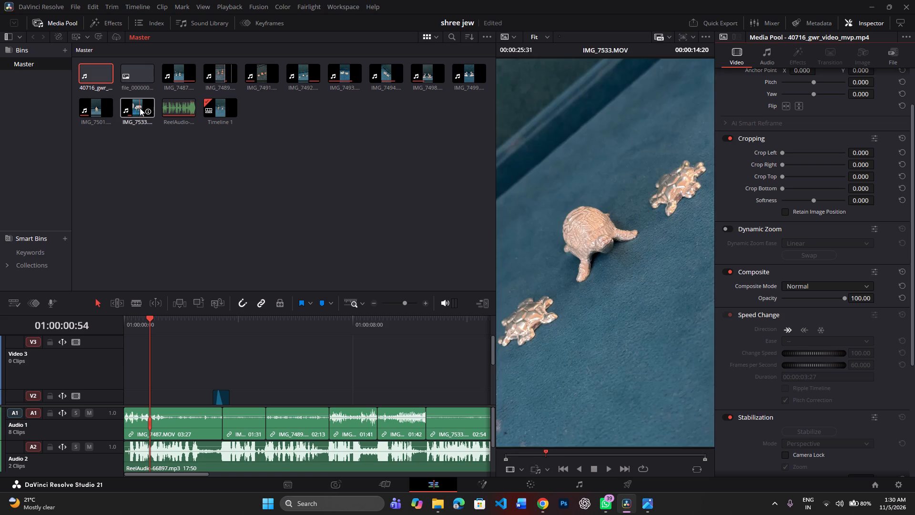
{"action": "double_click", "coordinate": [133, 76]}
{"action": "left_click", "coordinate": [133, 76]}
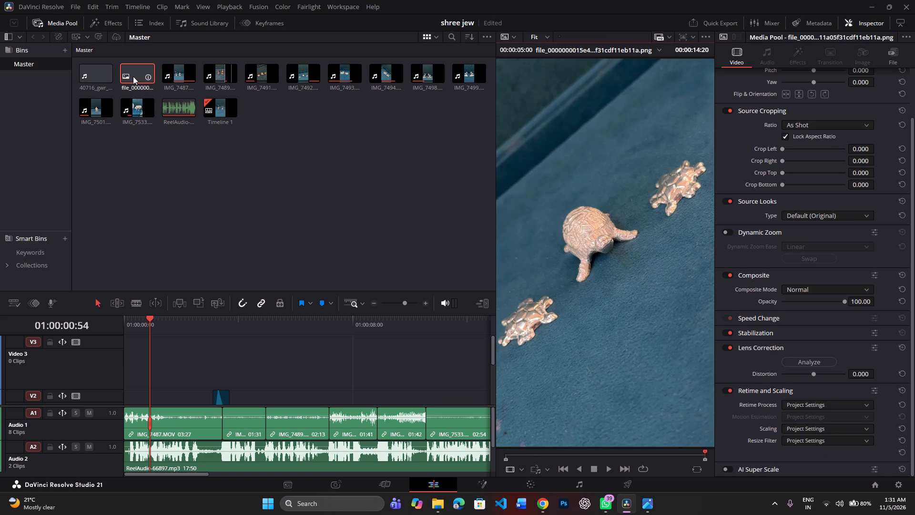
{"action": "key", "text": "space"}
{"action": "key", "text": "space"}
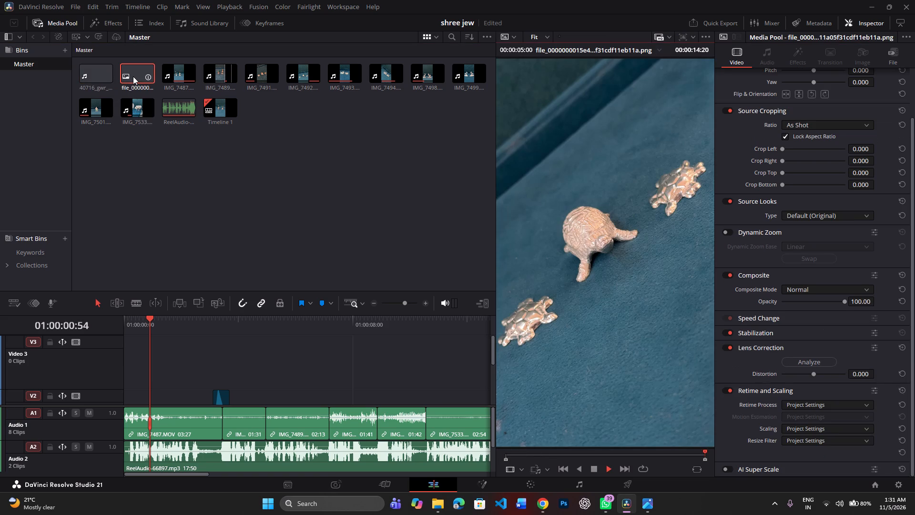
{"action": "left_click", "coordinate": [133, 76]}
{"action": "left_click_drag", "start_coordinate": [133, 76], "coordinate": [181, 345]}
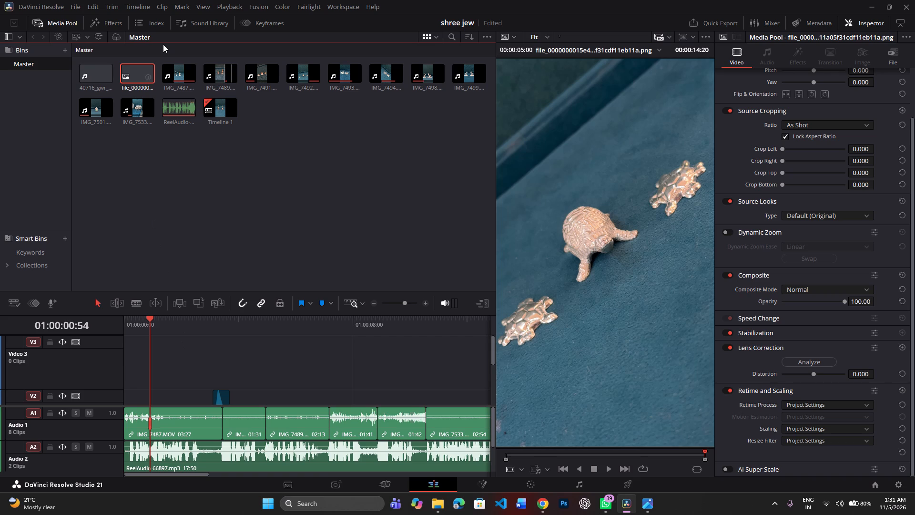
{"action": "left_click_drag", "start_coordinate": [138, 72], "coordinate": [214, 292]}
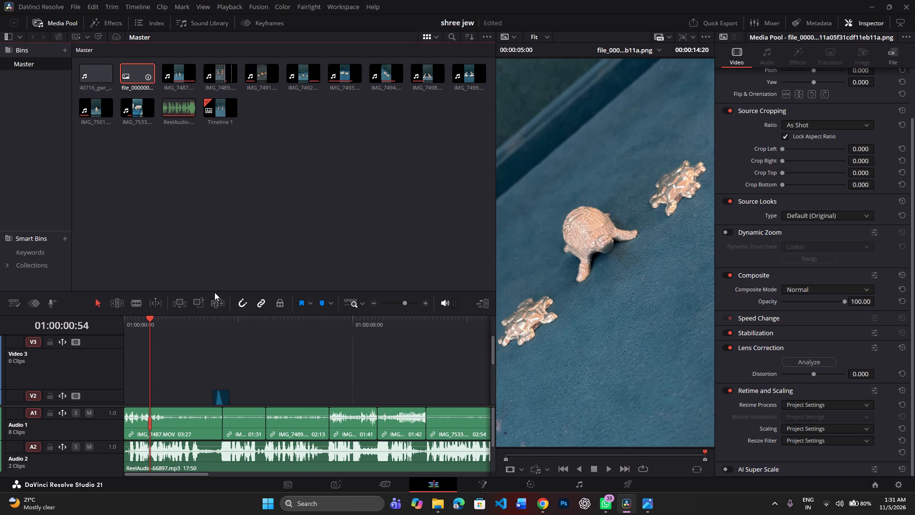
{"action": "left_click_drag", "start_coordinate": [214, 292], "coordinate": [152, 128]}
{"action": "left_click", "coordinate": [94, 69]}
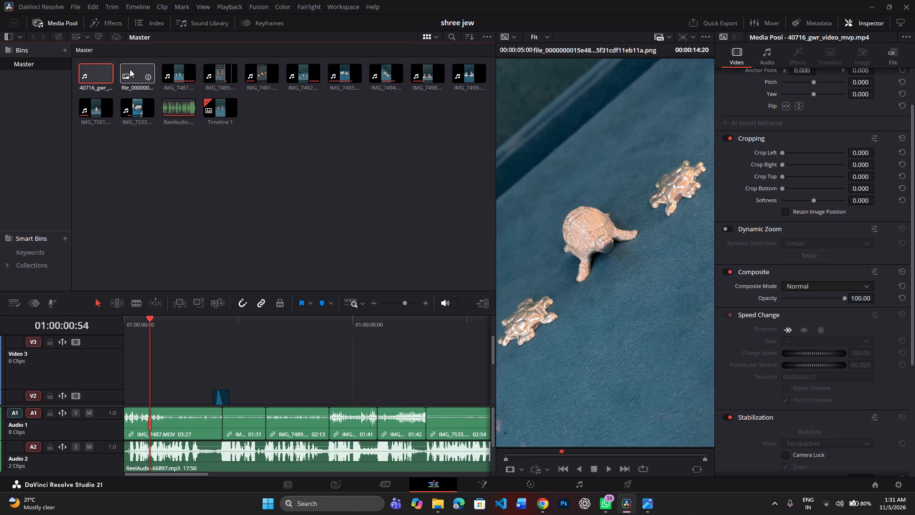
{"action": "left_click_drag", "start_coordinate": [130, 70], "coordinate": [196, 353]}
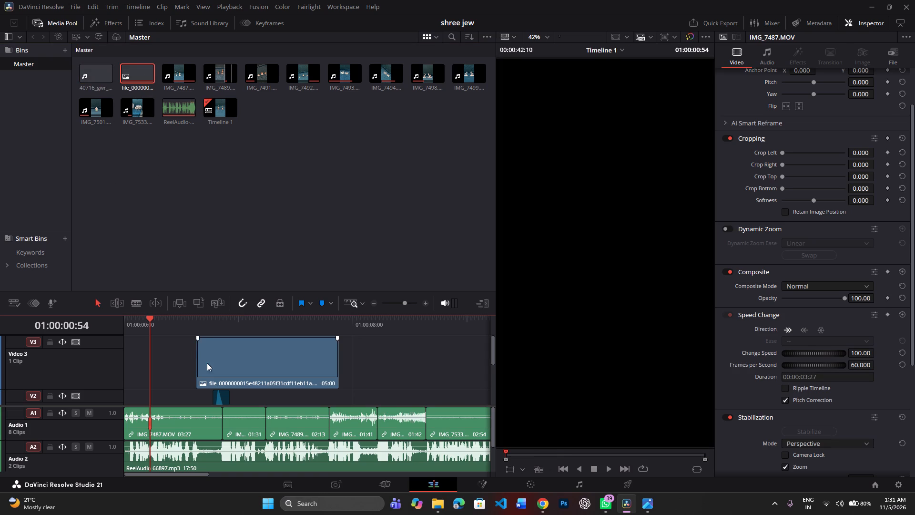
{"action": "left_click_drag", "start_coordinate": [227, 360], "coordinate": [146, 370]}
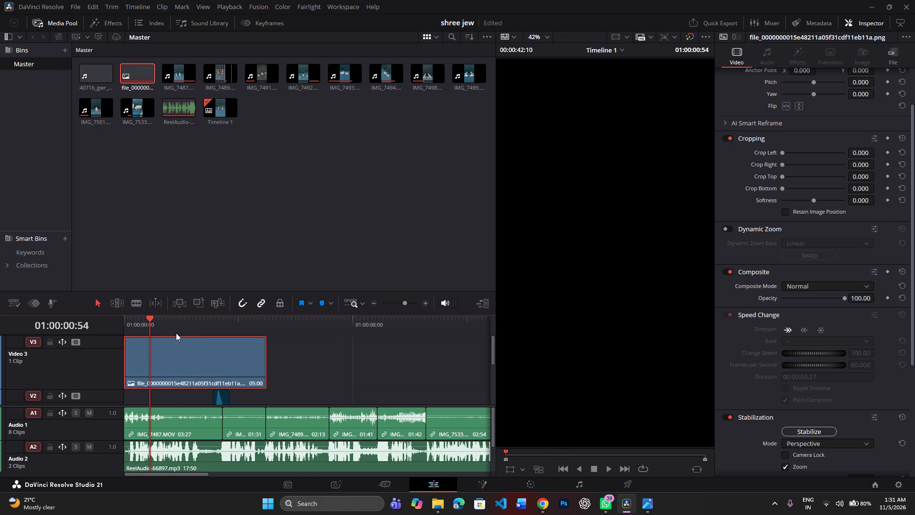
Check timeline playback from 01:00:00:54 with the logo clip in place.
{"action": "key", "text": "space"}
{"action": "key", "text": "space"}
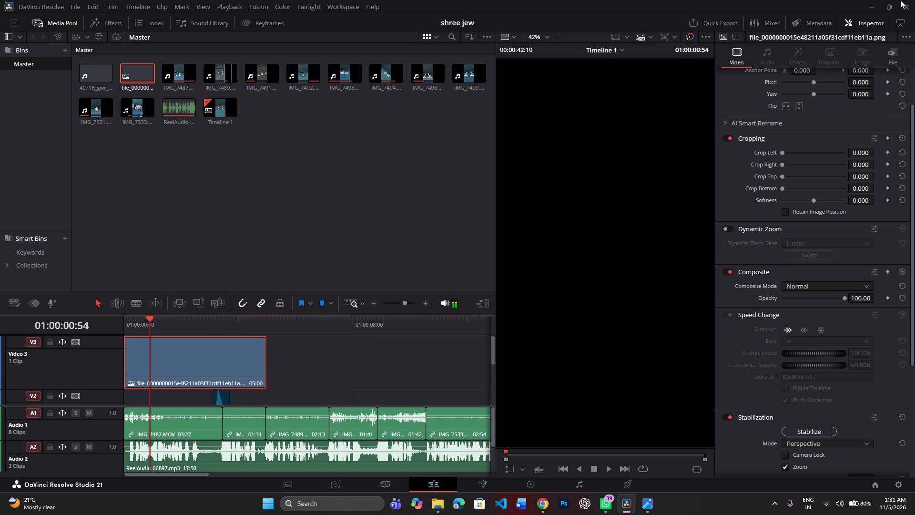
Close DaVinci Resolve, the shree ji folder window and the Chrome window to get back to the desktop.
{"action": "left_click", "coordinate": [900, 6]}
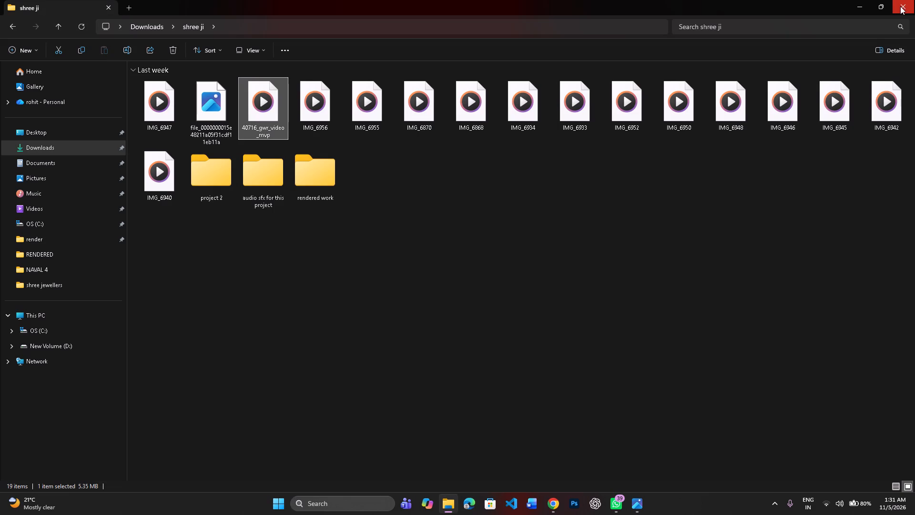
{"action": "left_click", "coordinate": [901, 2]}
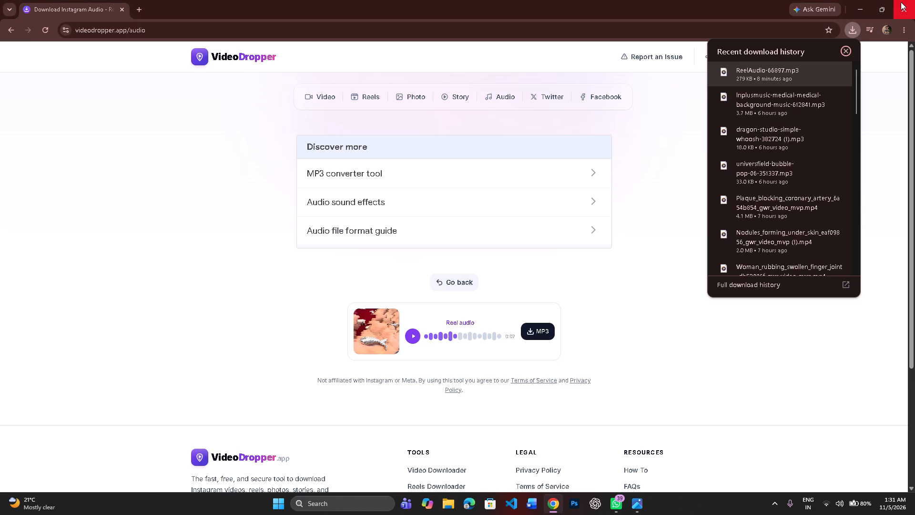
{"action": "left_click", "coordinate": [901, 2]}
{"action": "right_click", "coordinate": [439, 209]}
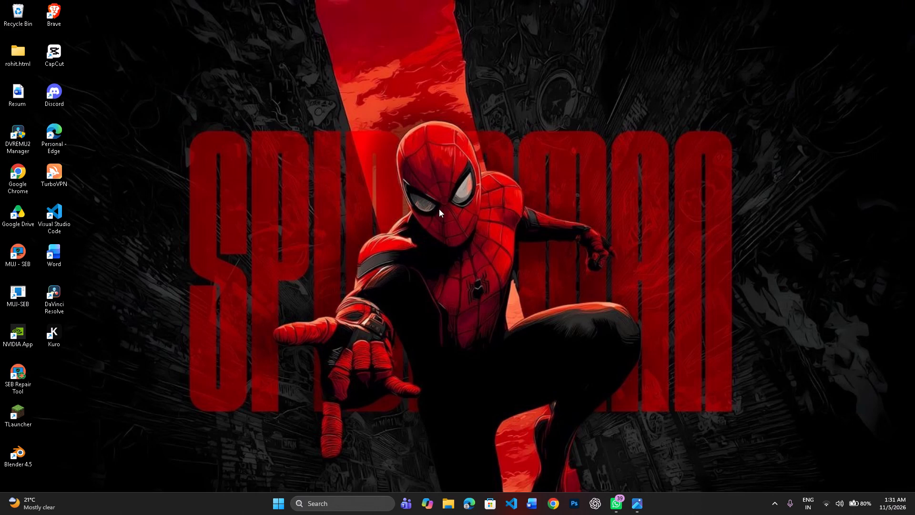
{"action": "left_click", "coordinate": [484, 247]}
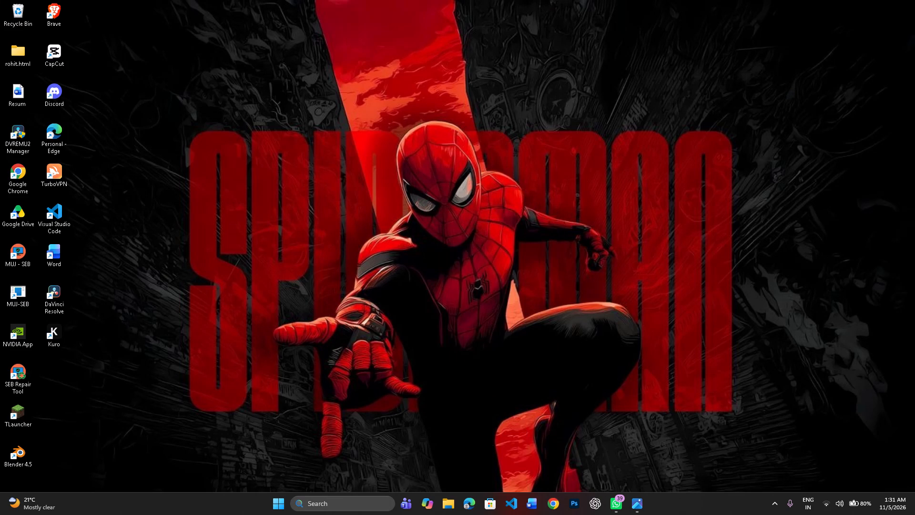
Relaunch DaVinci Resolve from the desktop and open the shree jew project.
{"action": "left_click", "coordinate": [346, 505]}
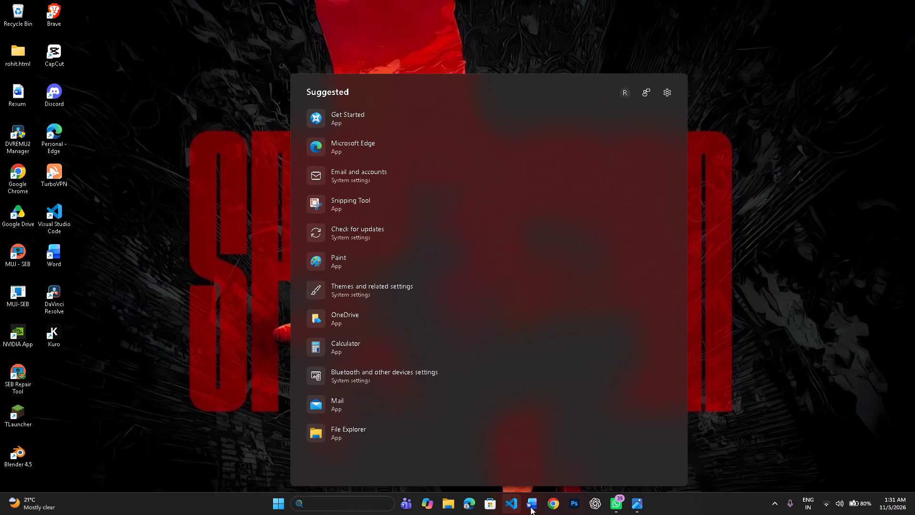
{"action": "left_click", "coordinate": [206, 455]}
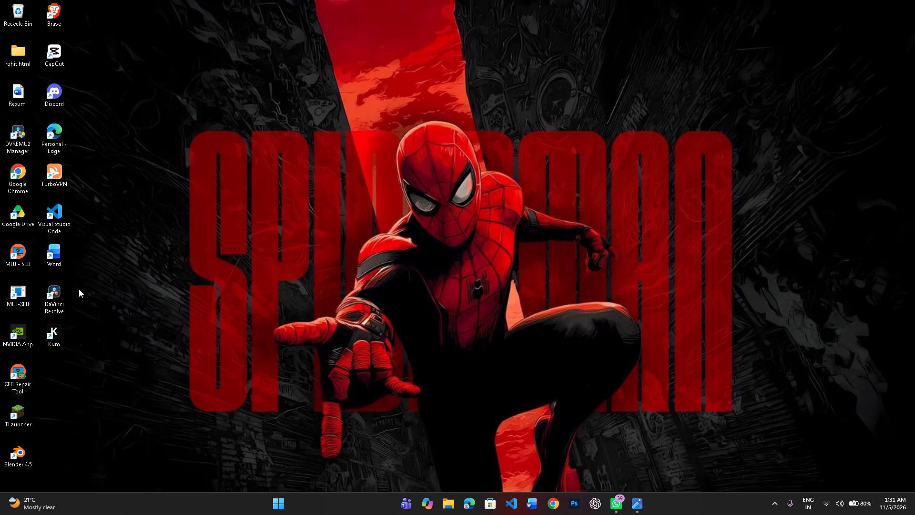
{"action": "double_click", "coordinate": [63, 290]}
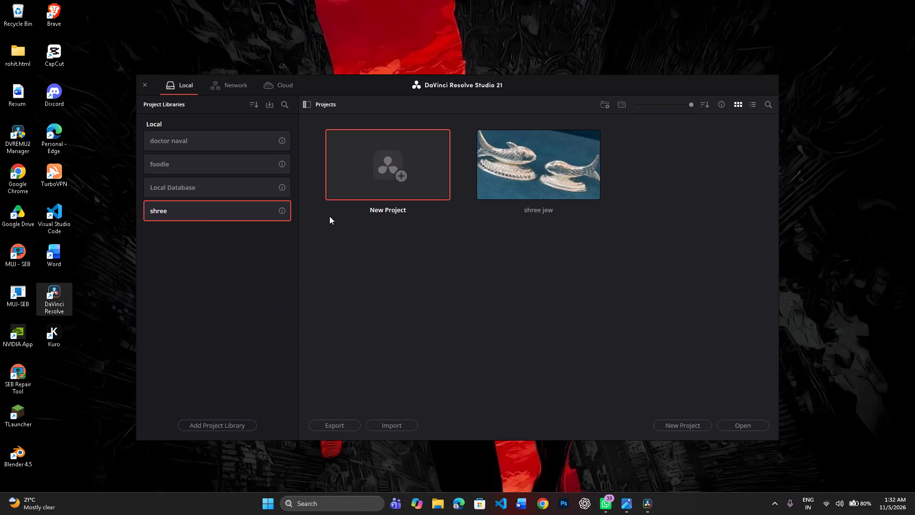
{"action": "double_click", "coordinate": [508, 171]}
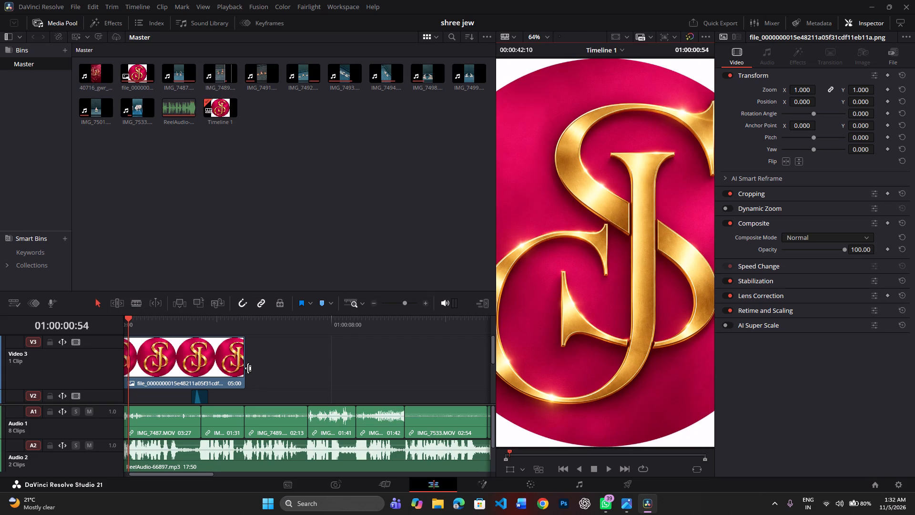
Extend the logo clip on Video 3 well past the end of the edited footage, to a length of 48:14.
{"action": "left_click_drag", "start_coordinate": [245, 368], "coordinate": [472, 369]}
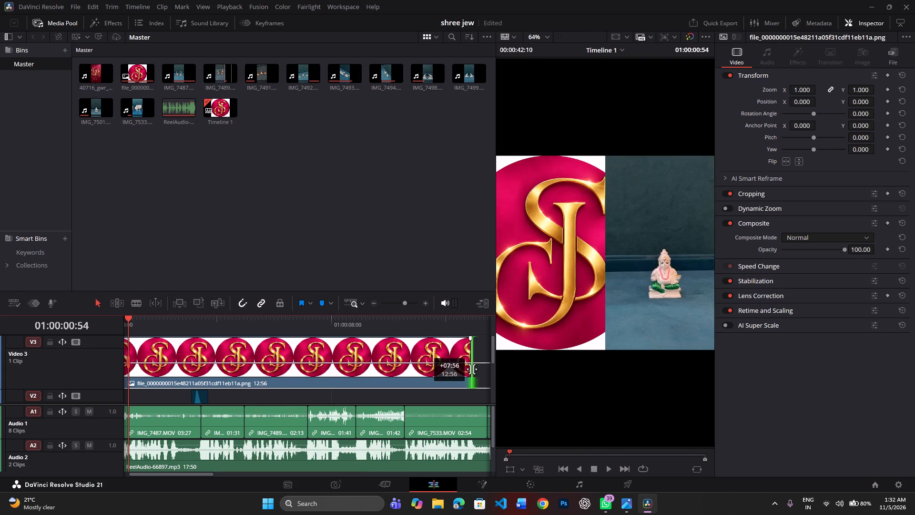
{"action": "left_click_drag", "start_coordinate": [472, 369], "coordinate": [297, 416]}
Delete the stray IMG_7493 audio clip and the stray linked IMG_7492 clip beyond the end of the edit.
{"action": "scroll", "coordinate": [297, 416], "scroll_direction": "right", "scroll_amount": 1}
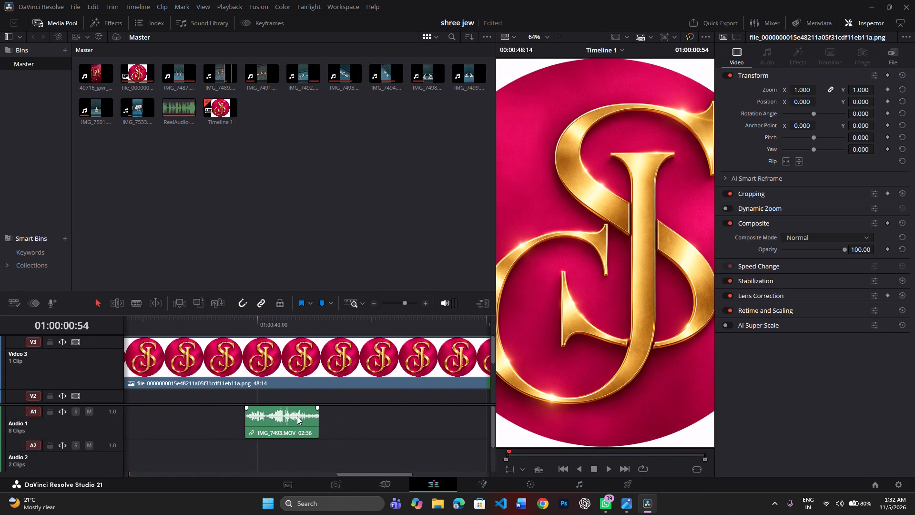
{"action": "left_click", "coordinate": [303, 425]}
{"action": "key", "text": "BackSpace"}
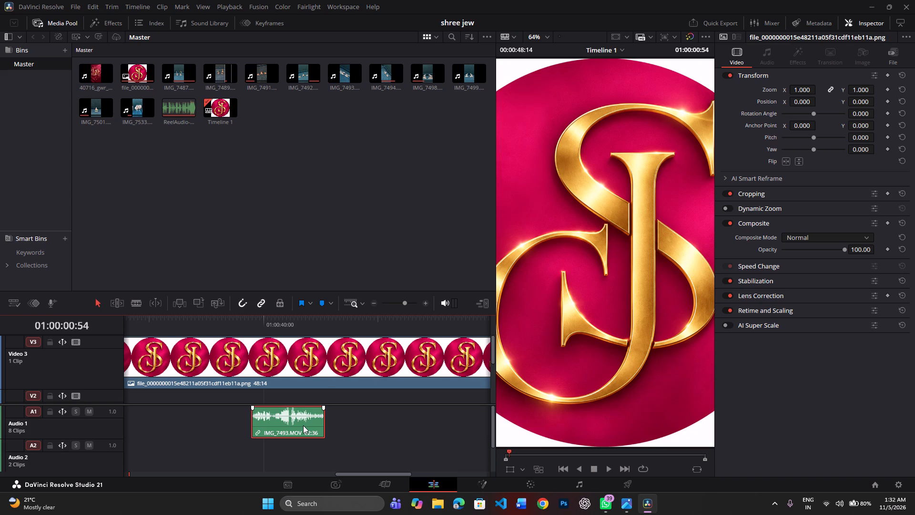
{"action": "scroll", "coordinate": [303, 425], "scroll_direction": "right", "scroll_amount": 2}
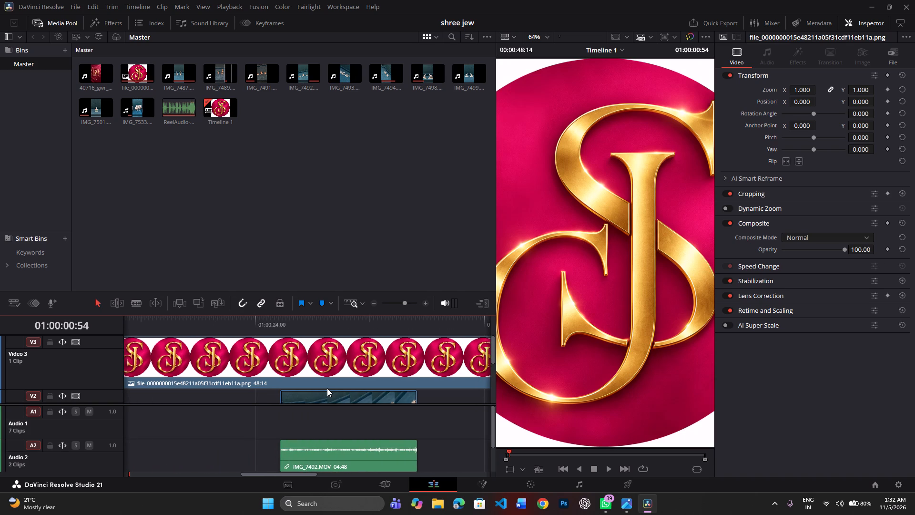
{"action": "left_click", "coordinate": [326, 395]}
{"action": "key", "text": "BackSpace"}
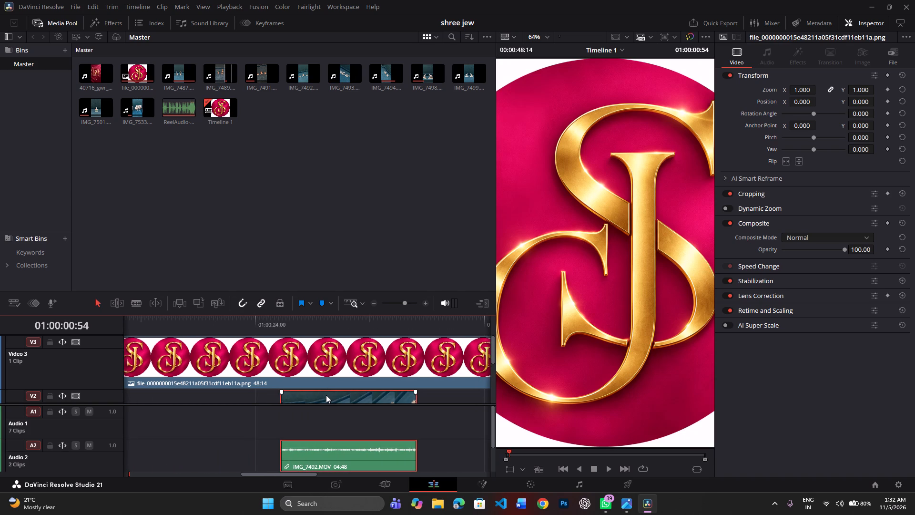
Split the logo, footage and music clips at 01:00:17:48, near the end of the music.
{"action": "scroll", "coordinate": [202, 350], "scroll_direction": "right", "scroll_amount": 1}
{"action": "left_click", "coordinate": [287, 322]}
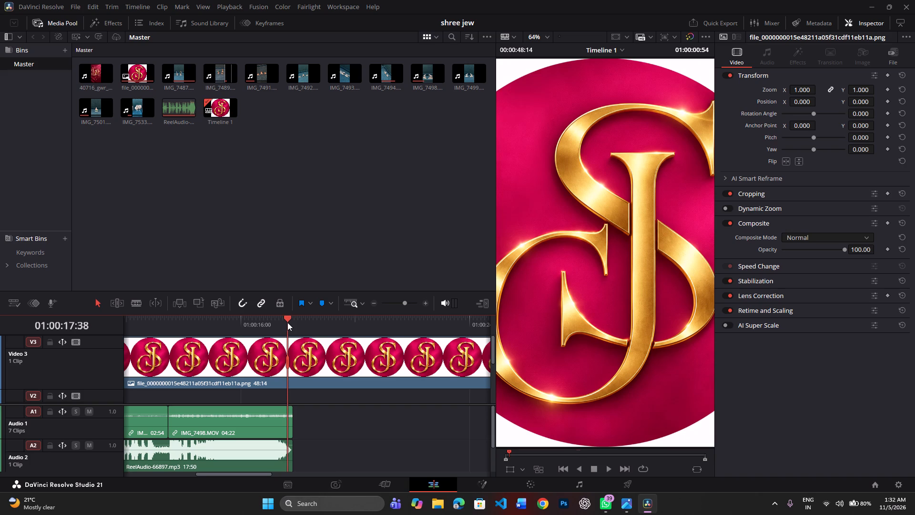
{"action": "key", "text": "Right"}
{"action": "key", "text": "Right"}
{"action": "key", "text": "Right"}
{"action": "key", "text": "Right"}
{"action": "key", "text": "Right"}
{"action": "key", "text": "Right"}
{"action": "key", "text": "Right"}
{"action": "key", "text": "Right"}
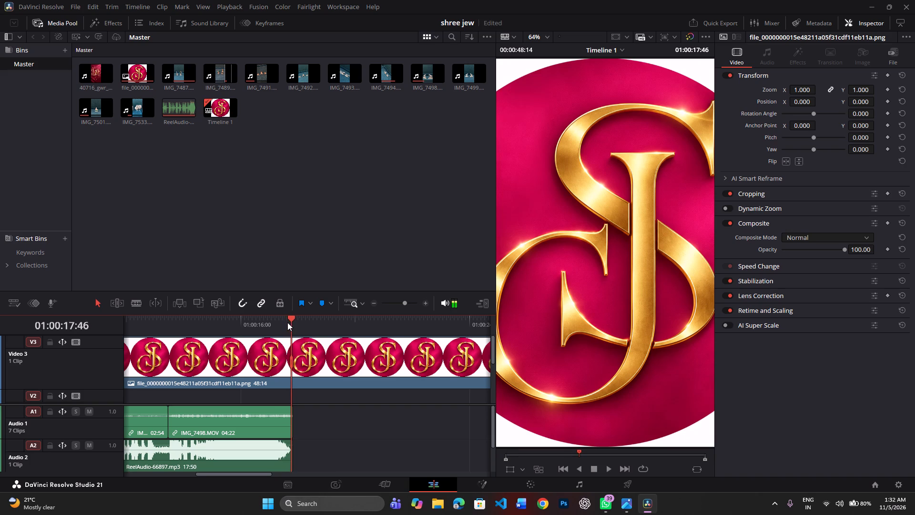
{"action": "key", "text": "Right"}
{"action": "key", "text": "Right"}
{"action": "key", "text": "Right"}
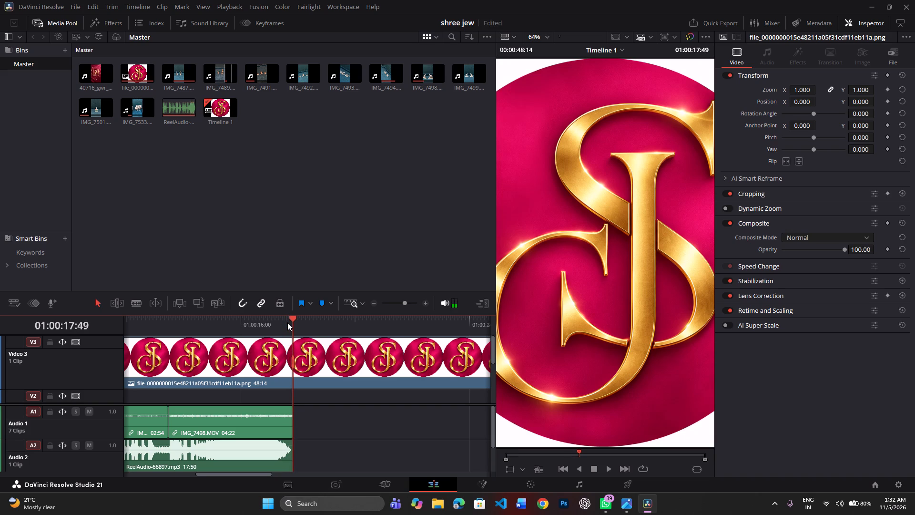
{"action": "key", "text": "Left"}
{"action": "key", "text": "ctrl+n"}
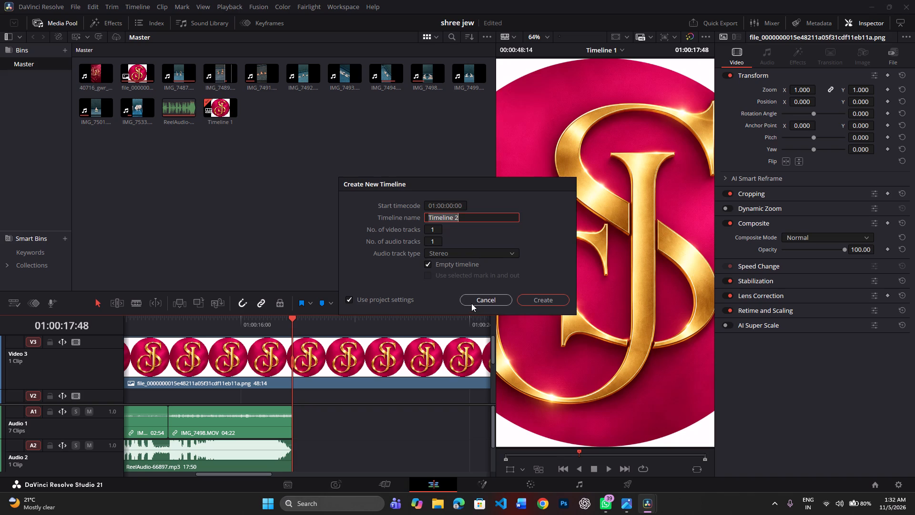
{"action": "left_click", "coordinate": [472, 303]}
{"action": "key", "text": "ctrl+b"}
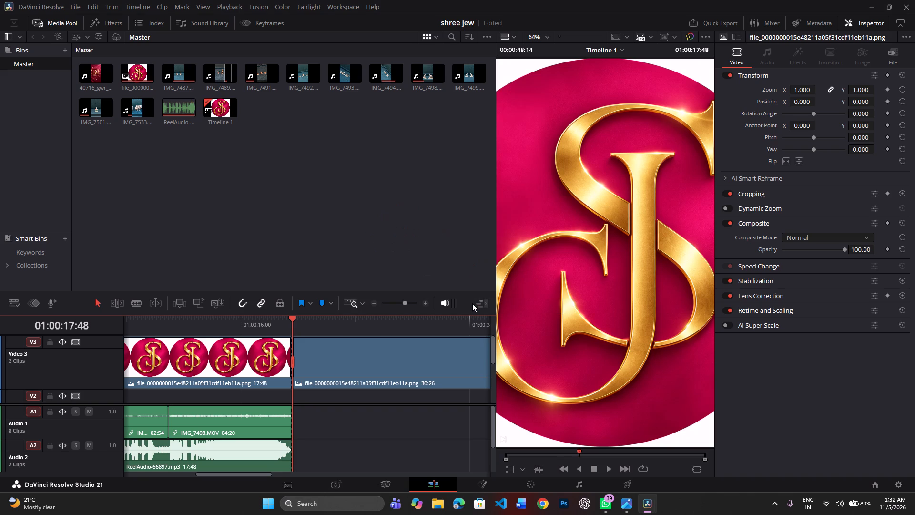
Delete the leftover part of the logo clip after the cut on Video 3.
{"action": "left_click_drag", "start_coordinate": [484, 333], "coordinate": [451, 353]}
{"action": "left_click", "coordinate": [451, 353]}
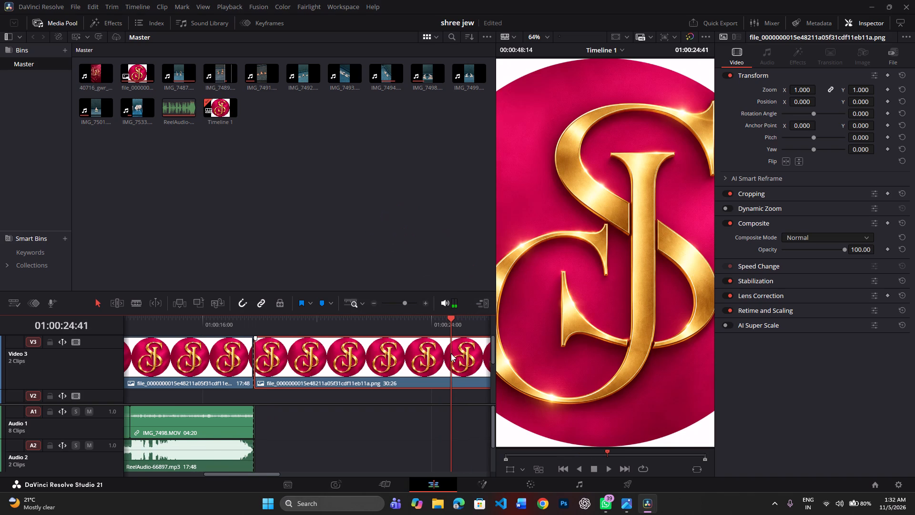
{"action": "key", "text": "BackSpace"}
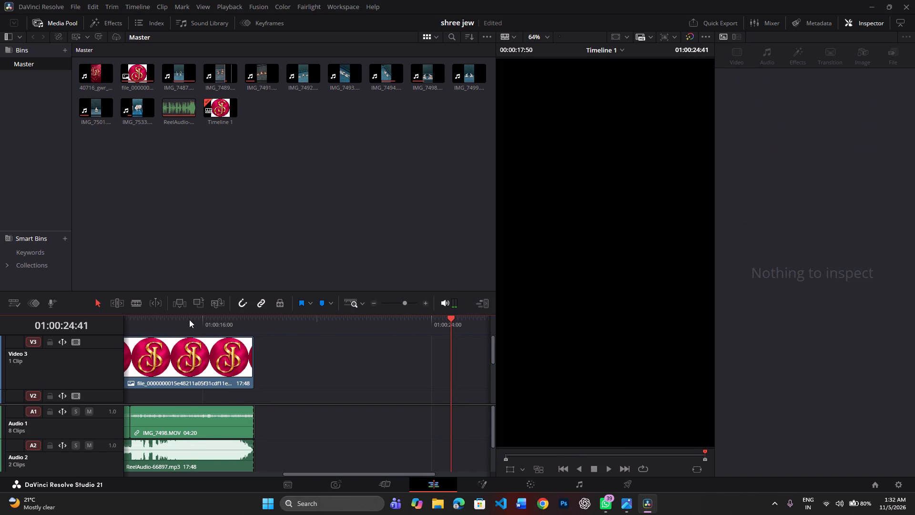
Scale the logo clip down to a zoom of 0.520 on both axes, checking it near 01:00:16:25.
{"action": "left_click", "coordinate": [189, 319]}
{"action": "key", "text": "space"}
{"action": "key", "text": "space"}
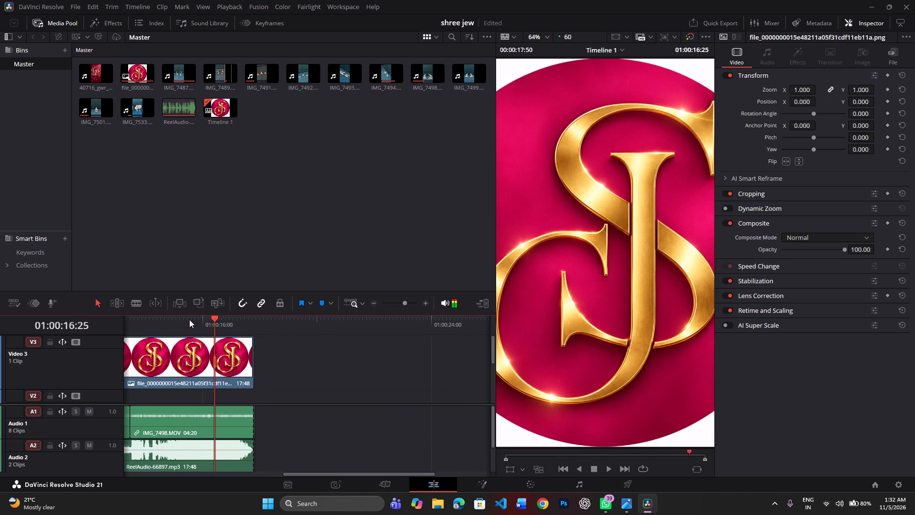
{"action": "left_click", "coordinate": [228, 360]}
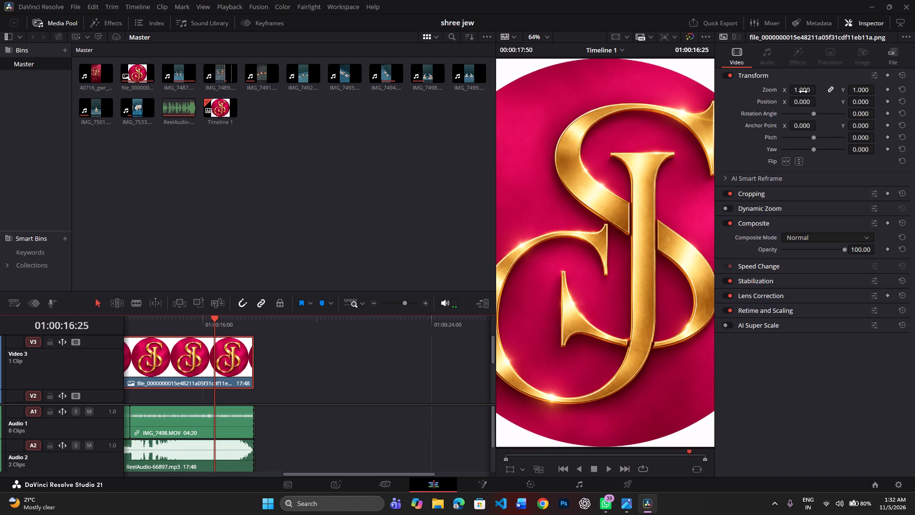
{"action": "left_click_drag", "start_coordinate": [803, 92], "coordinate": [792, 100]}
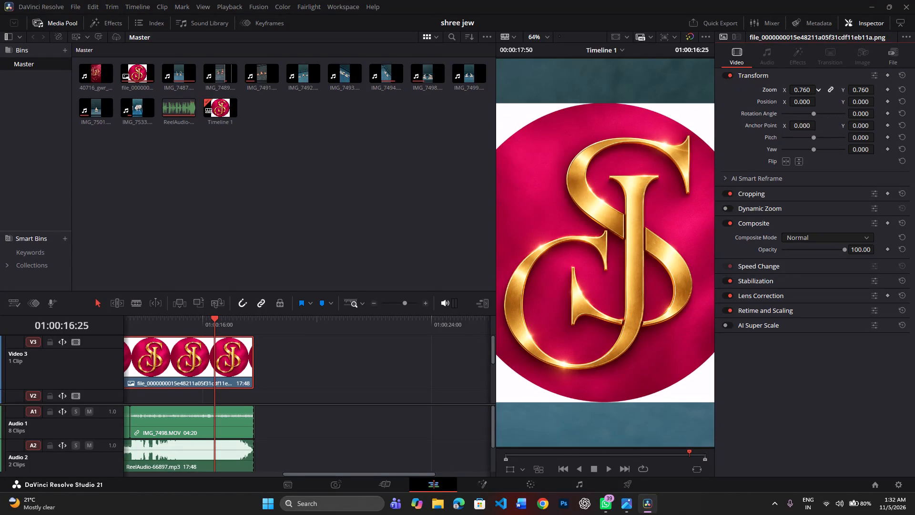
{"action": "left_click_drag", "start_coordinate": [792, 100], "coordinate": [780, 125]}
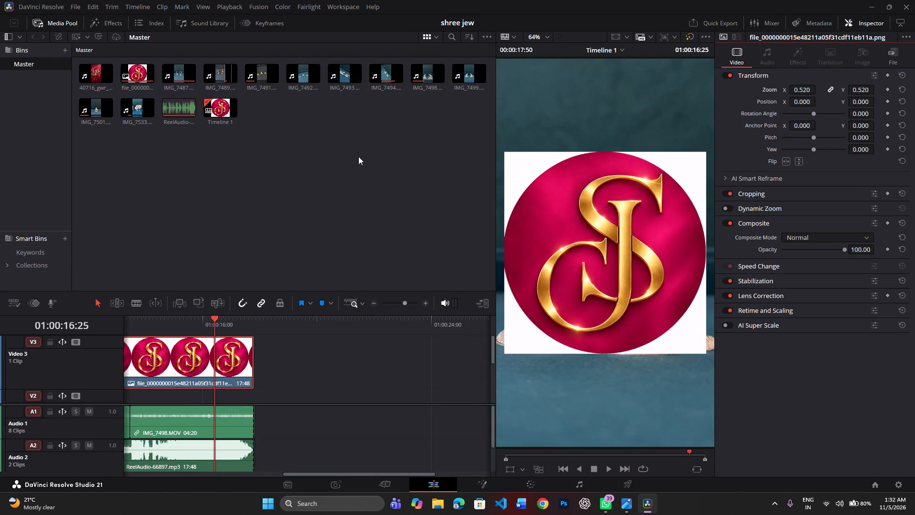
Search the Resolve FX effects library for KEY.
{"action": "left_click", "coordinate": [107, 24]}
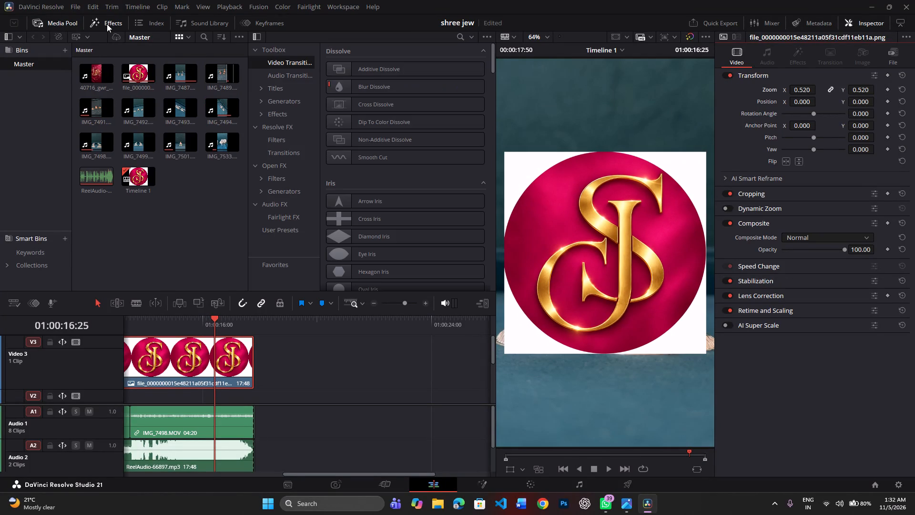
{"action": "left_click", "coordinate": [56, 21]}
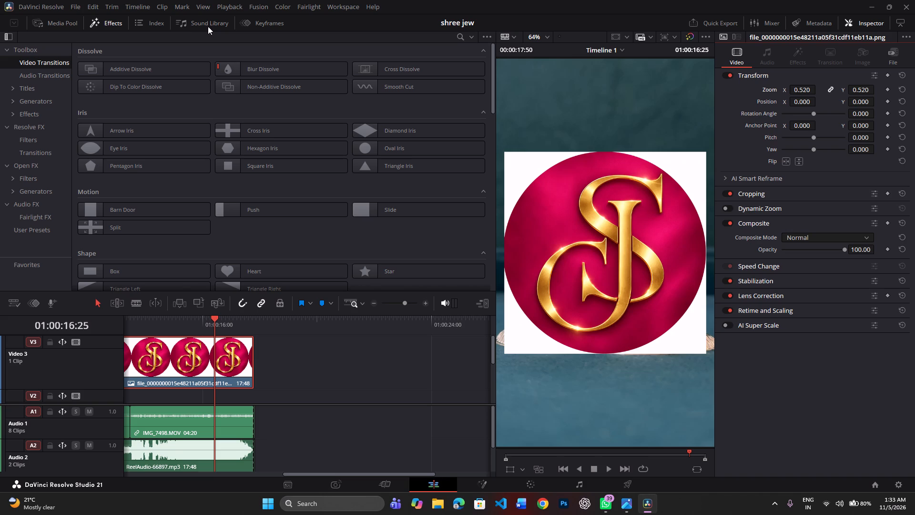
{"action": "left_click", "coordinate": [40, 47]}
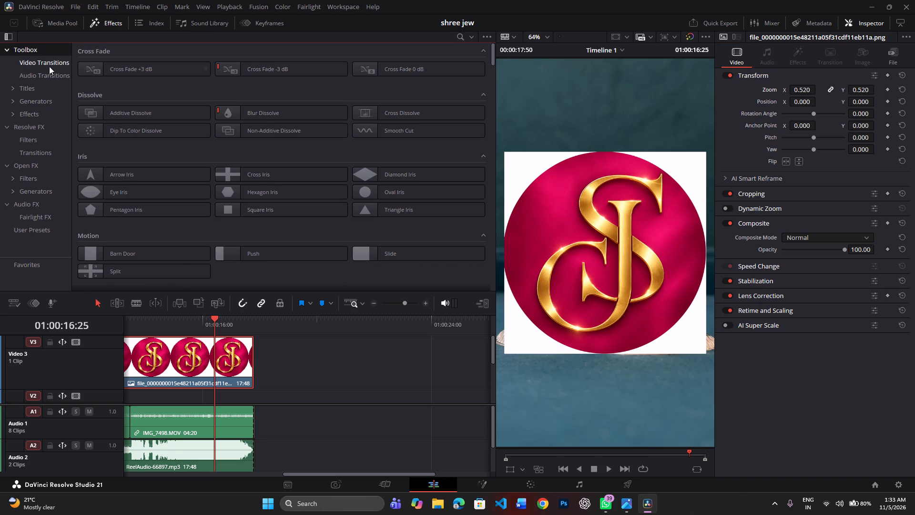
{"action": "left_click", "coordinate": [49, 62]}
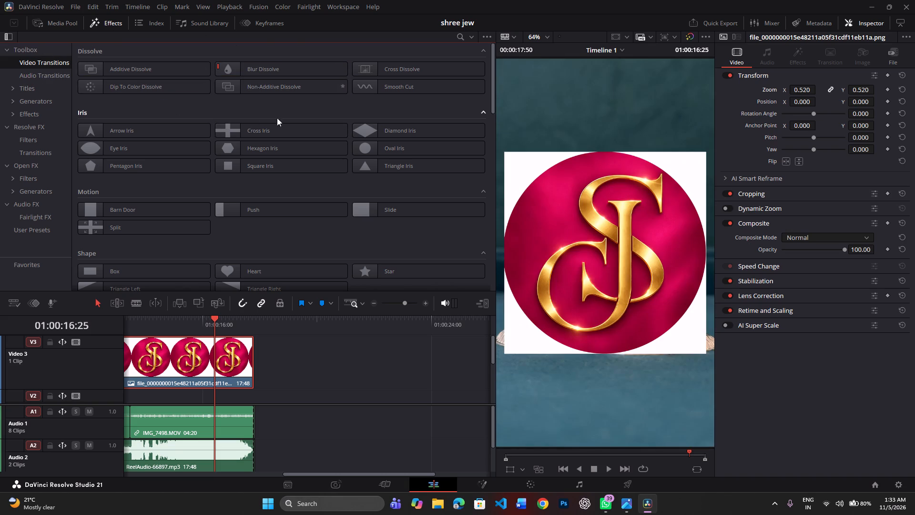
{"action": "left_click", "coordinate": [36, 123]}
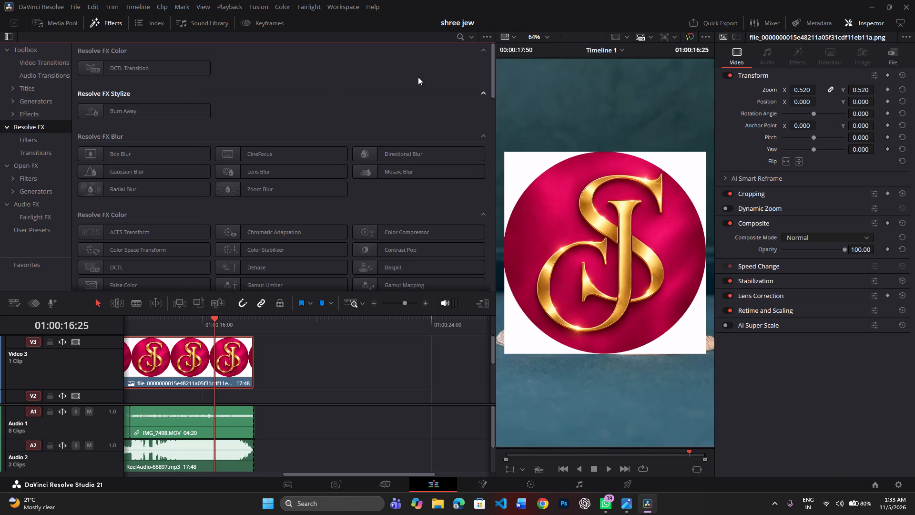
{"action": "left_click", "coordinate": [457, 40]}
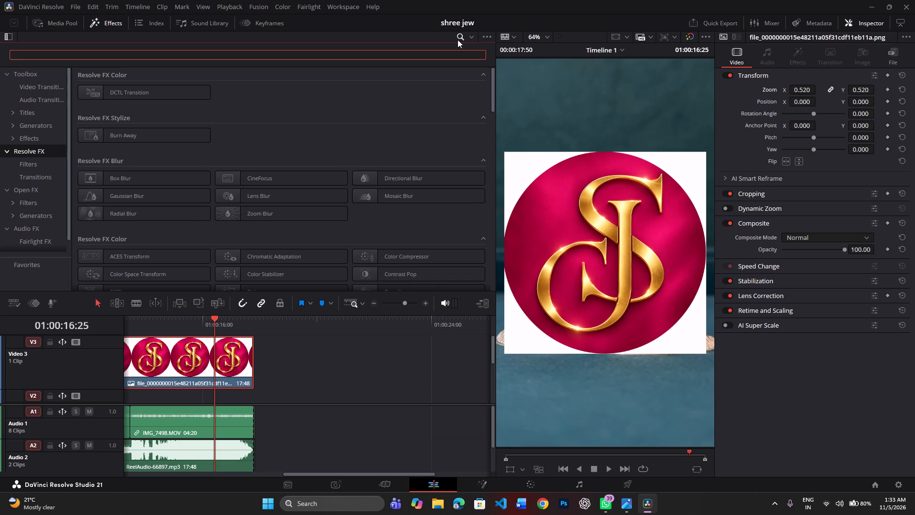
{"action": "type", "text": "KEY"}
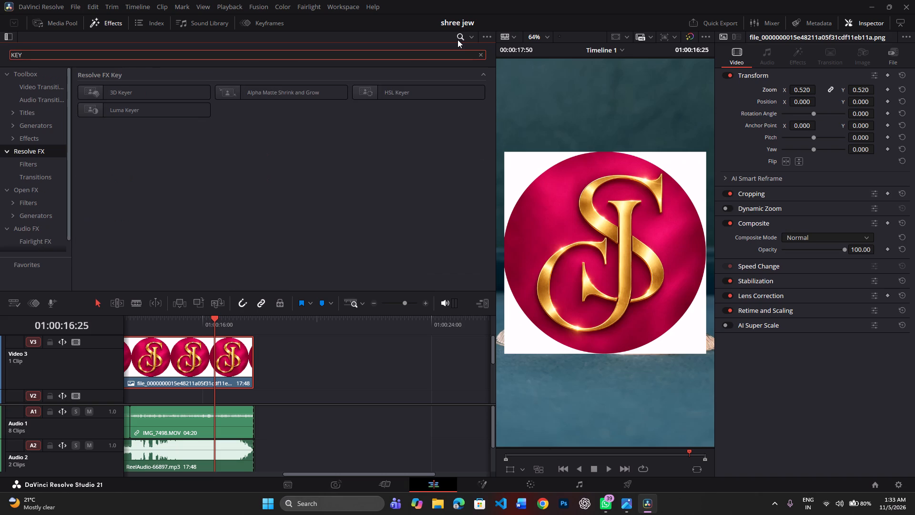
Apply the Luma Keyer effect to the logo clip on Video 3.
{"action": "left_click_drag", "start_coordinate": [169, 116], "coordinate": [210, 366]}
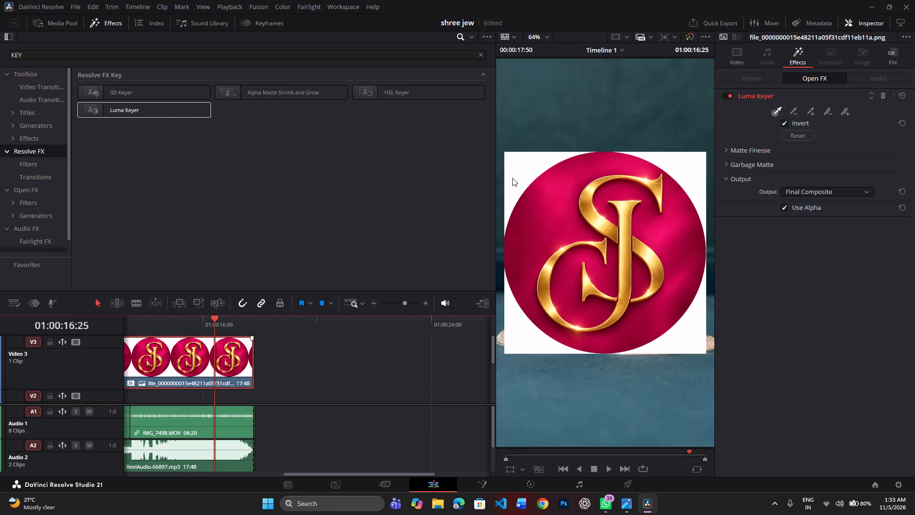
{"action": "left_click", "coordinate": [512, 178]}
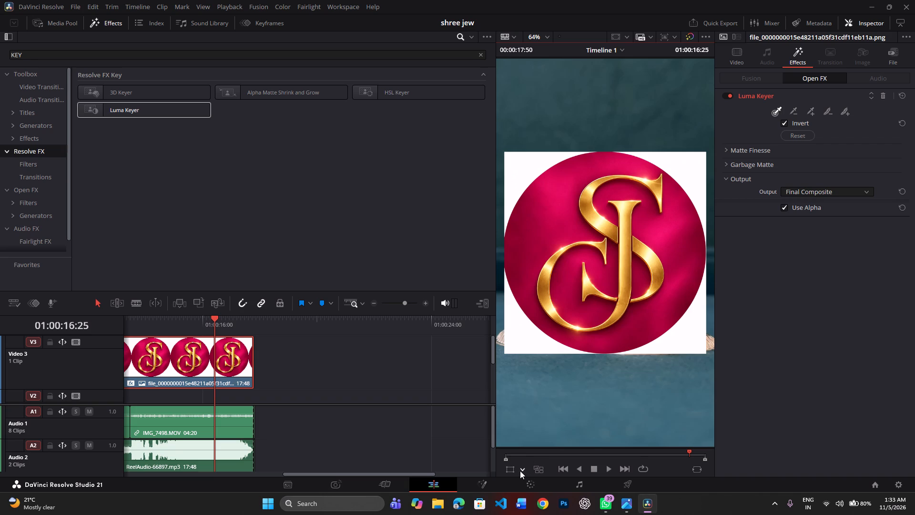
Switch the viewer's on-screen controls to the Open FX overlay.
{"action": "left_click", "coordinate": [520, 471]}
{"action": "left_click", "coordinate": [526, 407]}
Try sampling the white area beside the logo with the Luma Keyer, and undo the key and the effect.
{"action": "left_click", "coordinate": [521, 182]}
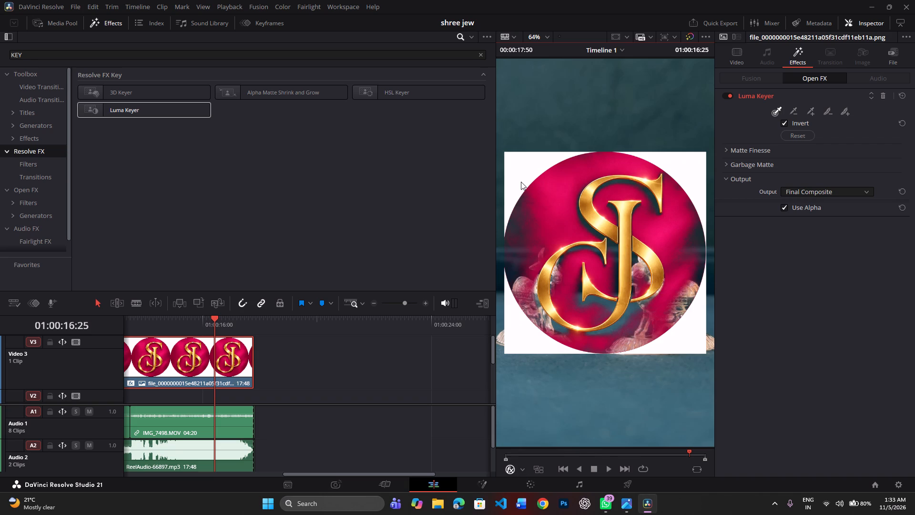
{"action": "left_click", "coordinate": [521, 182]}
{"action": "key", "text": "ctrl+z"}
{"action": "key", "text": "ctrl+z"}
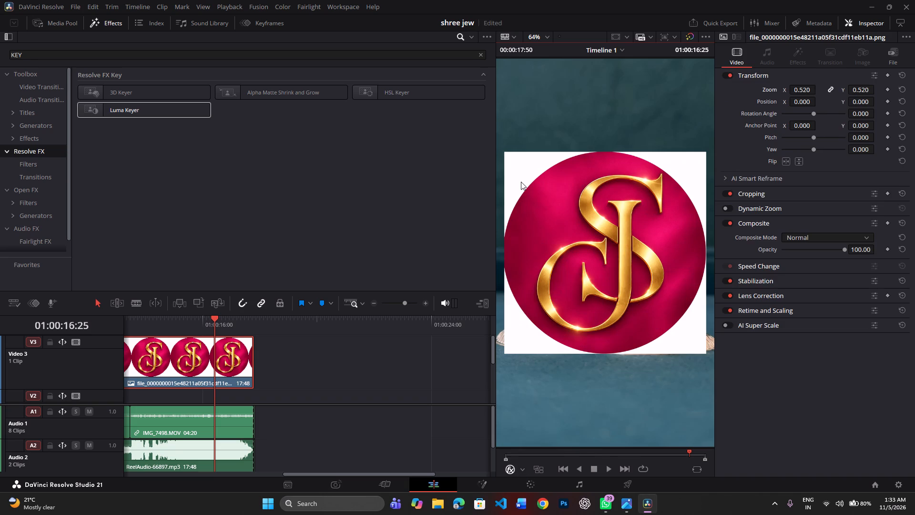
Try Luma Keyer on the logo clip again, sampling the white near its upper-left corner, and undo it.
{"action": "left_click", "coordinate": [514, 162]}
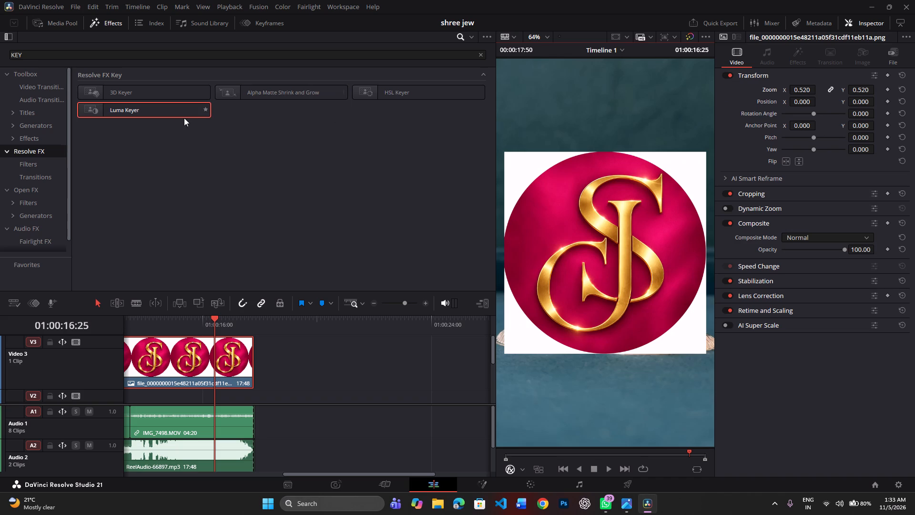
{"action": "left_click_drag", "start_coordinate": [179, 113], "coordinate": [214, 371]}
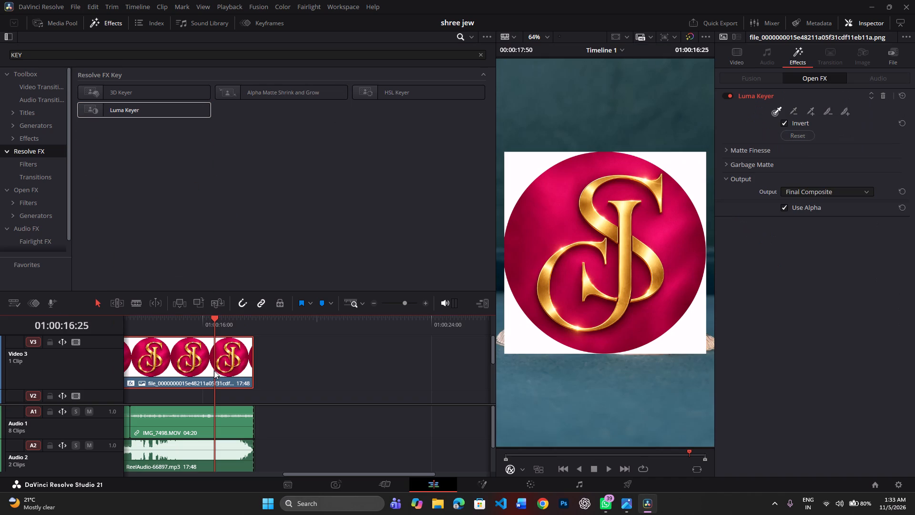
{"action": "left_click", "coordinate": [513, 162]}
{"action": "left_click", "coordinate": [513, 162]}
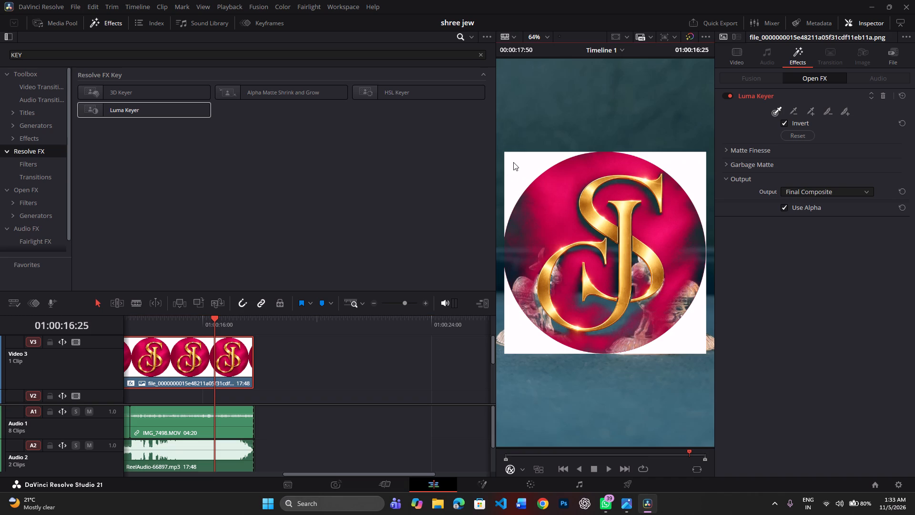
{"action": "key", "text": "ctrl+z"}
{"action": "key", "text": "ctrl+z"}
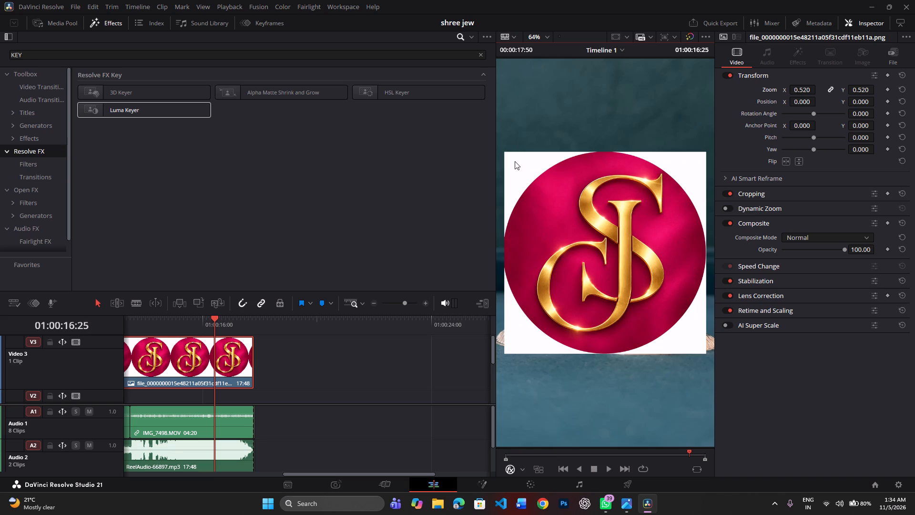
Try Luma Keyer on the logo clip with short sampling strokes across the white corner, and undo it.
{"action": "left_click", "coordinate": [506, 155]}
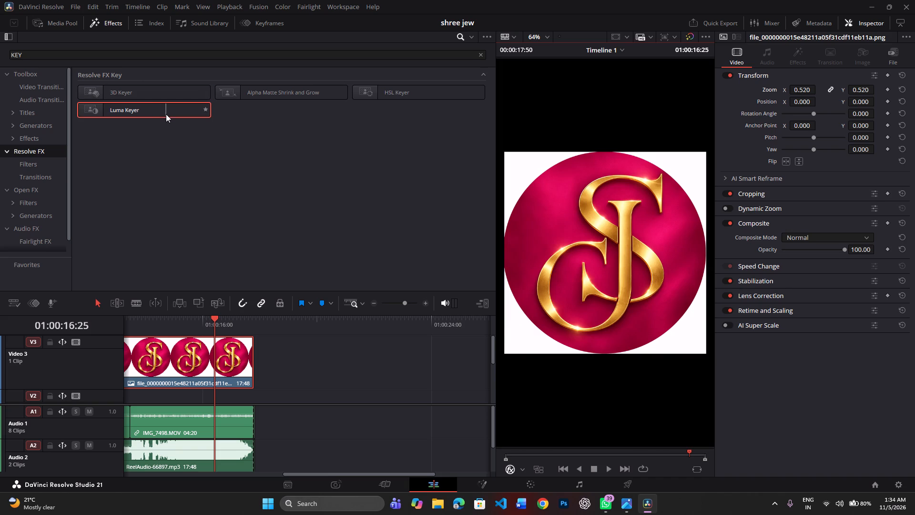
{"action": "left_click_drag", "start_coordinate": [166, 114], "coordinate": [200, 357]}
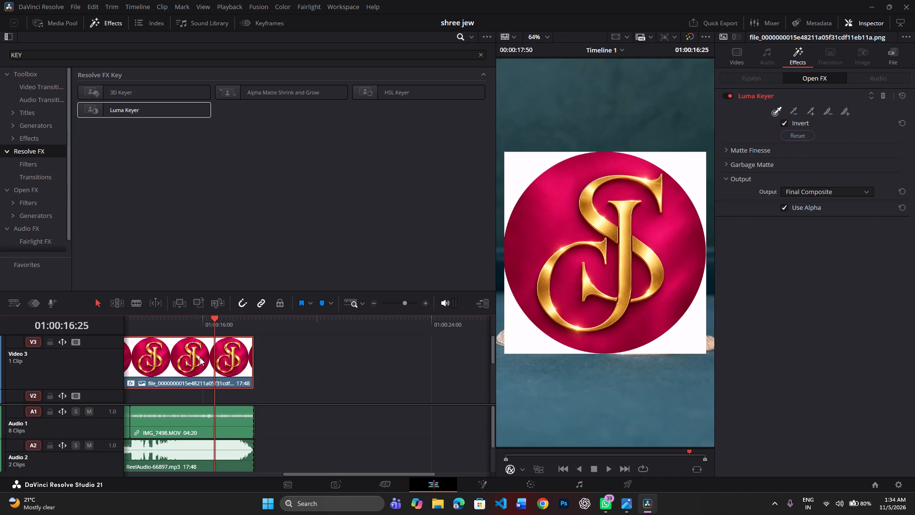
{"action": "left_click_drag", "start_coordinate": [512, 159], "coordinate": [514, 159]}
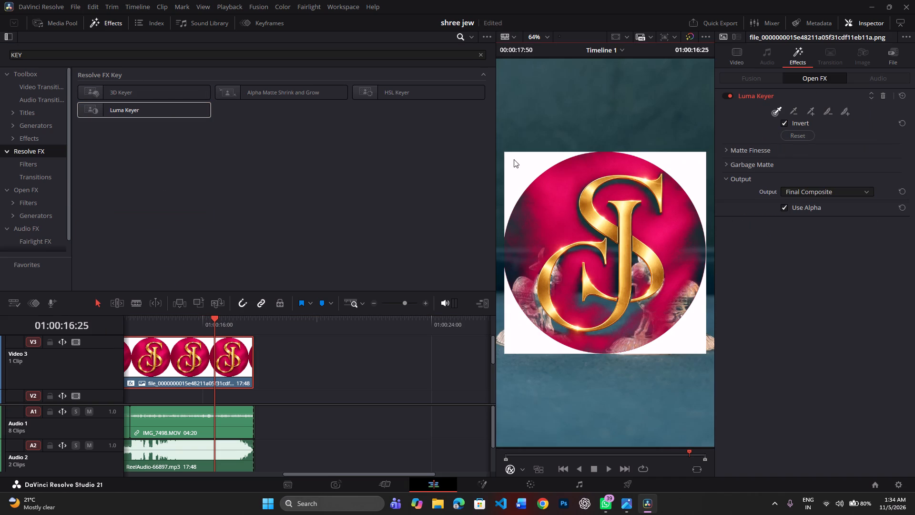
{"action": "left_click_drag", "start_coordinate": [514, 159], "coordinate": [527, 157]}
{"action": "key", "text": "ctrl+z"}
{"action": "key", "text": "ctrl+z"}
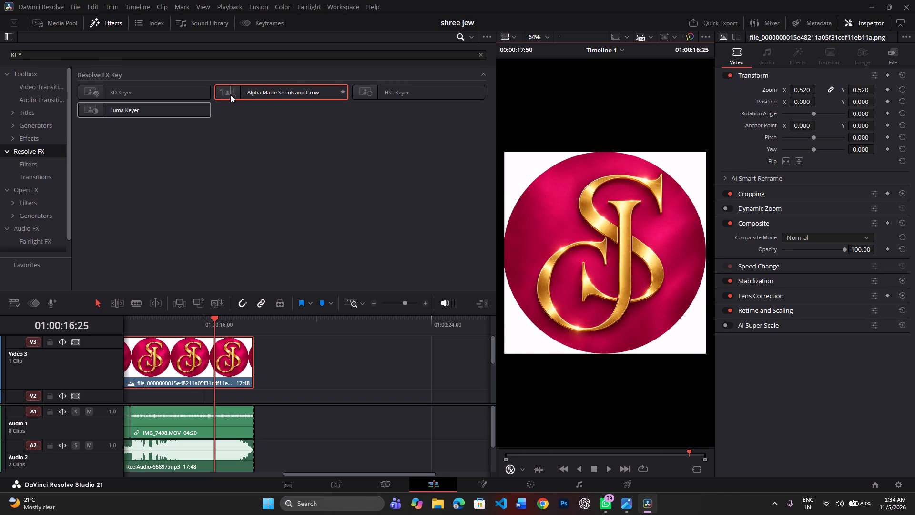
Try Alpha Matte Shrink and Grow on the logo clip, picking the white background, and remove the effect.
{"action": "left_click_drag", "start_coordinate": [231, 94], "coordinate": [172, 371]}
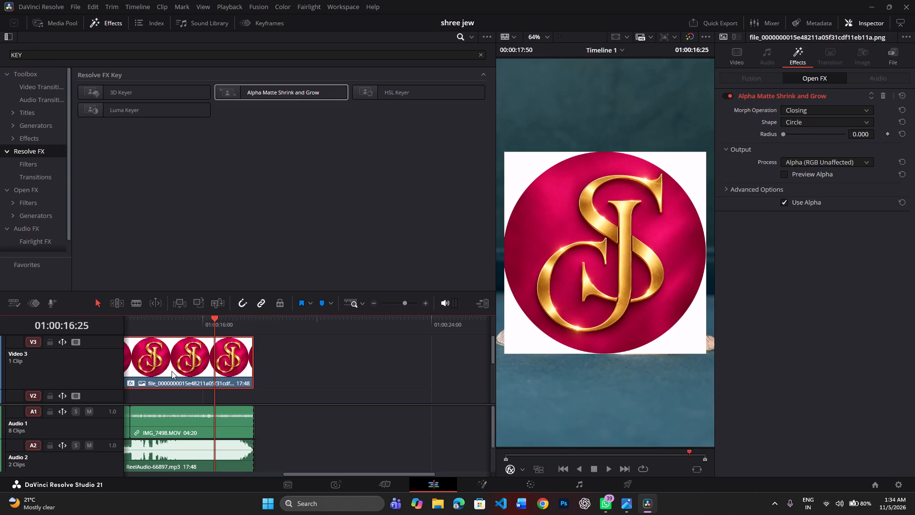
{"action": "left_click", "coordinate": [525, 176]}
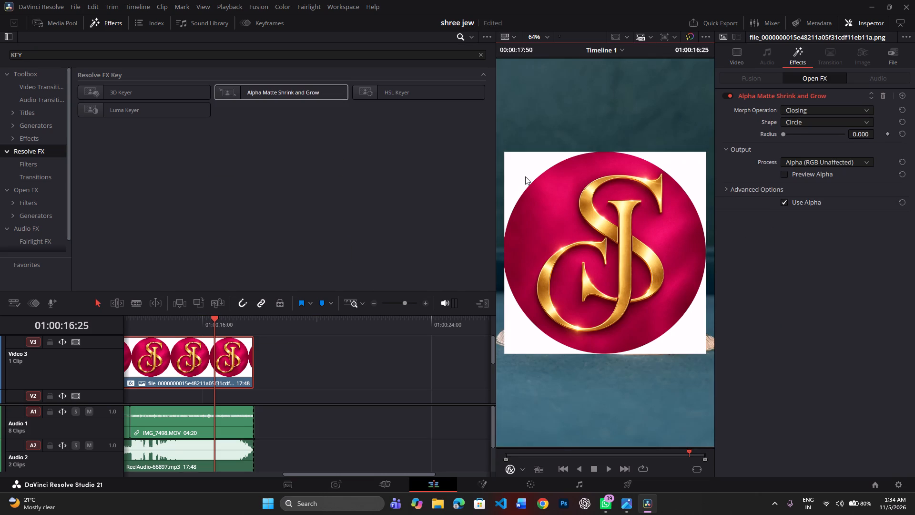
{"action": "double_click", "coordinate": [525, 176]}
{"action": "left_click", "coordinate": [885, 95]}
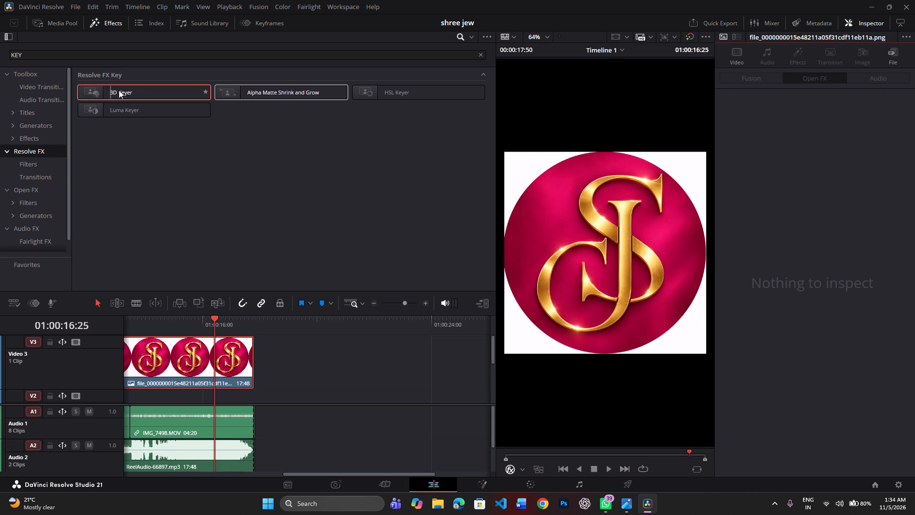
Apply Luma Keyer to the logo clip on Video 3 and sample the white background near its upper-left corner.
{"action": "left_click_drag", "start_coordinate": [140, 115], "coordinate": [179, 158]}
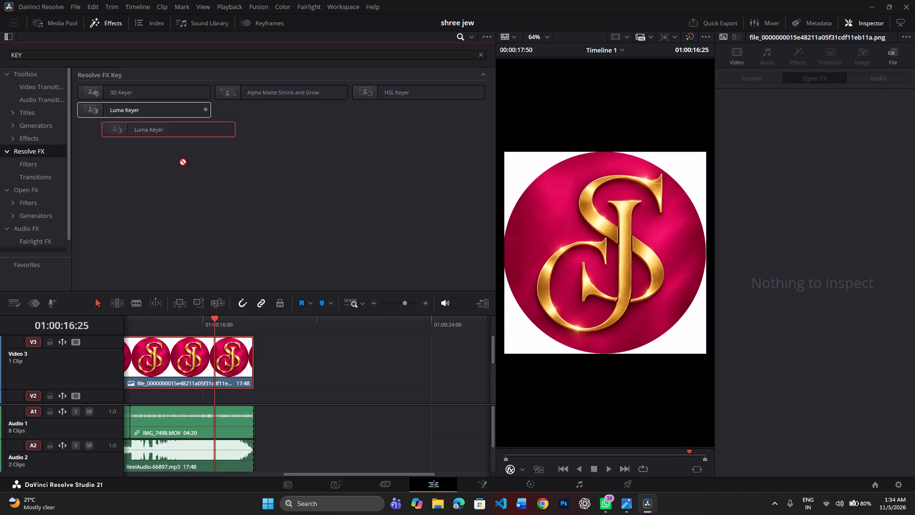
{"action": "left_click_drag", "start_coordinate": [179, 158], "coordinate": [201, 365]}
{"action": "scroll", "coordinate": [201, 365], "scroll_direction": "right", "scroll_amount": 6}
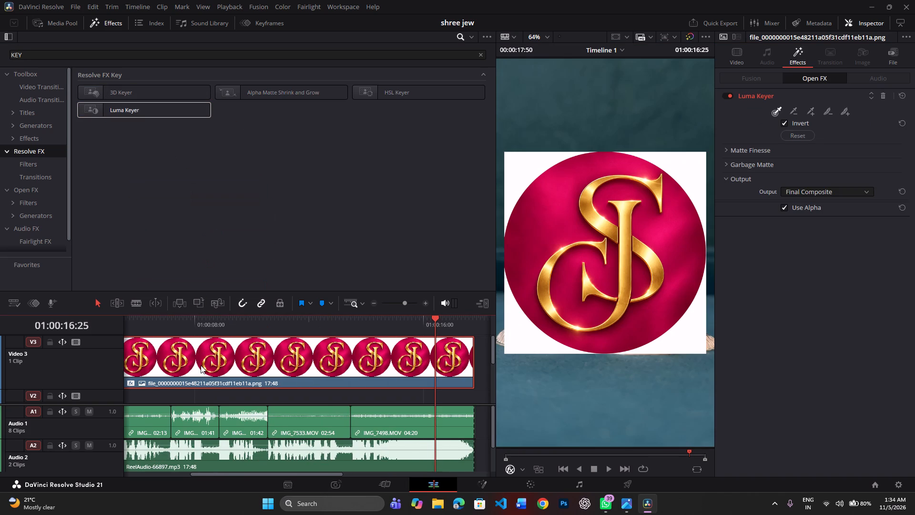
{"action": "scroll", "coordinate": [201, 365], "scroll_direction": "right", "scroll_amount": 3}
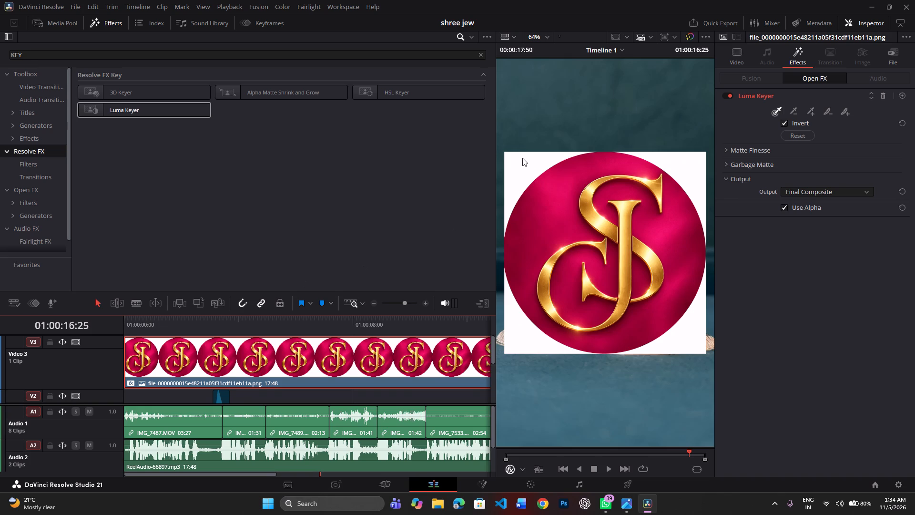
{"action": "left_click", "coordinate": [516, 159]}
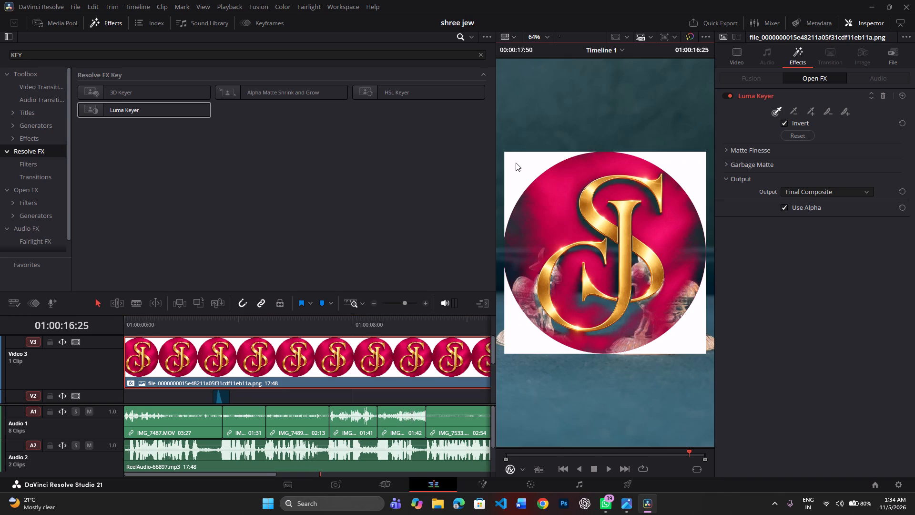
{"action": "left_click", "coordinate": [516, 163]}
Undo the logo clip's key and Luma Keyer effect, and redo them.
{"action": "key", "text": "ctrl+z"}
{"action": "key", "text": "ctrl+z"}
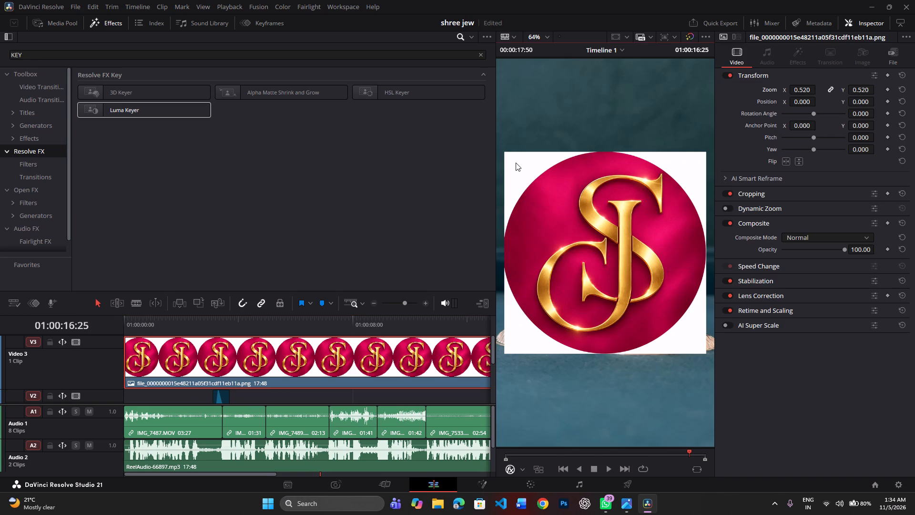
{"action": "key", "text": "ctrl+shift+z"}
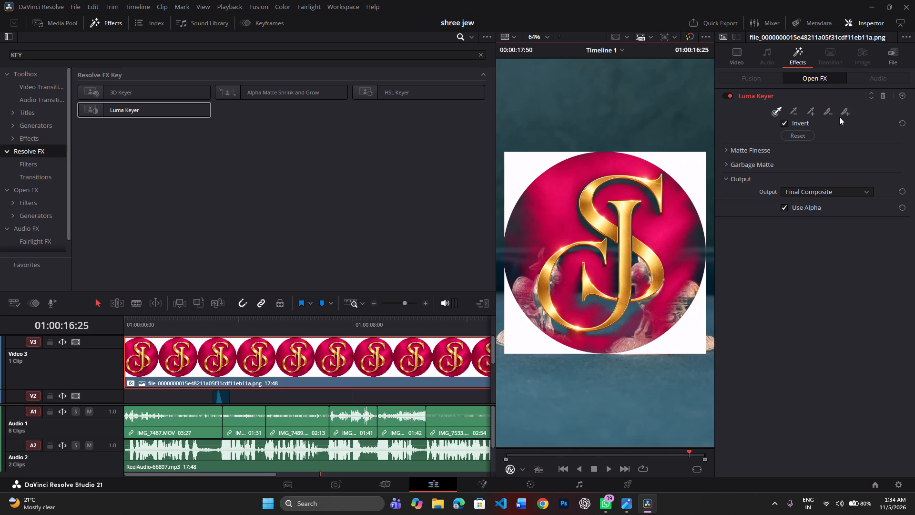
Reset the Luma Keyer settings and resample the white at the logo's upper-left corner.
{"action": "left_click", "coordinate": [903, 93]}
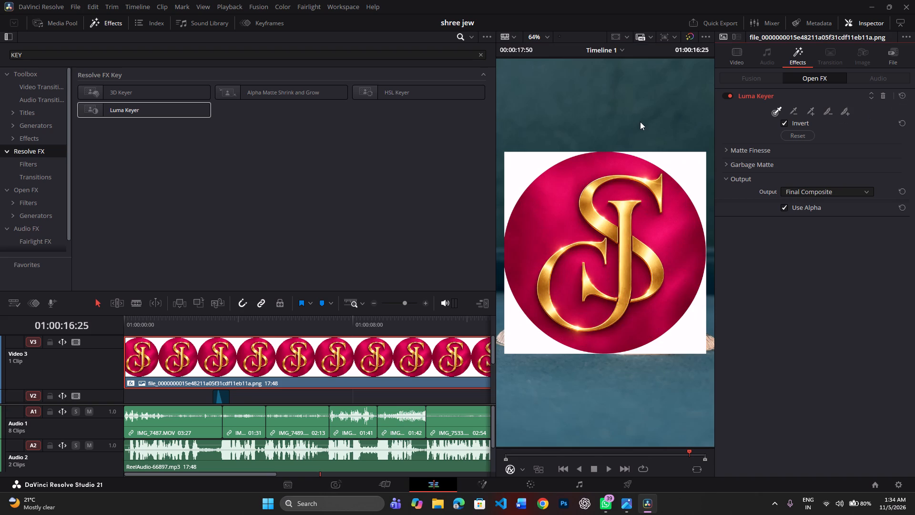
{"action": "left_click", "coordinate": [509, 157]}
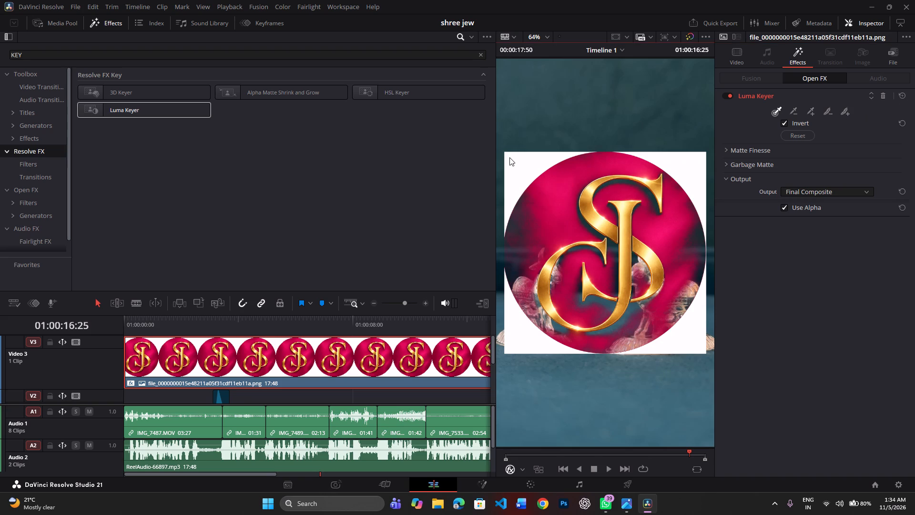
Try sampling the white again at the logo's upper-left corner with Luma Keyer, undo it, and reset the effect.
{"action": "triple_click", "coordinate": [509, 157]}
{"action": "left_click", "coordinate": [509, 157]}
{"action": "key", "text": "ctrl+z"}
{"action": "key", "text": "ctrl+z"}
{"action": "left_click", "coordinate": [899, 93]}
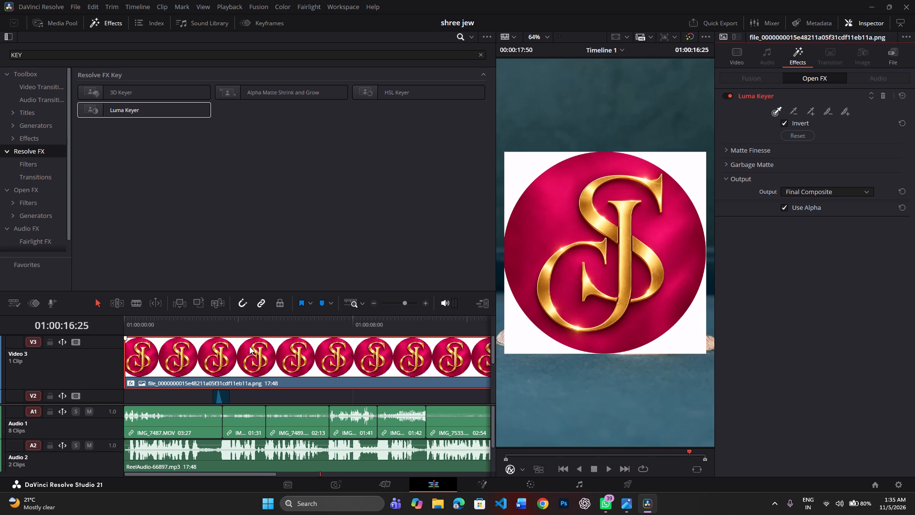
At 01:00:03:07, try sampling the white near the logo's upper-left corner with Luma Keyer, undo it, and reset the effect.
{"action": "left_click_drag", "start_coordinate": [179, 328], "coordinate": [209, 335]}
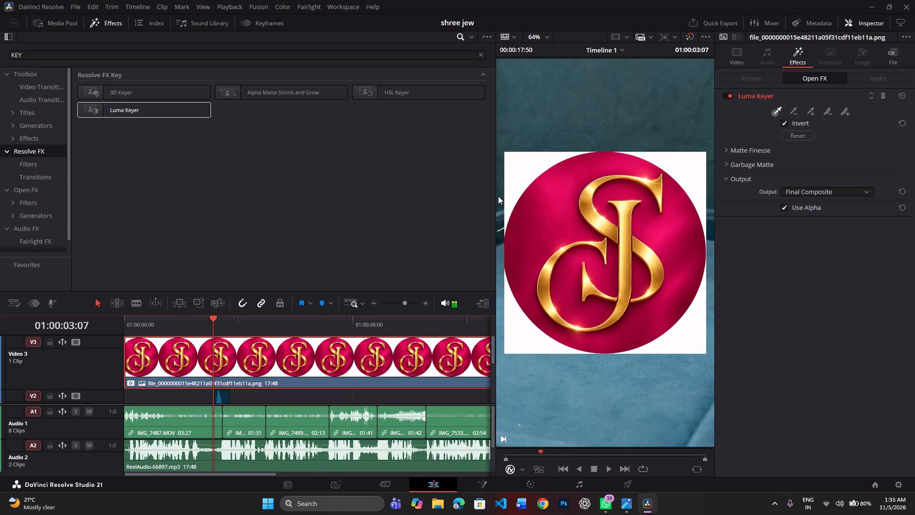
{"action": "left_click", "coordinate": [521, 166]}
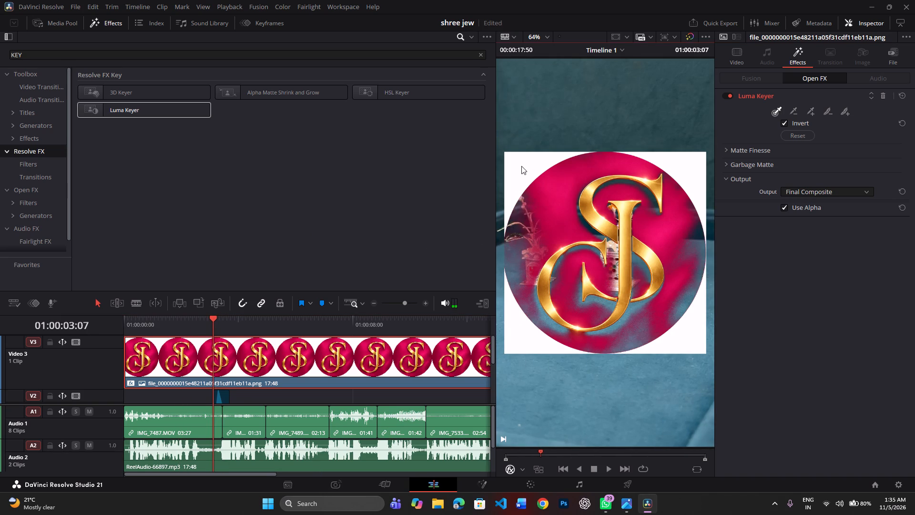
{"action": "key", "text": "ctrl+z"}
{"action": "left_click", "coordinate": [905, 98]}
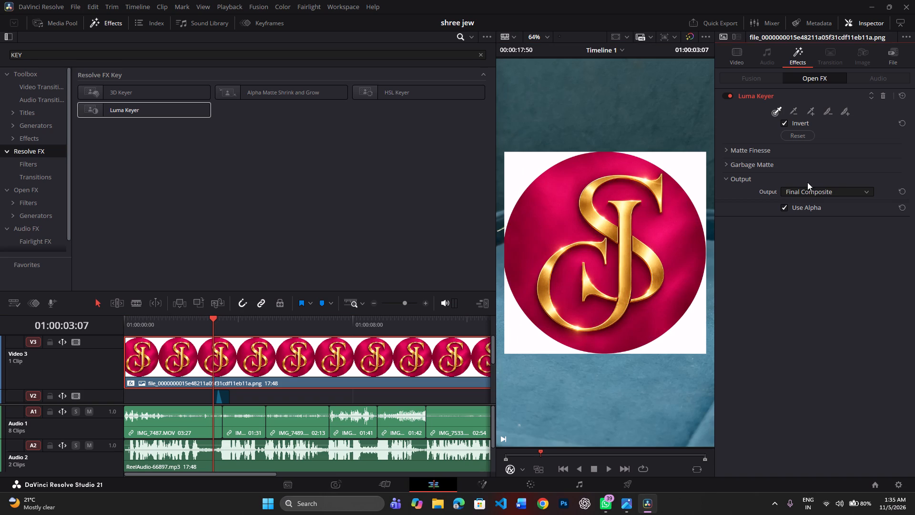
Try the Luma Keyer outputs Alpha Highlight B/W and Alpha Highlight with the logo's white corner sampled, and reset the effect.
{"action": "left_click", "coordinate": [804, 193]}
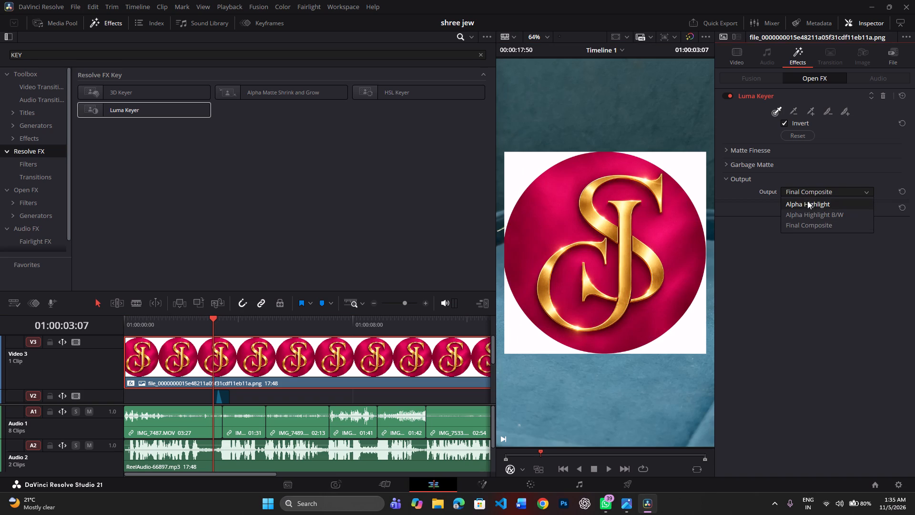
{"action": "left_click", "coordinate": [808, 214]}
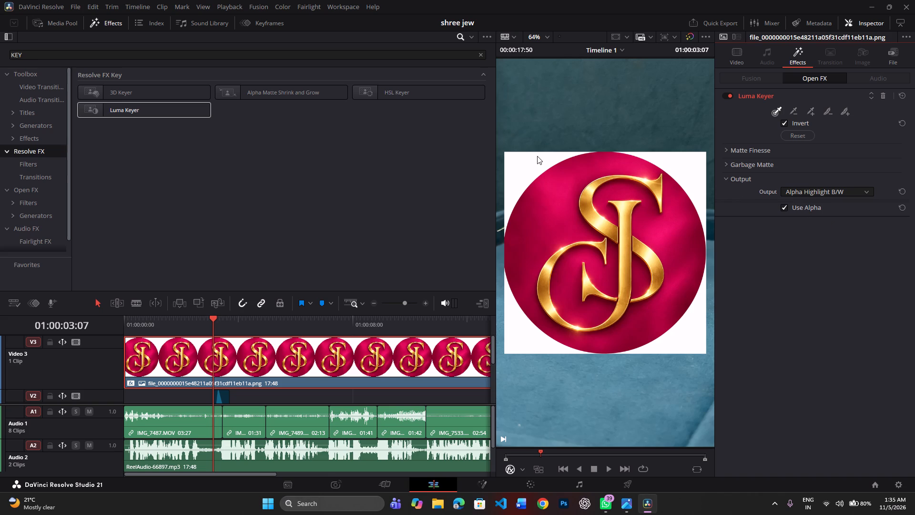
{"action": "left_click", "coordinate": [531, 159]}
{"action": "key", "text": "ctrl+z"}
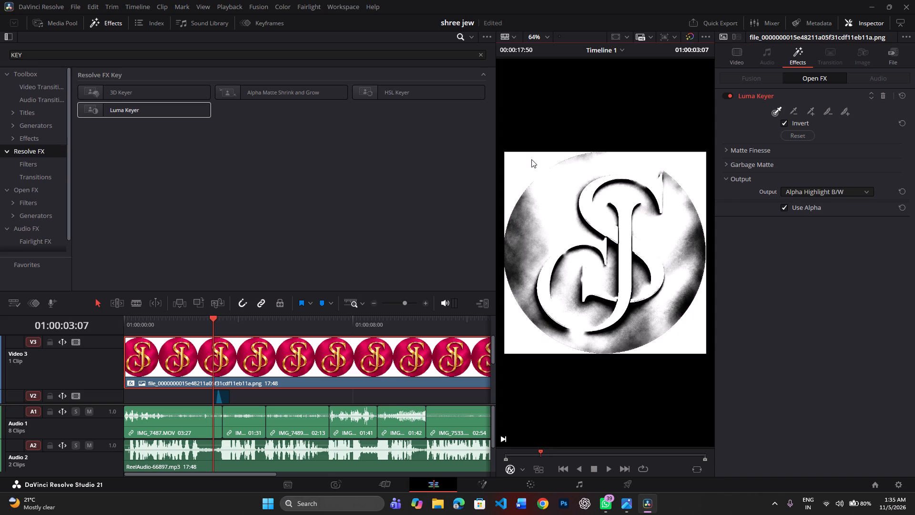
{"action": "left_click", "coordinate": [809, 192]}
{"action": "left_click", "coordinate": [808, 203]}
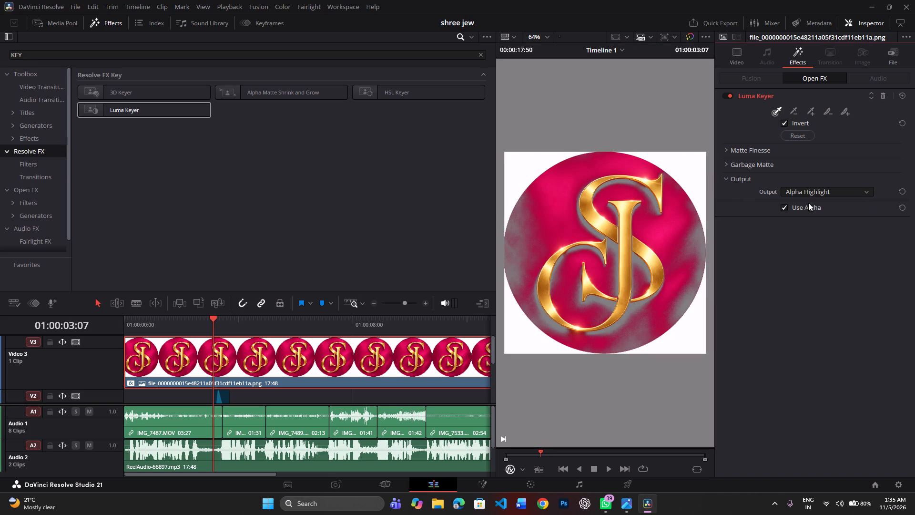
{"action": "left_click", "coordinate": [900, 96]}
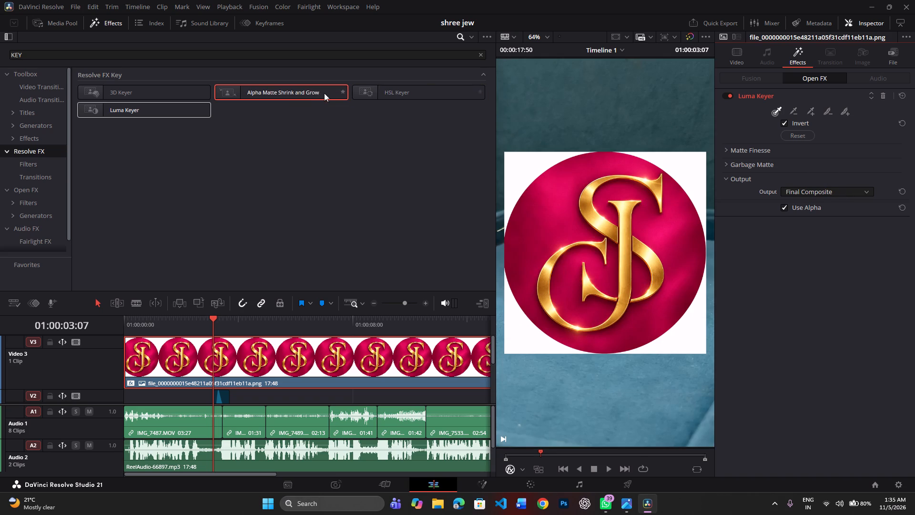
Apply 3D Keyer to the logo clip and sample the white background near the logo's upper-left corner.
{"action": "double_click", "coordinate": [120, 90]}
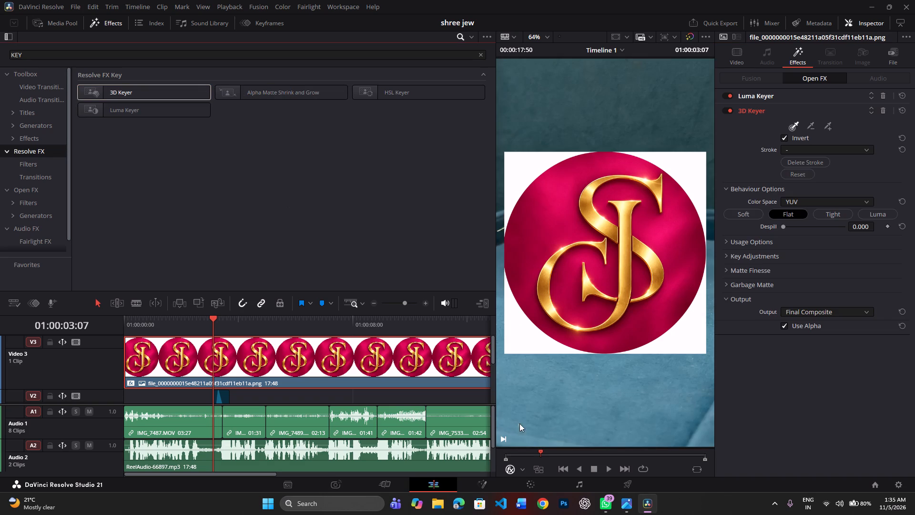
{"action": "left_click", "coordinate": [521, 165]}
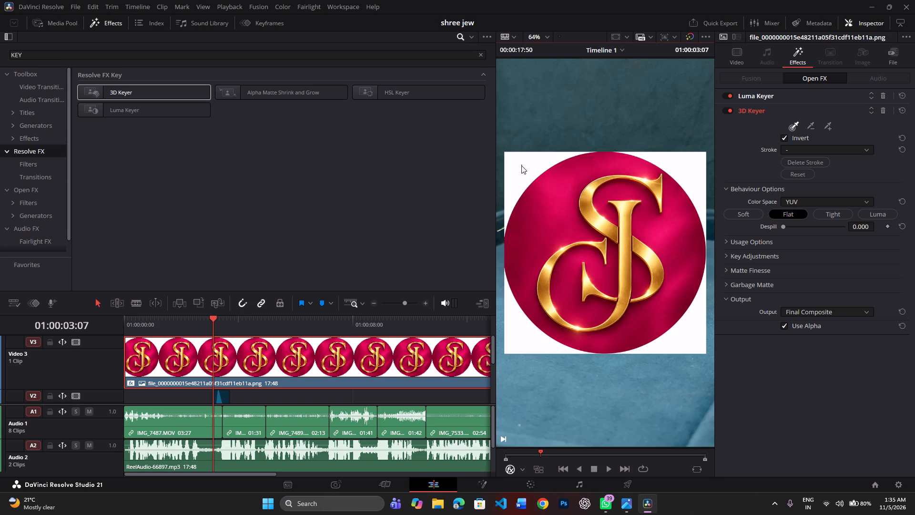
{"action": "left_click", "coordinate": [521, 165]}
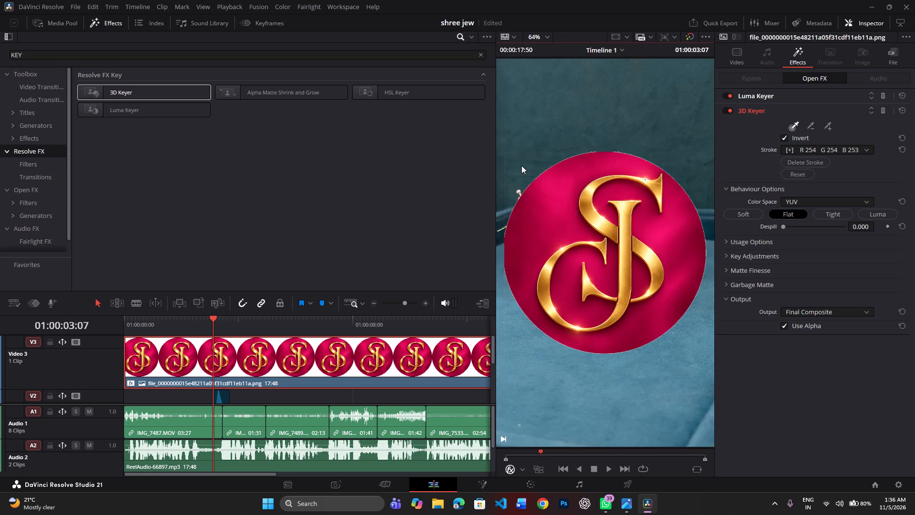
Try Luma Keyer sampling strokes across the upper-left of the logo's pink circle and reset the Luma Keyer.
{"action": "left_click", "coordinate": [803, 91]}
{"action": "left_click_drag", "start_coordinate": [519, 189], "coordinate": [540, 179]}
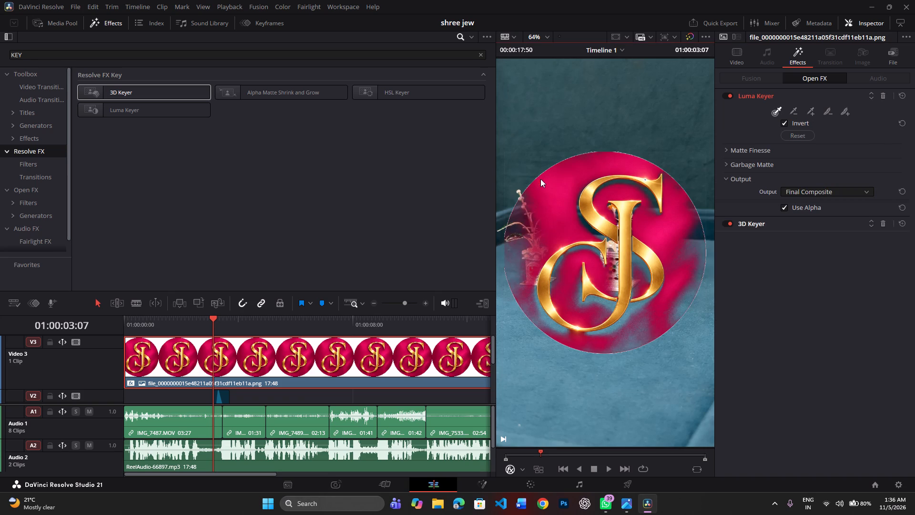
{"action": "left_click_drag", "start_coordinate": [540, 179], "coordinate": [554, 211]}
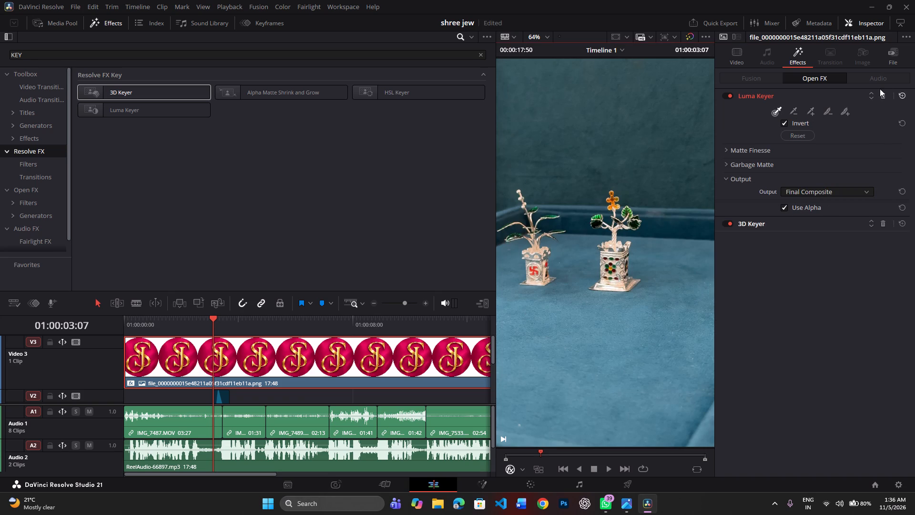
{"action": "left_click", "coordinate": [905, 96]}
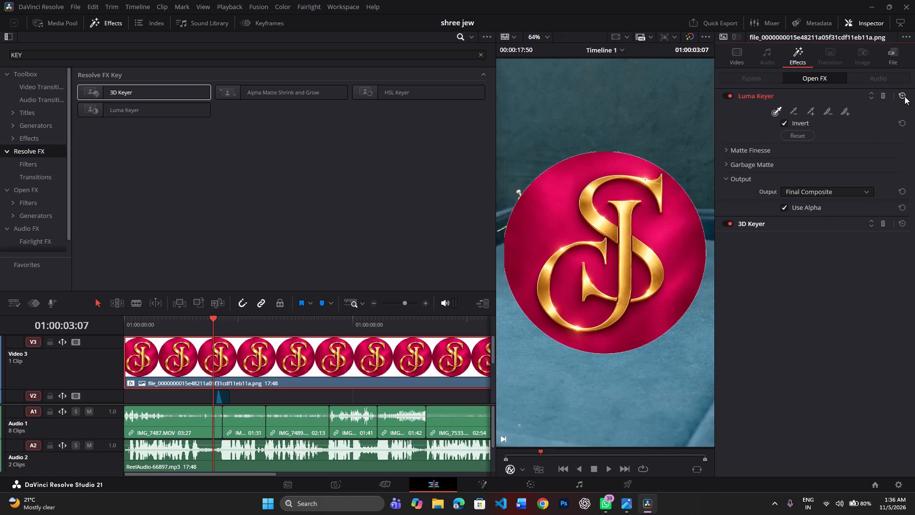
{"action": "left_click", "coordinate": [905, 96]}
Reset the 3D Keyer settings on the logo clip.
{"action": "left_click", "coordinate": [786, 225]}
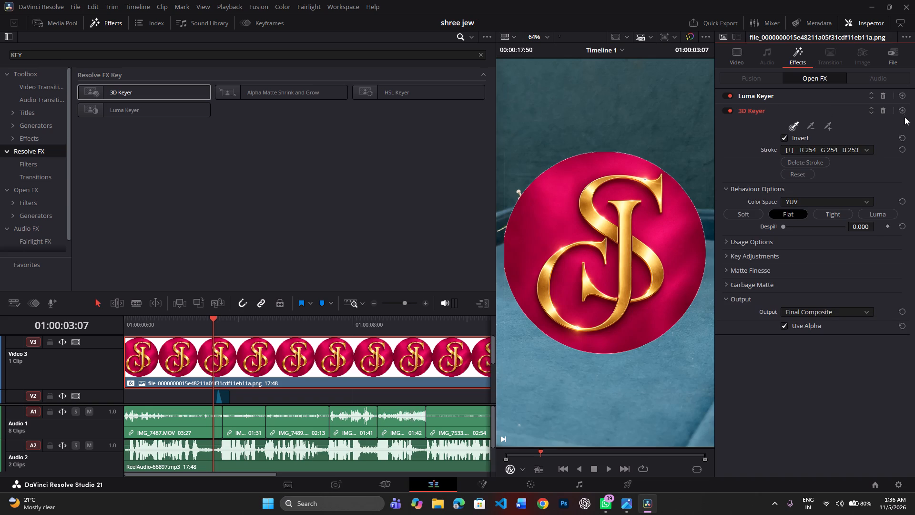
{"action": "left_click", "coordinate": [905, 111]}
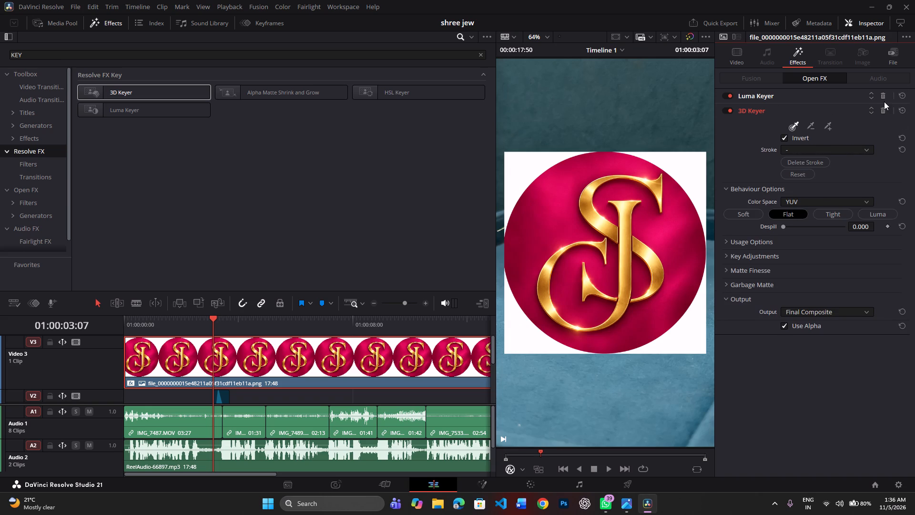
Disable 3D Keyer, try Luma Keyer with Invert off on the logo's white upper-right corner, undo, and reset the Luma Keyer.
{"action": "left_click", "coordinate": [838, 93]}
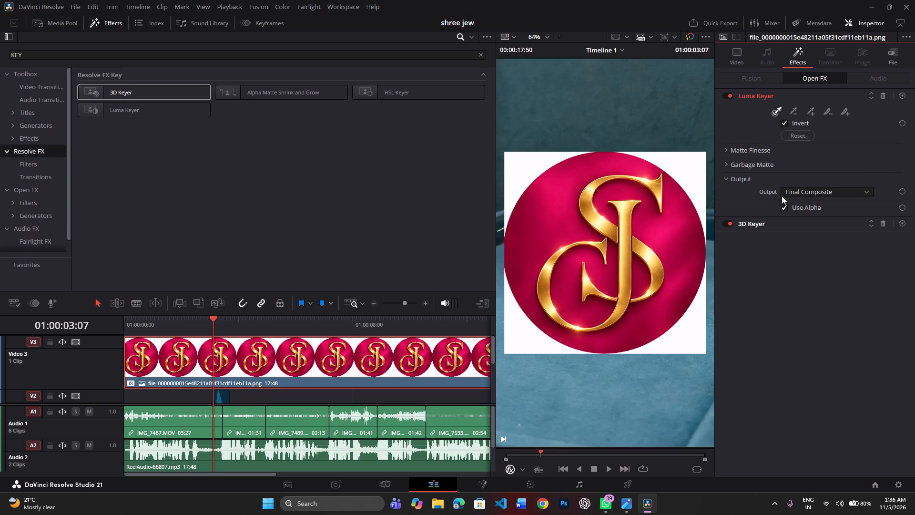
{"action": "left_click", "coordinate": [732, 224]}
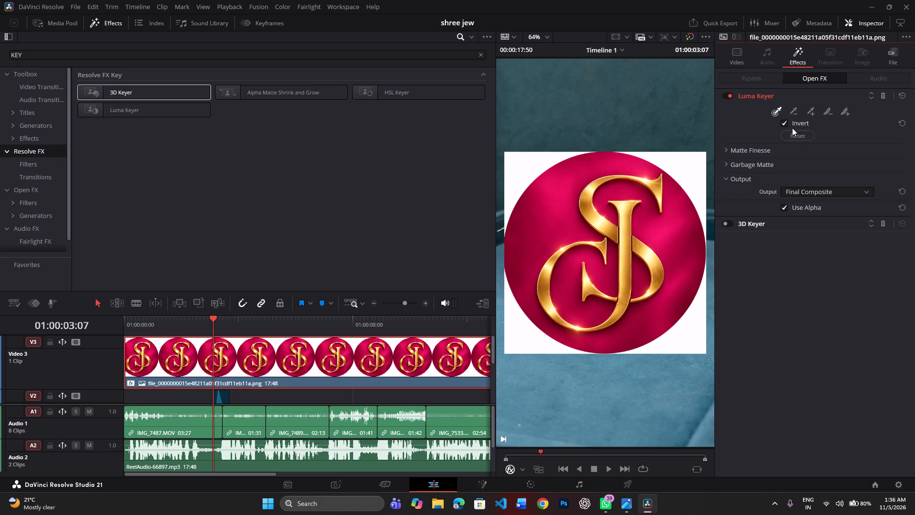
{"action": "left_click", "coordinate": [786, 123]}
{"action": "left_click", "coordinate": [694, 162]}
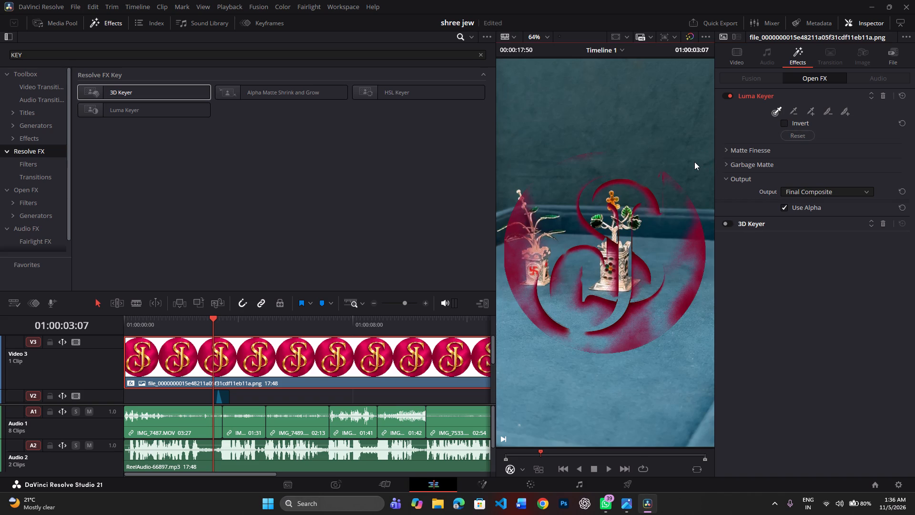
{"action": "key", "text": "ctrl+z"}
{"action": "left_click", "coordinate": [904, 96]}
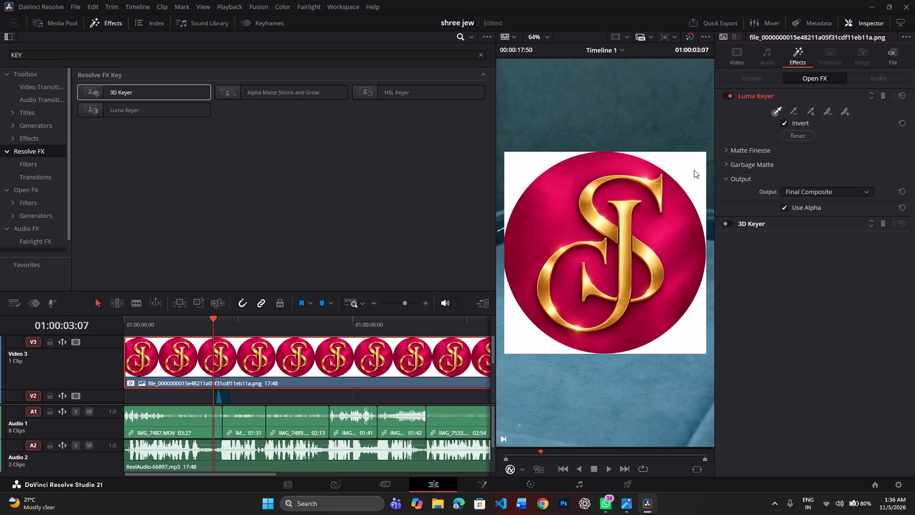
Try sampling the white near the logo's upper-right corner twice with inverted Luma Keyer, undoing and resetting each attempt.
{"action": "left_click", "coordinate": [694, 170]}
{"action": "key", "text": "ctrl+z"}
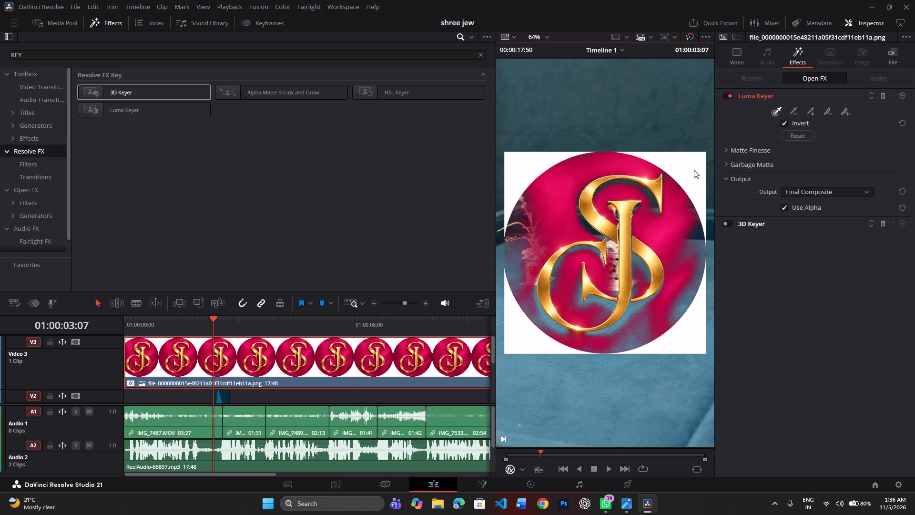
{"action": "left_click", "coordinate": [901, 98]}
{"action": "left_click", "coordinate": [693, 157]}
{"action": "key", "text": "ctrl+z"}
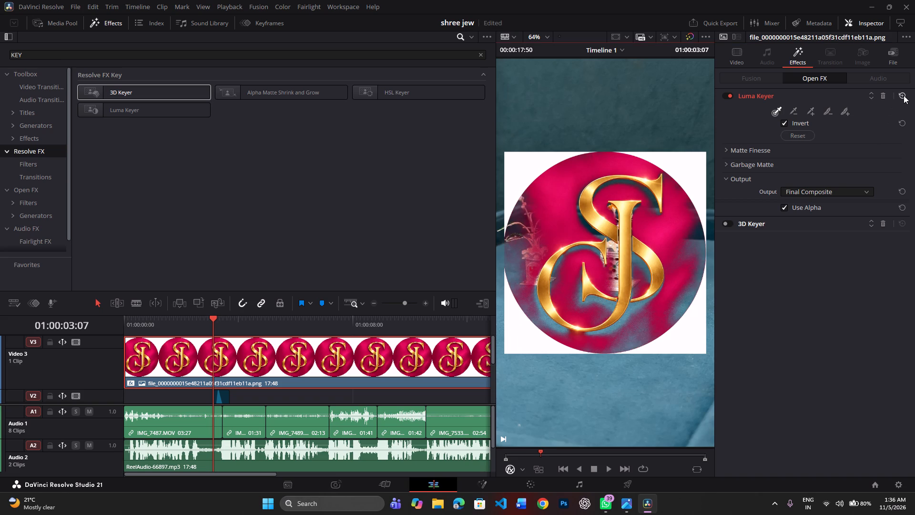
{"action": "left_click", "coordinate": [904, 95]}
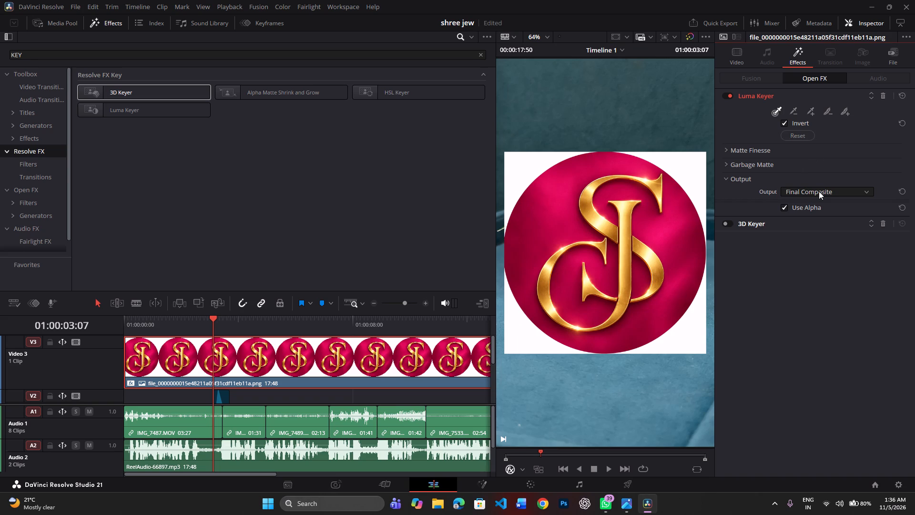
Enable 3D Keyer and disable Luma Keyer on the logo clip.
{"action": "left_click", "coordinate": [726, 224]}
{"action": "left_click", "coordinate": [727, 94]}
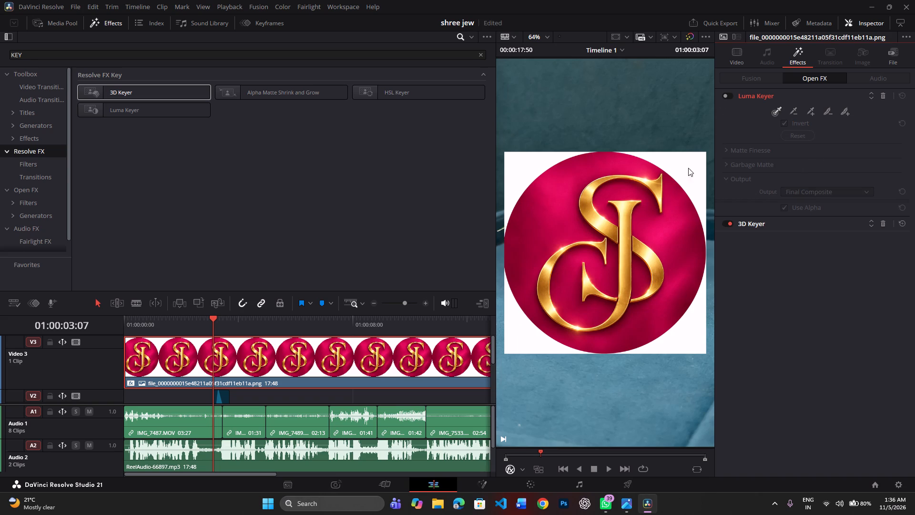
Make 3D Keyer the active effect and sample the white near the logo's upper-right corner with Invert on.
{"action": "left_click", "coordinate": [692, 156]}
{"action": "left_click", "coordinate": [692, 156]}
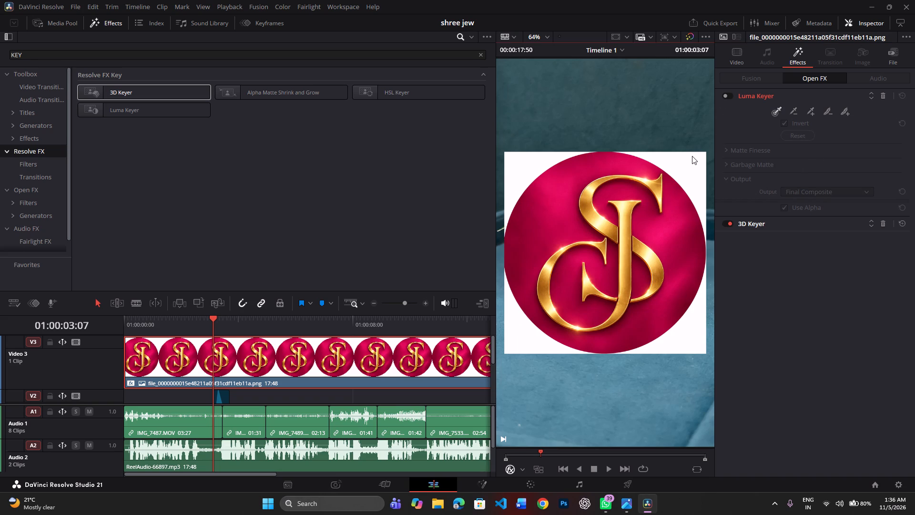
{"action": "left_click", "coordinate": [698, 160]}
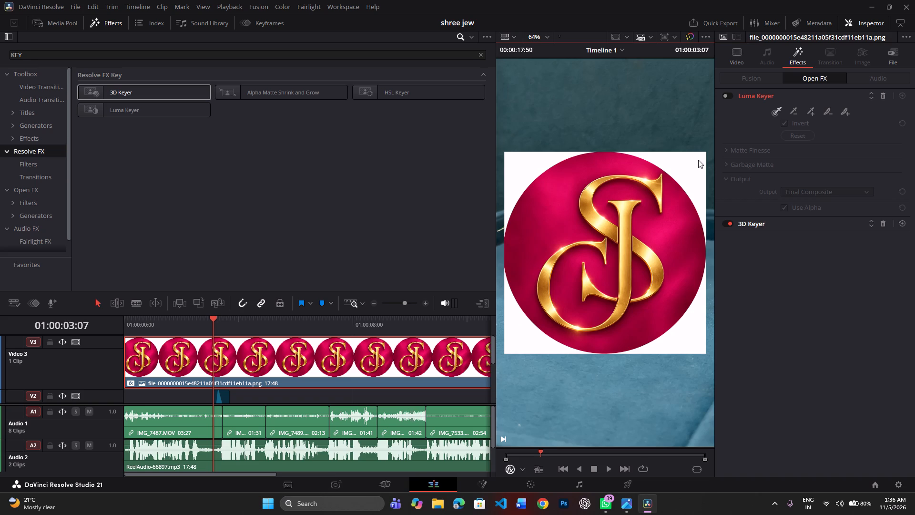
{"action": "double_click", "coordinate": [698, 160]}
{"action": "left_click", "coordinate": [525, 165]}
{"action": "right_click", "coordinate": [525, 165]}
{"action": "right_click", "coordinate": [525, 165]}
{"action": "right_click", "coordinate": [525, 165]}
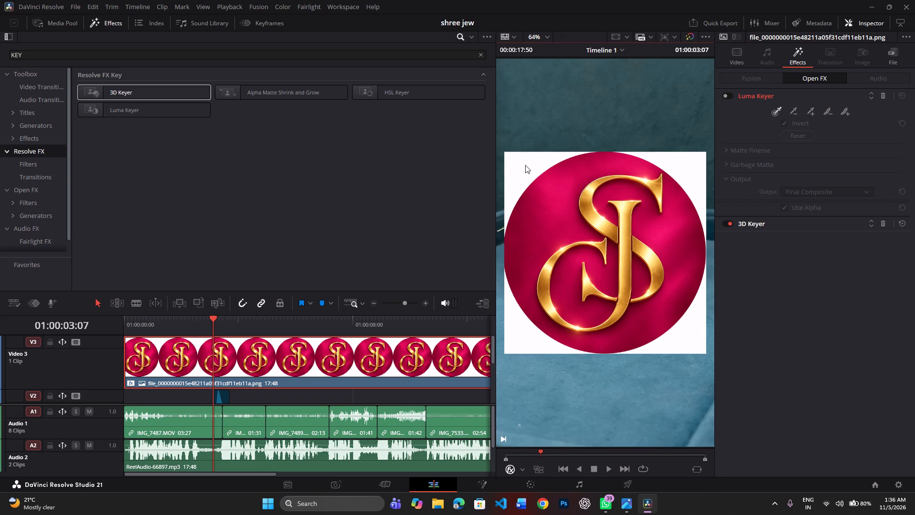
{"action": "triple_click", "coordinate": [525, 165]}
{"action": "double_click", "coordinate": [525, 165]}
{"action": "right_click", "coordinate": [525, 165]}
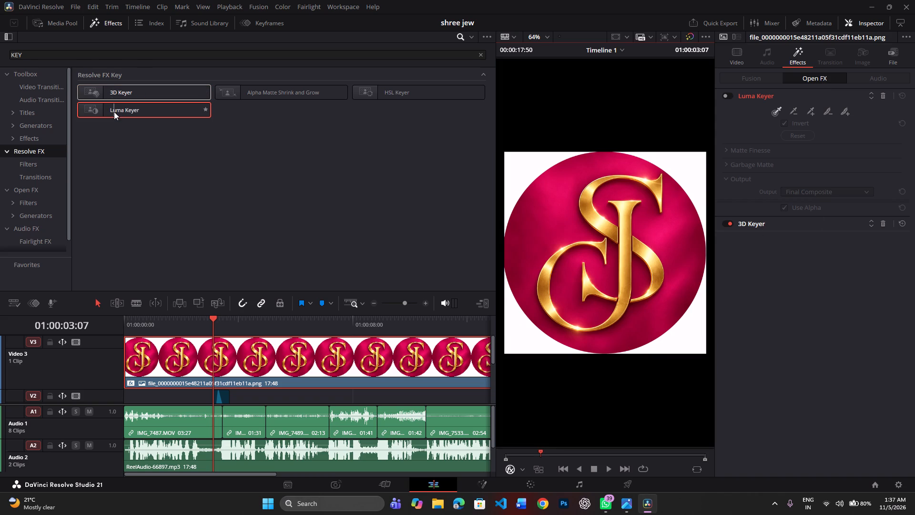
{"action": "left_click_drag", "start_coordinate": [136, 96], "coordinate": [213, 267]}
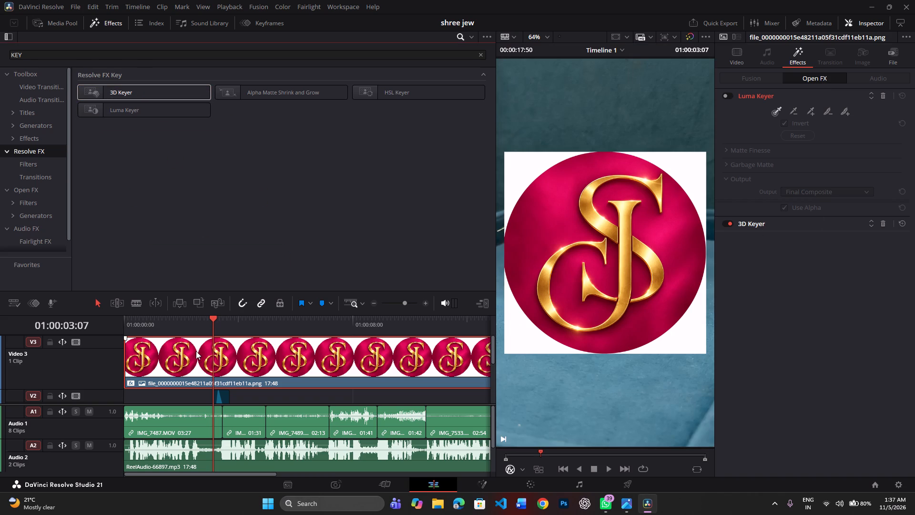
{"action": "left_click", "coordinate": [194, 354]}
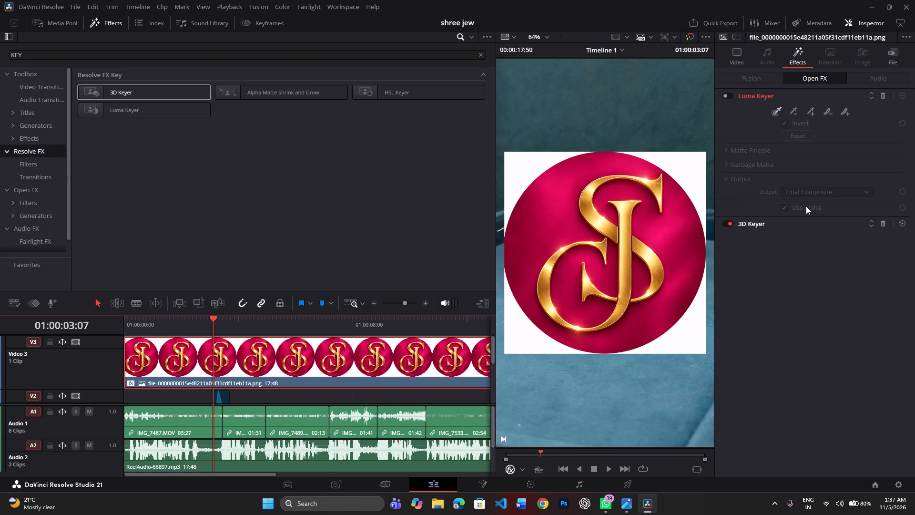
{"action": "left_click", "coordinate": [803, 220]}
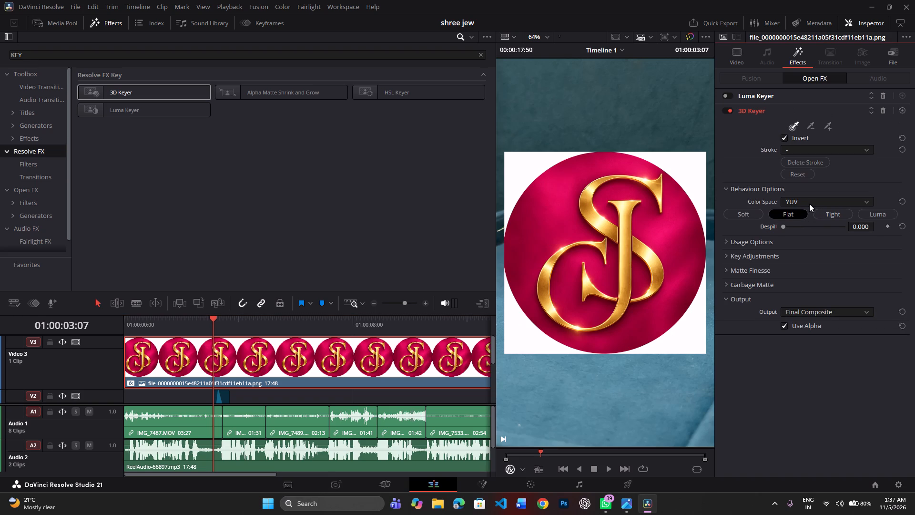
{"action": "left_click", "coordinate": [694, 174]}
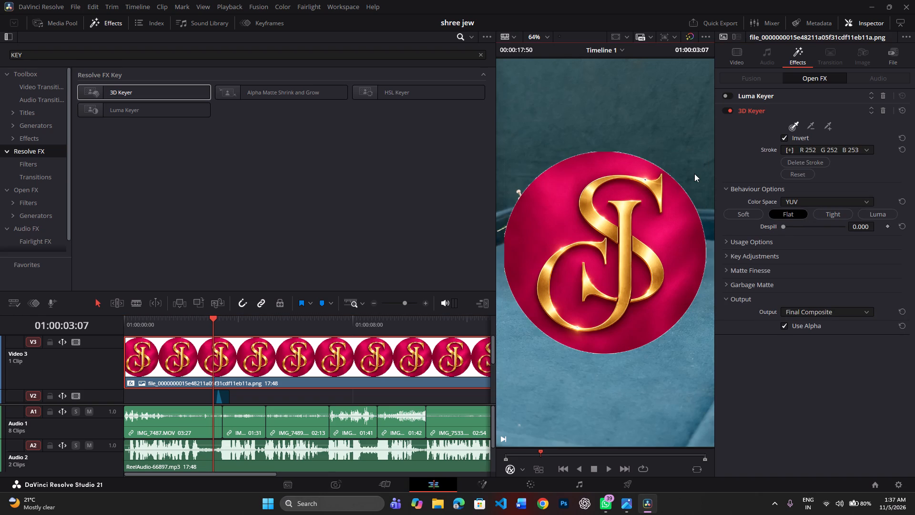
Examine the keyed edge around the logo's pink circle.
{"action": "scroll", "coordinate": [636, 156], "scroll_direction": "up", "scroll_amount": 2}
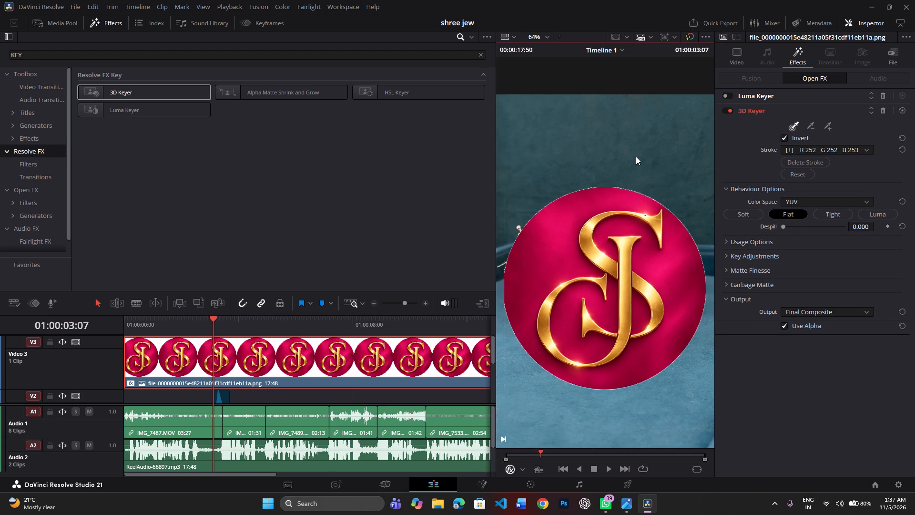
{"action": "scroll", "coordinate": [636, 156], "scroll_direction": "up", "scroll_amount": 1}
{"action": "scroll", "coordinate": [636, 156], "scroll_direction": "down", "scroll_amount": 1, "text": "ctrl"}
{"action": "scroll", "coordinate": [636, 156], "scroll_direction": "left", "scroll_amount": 1, "text": "ctrl"}
{"action": "scroll", "coordinate": [636, 156], "scroll_direction": "down", "scroll_amount": 1, "text": "ctrl"}
{"action": "scroll", "coordinate": [636, 156], "scroll_direction": "left", "scroll_amount": 1, "text": "ctrl"}
{"action": "scroll", "coordinate": [636, 156], "scroll_direction": "down", "scroll_amount": 1, "text": "ctrl"}
{"action": "scroll", "coordinate": [636, 156], "scroll_direction": "left", "scroll_amount": 1, "text": "ctrl"}
{"action": "scroll", "coordinate": [636, 156], "scroll_direction": "up", "scroll_amount": 4, "text": "ctrl"}
{"action": "scroll", "coordinate": [636, 156], "scroll_direction": "down", "scroll_amount": 4, "text": "ctrl"}
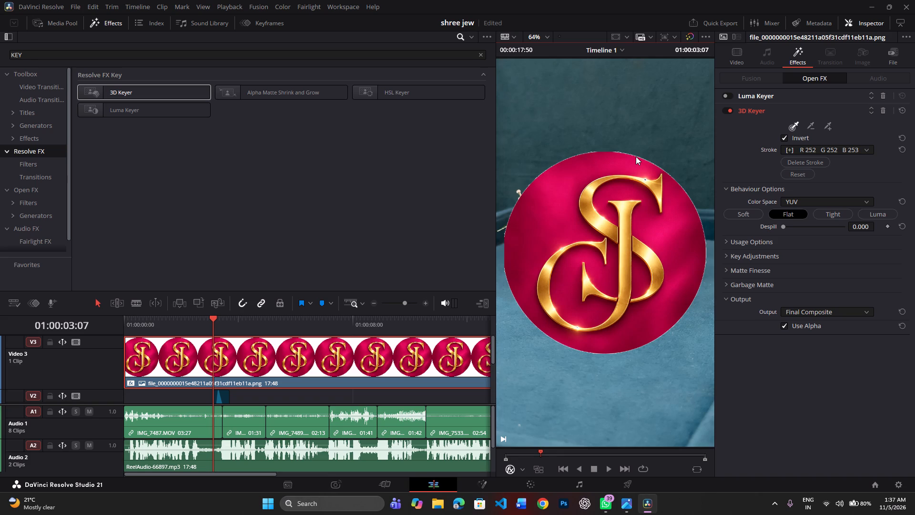
{"action": "scroll", "coordinate": [636, 156], "scroll_direction": "up", "scroll_amount": 5, "text": "ctrl"}
{"action": "scroll", "coordinate": [636, 156], "scroll_direction": "down", "scroll_amount": 5, "text": "ctrl"}
{"action": "scroll", "coordinate": [624, 207], "scroll_direction": "down", "scroll_amount": 5, "text": "ctrl"}
{"action": "scroll", "coordinate": [624, 207], "scroll_direction": "up", "scroll_amount": 6, "text": "ctrl"}
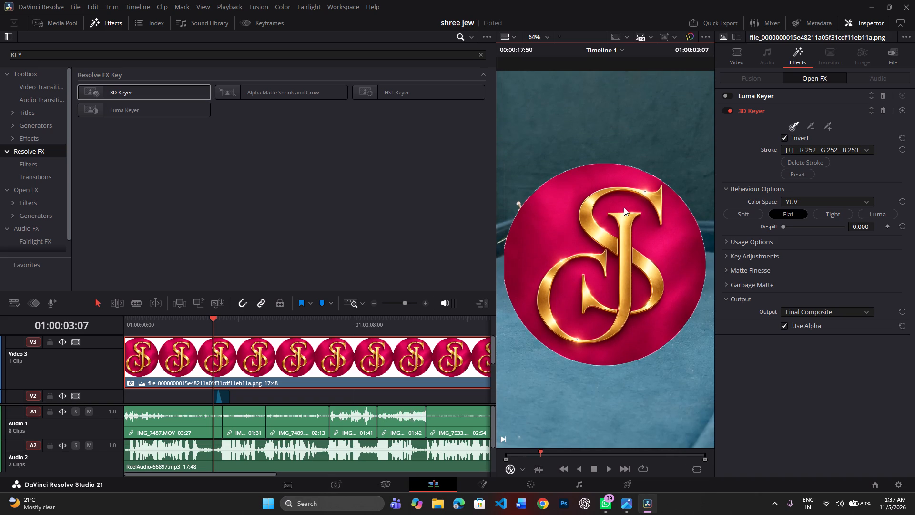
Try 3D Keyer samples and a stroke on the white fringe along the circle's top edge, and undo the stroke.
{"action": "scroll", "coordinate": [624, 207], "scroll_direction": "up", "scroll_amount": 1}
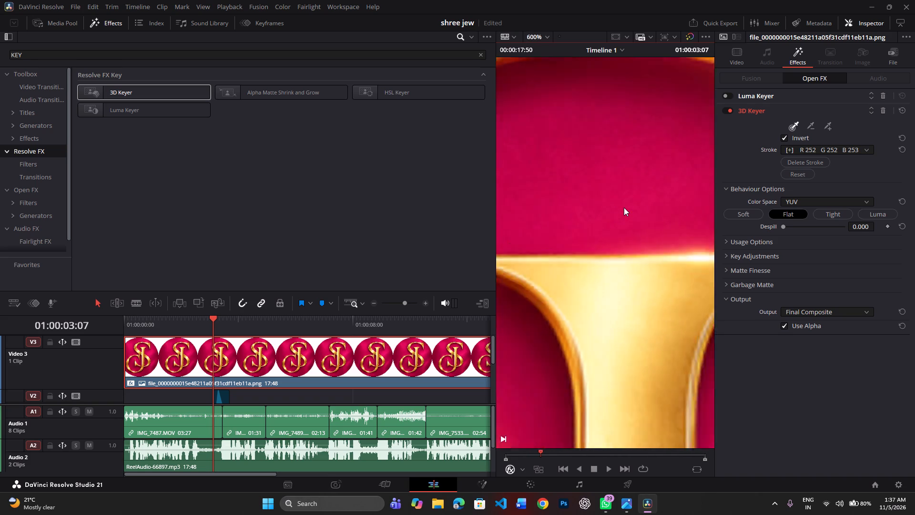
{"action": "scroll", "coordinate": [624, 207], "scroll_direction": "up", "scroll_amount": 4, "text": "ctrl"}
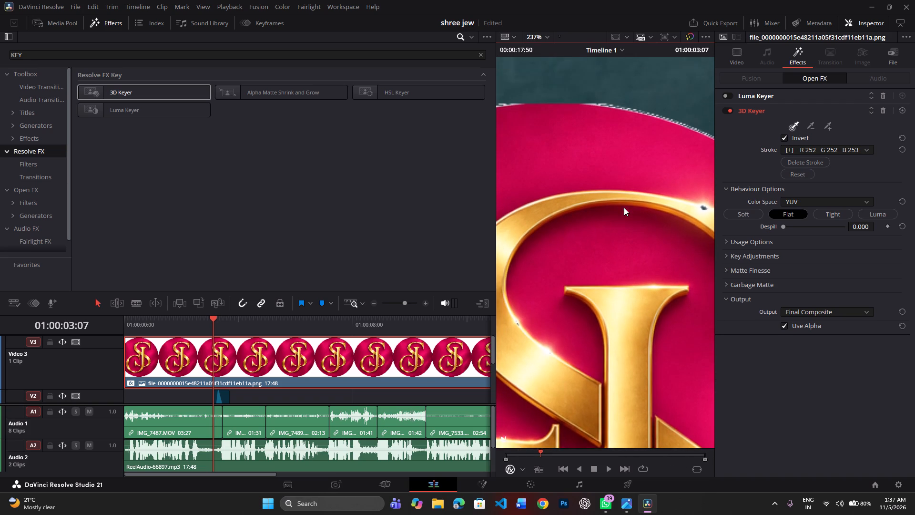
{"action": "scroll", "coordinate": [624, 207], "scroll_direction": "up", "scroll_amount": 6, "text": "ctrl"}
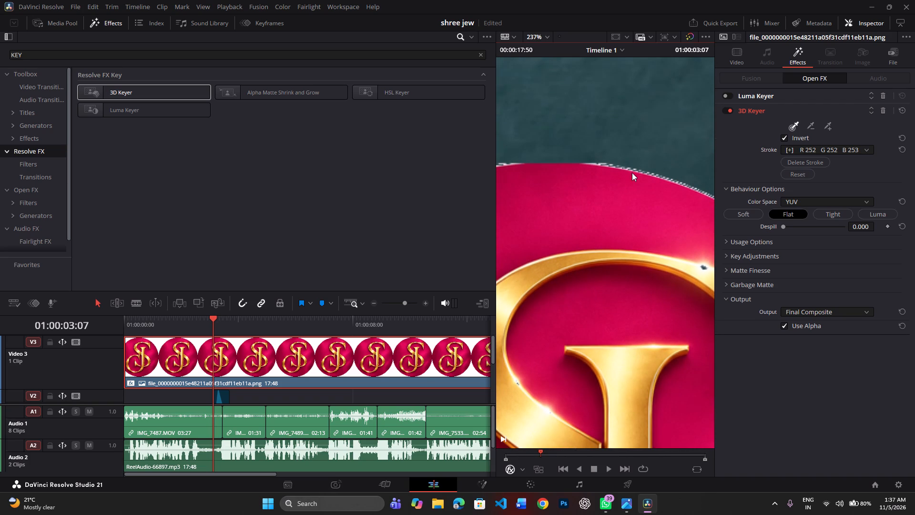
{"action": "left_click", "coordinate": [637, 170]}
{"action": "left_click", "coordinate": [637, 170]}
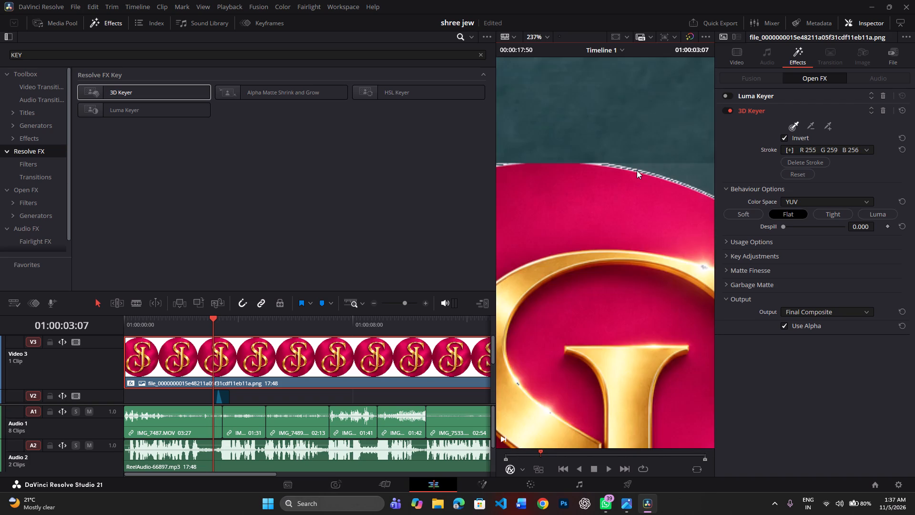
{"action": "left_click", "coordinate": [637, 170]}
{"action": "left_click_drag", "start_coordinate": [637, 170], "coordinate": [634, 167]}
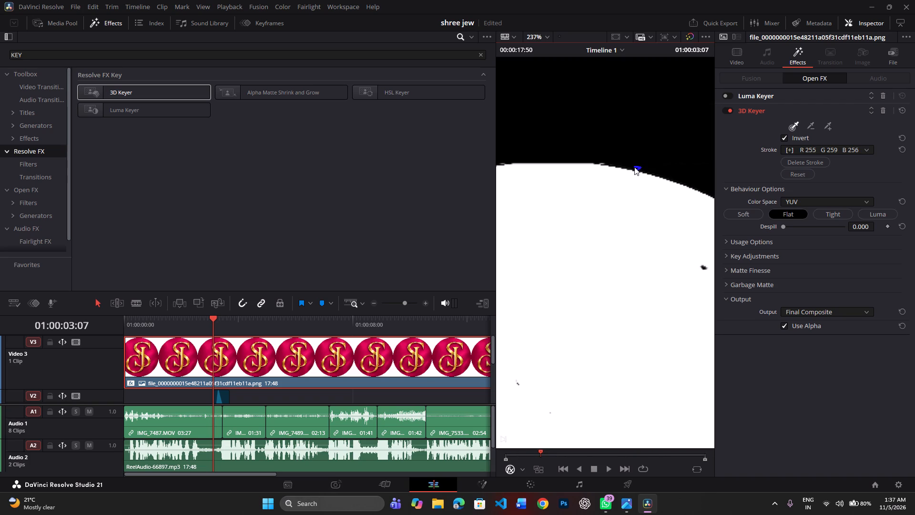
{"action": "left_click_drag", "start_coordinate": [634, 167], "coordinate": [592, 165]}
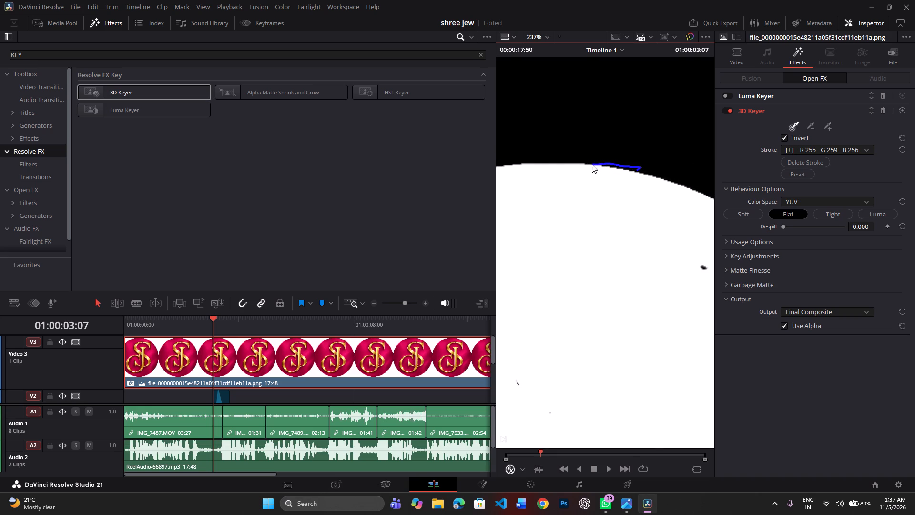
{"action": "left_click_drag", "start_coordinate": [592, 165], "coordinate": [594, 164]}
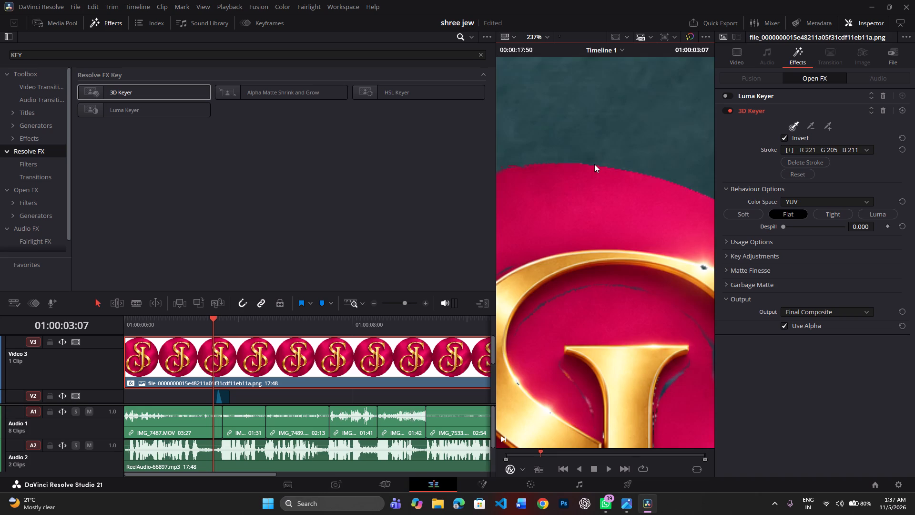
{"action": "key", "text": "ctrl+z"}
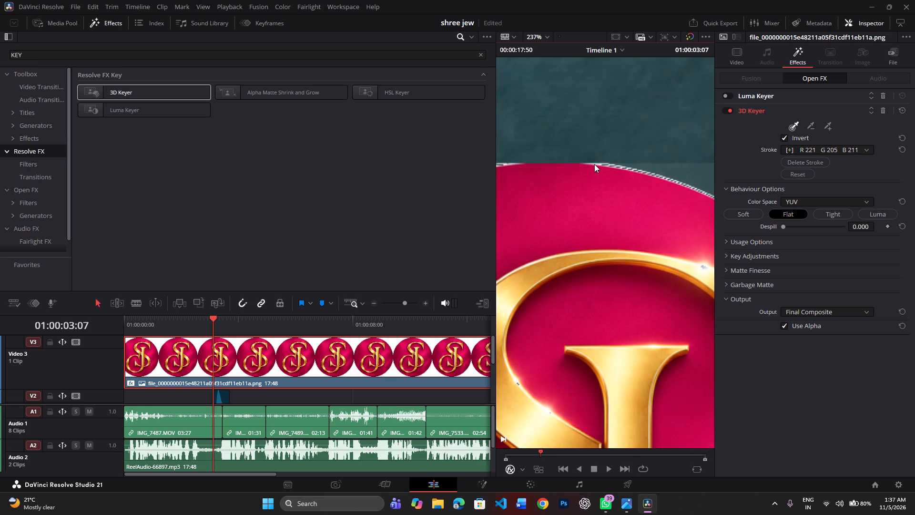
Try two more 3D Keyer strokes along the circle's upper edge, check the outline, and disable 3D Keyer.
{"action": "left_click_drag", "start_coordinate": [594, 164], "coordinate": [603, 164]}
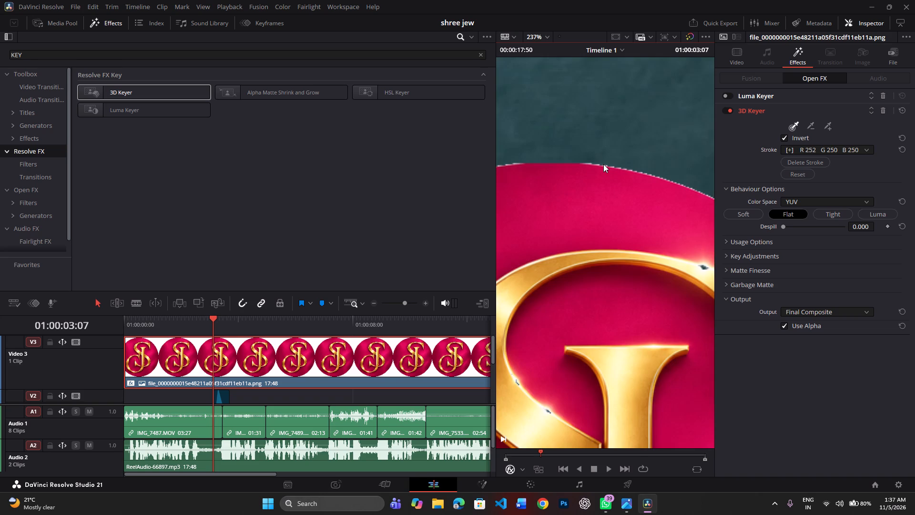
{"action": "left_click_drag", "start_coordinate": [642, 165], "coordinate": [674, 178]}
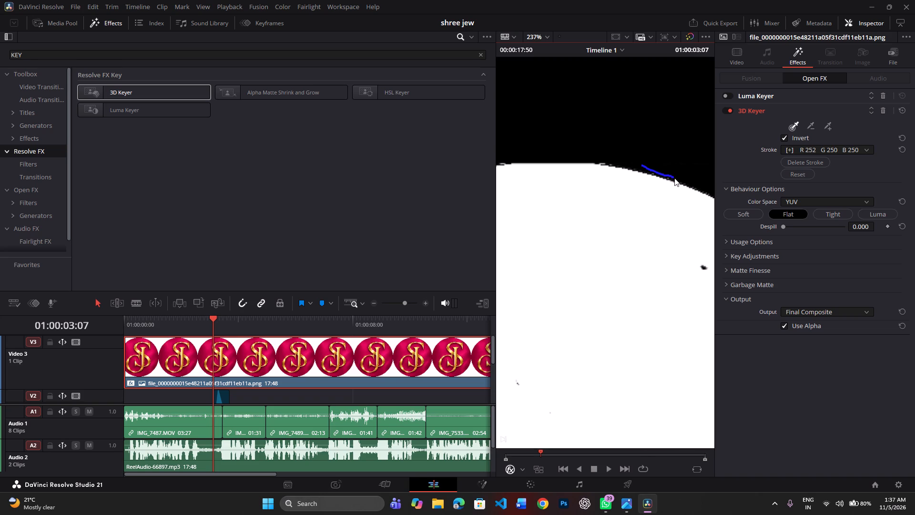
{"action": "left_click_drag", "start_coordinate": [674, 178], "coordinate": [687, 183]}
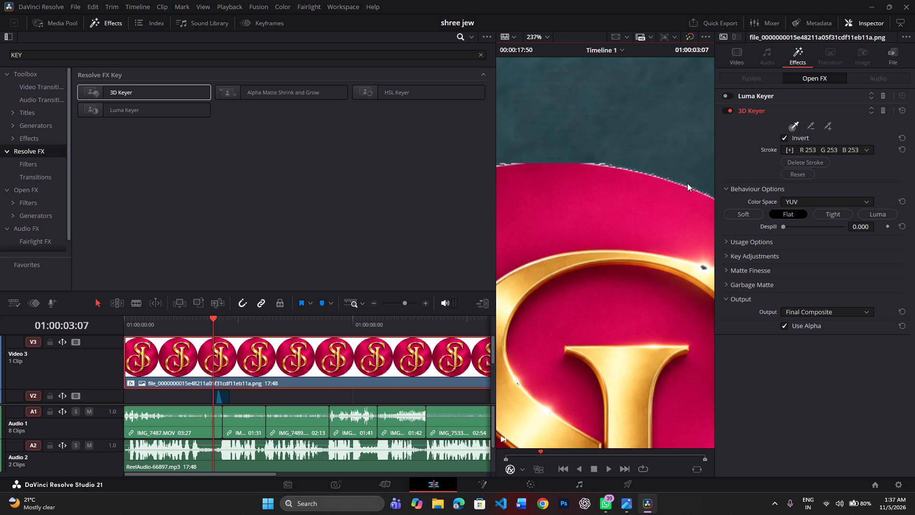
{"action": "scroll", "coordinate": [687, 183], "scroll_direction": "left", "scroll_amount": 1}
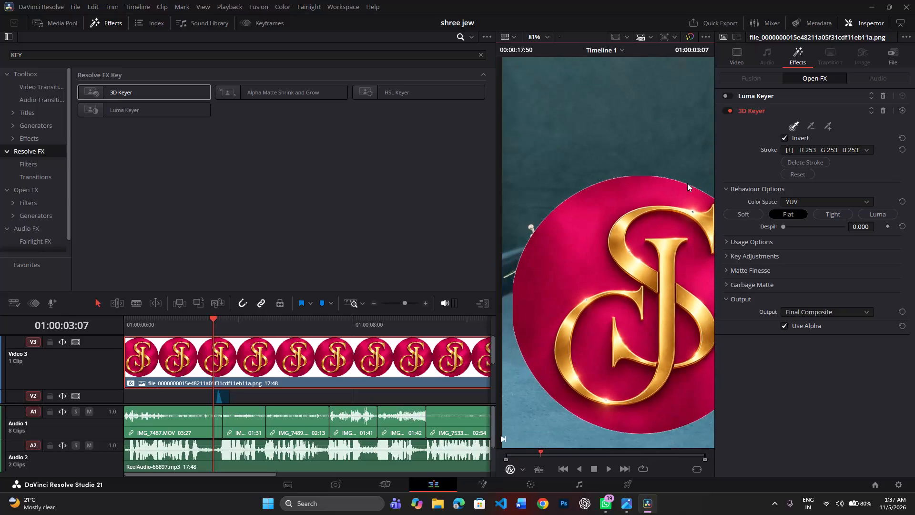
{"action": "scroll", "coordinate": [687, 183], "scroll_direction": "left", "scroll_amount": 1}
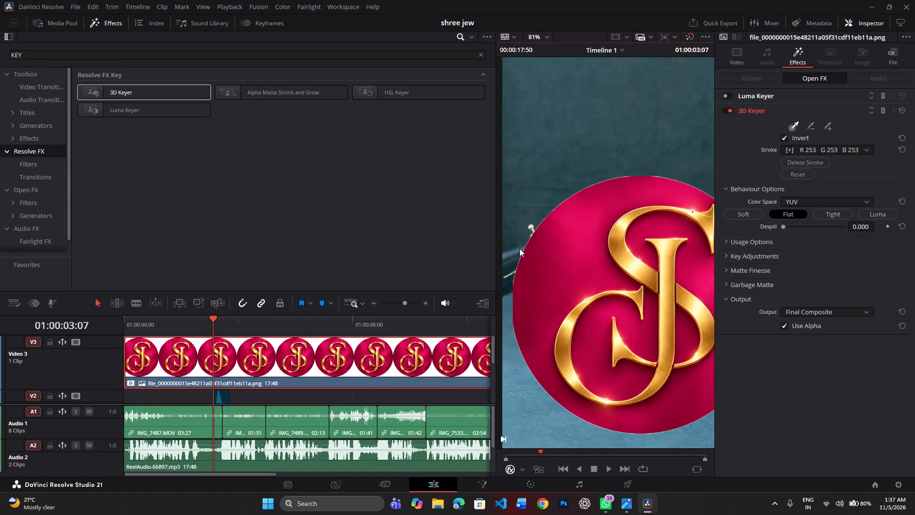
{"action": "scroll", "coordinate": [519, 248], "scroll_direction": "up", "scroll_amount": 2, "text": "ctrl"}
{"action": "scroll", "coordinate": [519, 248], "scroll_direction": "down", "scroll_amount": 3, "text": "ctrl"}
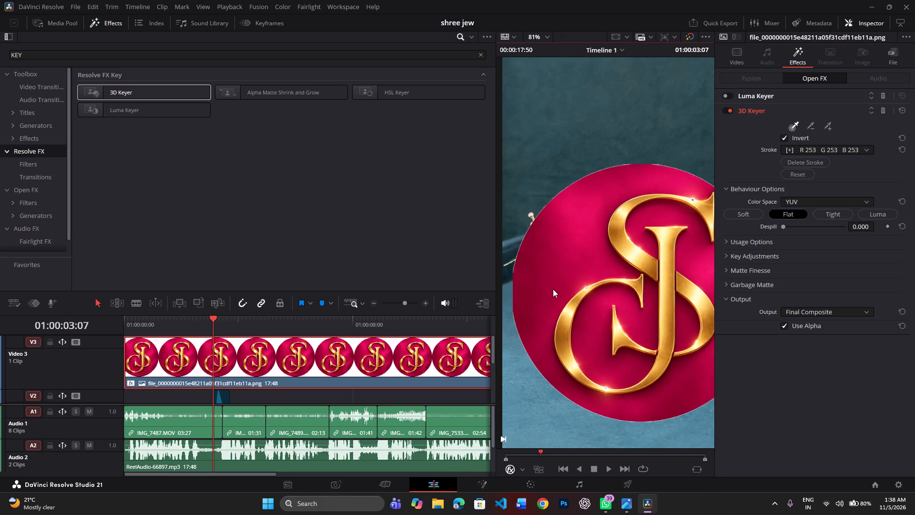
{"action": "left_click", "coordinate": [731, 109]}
On the Fusion page, go to frame 0 and add a Magic Mask node after the logo's media node.
{"action": "left_click", "coordinate": [495, 484]}
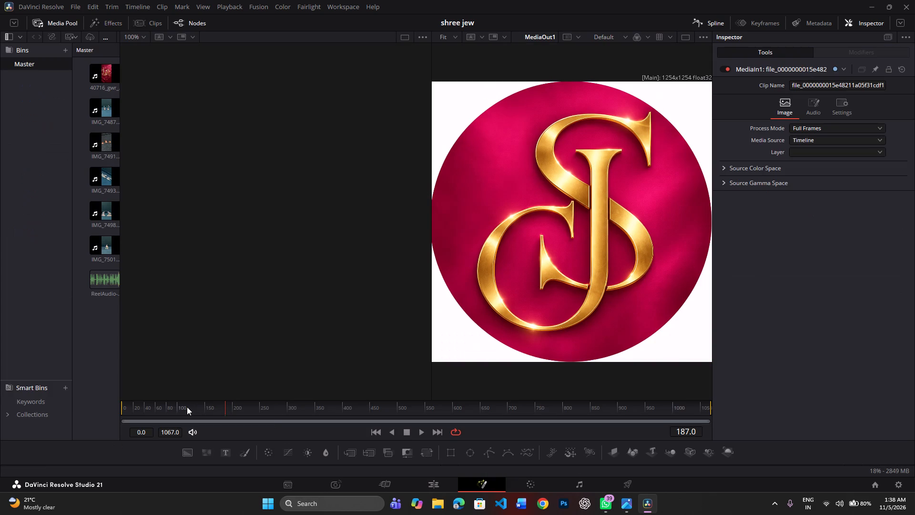
{"action": "left_click_drag", "start_coordinate": [187, 407], "coordinate": [81, 421]}
{"action": "left_click_drag", "start_coordinate": [359, 400], "coordinate": [362, 278]}
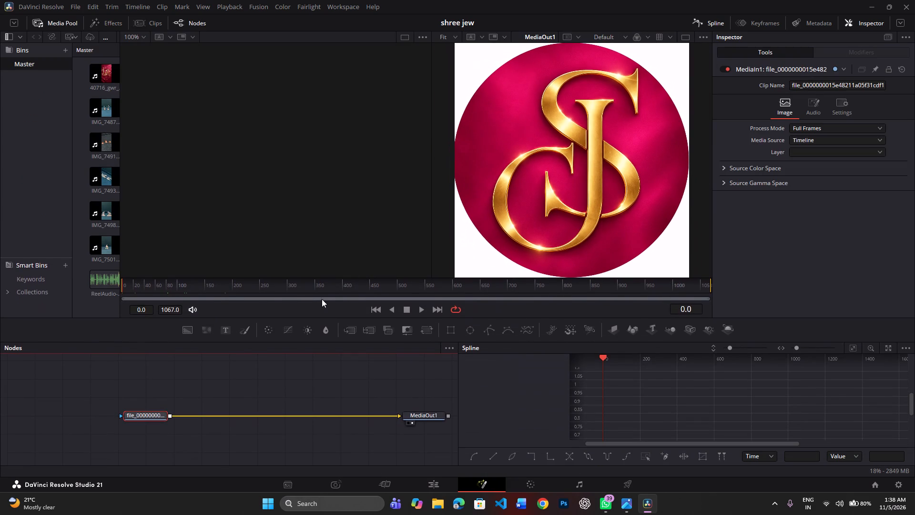
{"action": "left_click", "coordinate": [142, 416]}
{"action": "key", "text": "shift+space"}
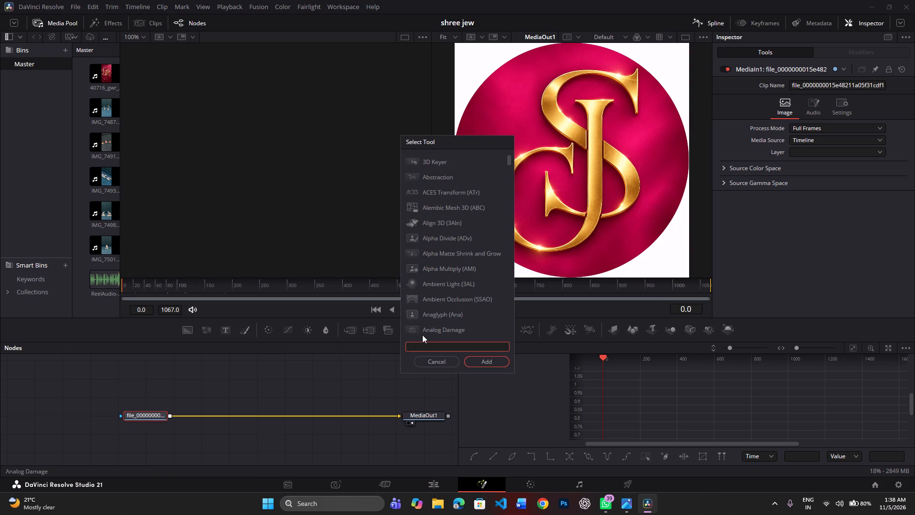
{"action": "type", "text": "MAG"}
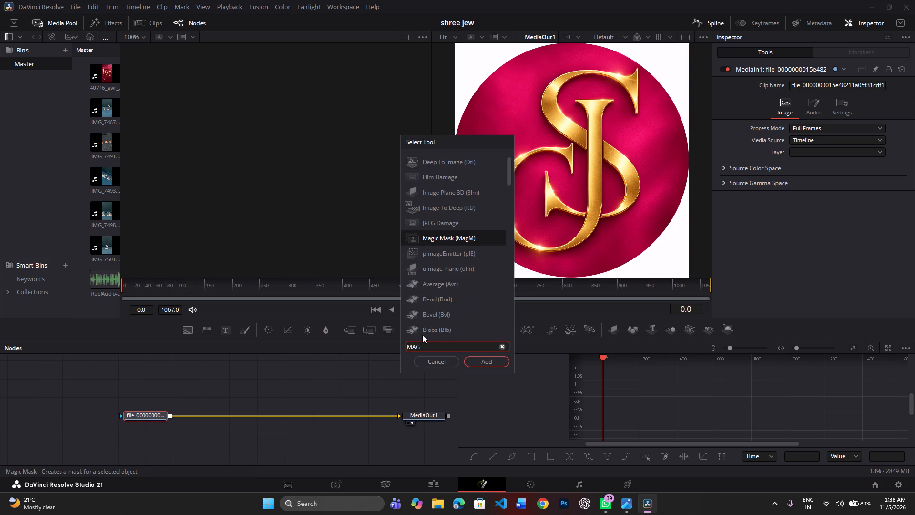
{"action": "key", "text": "Return"}
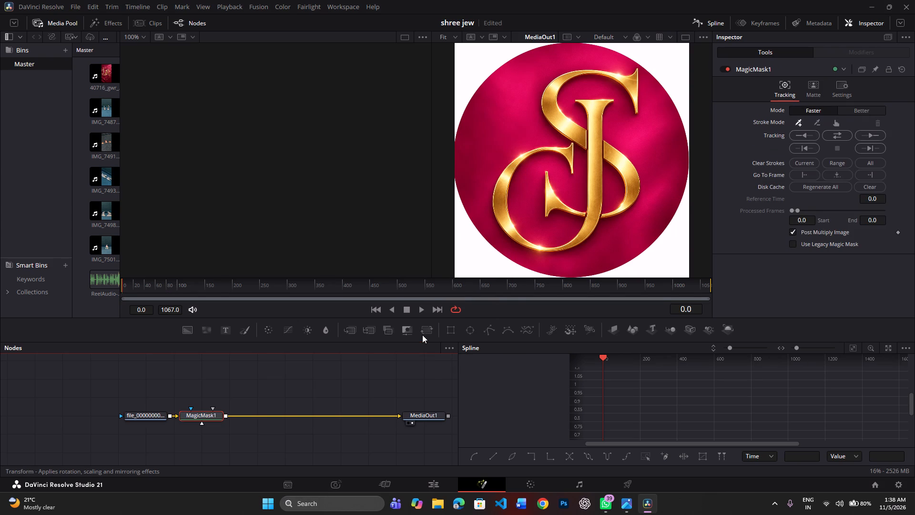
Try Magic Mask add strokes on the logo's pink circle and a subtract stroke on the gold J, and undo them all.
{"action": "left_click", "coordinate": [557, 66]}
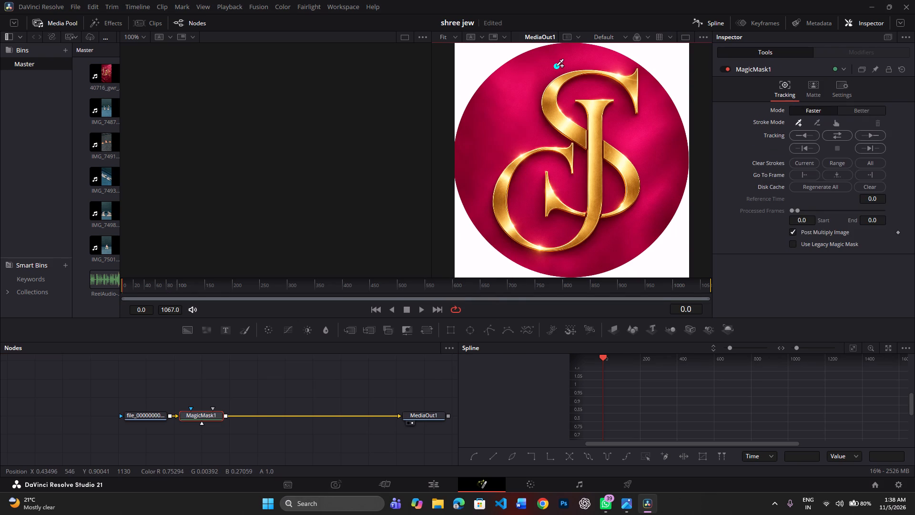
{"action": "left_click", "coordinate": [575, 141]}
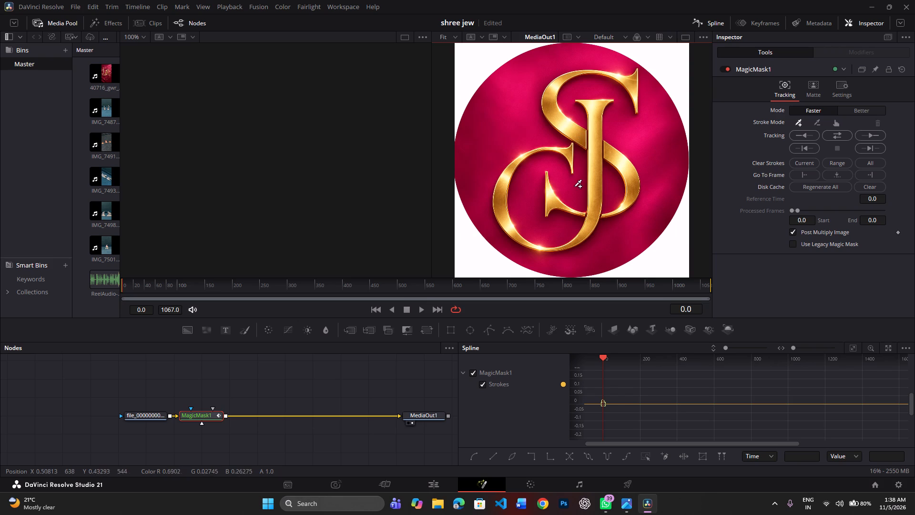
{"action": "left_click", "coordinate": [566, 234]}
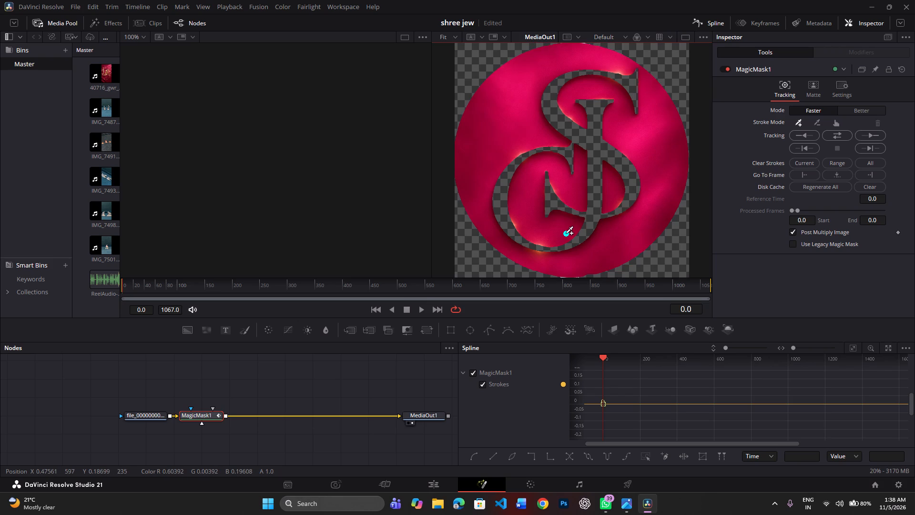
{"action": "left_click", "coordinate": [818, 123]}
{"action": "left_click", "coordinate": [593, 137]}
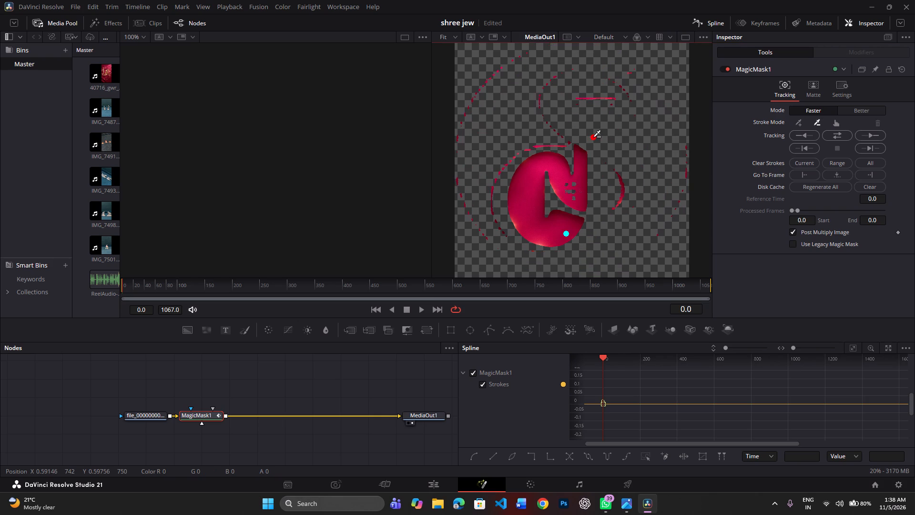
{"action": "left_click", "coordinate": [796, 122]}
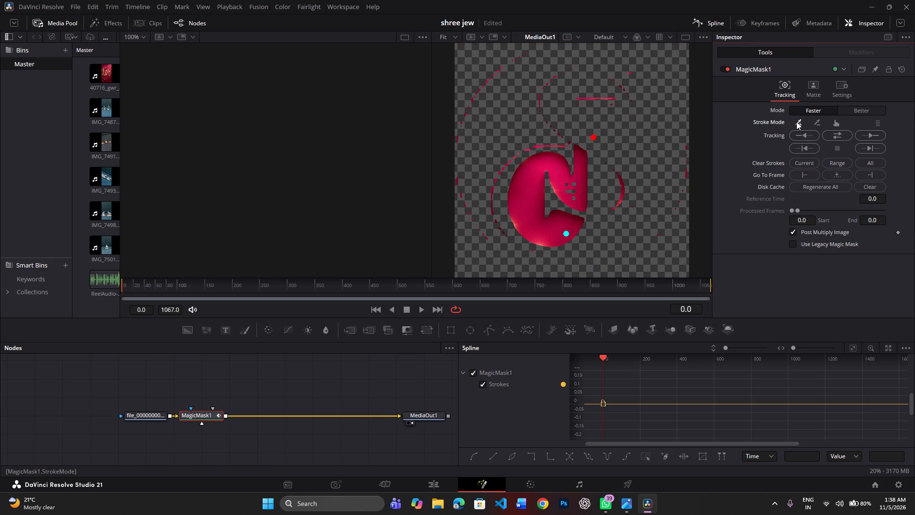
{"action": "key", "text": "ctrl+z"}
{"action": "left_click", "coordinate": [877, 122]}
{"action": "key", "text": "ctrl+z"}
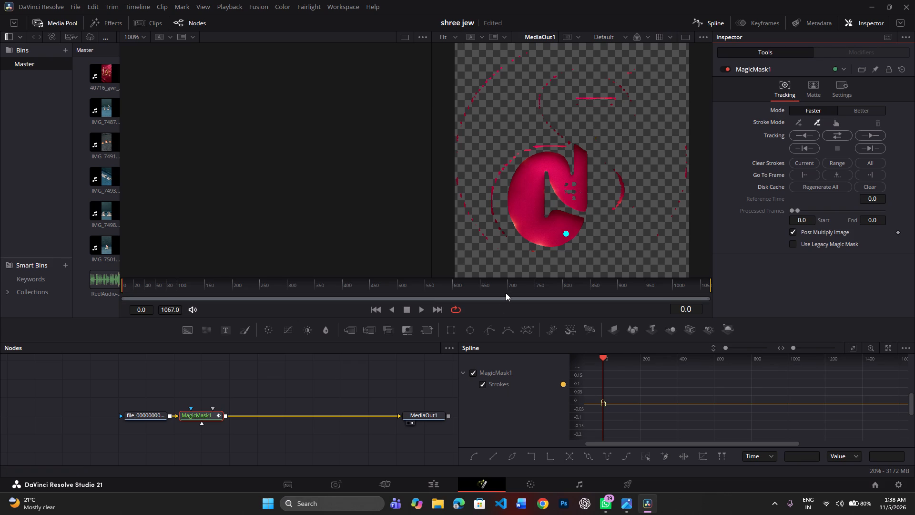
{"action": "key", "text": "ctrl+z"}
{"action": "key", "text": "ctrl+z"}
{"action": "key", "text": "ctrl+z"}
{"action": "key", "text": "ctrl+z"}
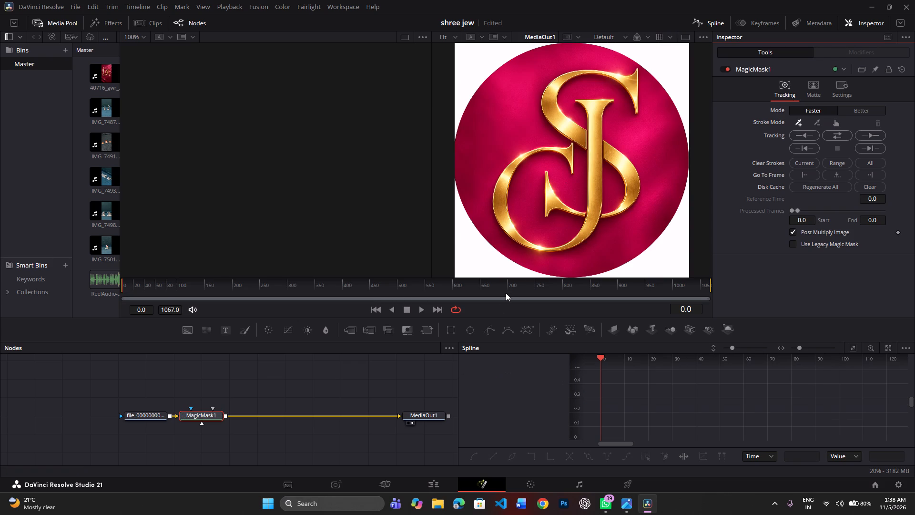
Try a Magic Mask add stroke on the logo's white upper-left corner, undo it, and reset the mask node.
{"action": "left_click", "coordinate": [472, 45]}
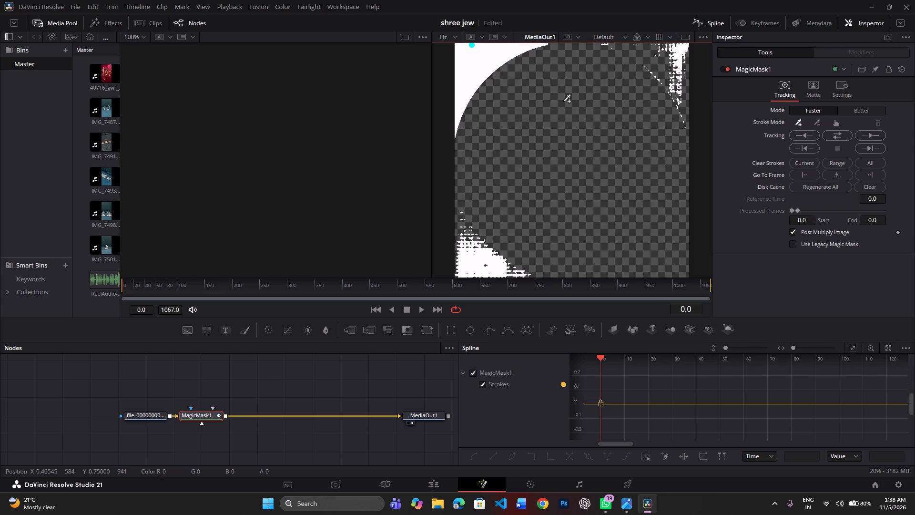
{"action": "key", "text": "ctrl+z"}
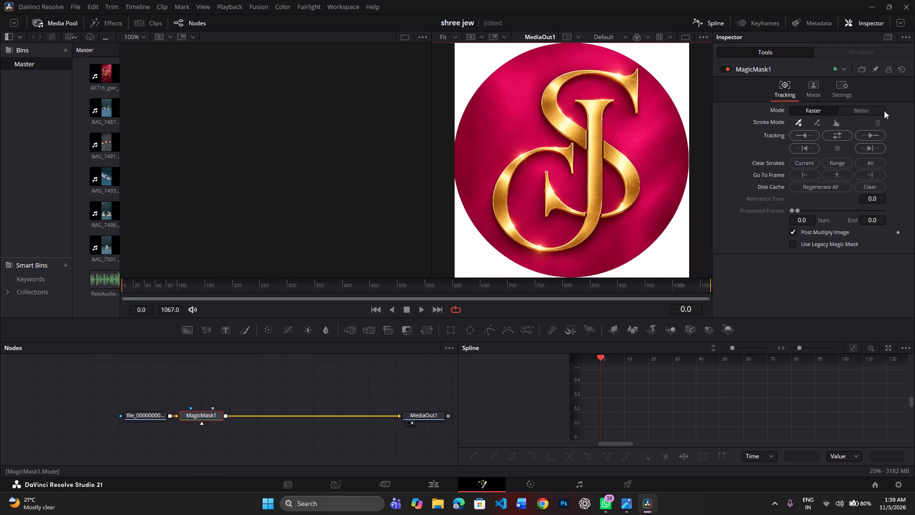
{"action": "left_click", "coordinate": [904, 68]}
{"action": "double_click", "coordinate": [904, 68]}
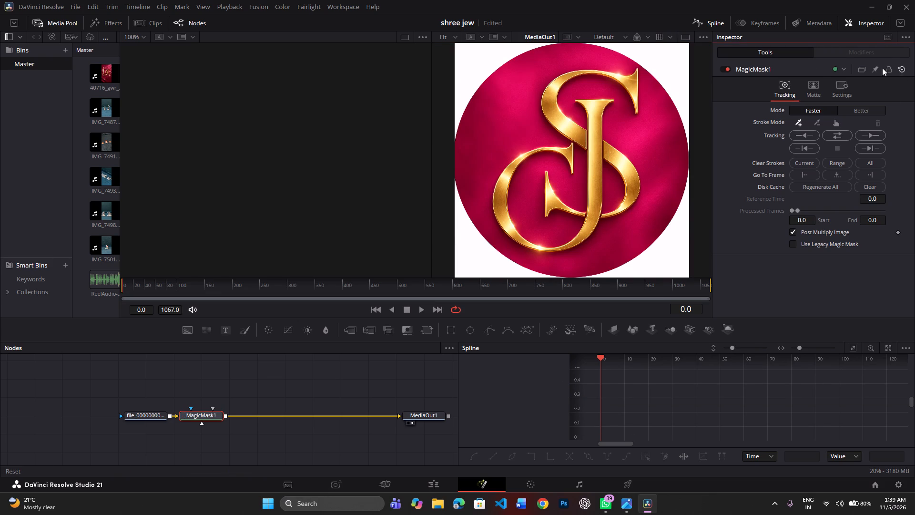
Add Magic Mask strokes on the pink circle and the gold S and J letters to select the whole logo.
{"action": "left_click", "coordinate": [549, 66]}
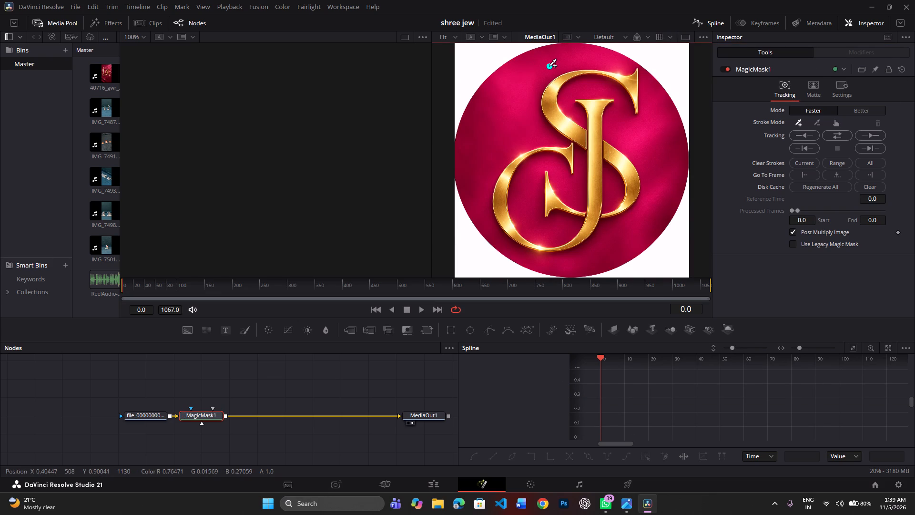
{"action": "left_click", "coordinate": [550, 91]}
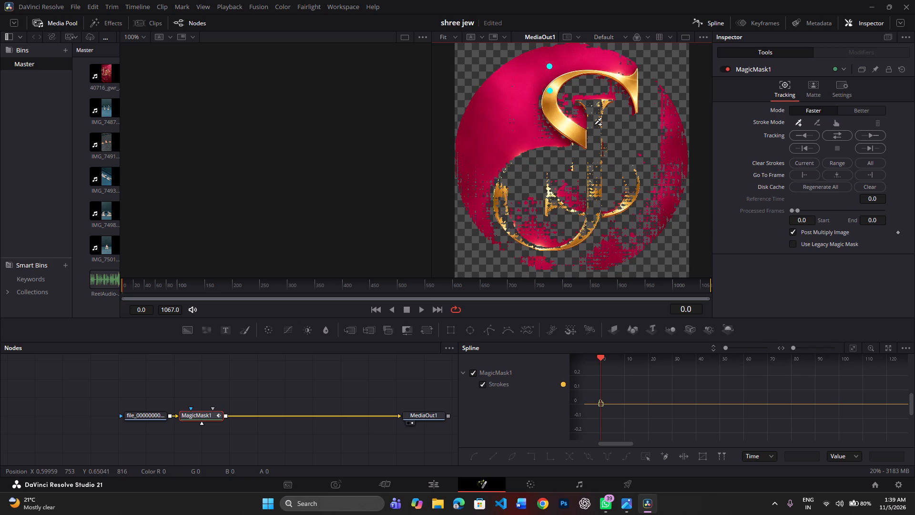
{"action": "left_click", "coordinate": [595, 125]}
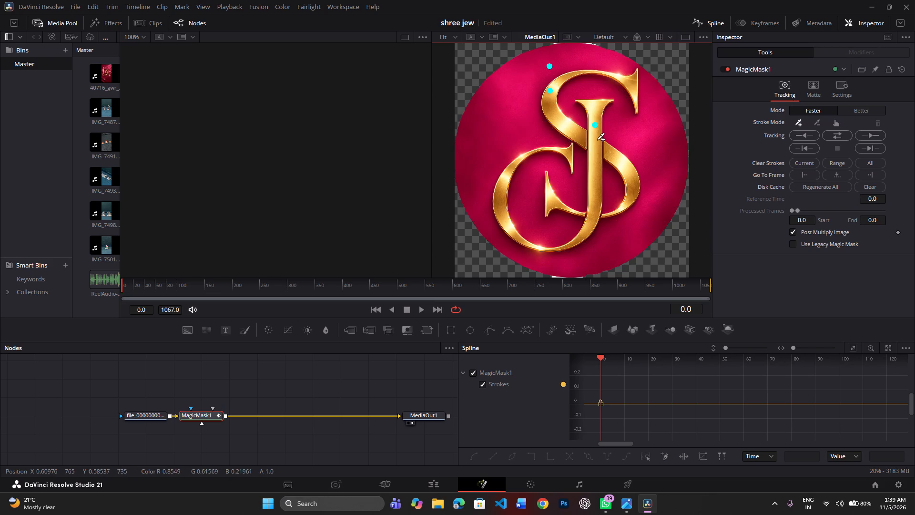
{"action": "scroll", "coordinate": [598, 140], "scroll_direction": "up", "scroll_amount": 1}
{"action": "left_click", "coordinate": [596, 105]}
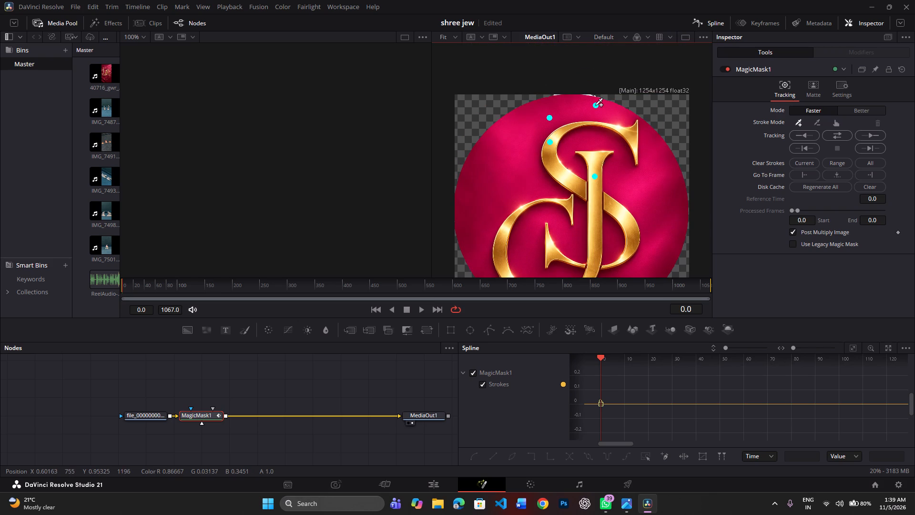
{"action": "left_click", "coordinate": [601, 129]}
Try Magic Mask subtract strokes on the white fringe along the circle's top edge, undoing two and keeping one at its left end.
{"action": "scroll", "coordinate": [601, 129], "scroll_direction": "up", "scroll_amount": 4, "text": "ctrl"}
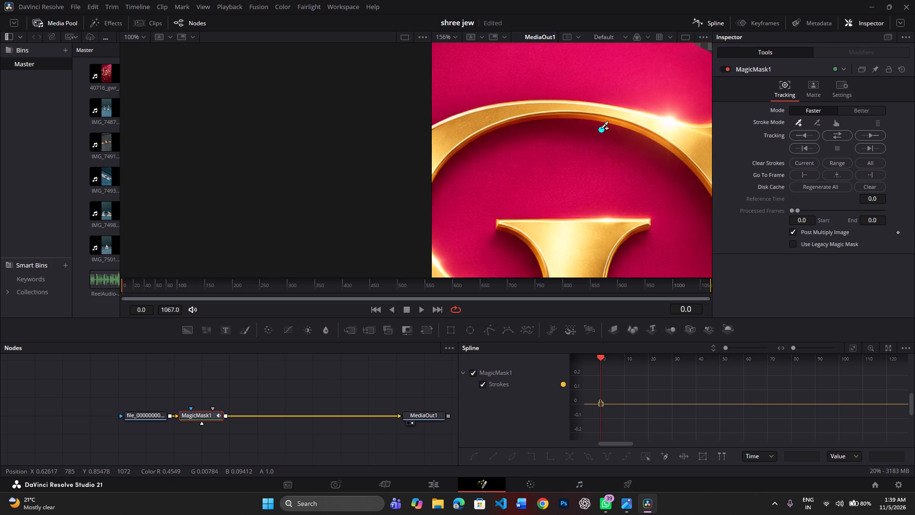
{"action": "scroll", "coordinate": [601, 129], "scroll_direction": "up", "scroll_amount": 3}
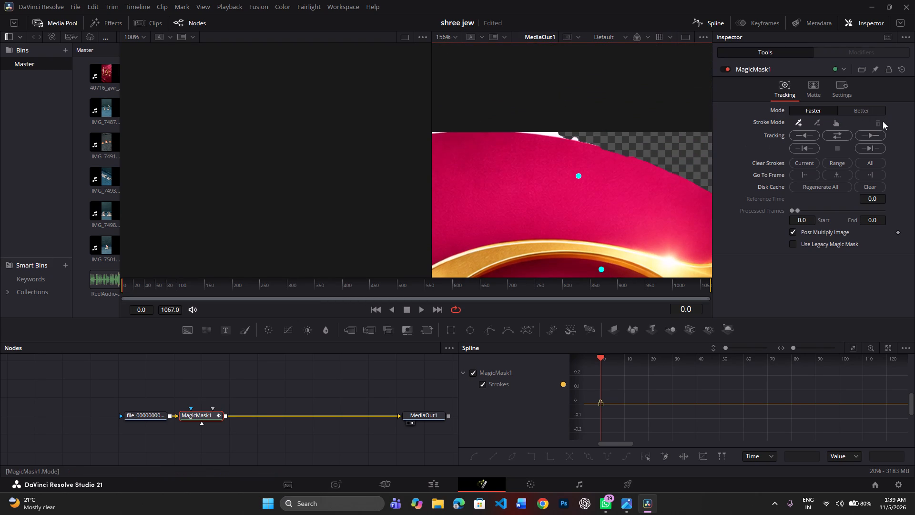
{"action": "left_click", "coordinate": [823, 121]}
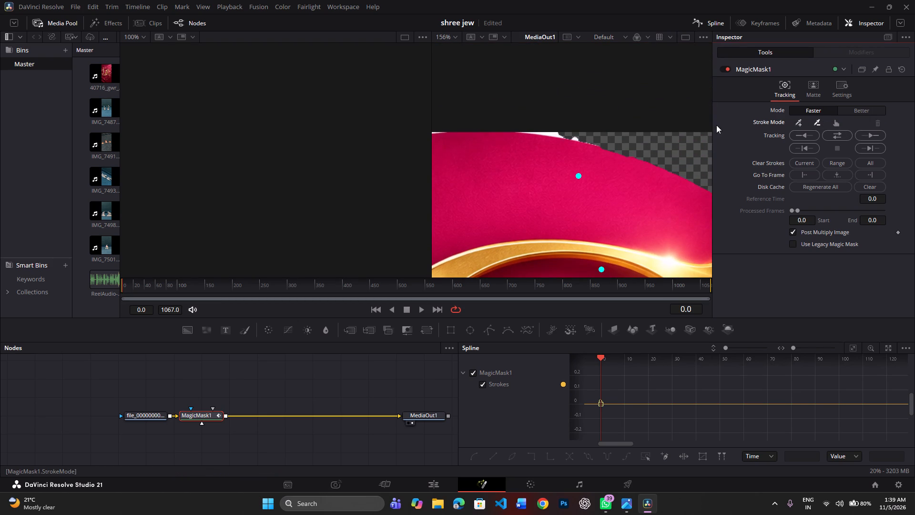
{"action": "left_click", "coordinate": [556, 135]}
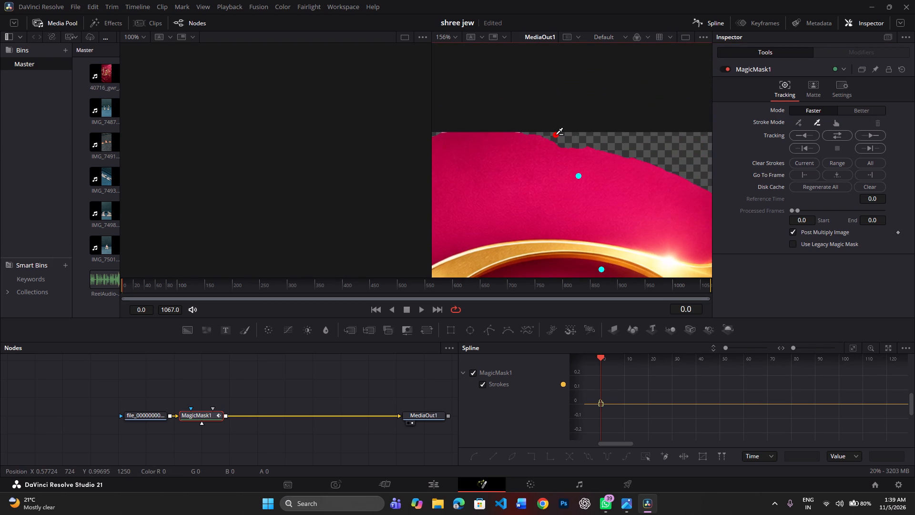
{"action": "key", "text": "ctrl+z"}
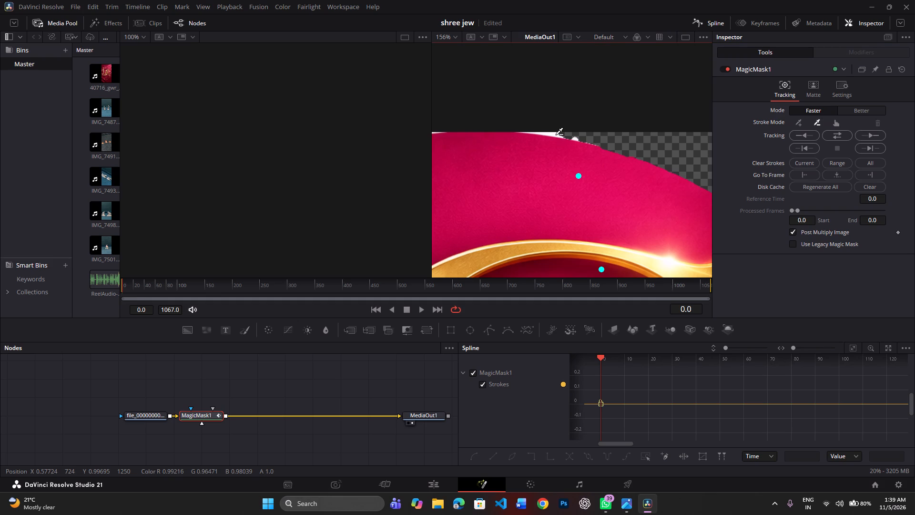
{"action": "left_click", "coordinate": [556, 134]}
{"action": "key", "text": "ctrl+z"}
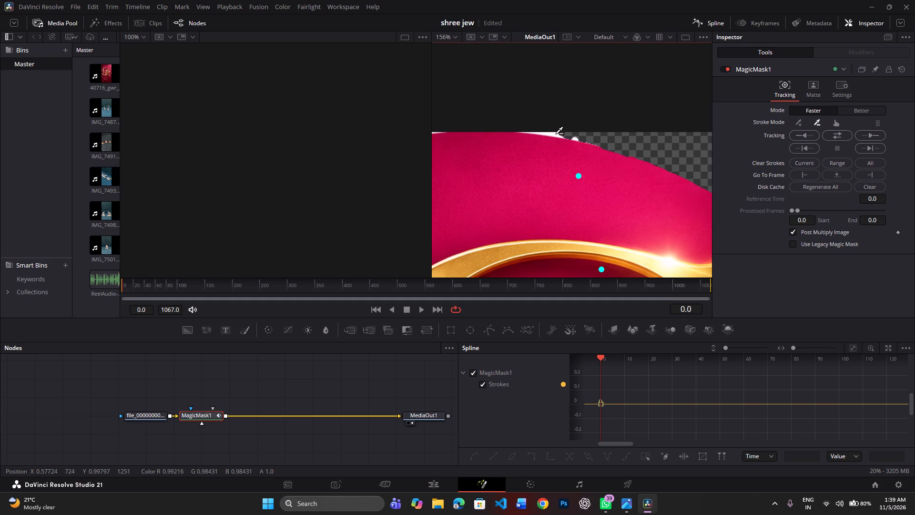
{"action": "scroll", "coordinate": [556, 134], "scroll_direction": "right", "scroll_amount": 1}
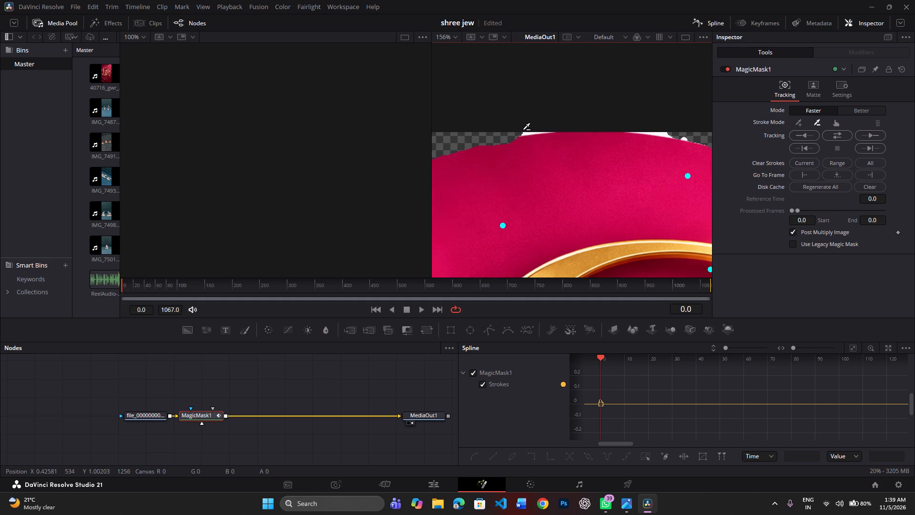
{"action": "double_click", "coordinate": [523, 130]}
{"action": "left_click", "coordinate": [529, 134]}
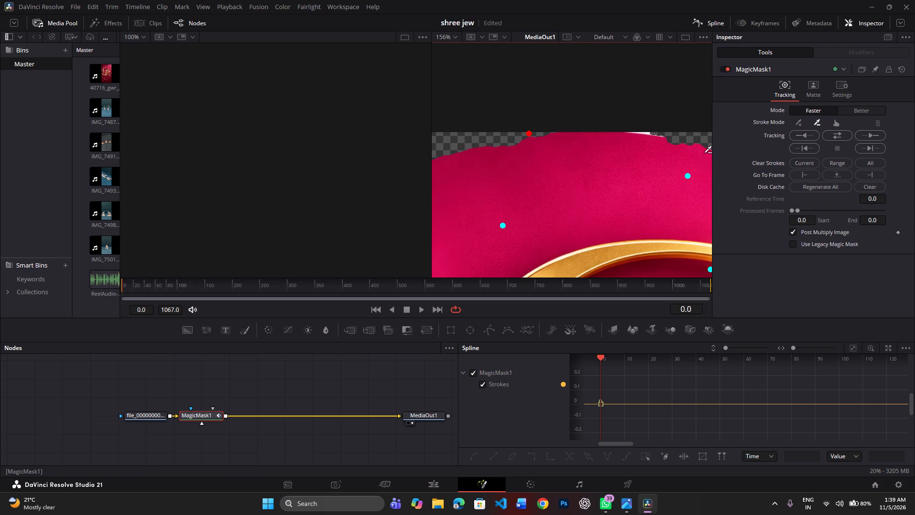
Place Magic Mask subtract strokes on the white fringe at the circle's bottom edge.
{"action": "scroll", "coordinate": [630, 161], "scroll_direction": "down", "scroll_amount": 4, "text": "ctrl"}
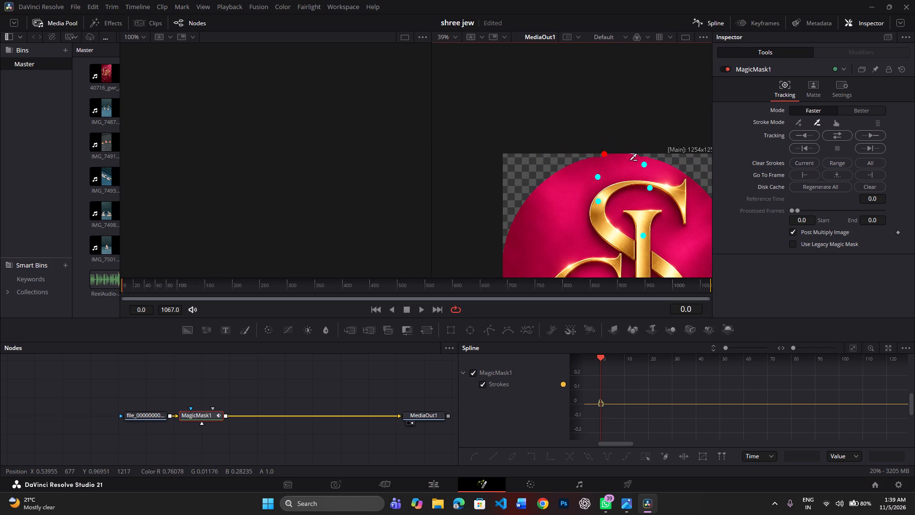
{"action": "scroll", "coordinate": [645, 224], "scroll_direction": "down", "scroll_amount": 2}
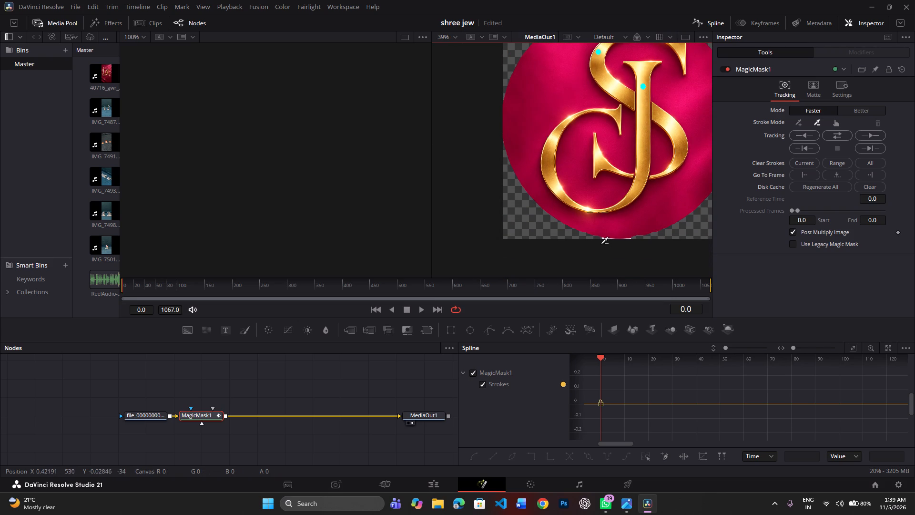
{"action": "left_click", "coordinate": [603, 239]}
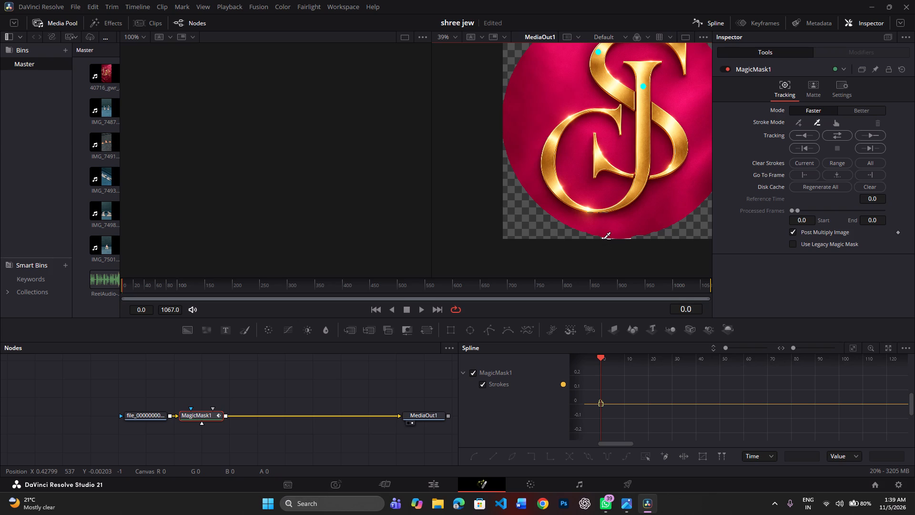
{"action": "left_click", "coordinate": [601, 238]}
Delete the Magic Mask node from the logo's Fusion composition.
{"action": "left_click", "coordinate": [212, 415]}
{"action": "key", "text": "BackSpace"}
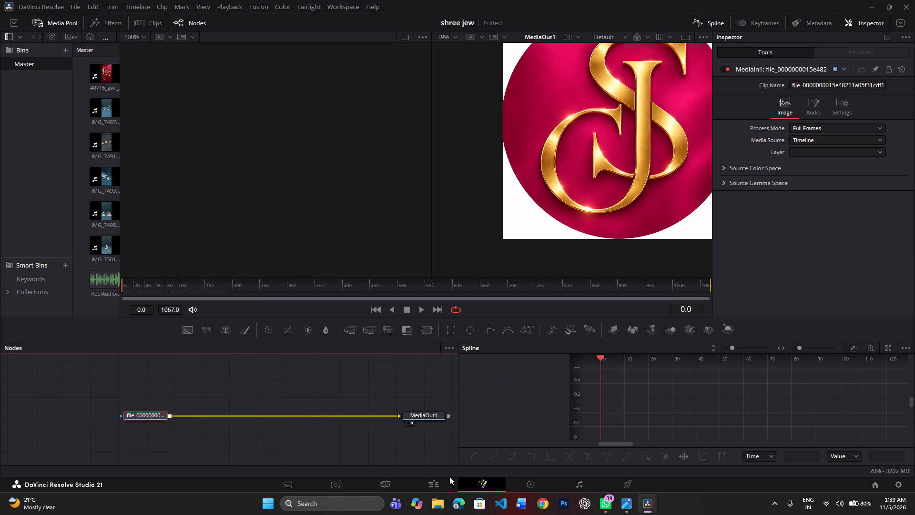
Return to the Edit page and re-enable 3D Keyer on the logo clip.
{"action": "left_click", "coordinate": [442, 485]}
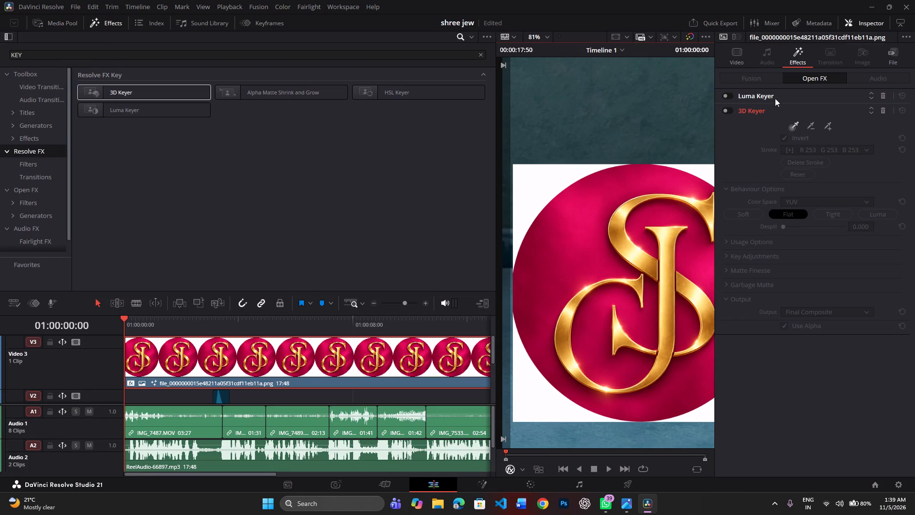
{"action": "left_click", "coordinate": [732, 113]}
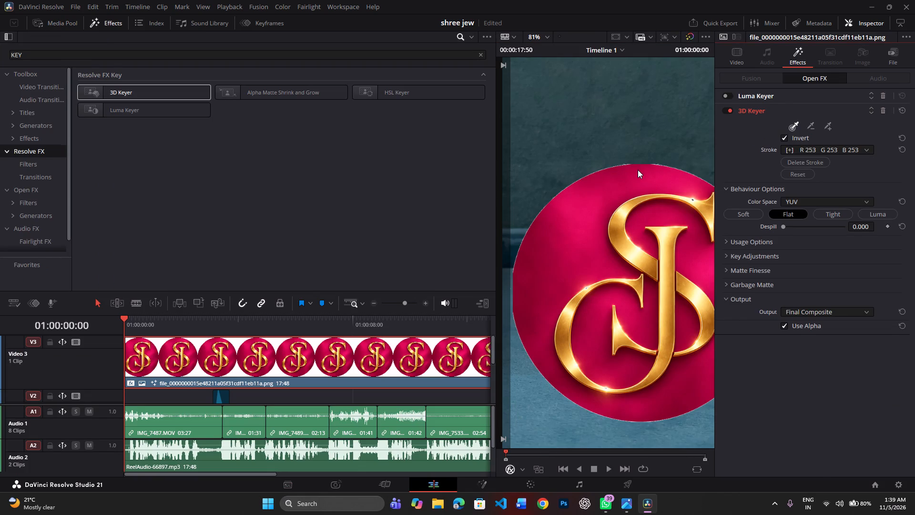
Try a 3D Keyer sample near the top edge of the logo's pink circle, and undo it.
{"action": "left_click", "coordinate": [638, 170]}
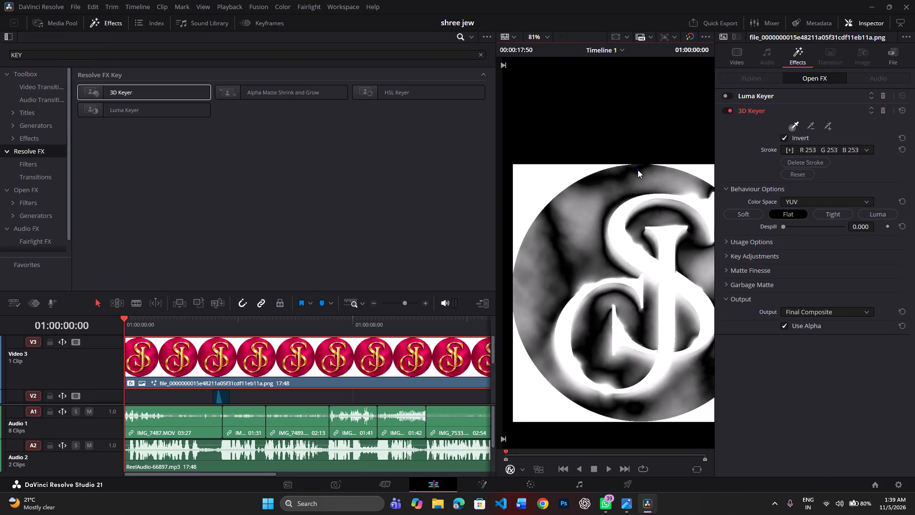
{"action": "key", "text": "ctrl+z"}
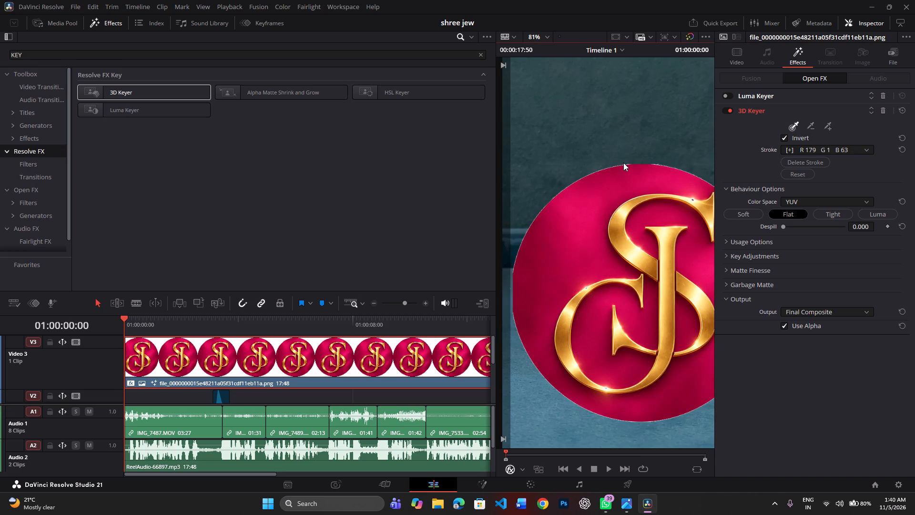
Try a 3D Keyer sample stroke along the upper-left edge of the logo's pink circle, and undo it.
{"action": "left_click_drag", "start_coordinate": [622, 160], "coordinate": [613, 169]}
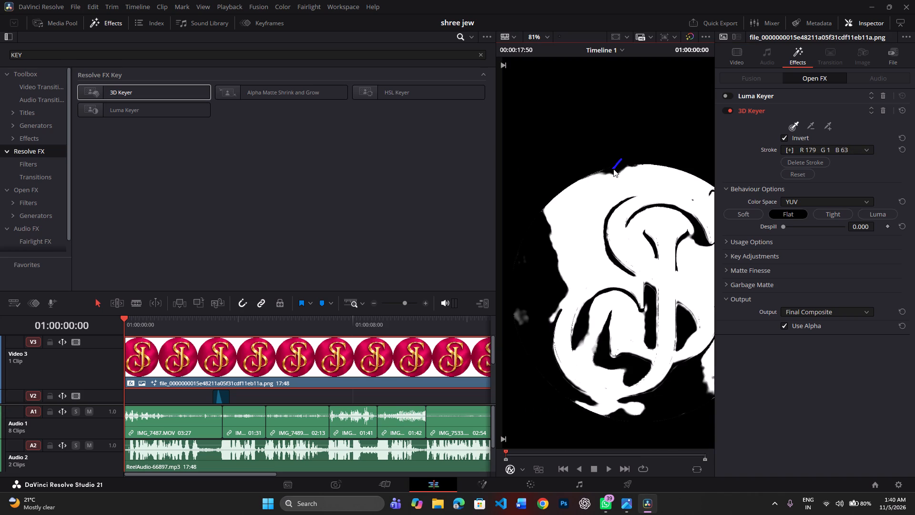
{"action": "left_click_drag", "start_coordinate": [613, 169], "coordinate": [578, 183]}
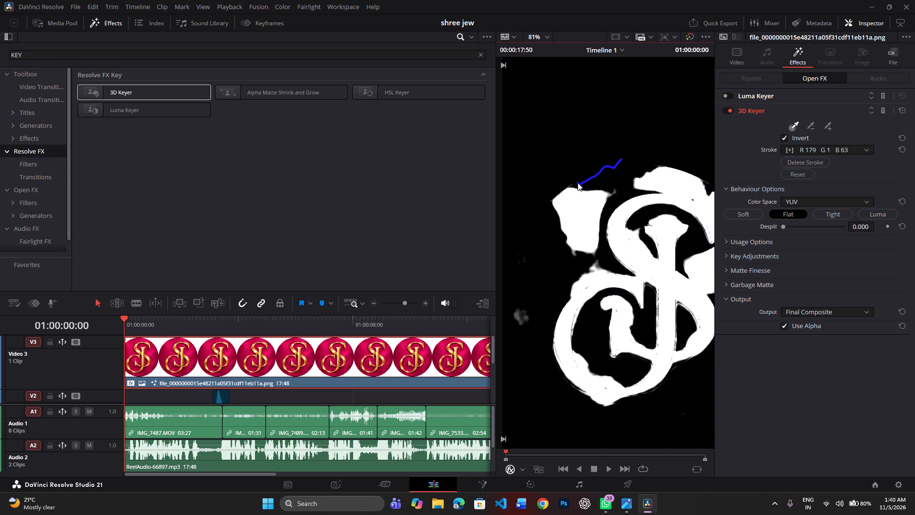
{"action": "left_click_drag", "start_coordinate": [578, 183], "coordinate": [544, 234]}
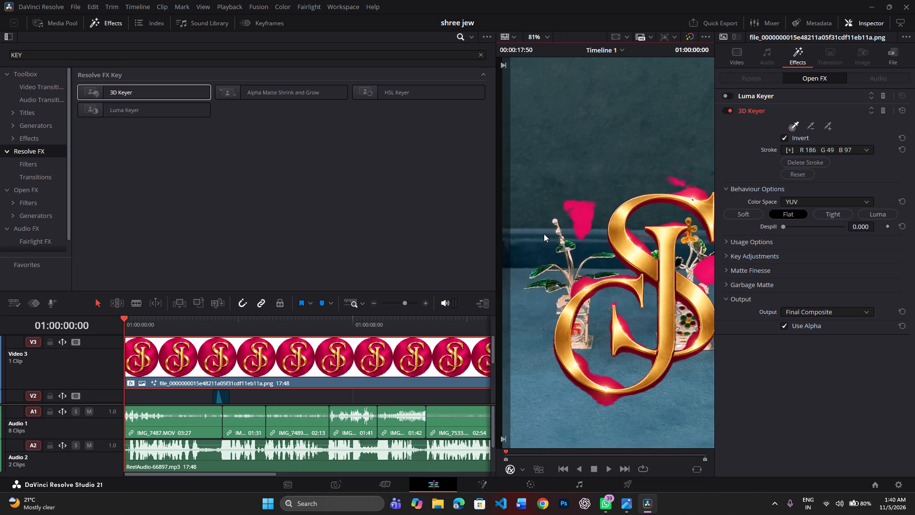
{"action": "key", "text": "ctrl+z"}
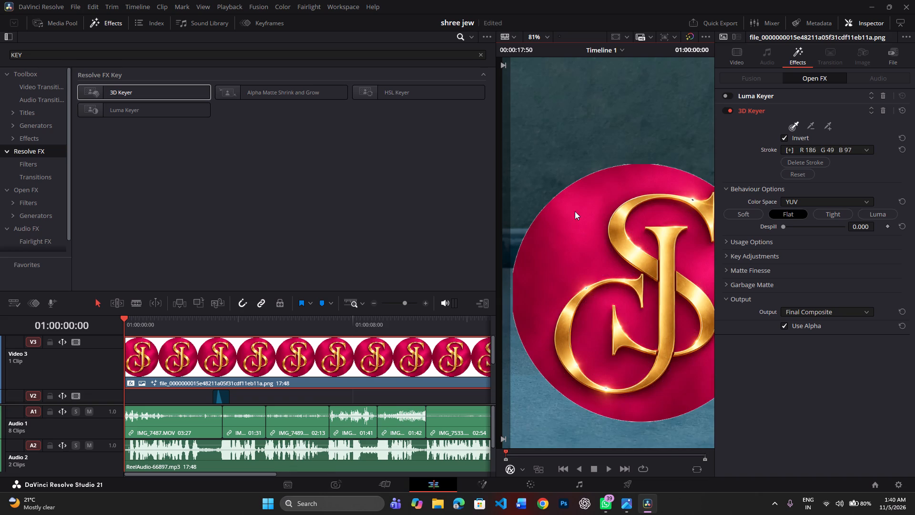
Resample the logo's white background with 3D Keyer strokes over the upper-left corner and along the circle's top edge.
{"action": "left_click", "coordinate": [627, 163]}
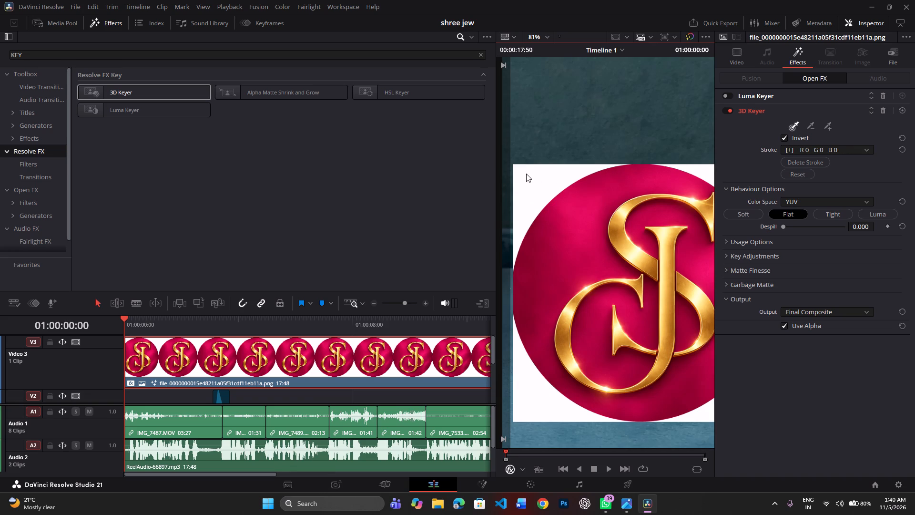
{"action": "left_click_drag", "start_coordinate": [527, 172], "coordinate": [554, 172]}
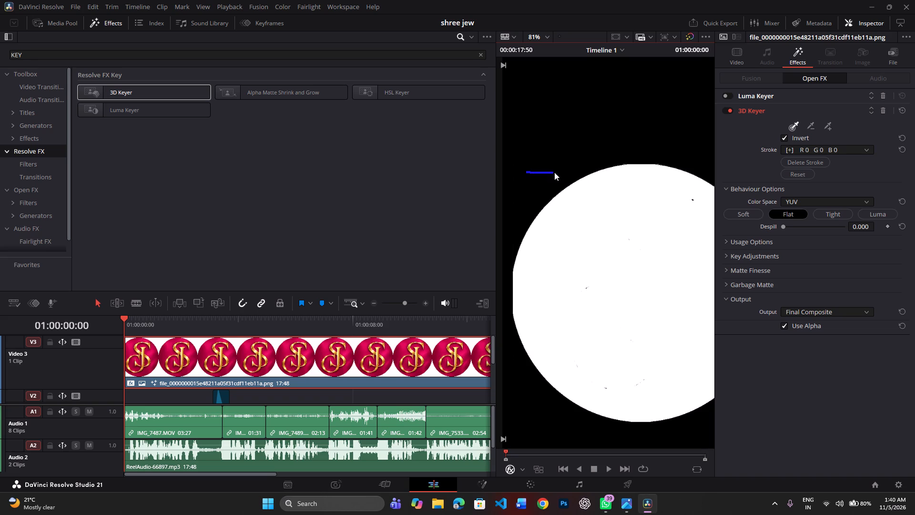
{"action": "left_click_drag", "start_coordinate": [554, 172], "coordinate": [587, 152]}
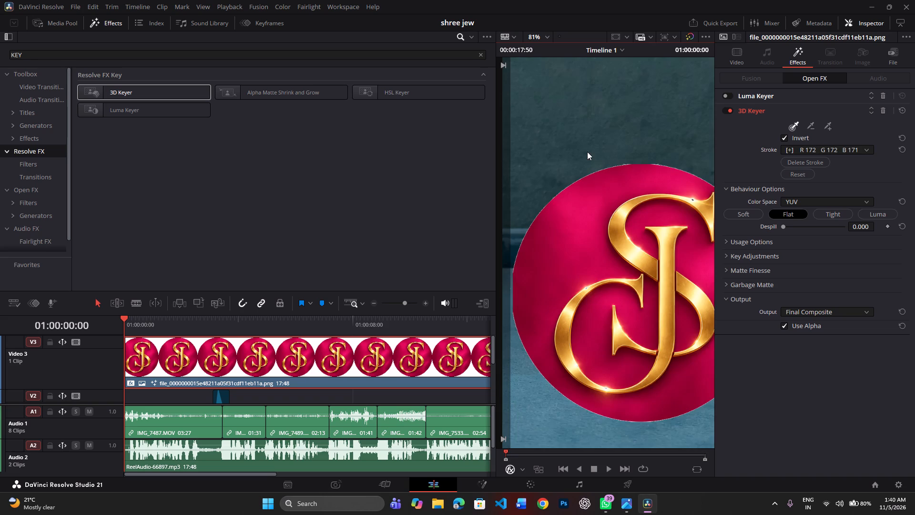
{"action": "left_click_drag", "start_coordinate": [597, 156], "coordinate": [608, 160]}
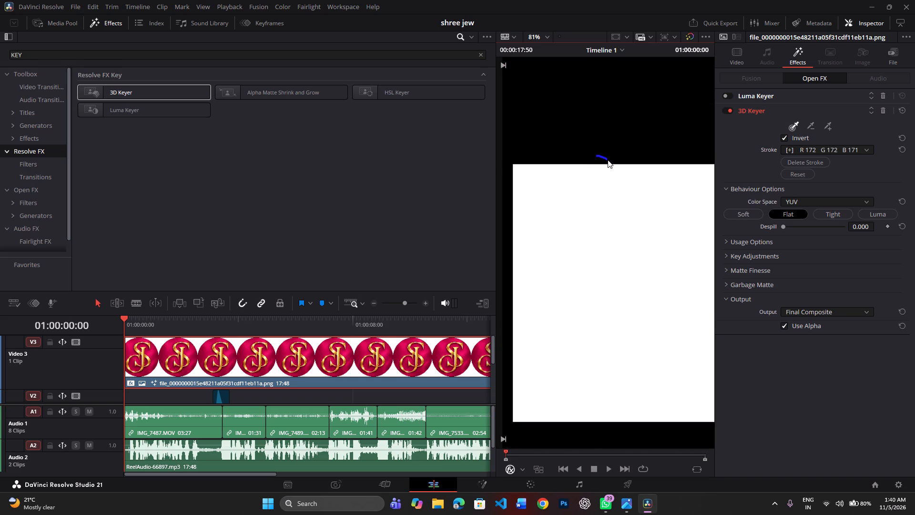
{"action": "left_click_drag", "start_coordinate": [608, 160], "coordinate": [604, 165]}
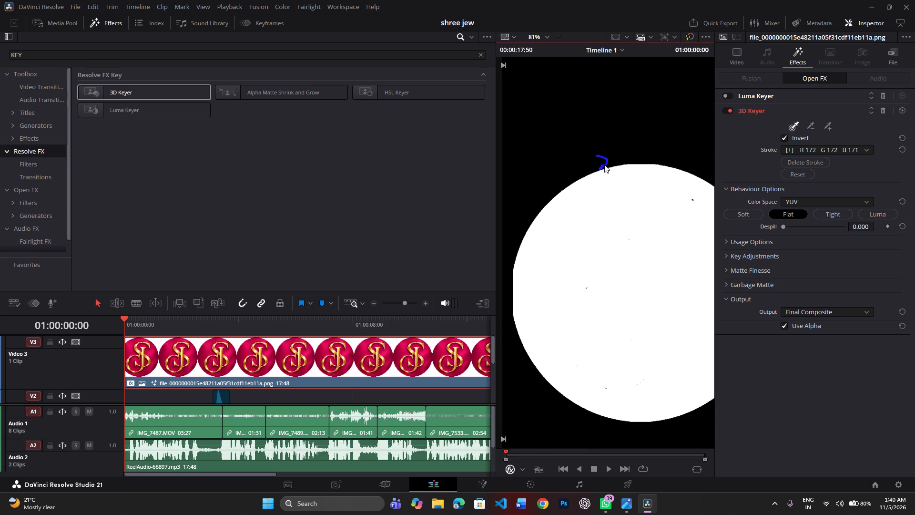
{"action": "left_click_drag", "start_coordinate": [604, 165], "coordinate": [624, 163]}
{"action": "left_click_drag", "start_coordinate": [624, 163], "coordinate": [635, 161]}
{"action": "left_click_drag", "start_coordinate": [635, 161], "coordinate": [650, 161]}
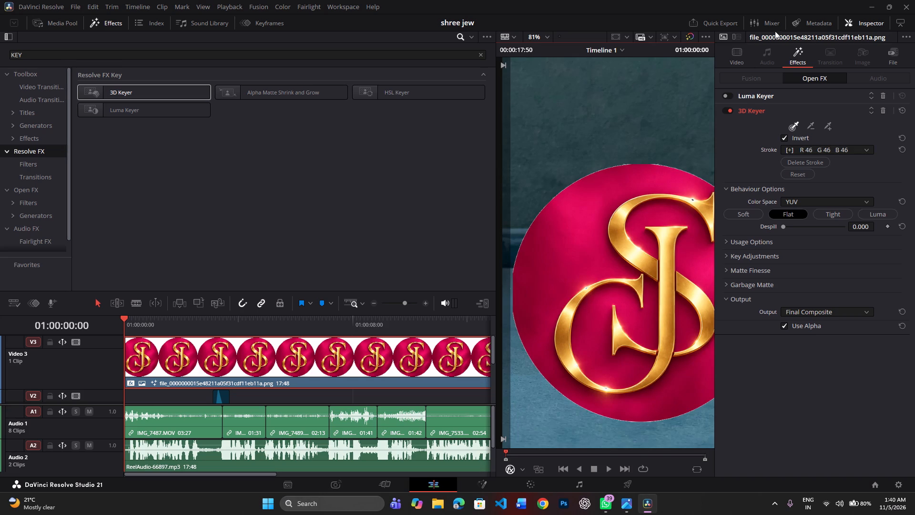
Scale the logo clip down to a zoom of 0.090.
{"action": "left_click", "coordinate": [739, 56]}
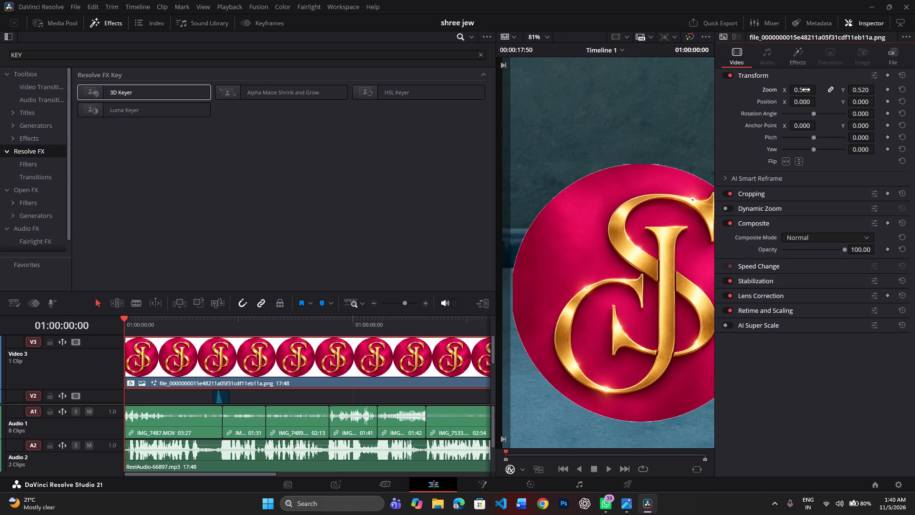
{"action": "left_click_drag", "start_coordinate": [806, 90], "coordinate": [795, 100]}
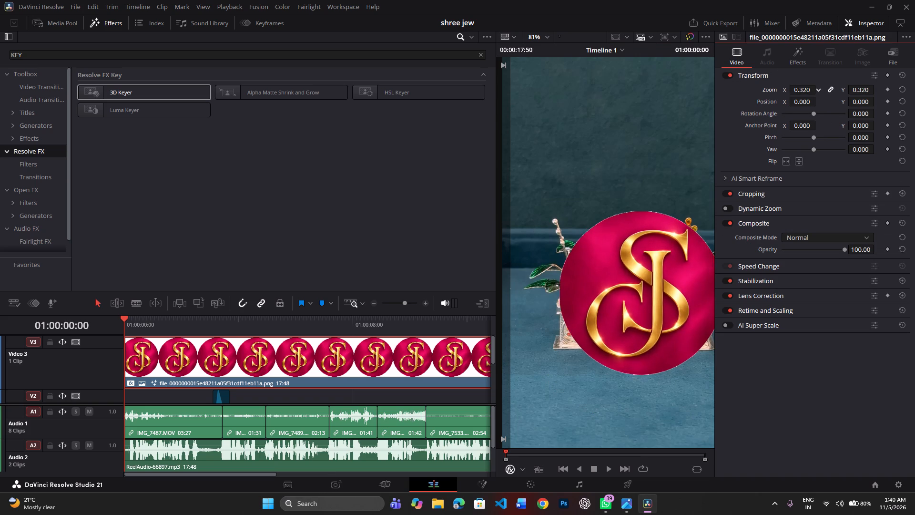
{"action": "left_click_drag", "start_coordinate": [795, 100], "coordinate": [787, 121]}
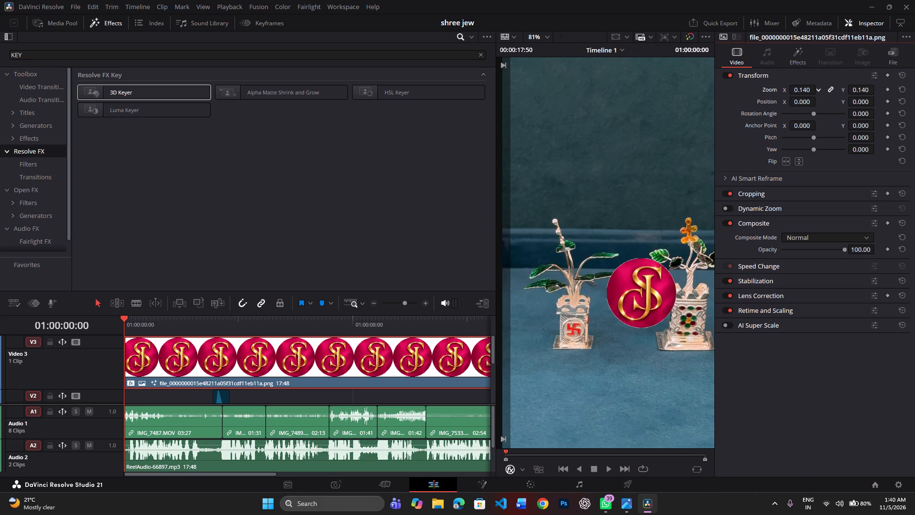
{"action": "left_click_drag", "start_coordinate": [787, 121], "coordinate": [785, 132]}
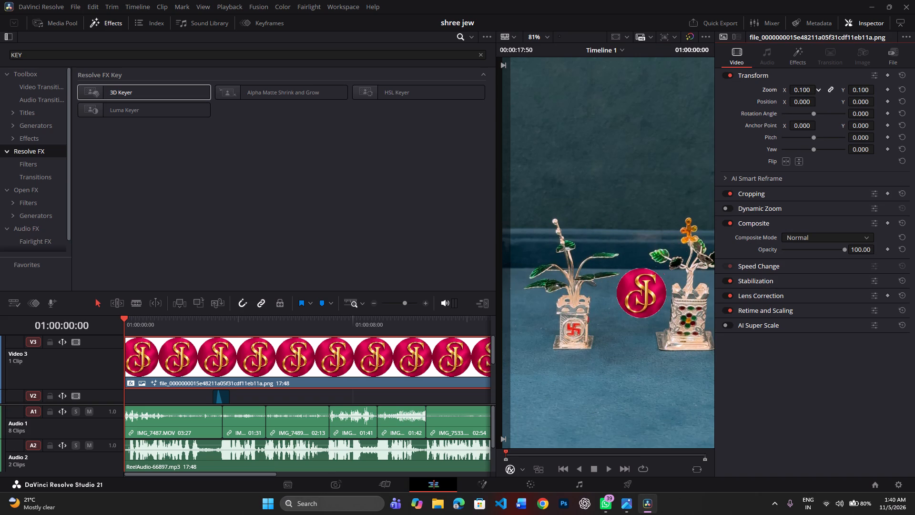
{"action": "left_click_drag", "start_coordinate": [785, 132], "coordinate": [784, 132]}
Move the logo towards the top-right corner of the frame, at position X 62, Y 531.
{"action": "left_click_drag", "start_coordinate": [854, 101], "coordinate": [856, 101]}
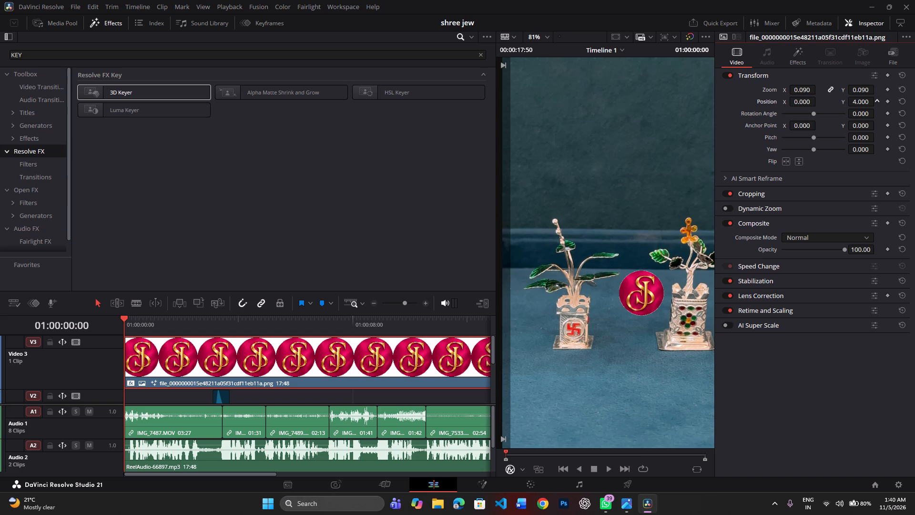
{"action": "left_click_drag", "start_coordinate": [856, 101], "coordinate": [621, 257]}
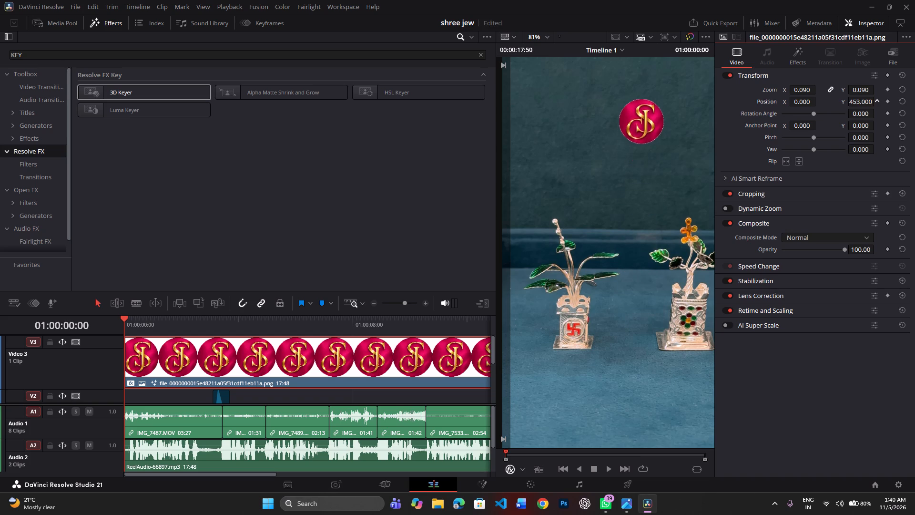
{"action": "left_click_drag", "start_coordinate": [621, 257], "coordinate": [659, 257]}
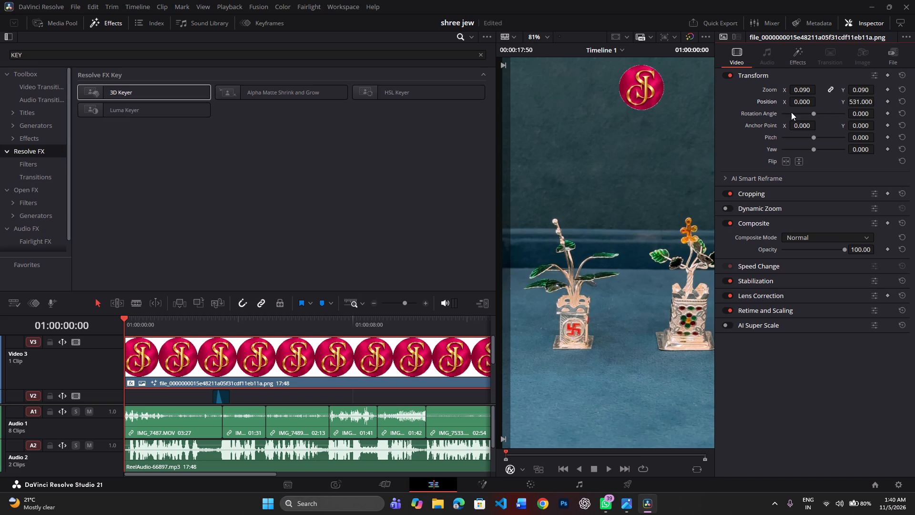
{"action": "left_click_drag", "start_coordinate": [802, 102], "coordinate": [831, 105]}
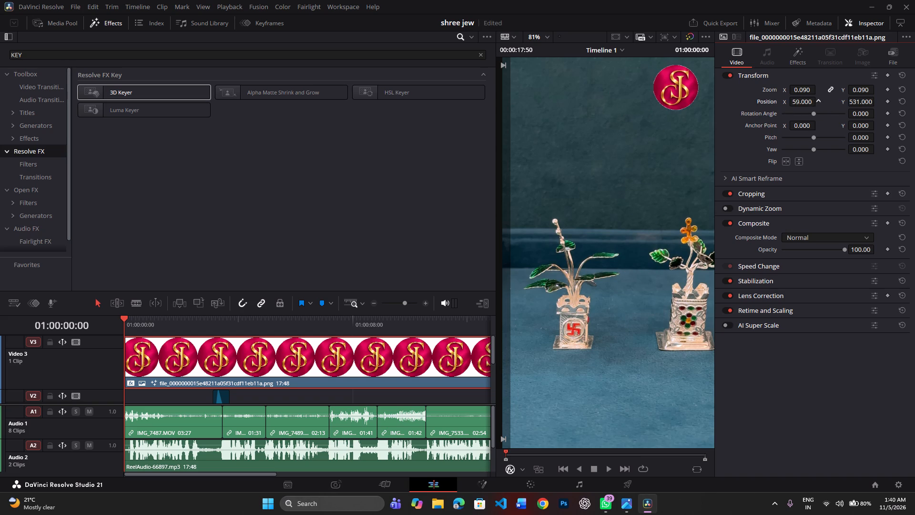
{"action": "left_click_drag", "start_coordinate": [831, 105], "coordinate": [832, 104]}
Refine the logo's transform to zoom 0.080 and position X 67, Y 542.
{"action": "left_click", "coordinate": [803, 92]}
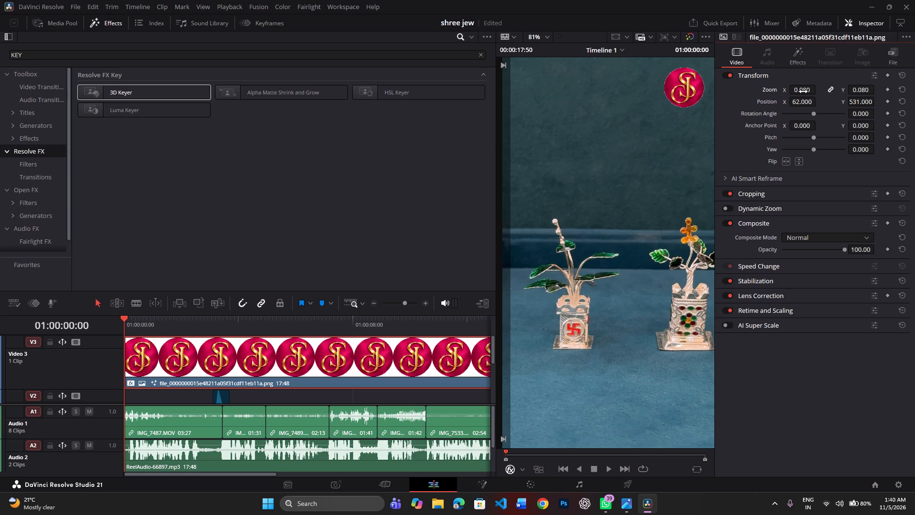
{"action": "left_click", "coordinate": [808, 103]}
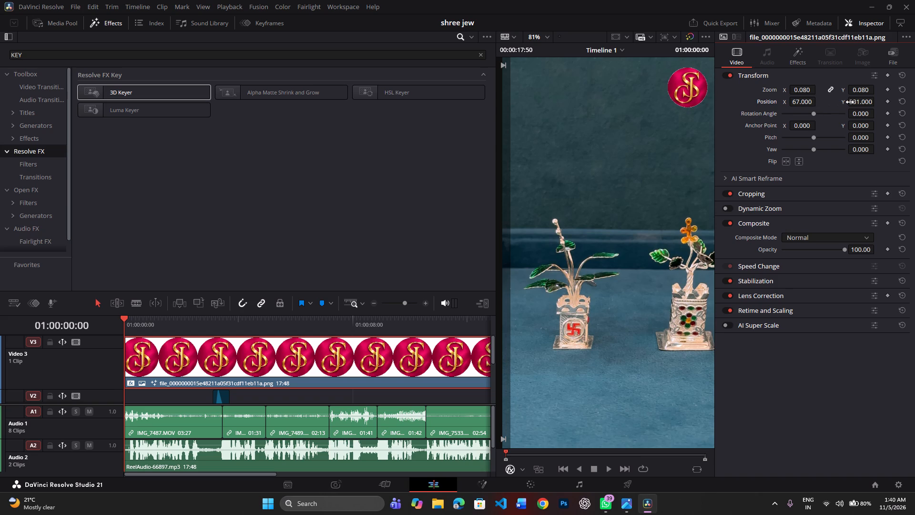
{"action": "left_click_drag", "start_coordinate": [856, 101], "coordinate": [859, 102]}
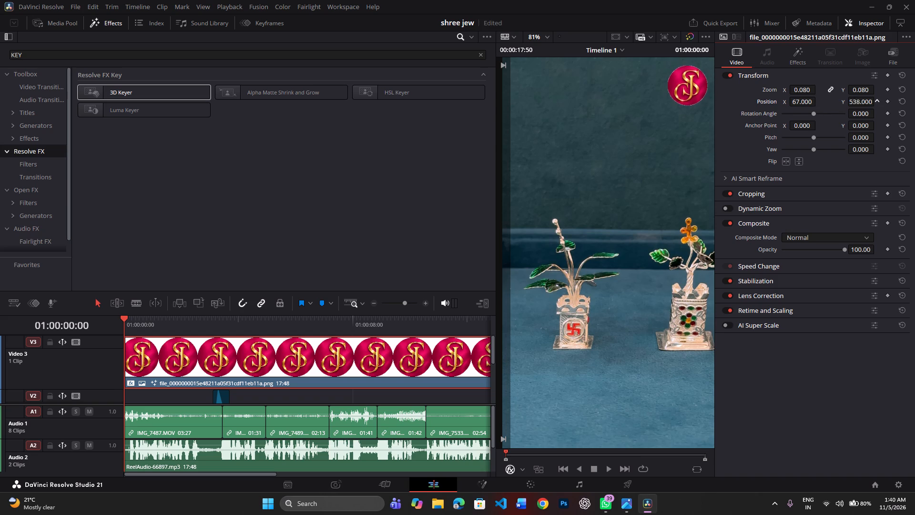
{"action": "left_click_drag", "start_coordinate": [859, 102], "coordinate": [861, 101]}
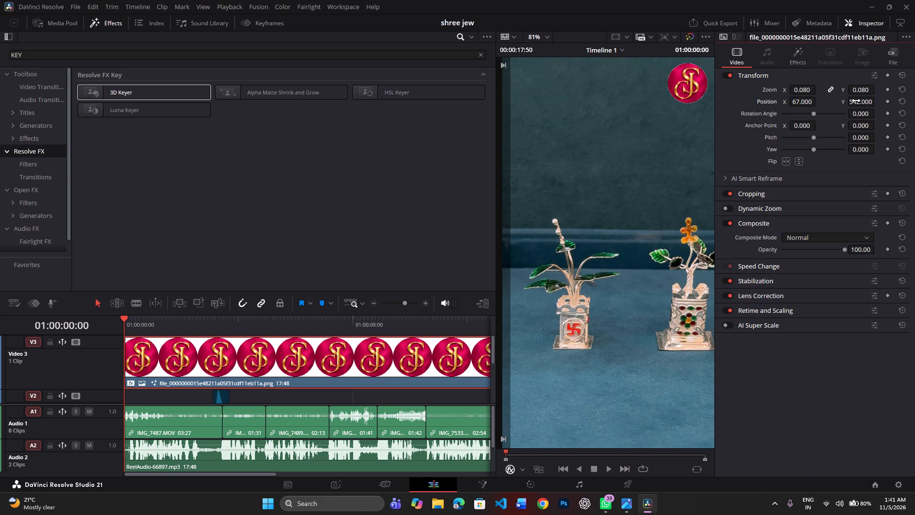
Add a new Luma Keyer to the logo clip and delete the old disabled Luma Keyer.
{"action": "left_click", "coordinate": [151, 110]}
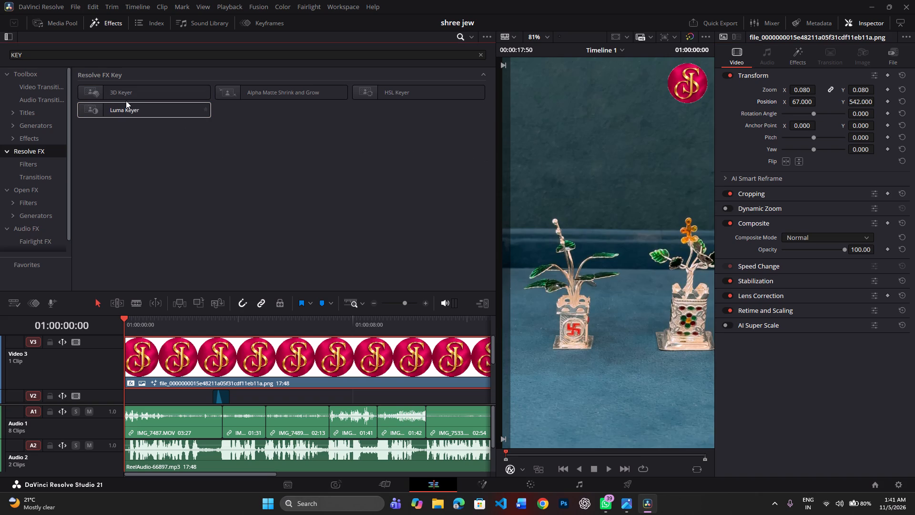
{"action": "scroll", "coordinate": [118, 107], "scroll_direction": "left", "scroll_amount": 1}
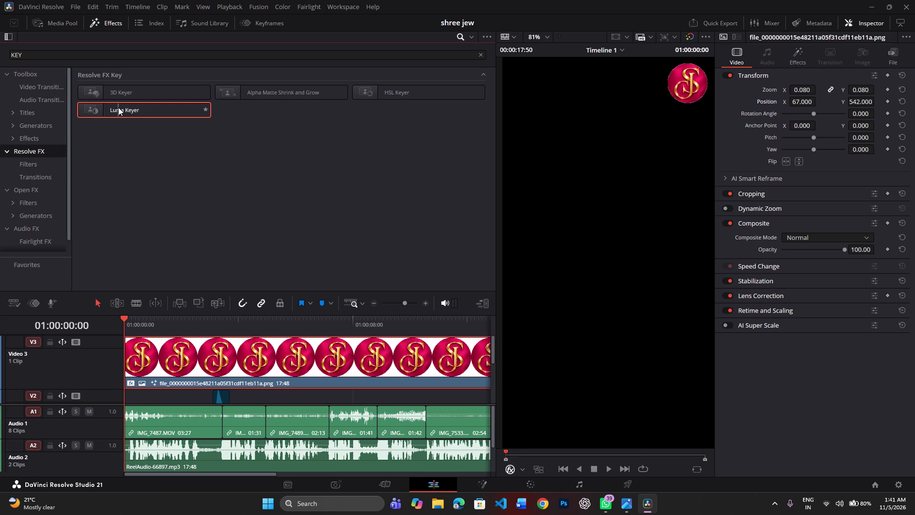
{"action": "left_click_drag", "start_coordinate": [118, 107], "coordinate": [276, 361]}
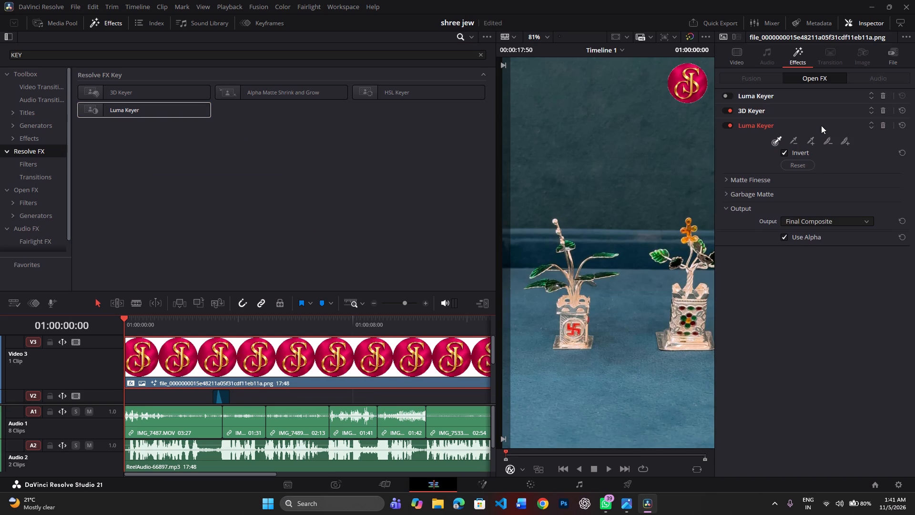
{"action": "left_click", "coordinate": [884, 93]}
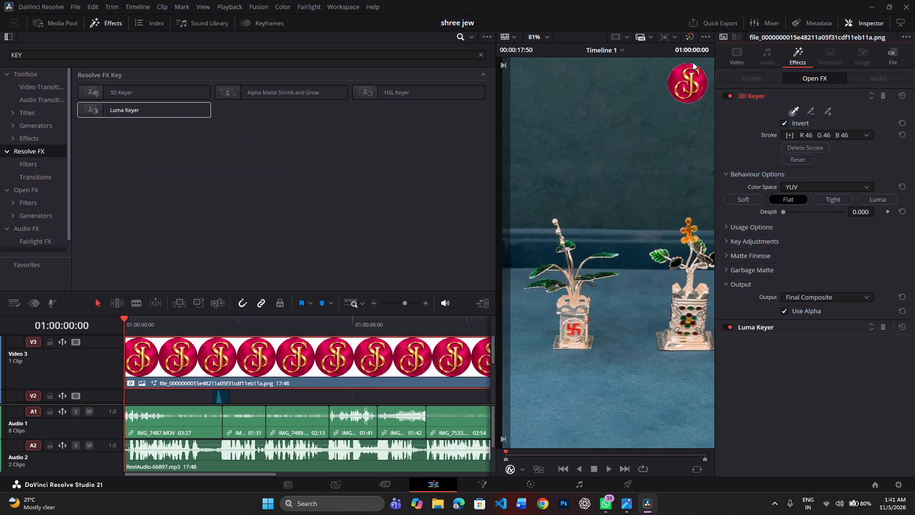
Toggle the new Luma Keyer off and back on to compare the logo's edge.
{"action": "scroll", "coordinate": [692, 62], "scroll_direction": "up", "scroll_amount": 7, "text": "ctrl"}
{"action": "scroll", "coordinate": [692, 62], "scroll_direction": "down", "scroll_amount": 6, "text": "ctrl"}
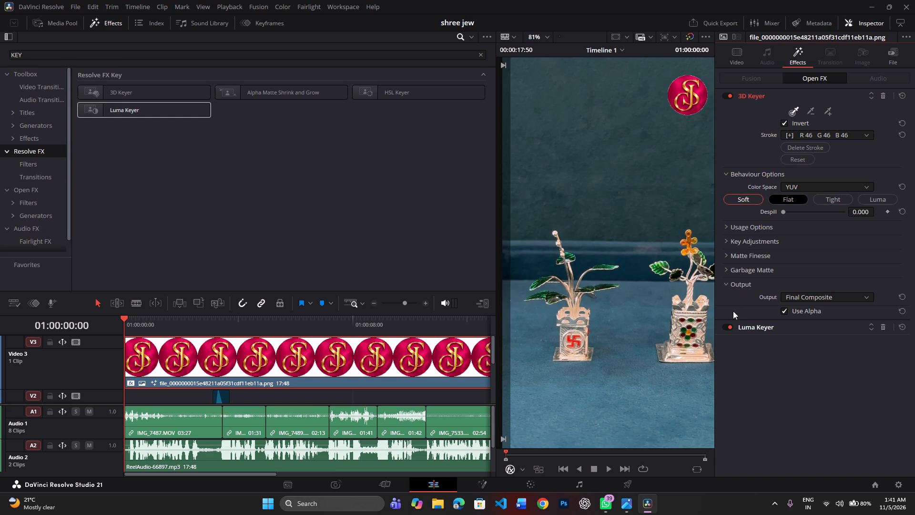
{"action": "left_click", "coordinate": [731, 326]}
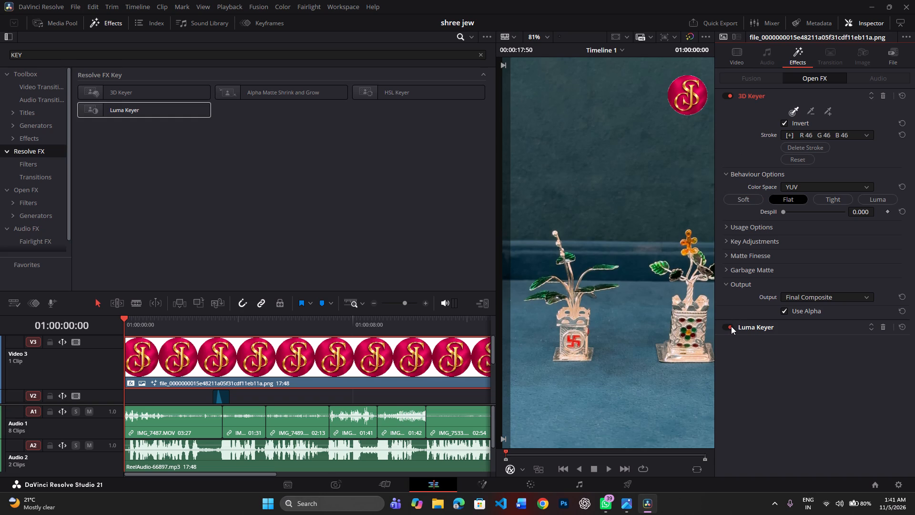
{"action": "left_click", "coordinate": [731, 326]}
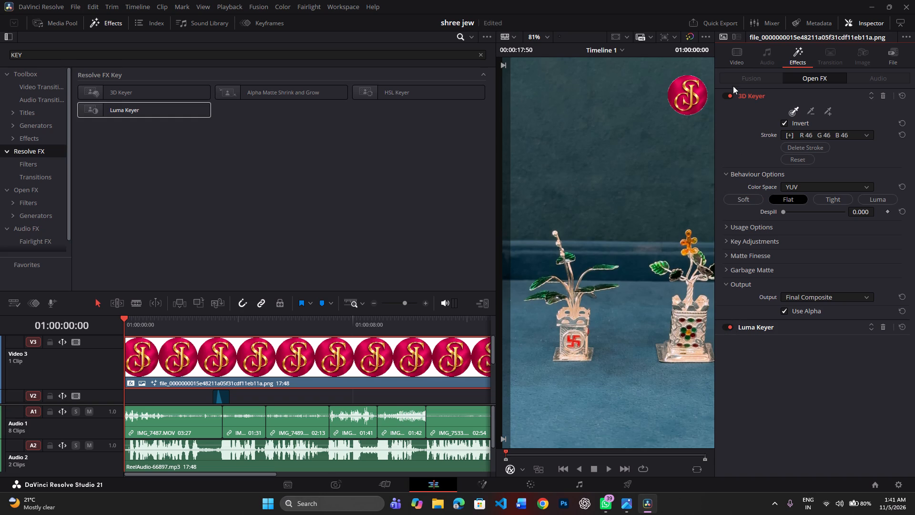
Toggle the logo clip's 3D Keyer off and back on to inspect the logo's background and edges.
{"action": "left_click", "coordinate": [731, 90]}
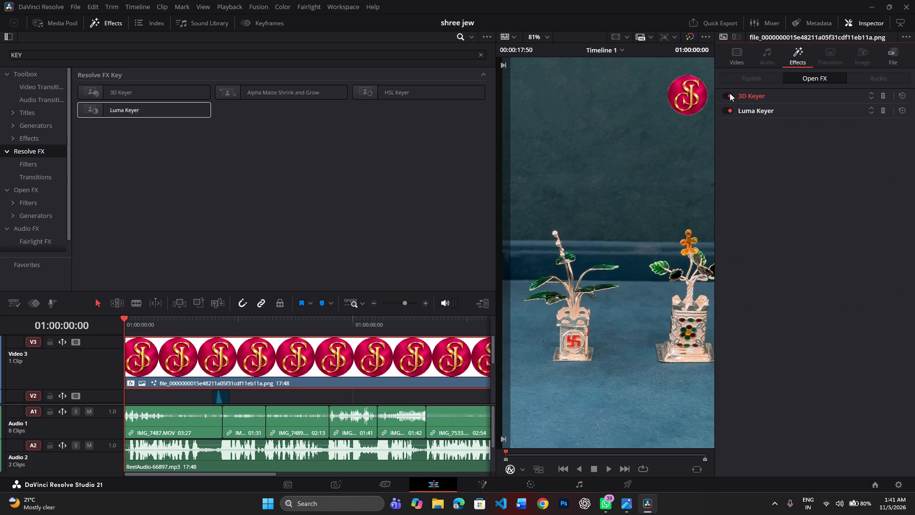
{"action": "left_click", "coordinate": [730, 93]}
{"action": "left_click", "coordinate": [705, 78]}
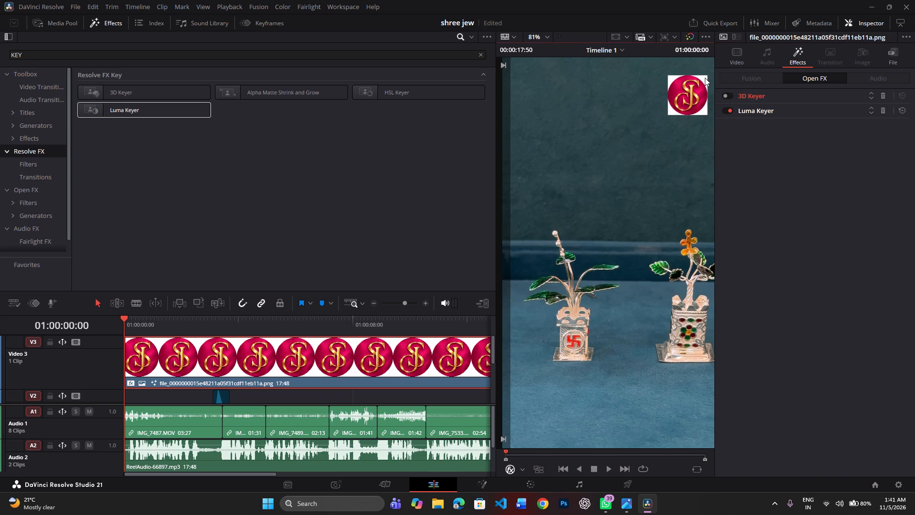
{"action": "left_click", "coordinate": [705, 78]}
{"action": "scroll", "coordinate": [701, 77], "scroll_direction": "up", "scroll_amount": 5, "text": "ctrl"}
{"action": "scroll", "coordinate": [701, 77], "scroll_direction": "down", "scroll_amount": 6, "text": "ctrl"}
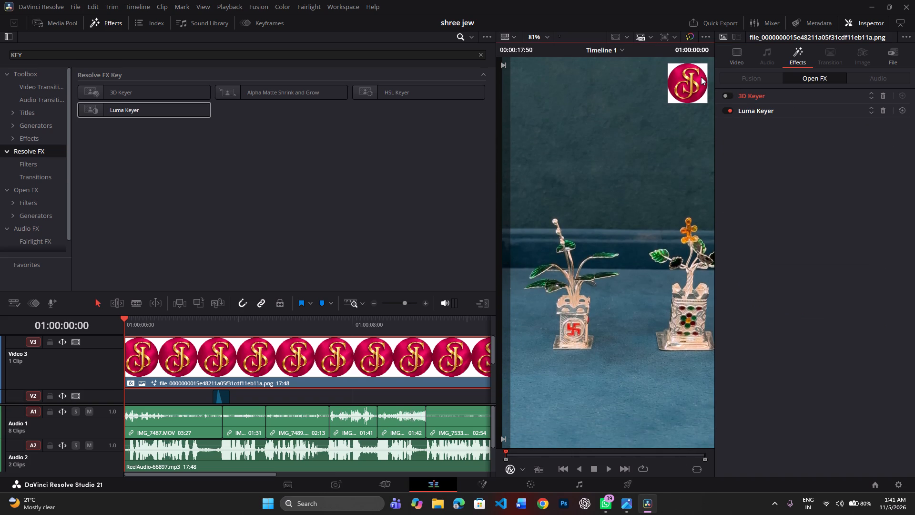
{"action": "scroll", "coordinate": [701, 77], "scroll_direction": "up", "scroll_amount": 4, "text": "ctrl"}
{"action": "scroll", "coordinate": [701, 77], "scroll_direction": "down", "scroll_amount": 4, "text": "ctrl"}
{"action": "left_click", "coordinate": [729, 96]}
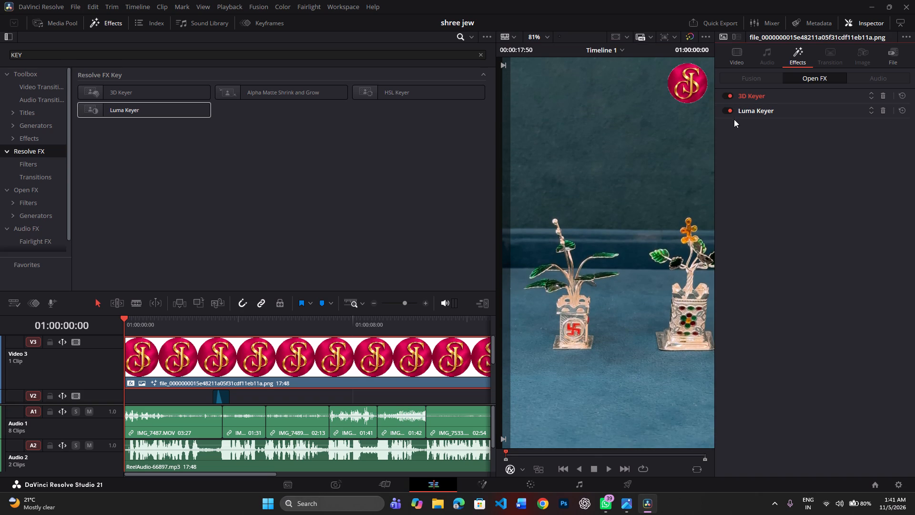
Disable the Luma Keyer on the logo clip, leaving only the 3D Keyer active.
{"action": "left_click", "coordinate": [732, 112]}
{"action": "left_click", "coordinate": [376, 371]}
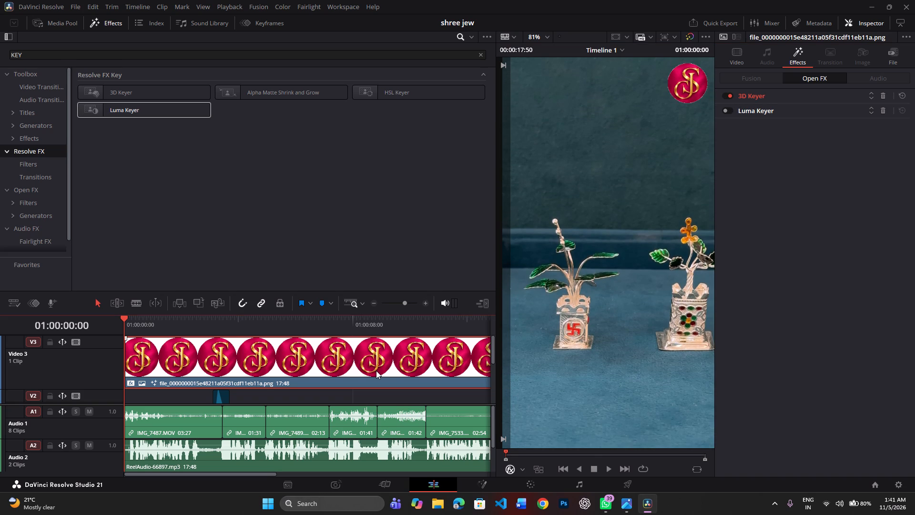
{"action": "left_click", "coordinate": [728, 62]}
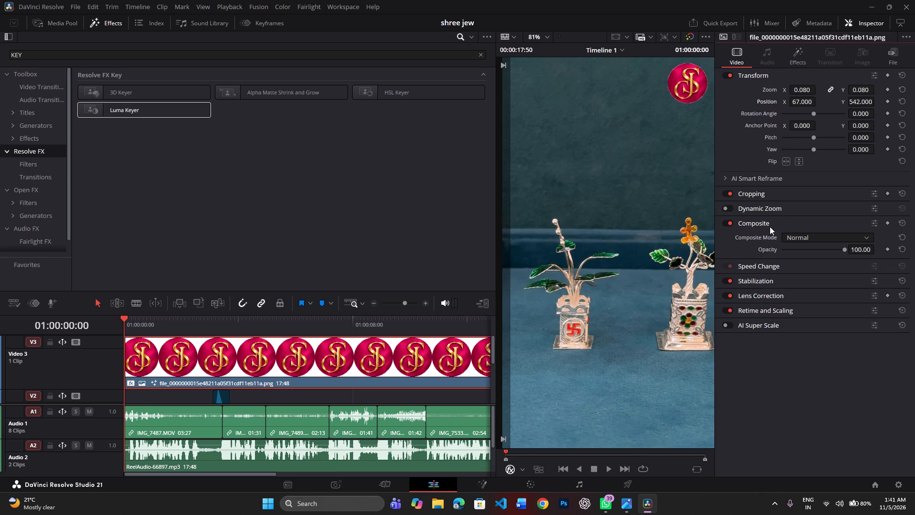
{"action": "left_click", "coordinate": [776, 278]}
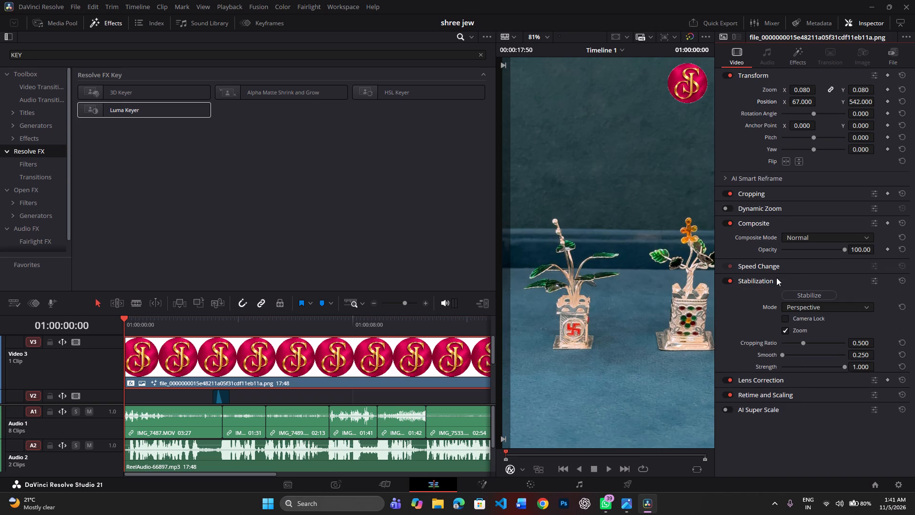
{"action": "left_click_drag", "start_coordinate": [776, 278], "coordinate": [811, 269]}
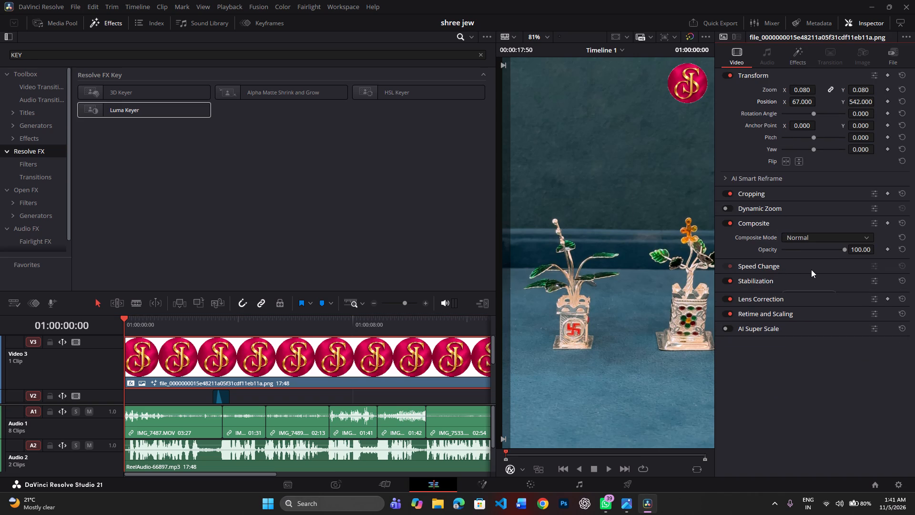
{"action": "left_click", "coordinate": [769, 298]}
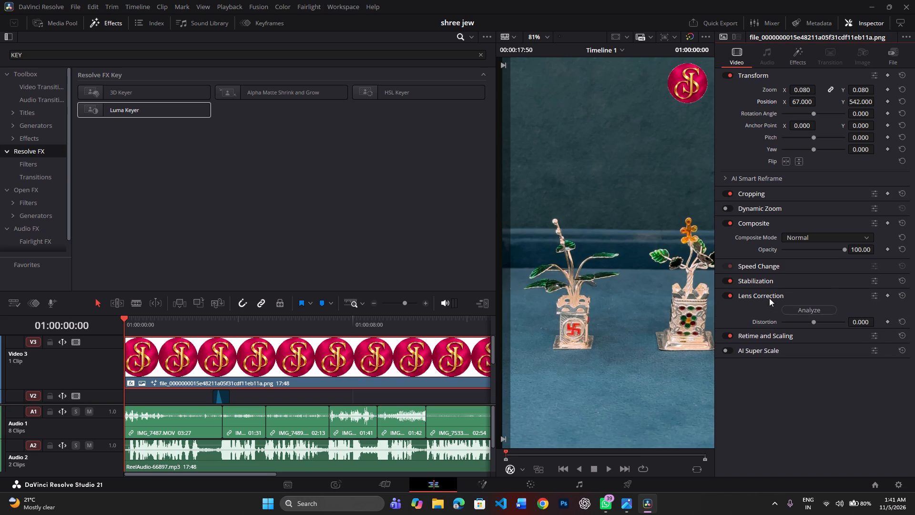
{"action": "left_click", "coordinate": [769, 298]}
Play the first four seconds of the timeline to check the corner logo over the footage.
{"action": "key", "text": "space"}
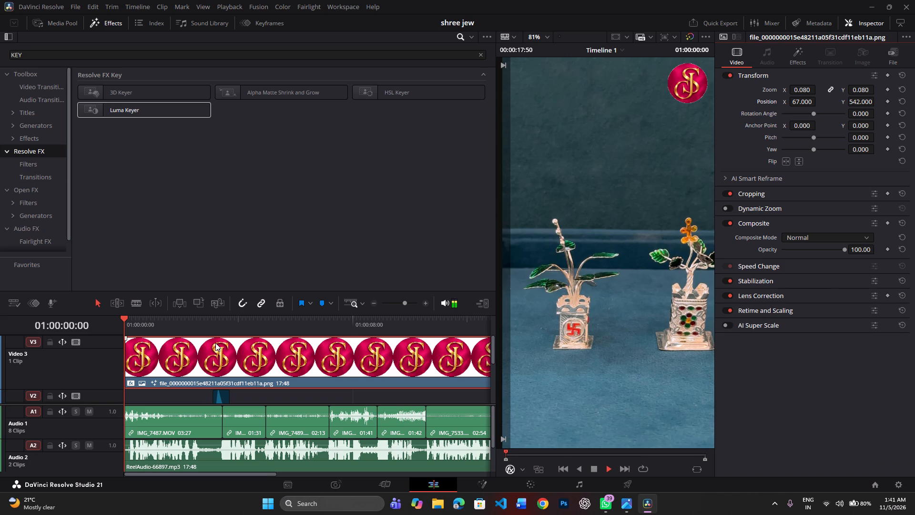
{"action": "key", "text": "space"}
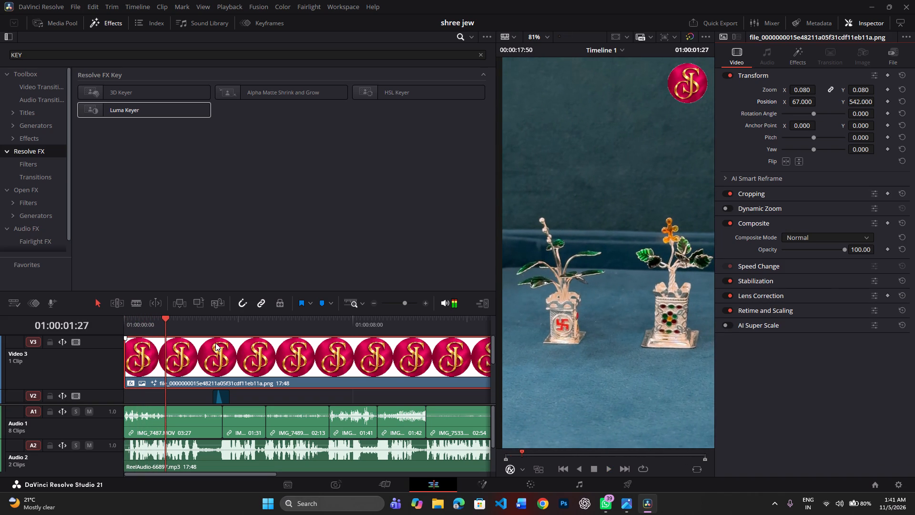
{"action": "key", "text": "space"}
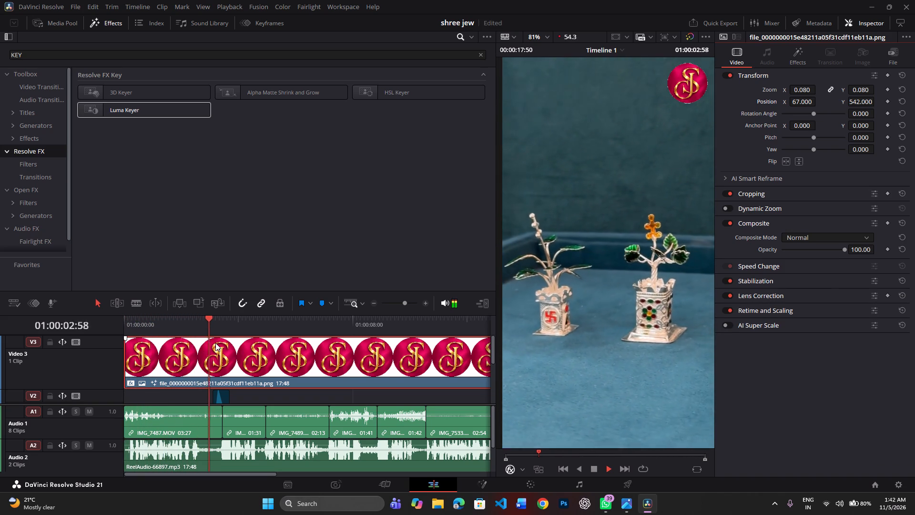
{"action": "key", "text": "space"}
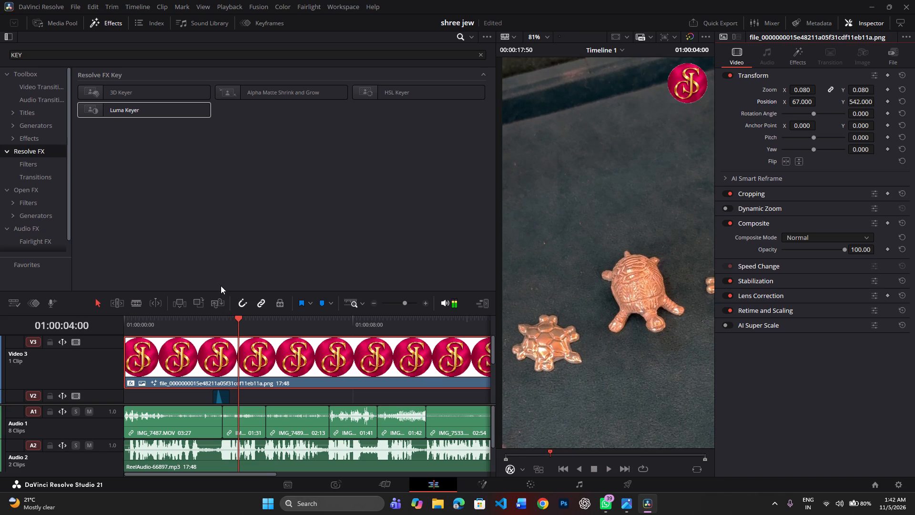
Shrink the logo to zoom 0.060 and move it closer to the frame's top-right corner, at position X 76, Y 555.
{"action": "left_click", "coordinate": [321, 366]}
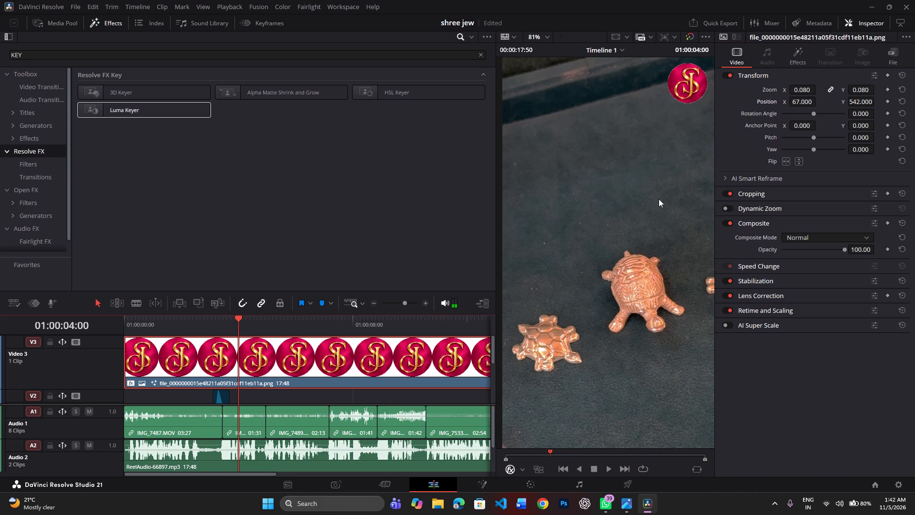
{"action": "left_click", "coordinate": [805, 92]}
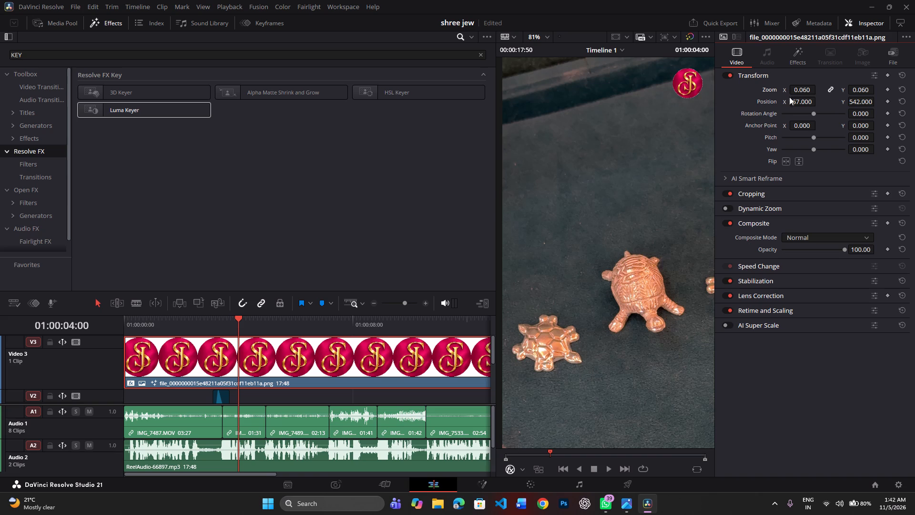
{"action": "left_click_drag", "start_coordinate": [801, 103], "coordinate": [805, 103]}
{"action": "left_click_drag", "start_coordinate": [861, 103], "coordinate": [862, 99]}
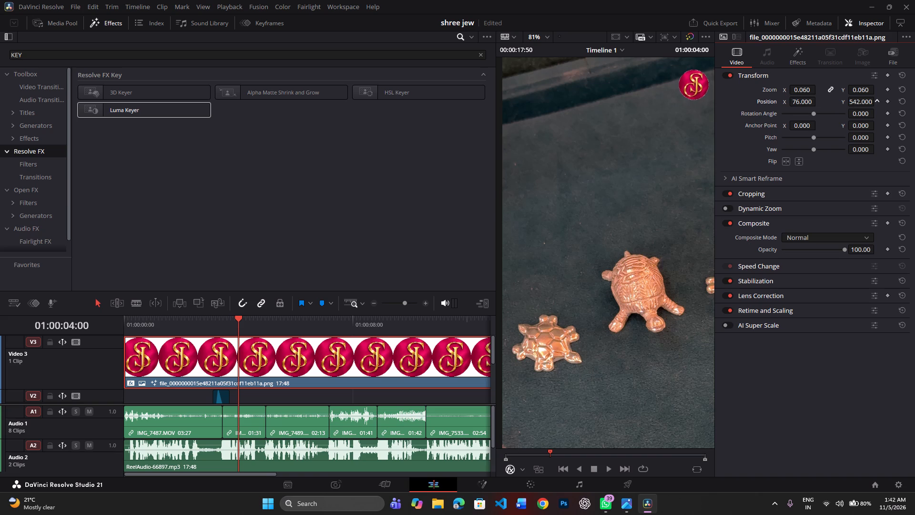
{"action": "left_click_drag", "start_coordinate": [862, 99], "coordinate": [867, 96]}
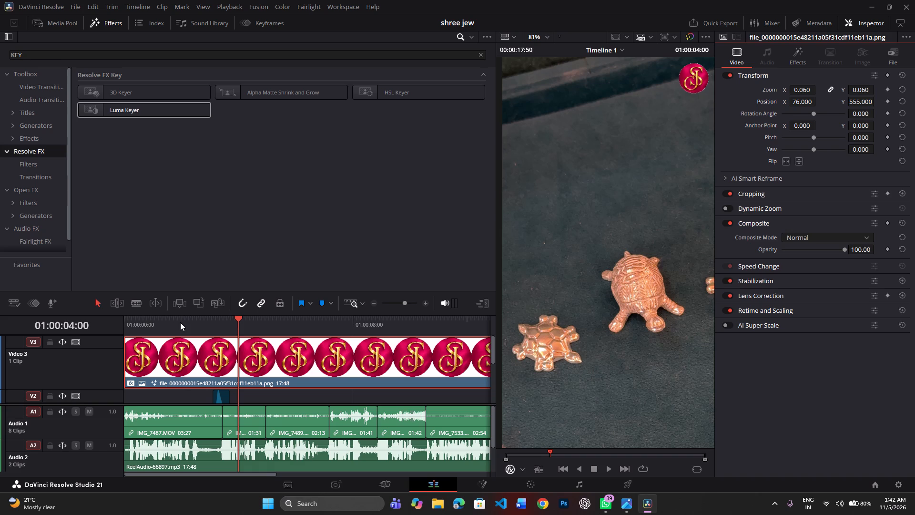
Play the whole timeline from the start to review the reel with the resized logo.
{"action": "left_click_drag", "start_coordinate": [180, 322], "coordinate": [92, 360]}
{"action": "key", "text": "space"}
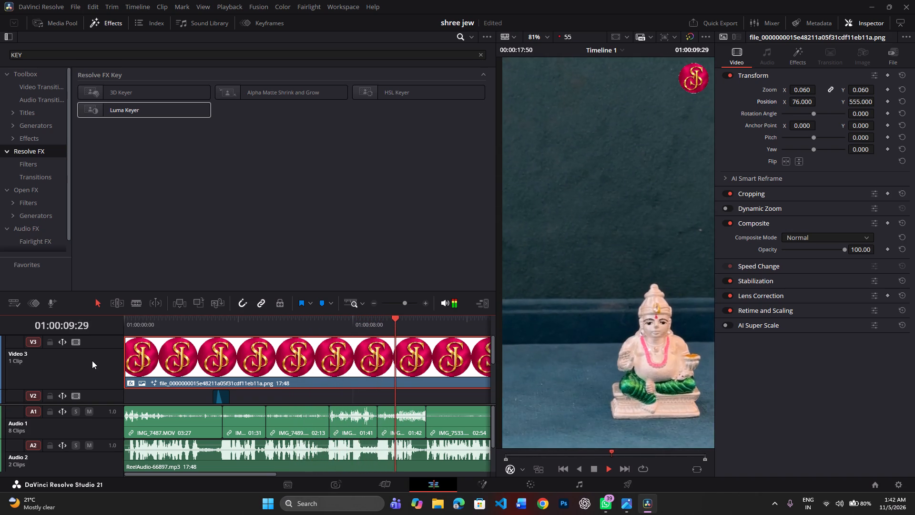
{"action": "left_click", "coordinate": [233, 455]}
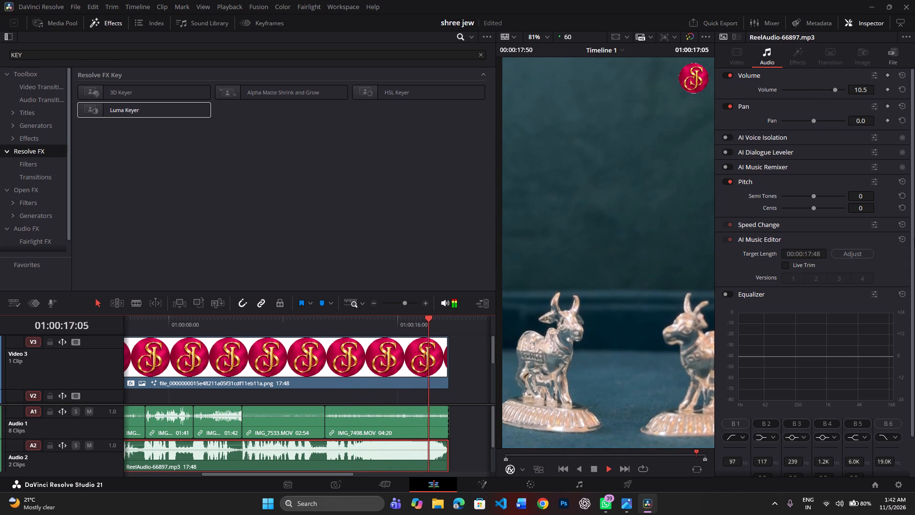
{"action": "key", "text": "space"}
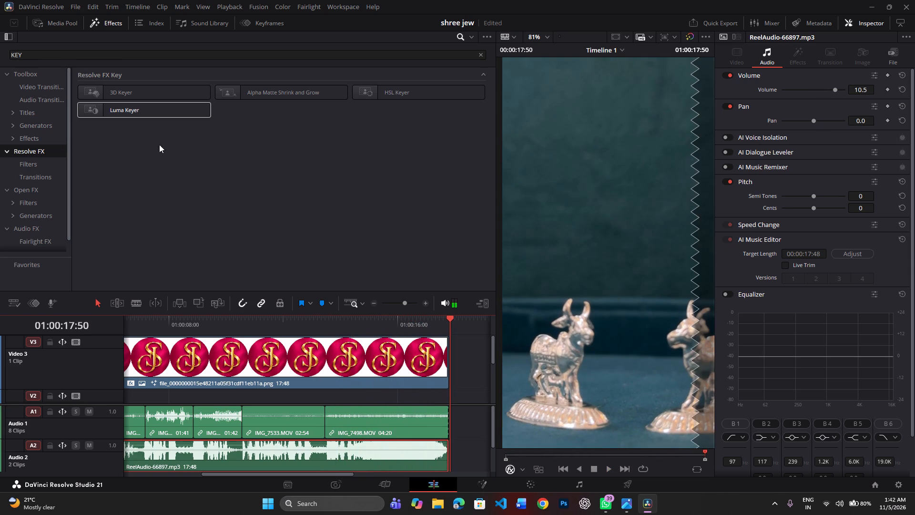
Add the 40716_gwr_video_mvp.mp4 logo animation from the media pool to Video 3 at 01:00:17:50, after the logo clip.
{"action": "left_click", "coordinate": [51, 24]}
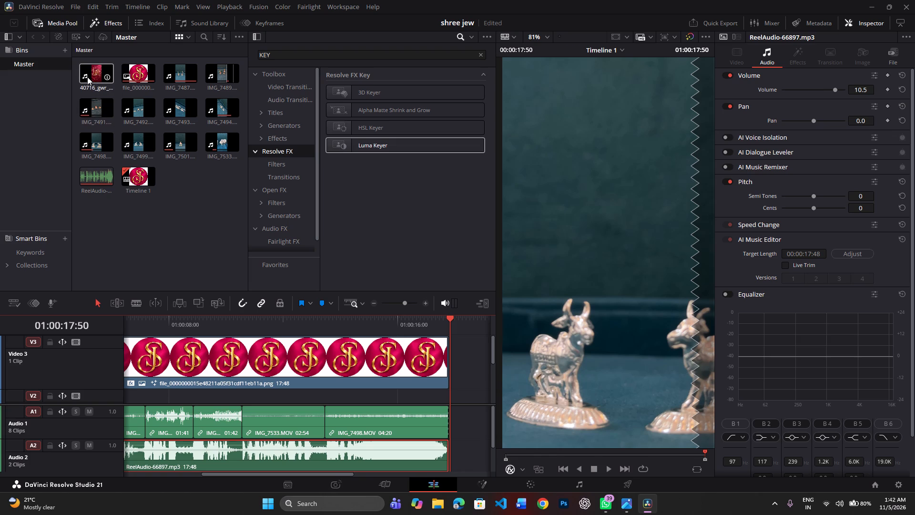
{"action": "left_click_drag", "start_coordinate": [88, 75], "coordinate": [457, 317]}
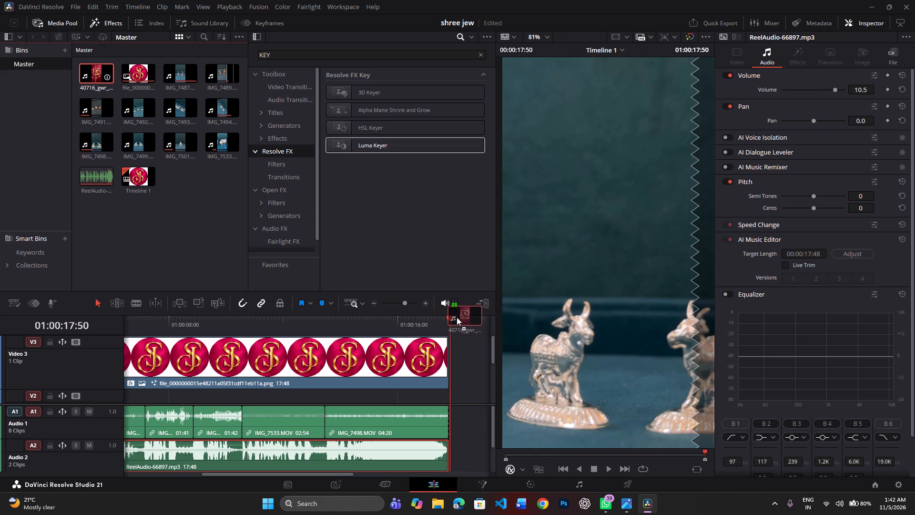
{"action": "left_click_drag", "start_coordinate": [457, 317], "coordinate": [454, 351]}
Play across the join and shift the 40716_gwr_video_mvp.mp4 clip earlier so it directly follows the logo clip on Video 3.
{"action": "left_click", "coordinate": [434, 329]}
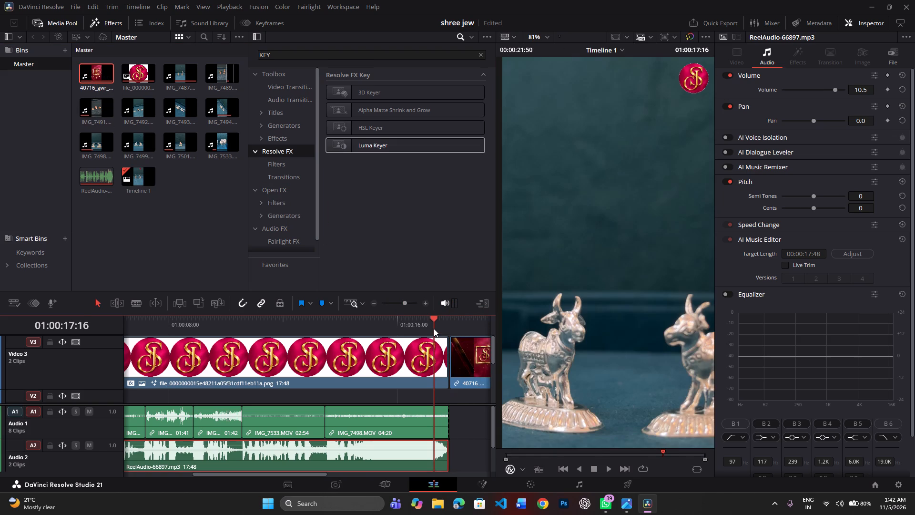
{"action": "left_click", "coordinate": [434, 329]}
{"action": "key", "text": "space"}
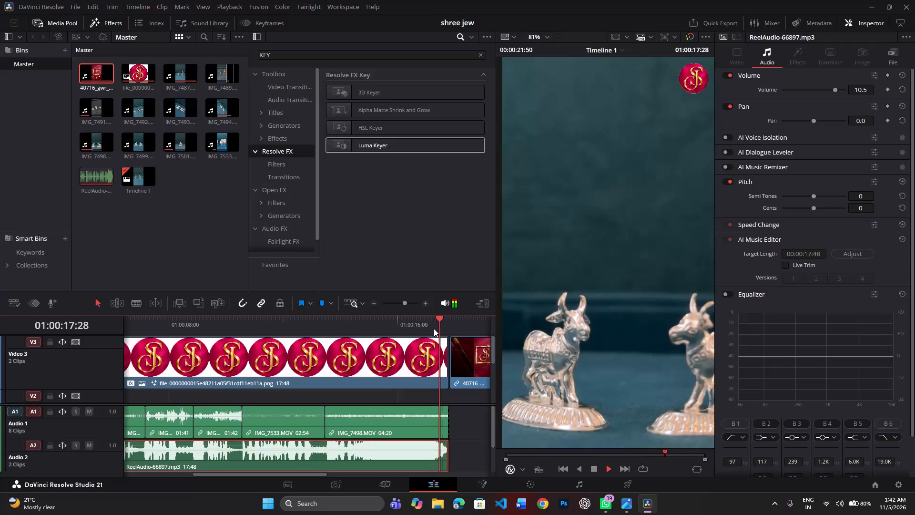
{"action": "key", "text": "space"}
{"action": "left_click_drag", "start_coordinate": [462, 363], "coordinate": [462, 363]}
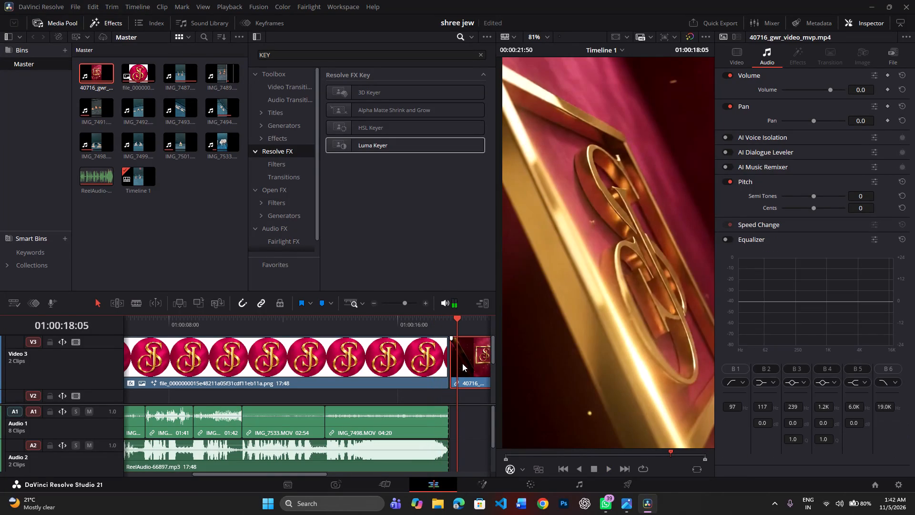
{"action": "left_click_drag", "start_coordinate": [462, 363], "coordinate": [459, 365]}
{"action": "left_click_drag", "start_coordinate": [459, 365], "coordinate": [457, 366]}
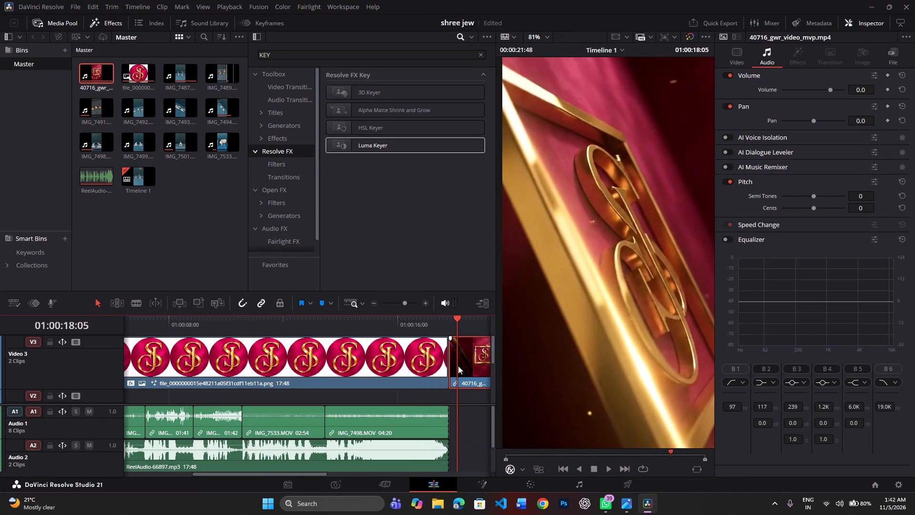
Play from about 01:00:17:13 to the timeline's end to review the transition into the logo animation outro.
{"action": "left_click", "coordinate": [432, 326]}
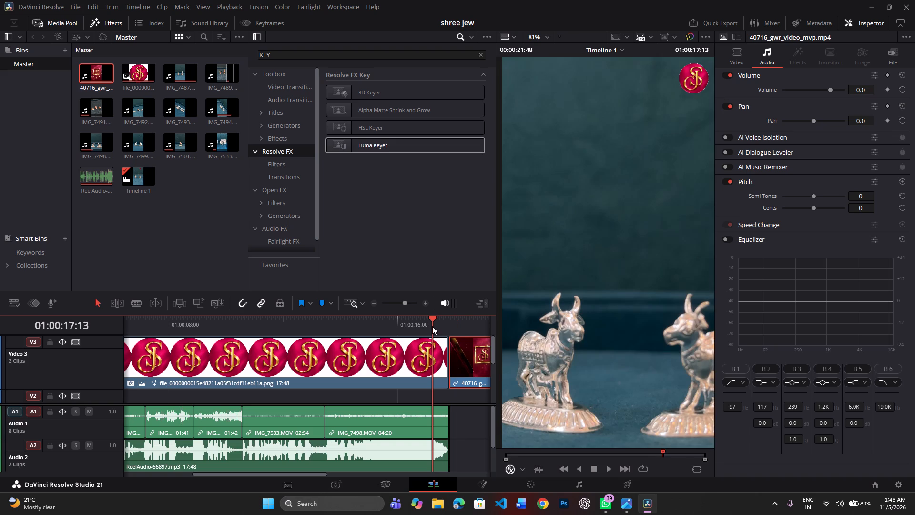
{"action": "key", "text": "space"}
{"action": "key", "text": "space"}
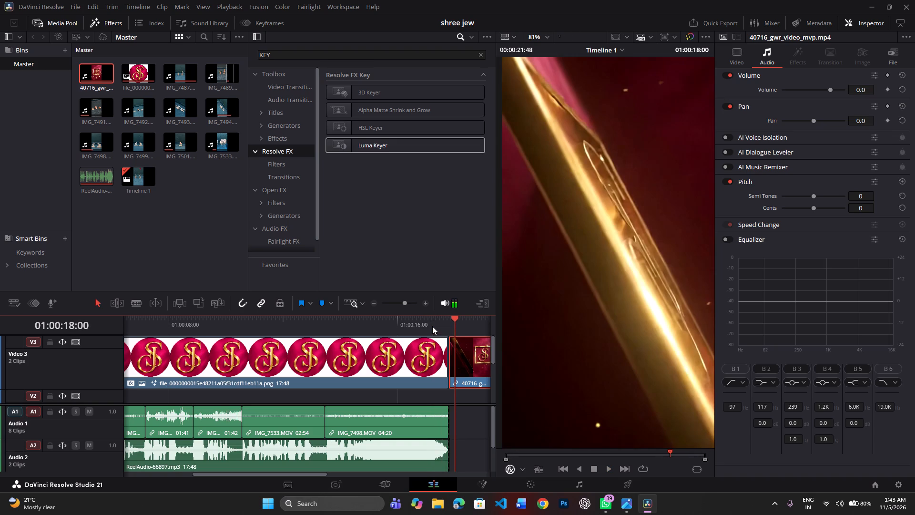
{"action": "key", "text": "space"}
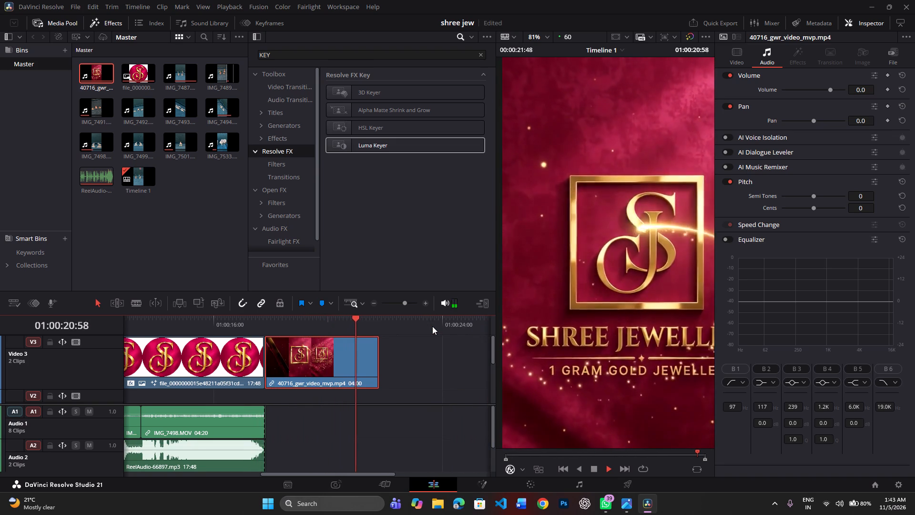
{"action": "scroll", "coordinate": [432, 326], "scroll_direction": "right", "scroll_amount": 3}
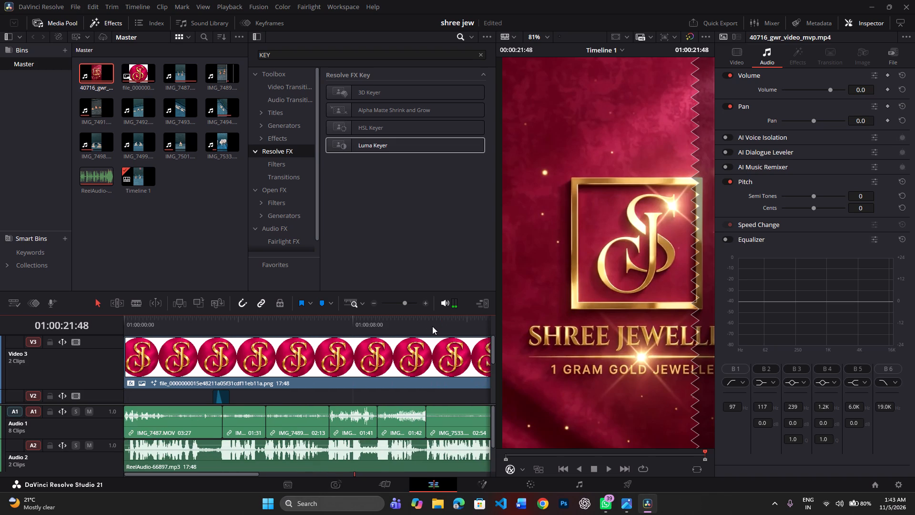
{"action": "scroll", "coordinate": [432, 326], "scroll_direction": "right", "scroll_amount": 2}
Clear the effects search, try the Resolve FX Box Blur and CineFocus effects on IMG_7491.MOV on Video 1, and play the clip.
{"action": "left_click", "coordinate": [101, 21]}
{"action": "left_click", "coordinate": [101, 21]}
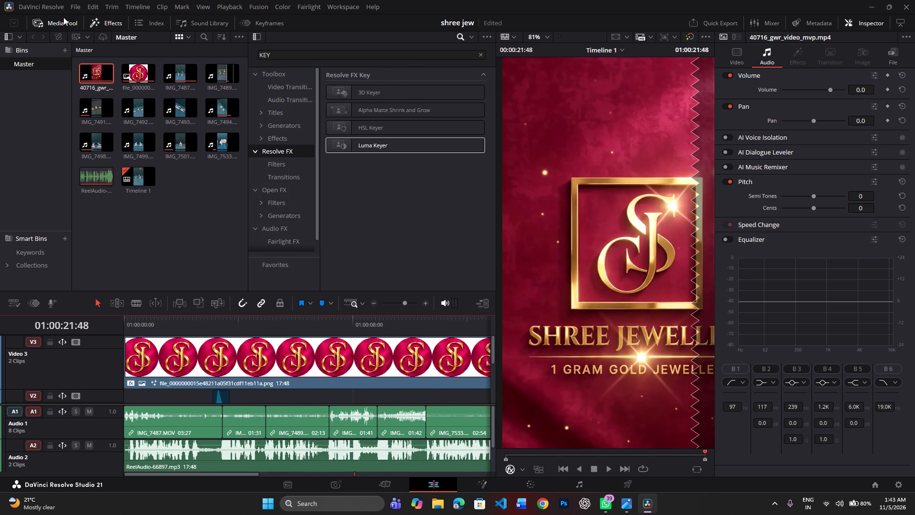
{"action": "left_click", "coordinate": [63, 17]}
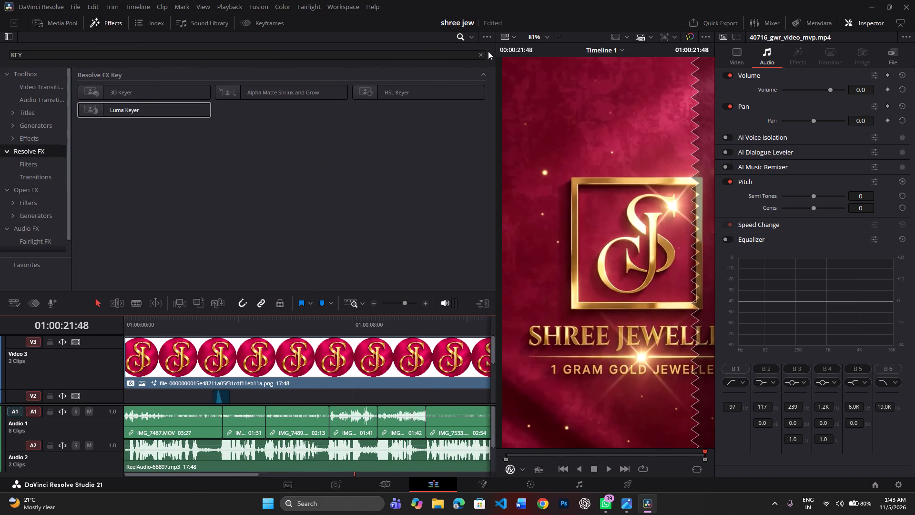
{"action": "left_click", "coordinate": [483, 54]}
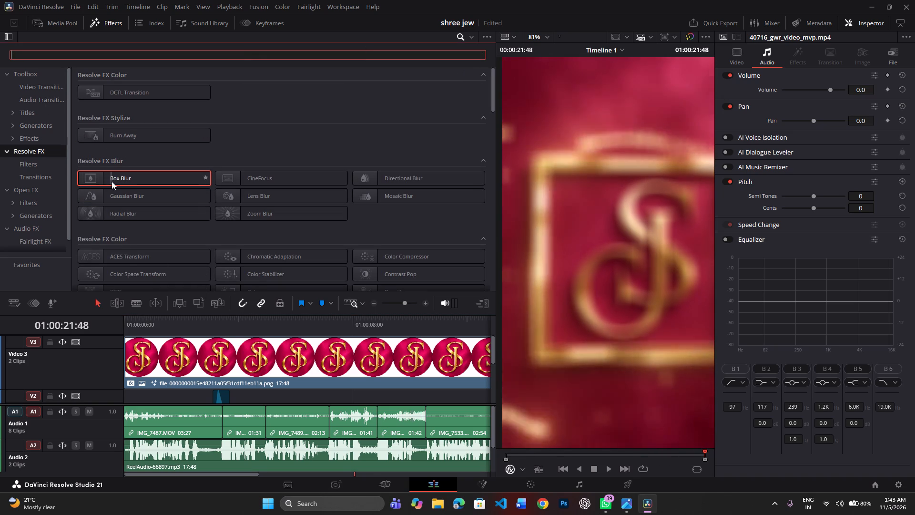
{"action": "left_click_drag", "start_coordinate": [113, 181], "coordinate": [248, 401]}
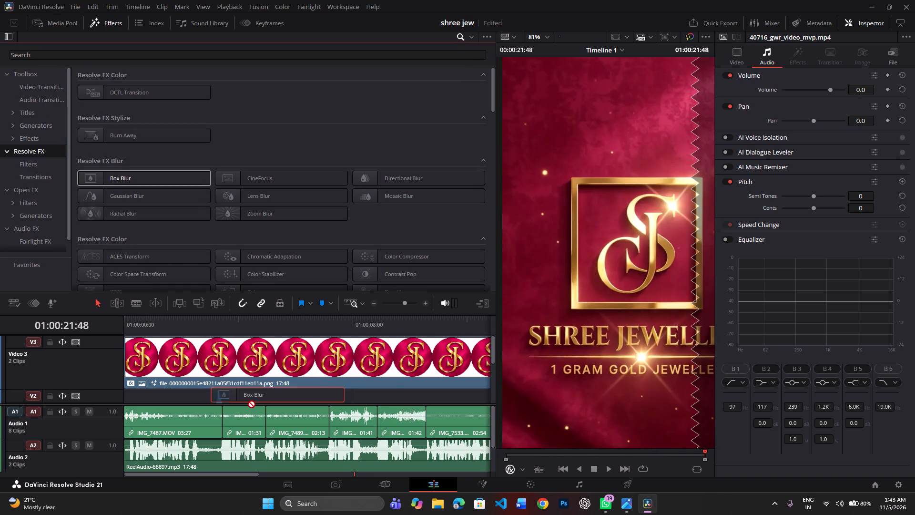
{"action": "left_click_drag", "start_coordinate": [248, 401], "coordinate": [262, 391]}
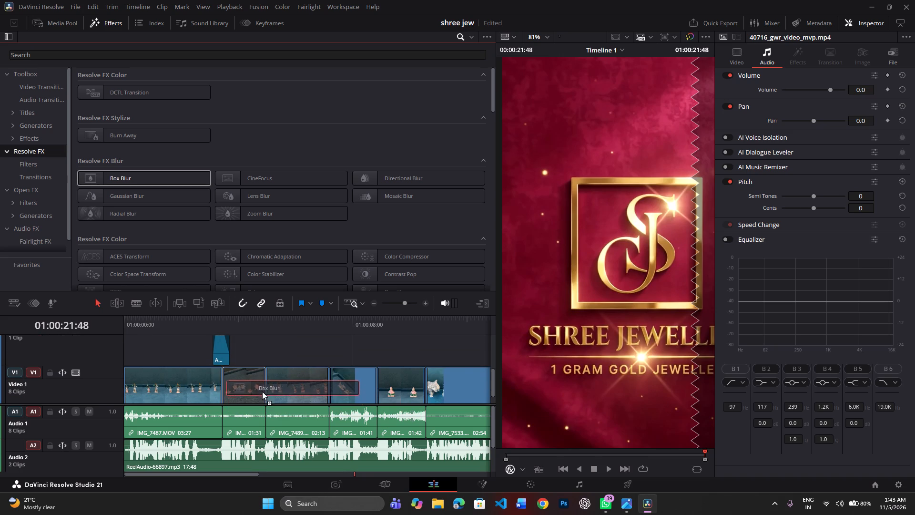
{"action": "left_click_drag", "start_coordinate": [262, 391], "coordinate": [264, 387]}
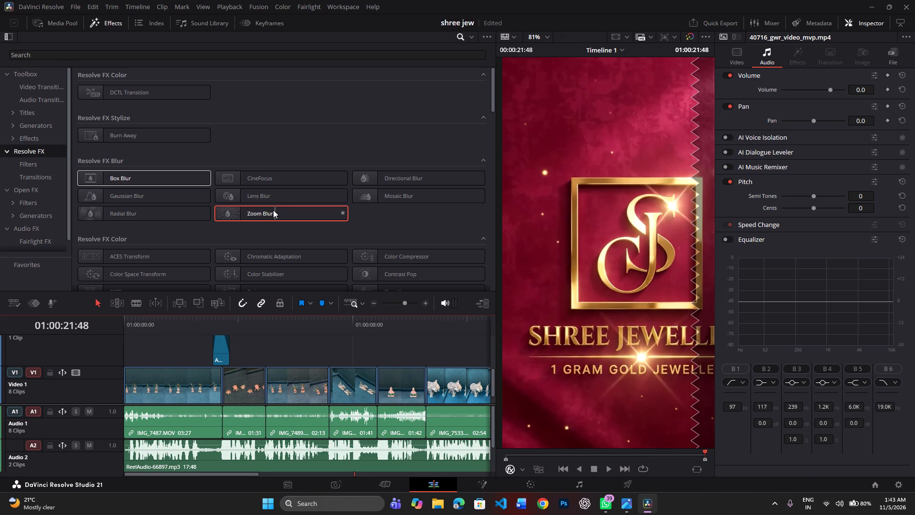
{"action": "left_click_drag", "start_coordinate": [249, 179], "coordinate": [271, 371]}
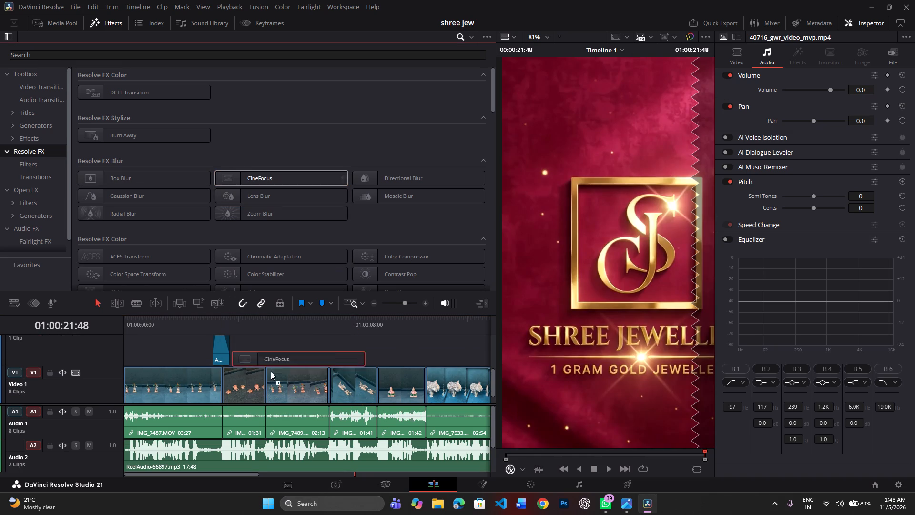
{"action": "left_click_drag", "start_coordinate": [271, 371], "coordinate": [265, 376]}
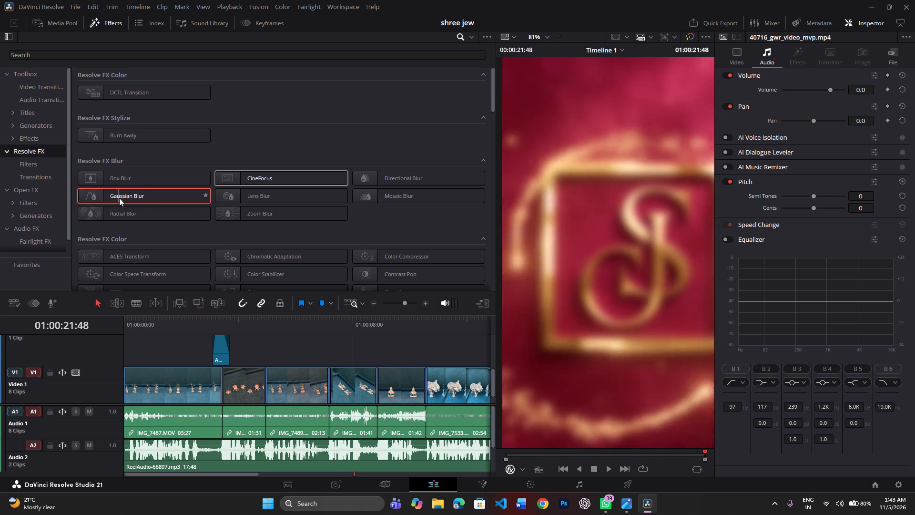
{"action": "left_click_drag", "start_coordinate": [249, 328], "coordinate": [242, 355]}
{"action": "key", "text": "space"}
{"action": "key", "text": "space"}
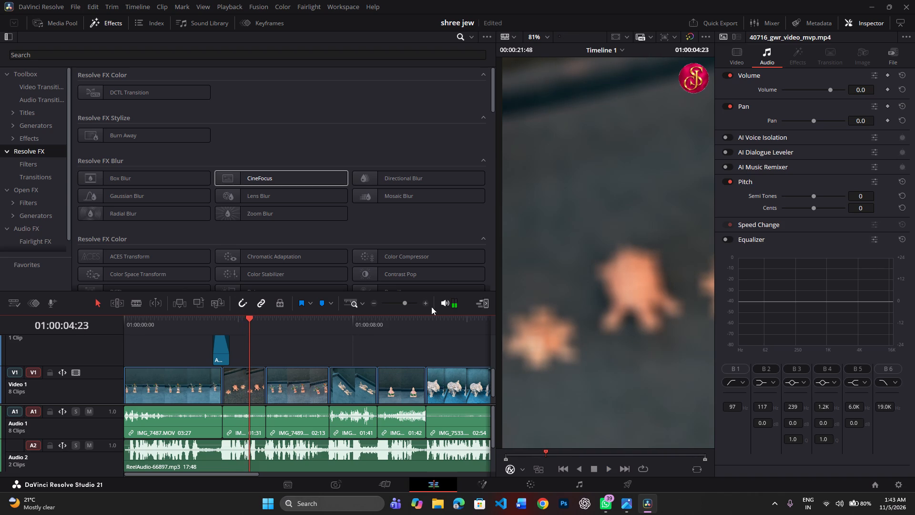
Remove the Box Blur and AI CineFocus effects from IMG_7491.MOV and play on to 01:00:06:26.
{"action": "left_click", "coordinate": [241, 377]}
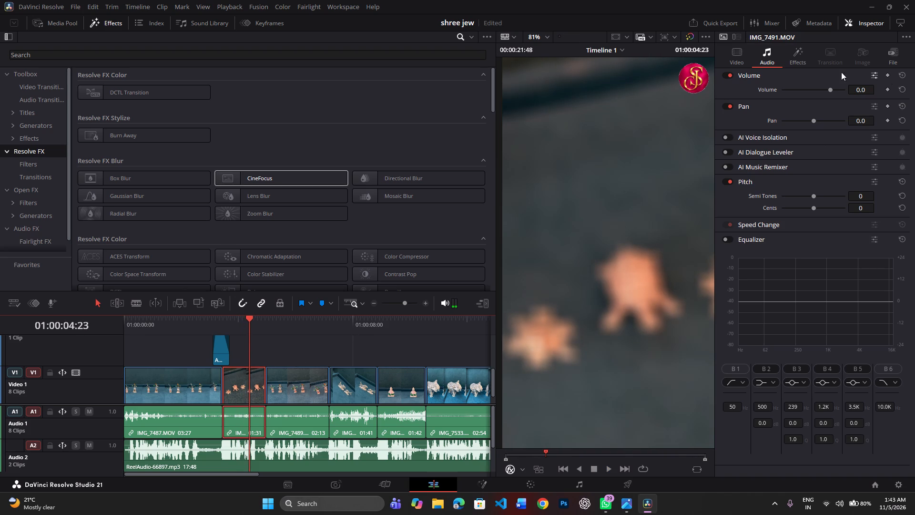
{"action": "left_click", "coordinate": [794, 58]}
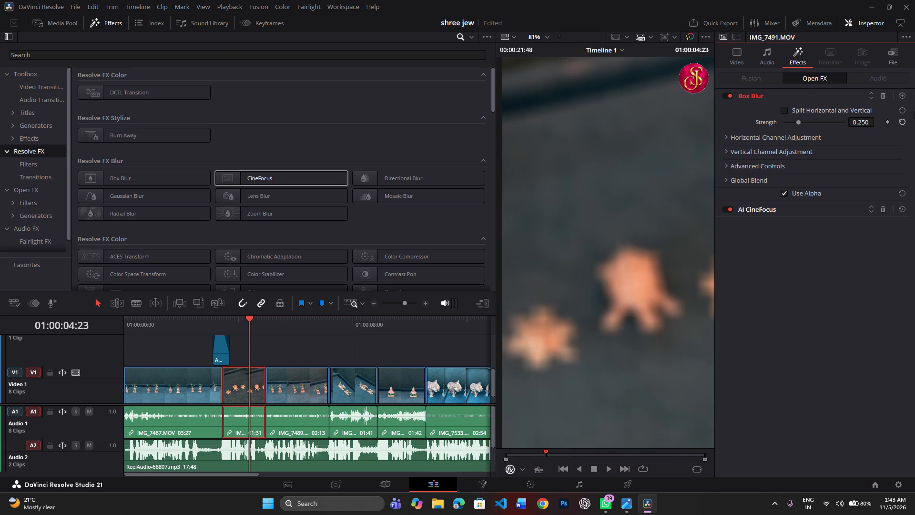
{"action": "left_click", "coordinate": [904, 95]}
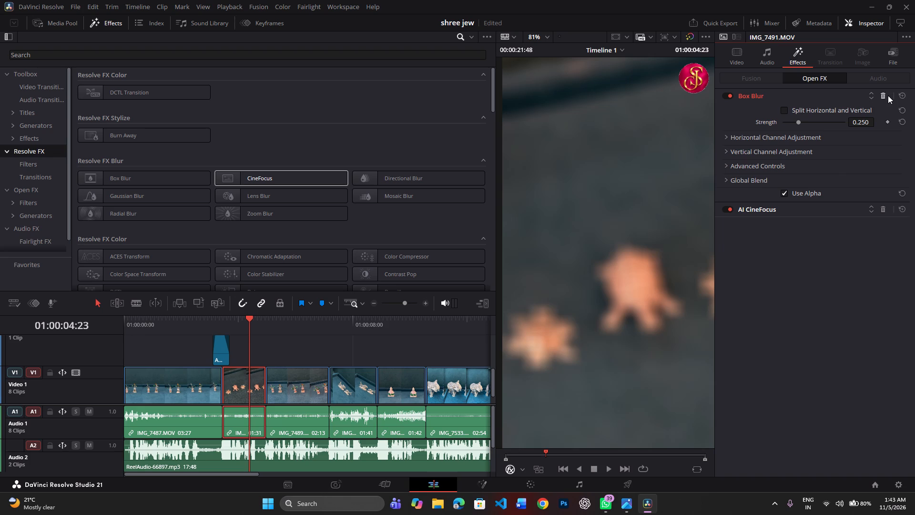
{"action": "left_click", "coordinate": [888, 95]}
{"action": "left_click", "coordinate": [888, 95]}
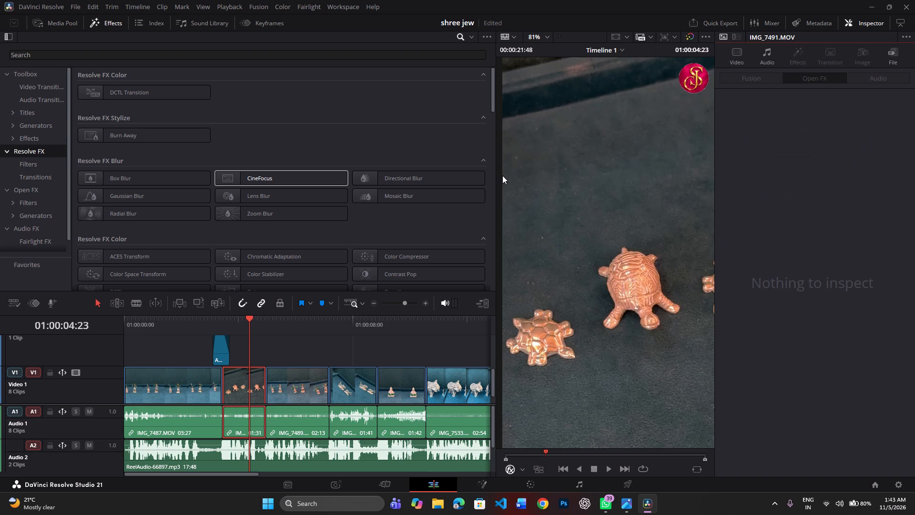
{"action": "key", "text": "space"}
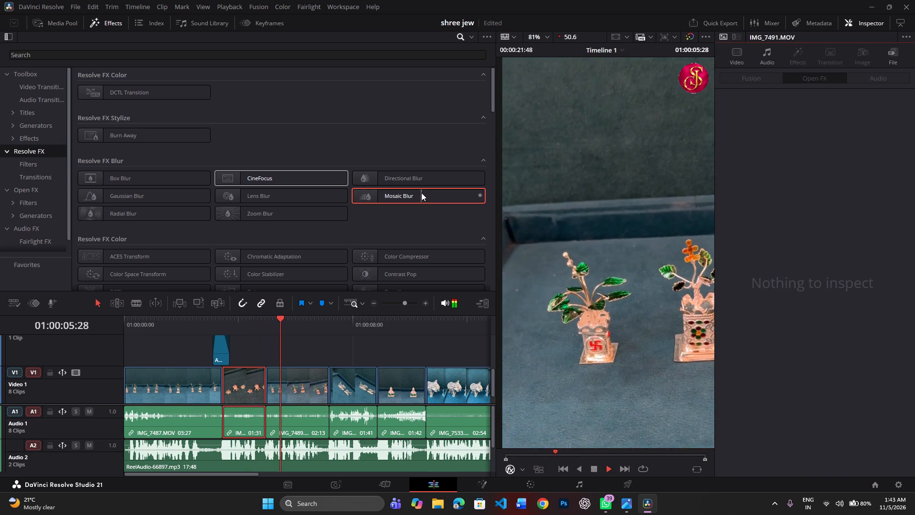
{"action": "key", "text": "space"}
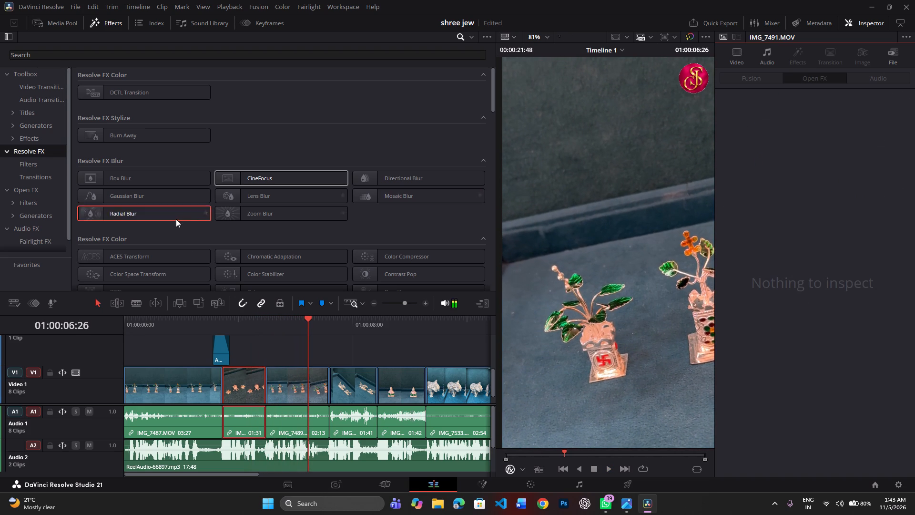
Add a Non-Additive Dissolve between IMG_7491.MOV and IMG_7489 on Video 1 and shorten it to 31 frames.
{"action": "left_click", "coordinate": [39, 85]}
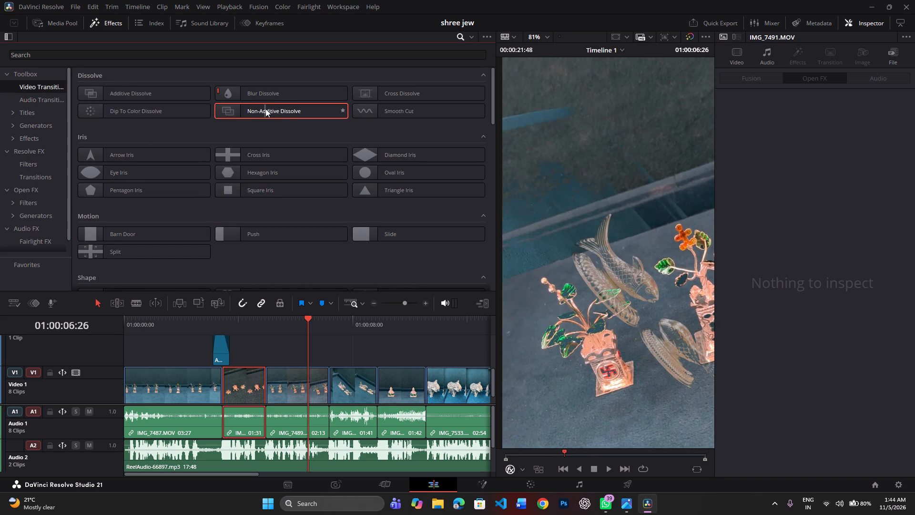
{"action": "left_click_drag", "start_coordinate": [250, 113], "coordinate": [265, 381]}
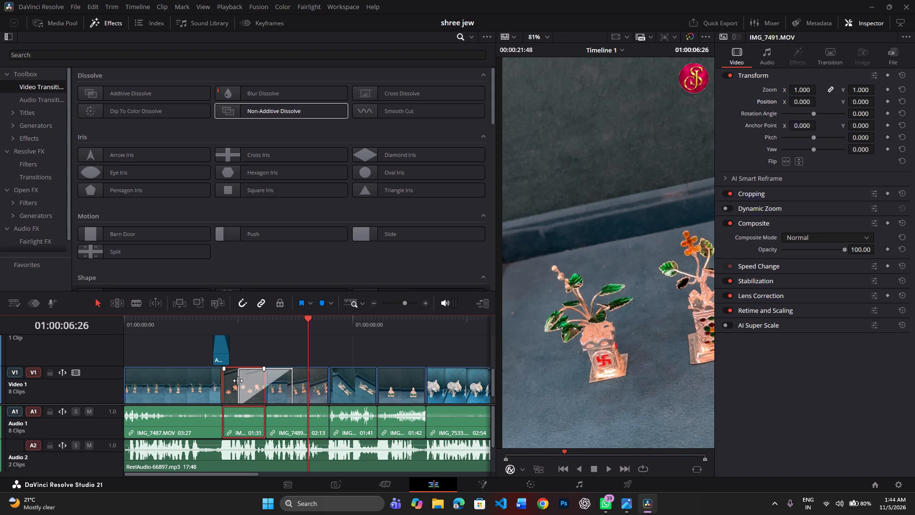
{"action": "left_click_drag", "start_coordinate": [238, 381], "coordinate": [255, 390]}
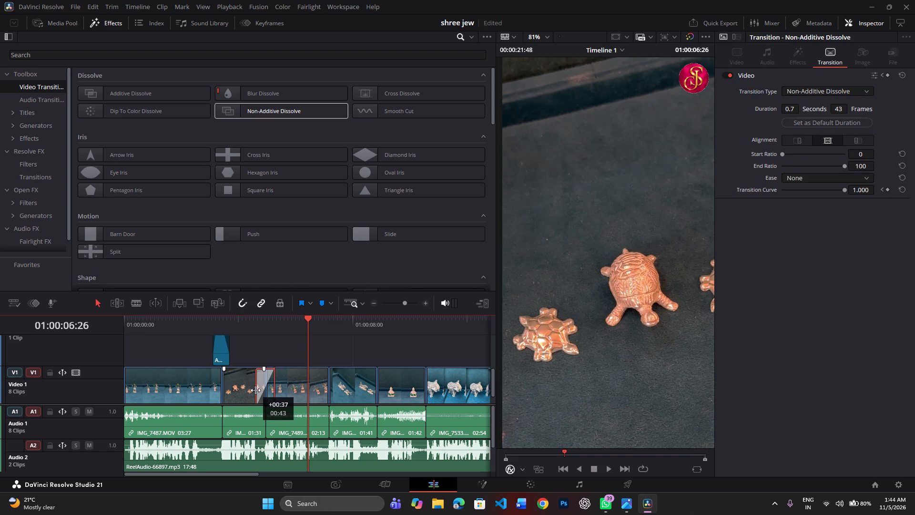
{"action": "left_click_drag", "start_coordinate": [255, 390], "coordinate": [258, 391]}
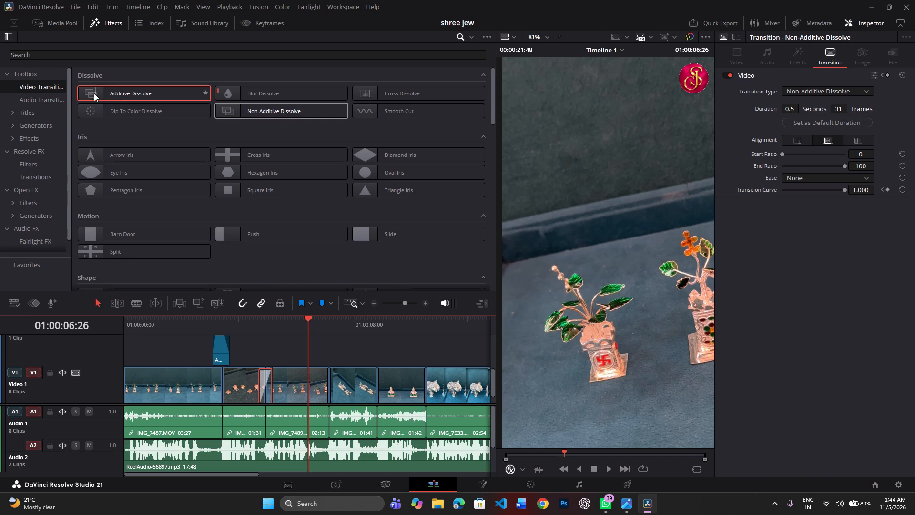
Add an Additive Dissolve between IMG_7489 and the following fish clip on Video 1 and shorten it to 31 frames.
{"action": "left_click_drag", "start_coordinate": [106, 91], "coordinate": [325, 380]}
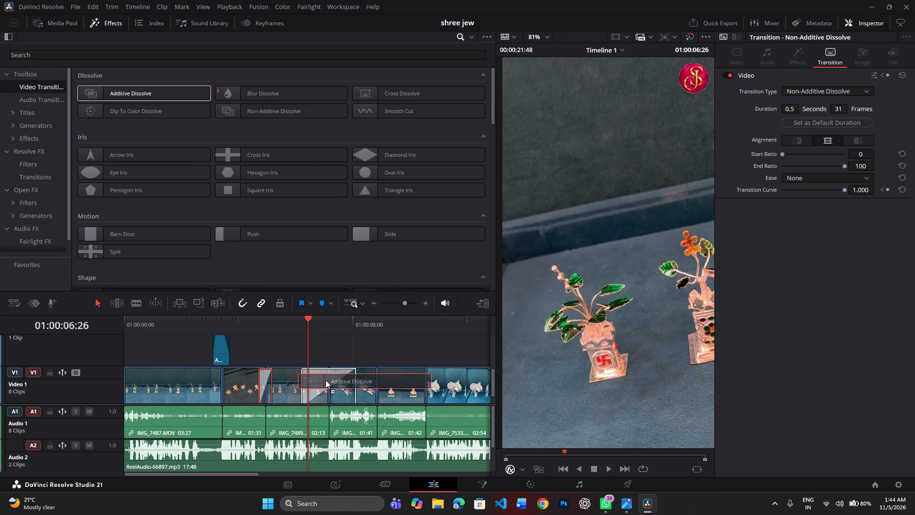
{"action": "left_click_drag", "start_coordinate": [325, 380], "coordinate": [325, 381]}
{"action": "left_click_drag", "start_coordinate": [303, 381], "coordinate": [309, 381]}
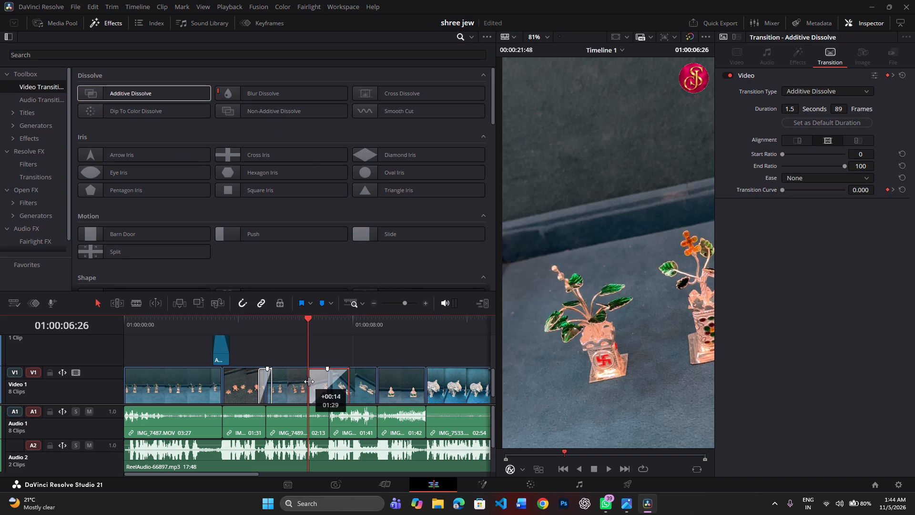
{"action": "left_click_drag", "start_coordinate": [309, 381], "coordinate": [324, 382]}
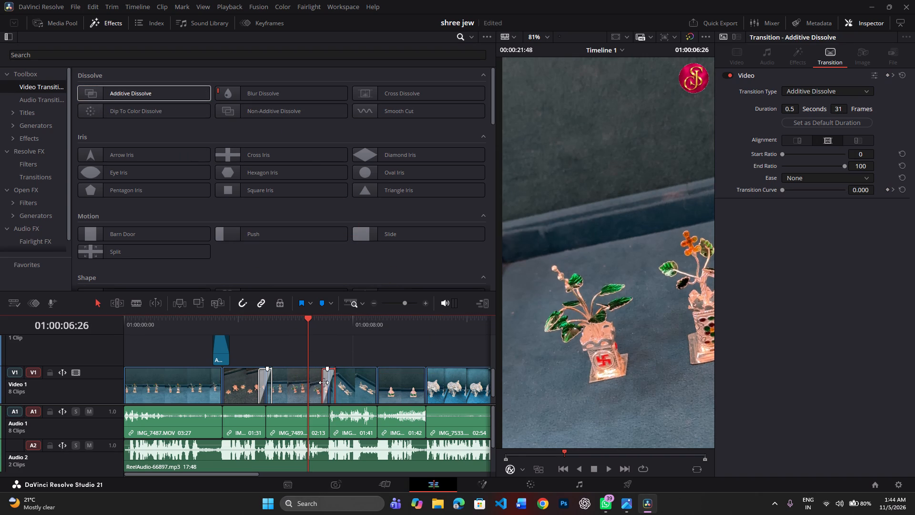
Add the Brightness Flash Fusion transition at the start of IMG_7533.MOV on Video 1 and shorten it to 31 frames.
{"action": "scroll", "coordinate": [177, 217], "scroll_direction": "down", "scroll_amount": 1}
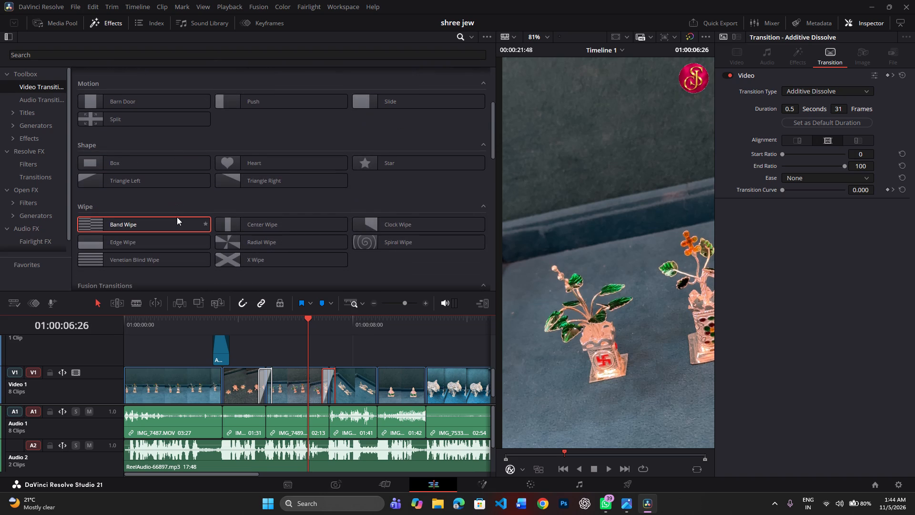
{"action": "scroll", "coordinate": [327, 384], "scroll_direction": "left", "scroll_amount": 1}
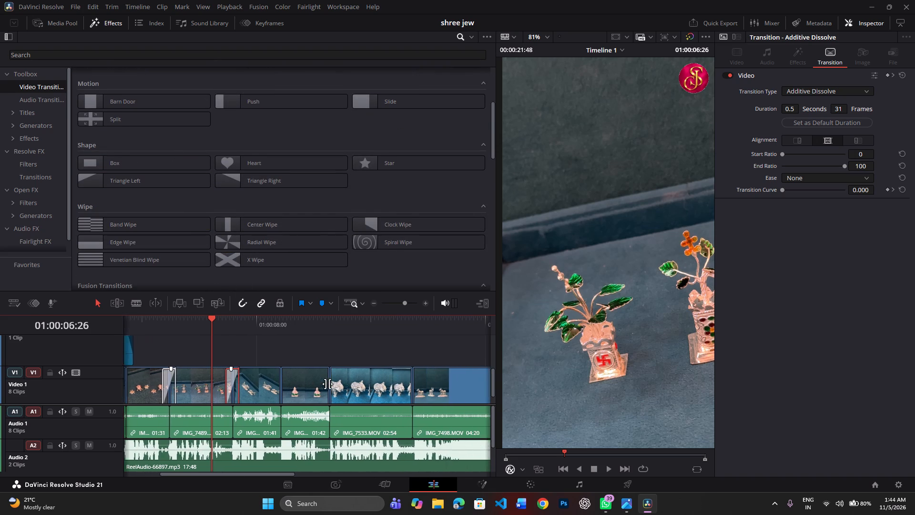
{"action": "scroll", "coordinate": [327, 384], "scroll_direction": "left", "scroll_amount": 1}
{"action": "scroll", "coordinate": [344, 233], "scroll_direction": "down", "scroll_amount": 1}
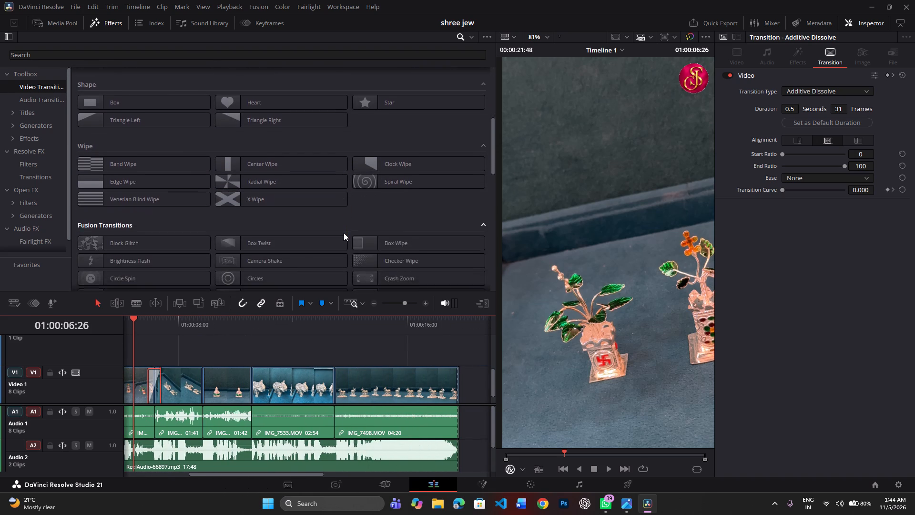
{"action": "scroll", "coordinate": [344, 233], "scroll_direction": "down", "scroll_amount": 1}
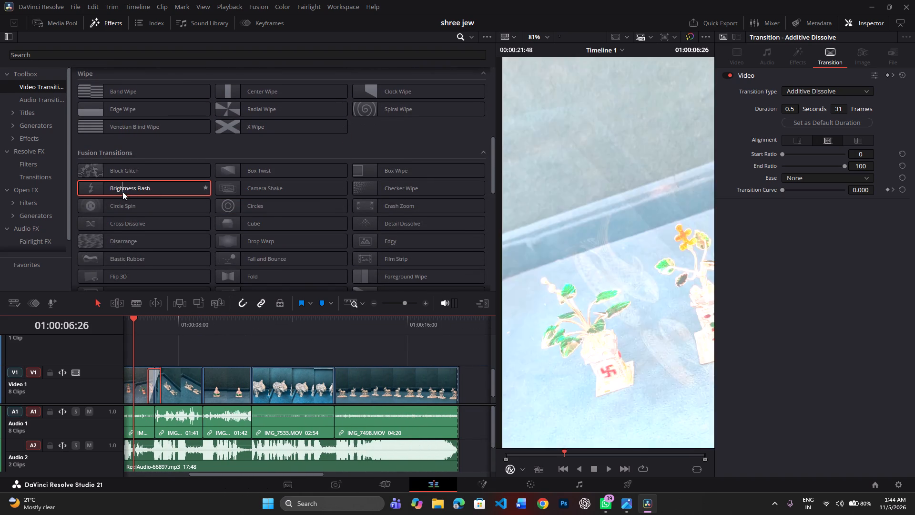
{"action": "left_click_drag", "start_coordinate": [84, 187], "coordinate": [159, 293]}
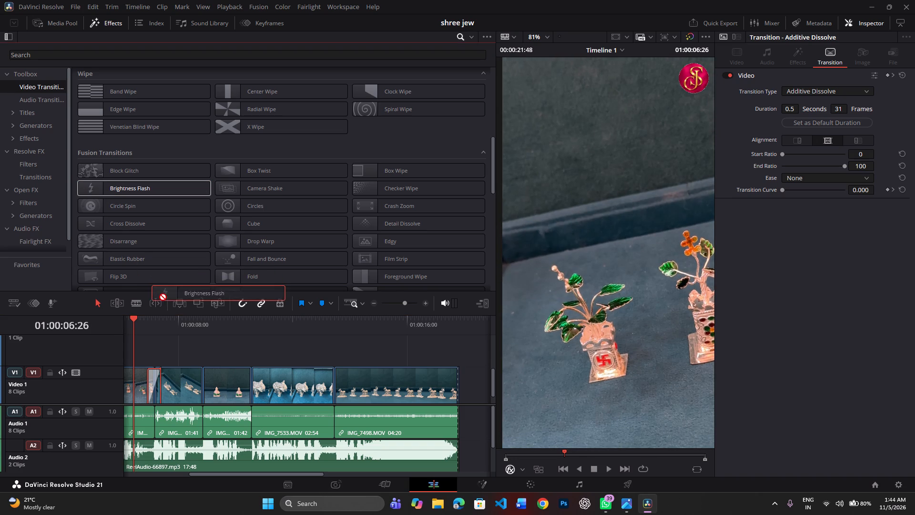
{"action": "left_click_drag", "start_coordinate": [159, 293], "coordinate": [197, 385]}
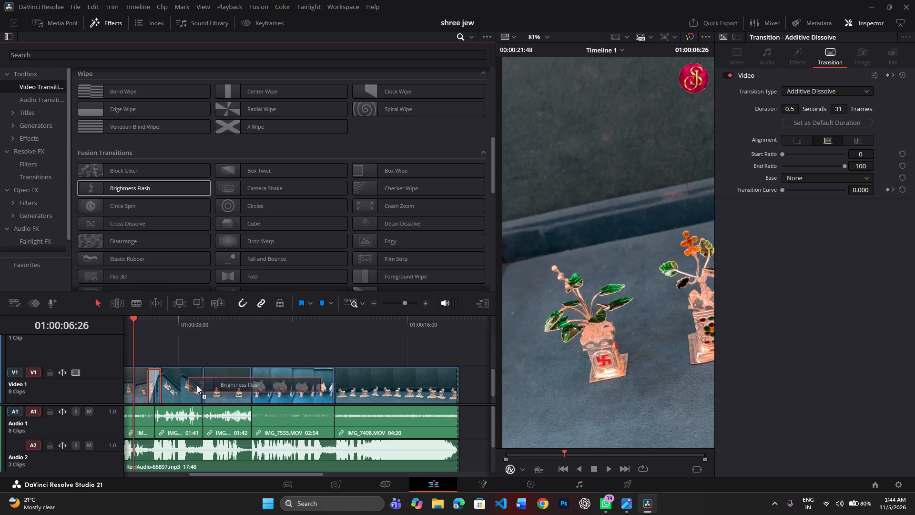
{"action": "left_click_drag", "start_coordinate": [197, 385], "coordinate": [252, 377]}
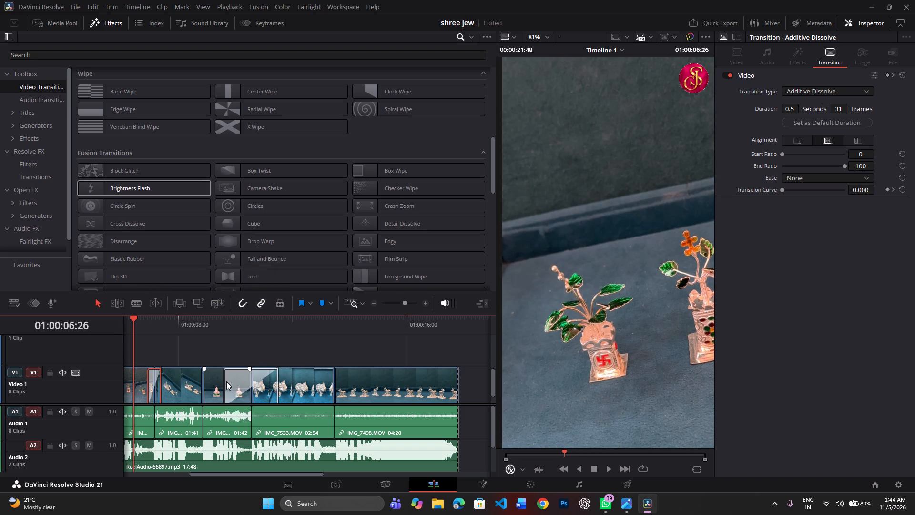
{"action": "left_click_drag", "start_coordinate": [224, 382], "coordinate": [242, 384]}
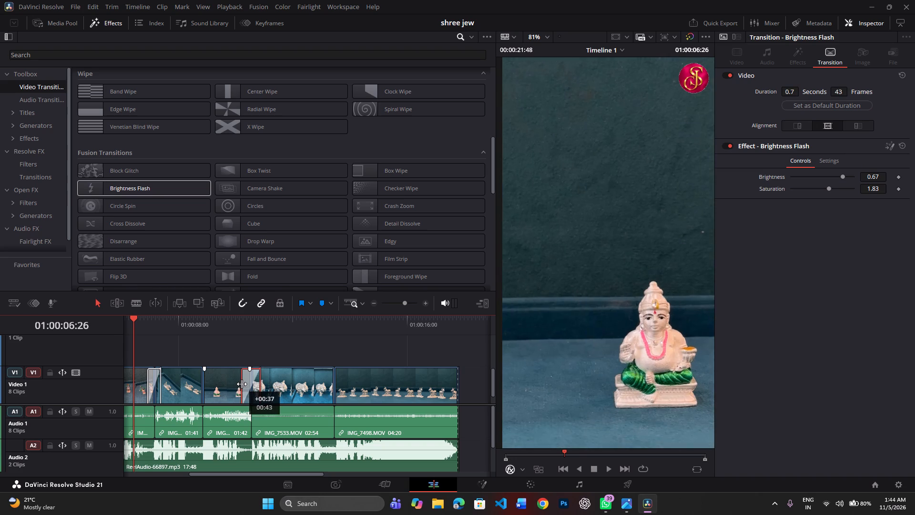
{"action": "left_click_drag", "start_coordinate": [242, 384], "coordinate": [244, 383]}
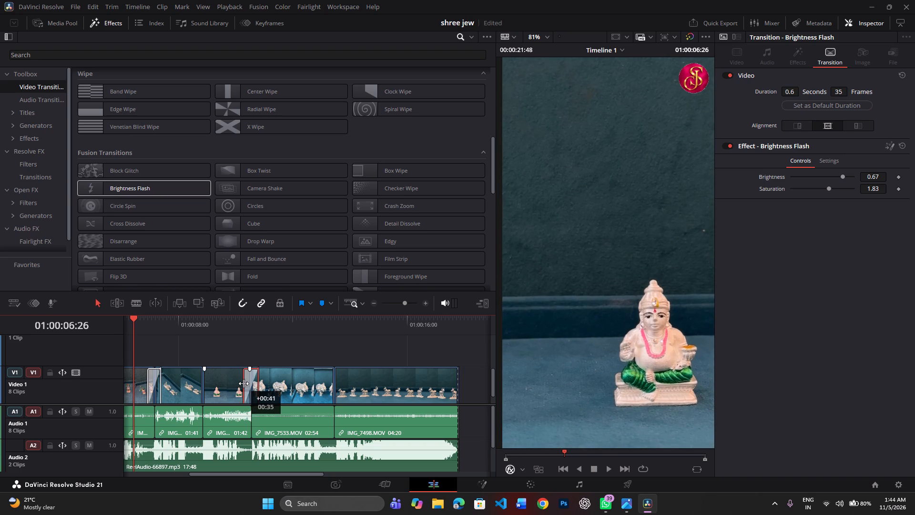
{"action": "left_click_drag", "start_coordinate": [244, 383], "coordinate": [244, 383]}
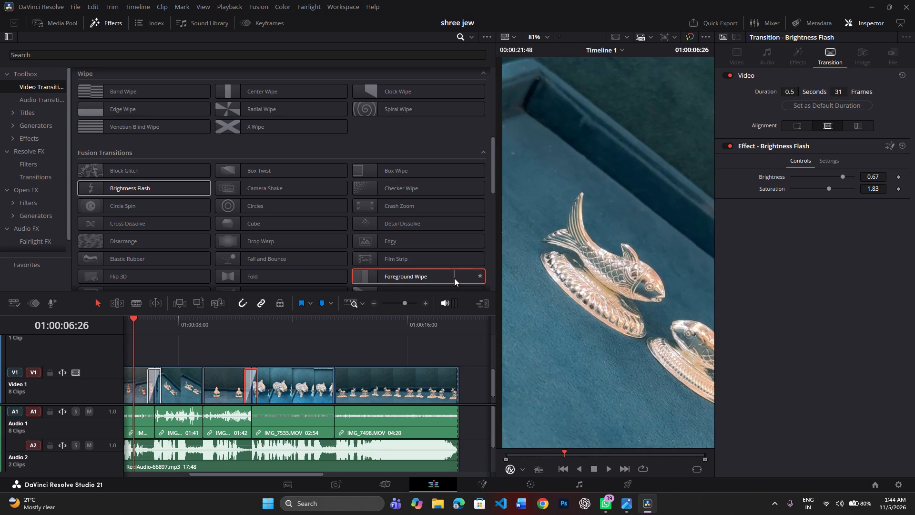
Add the Luma Wipe Fusion transition between IMG_7533.MOV and IMG_7498.MOV on Video 1.
{"action": "scroll", "coordinate": [454, 278], "scroll_direction": "down", "scroll_amount": 2}
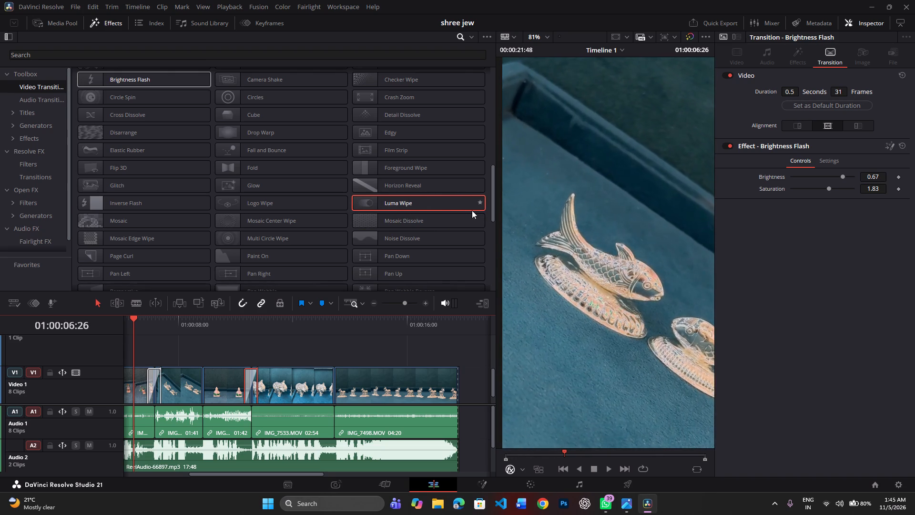
{"action": "left_click_drag", "start_coordinate": [385, 206], "coordinate": [376, 321]}
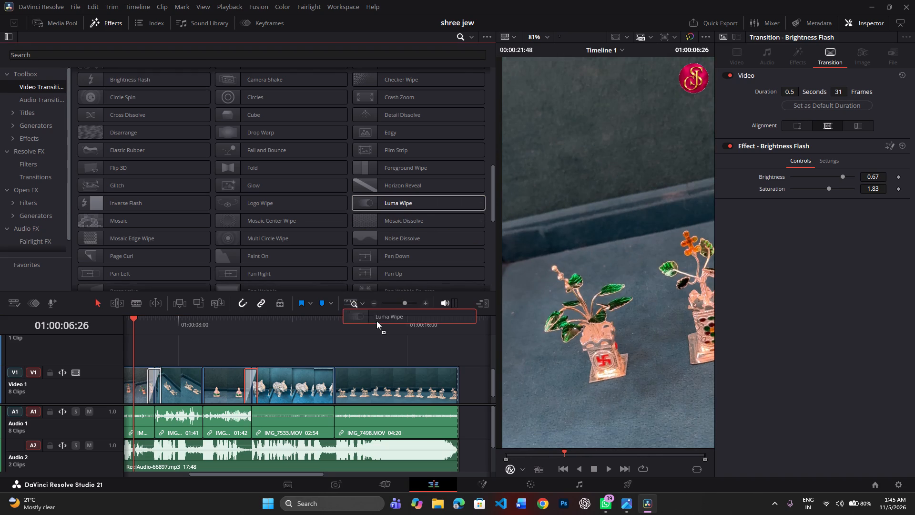
{"action": "left_click_drag", "start_coordinate": [376, 321], "coordinate": [327, 395]}
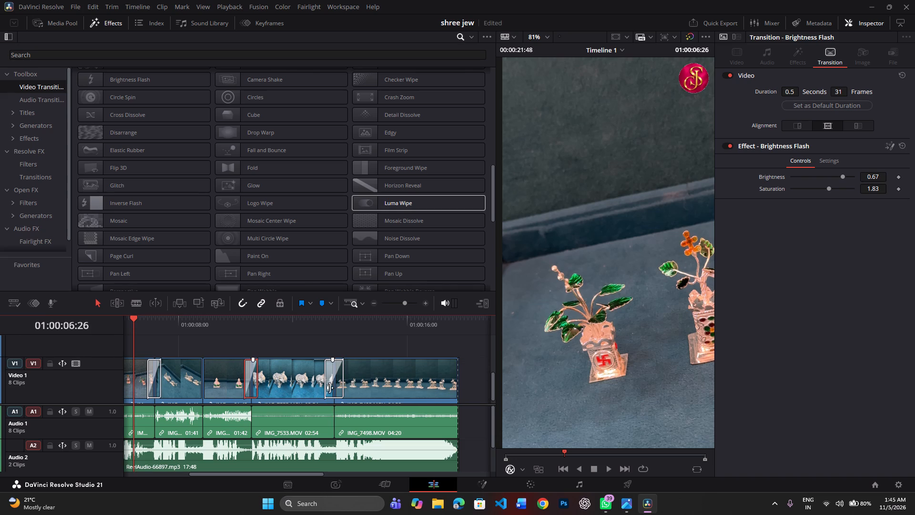
Shorten the Luma Wipe transition between IMG_7533.MOV and IMG_7498.MOV on Video 1 to 28 frames.
{"action": "left_click", "coordinate": [325, 383]}
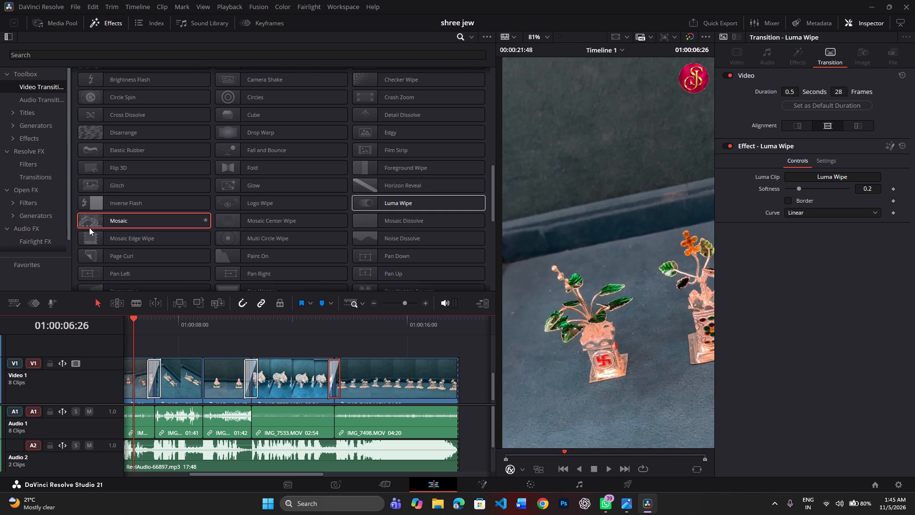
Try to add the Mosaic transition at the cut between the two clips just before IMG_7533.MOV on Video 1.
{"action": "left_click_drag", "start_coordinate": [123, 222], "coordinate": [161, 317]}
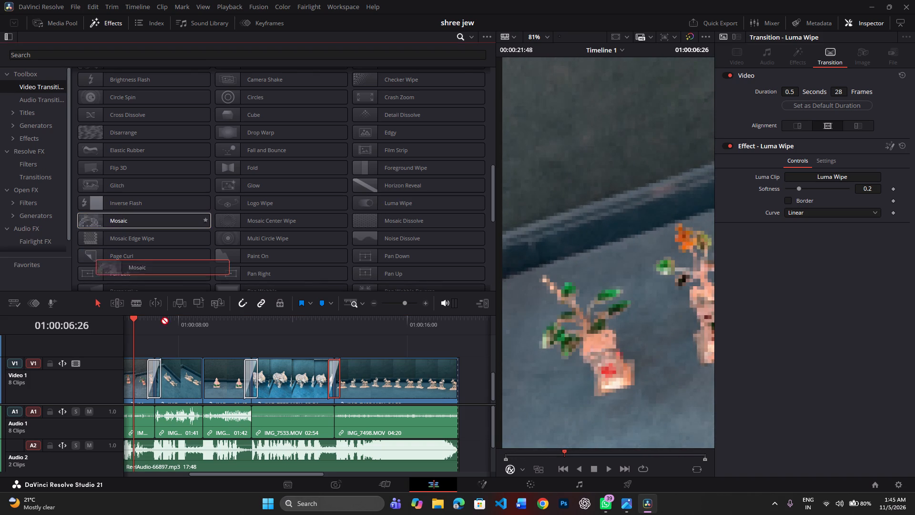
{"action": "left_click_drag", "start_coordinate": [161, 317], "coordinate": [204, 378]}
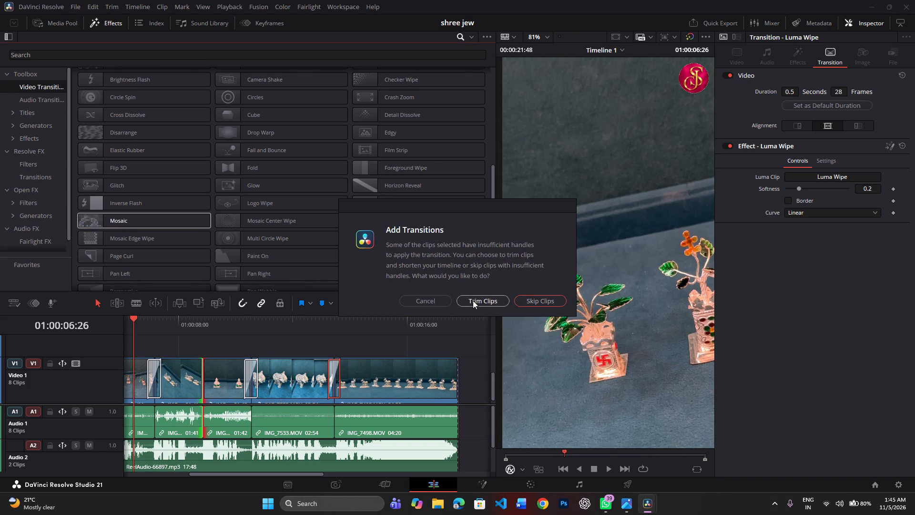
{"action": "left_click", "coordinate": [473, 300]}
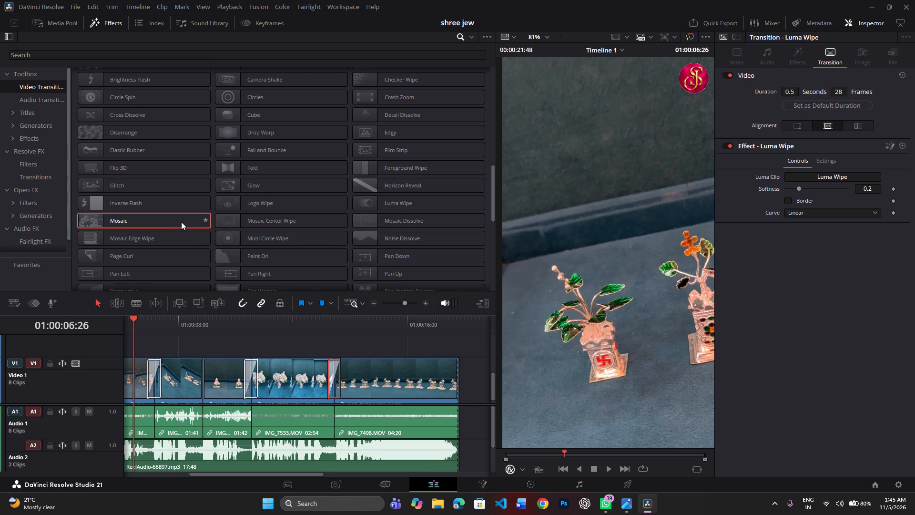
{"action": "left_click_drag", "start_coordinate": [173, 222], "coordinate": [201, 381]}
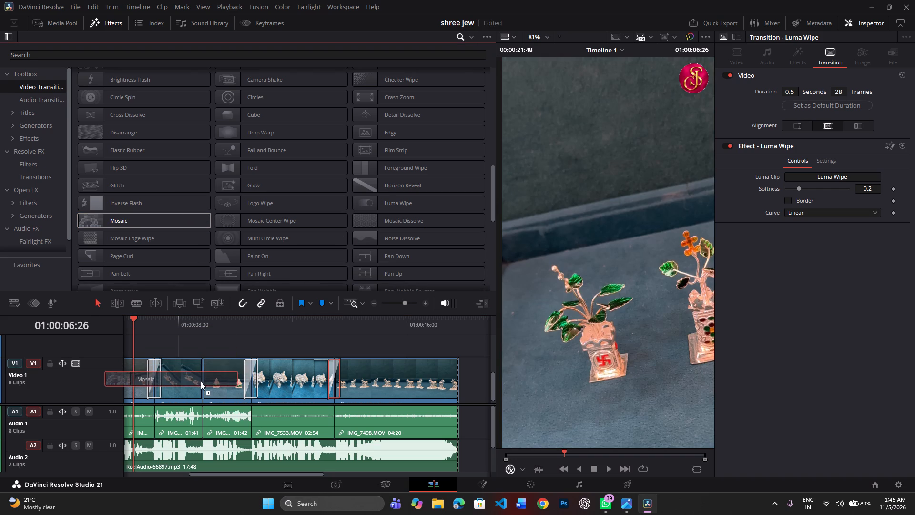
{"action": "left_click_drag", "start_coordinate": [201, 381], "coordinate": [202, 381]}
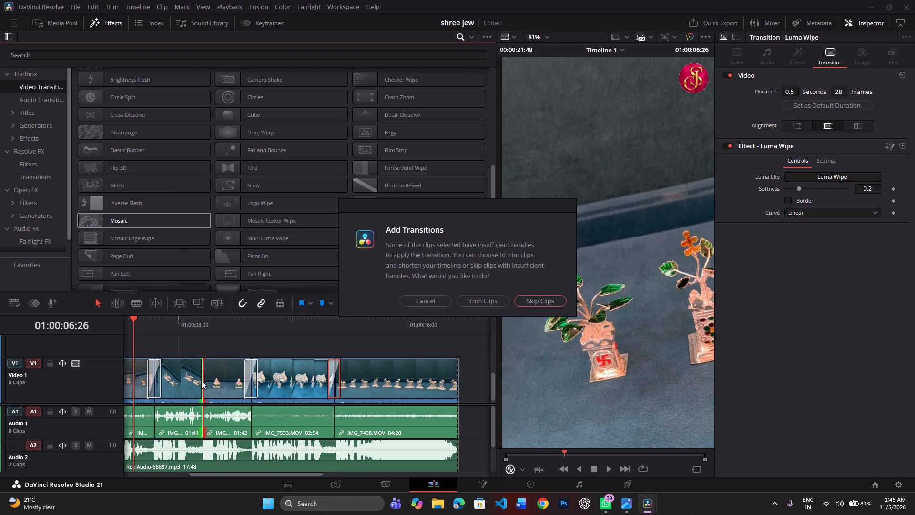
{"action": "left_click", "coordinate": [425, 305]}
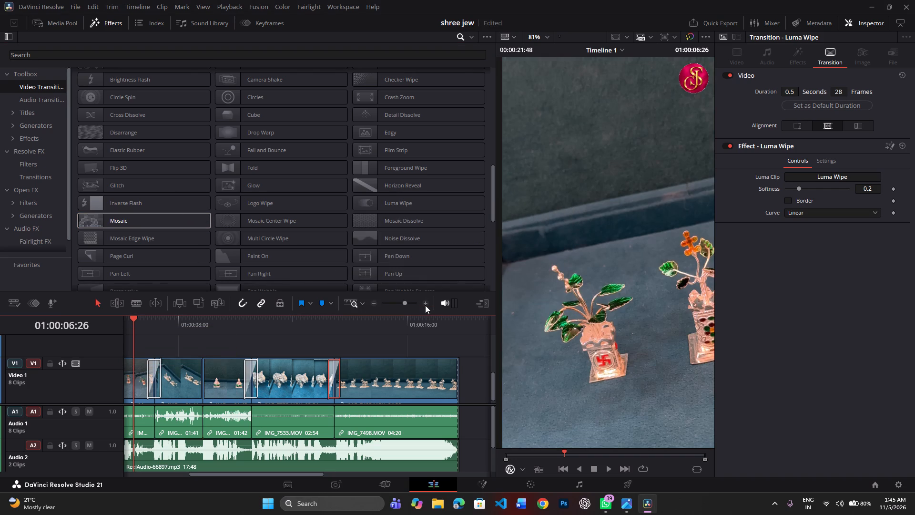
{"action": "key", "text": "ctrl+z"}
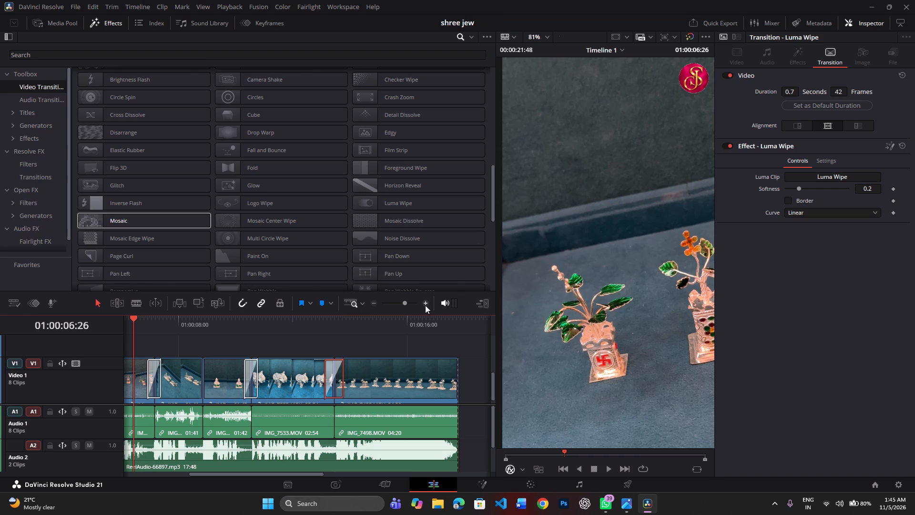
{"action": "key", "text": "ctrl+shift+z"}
Preview the opening of the timeline and unlink all the Video 1 clips from their audio on Audio 1.
{"action": "scroll", "coordinate": [276, 341], "scroll_direction": "right", "scroll_amount": 5}
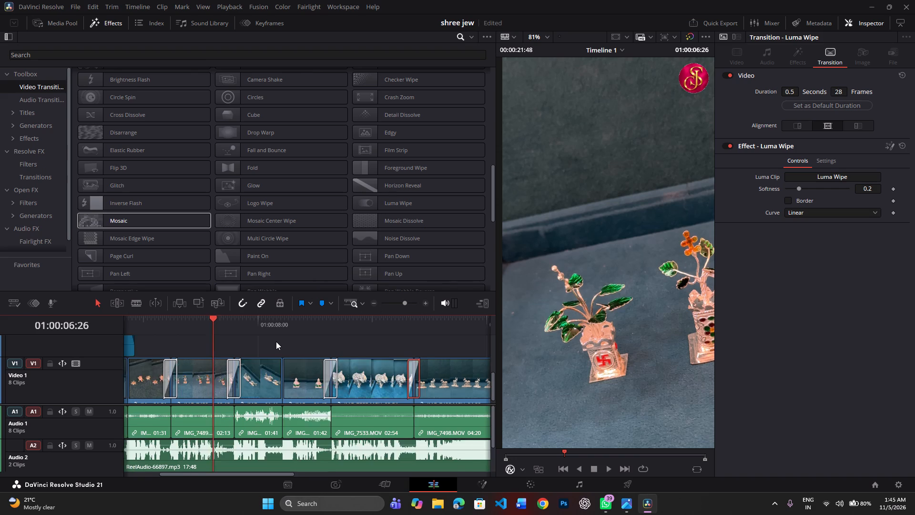
{"action": "left_click_drag", "start_coordinate": [161, 319], "coordinate": [80, 340]}
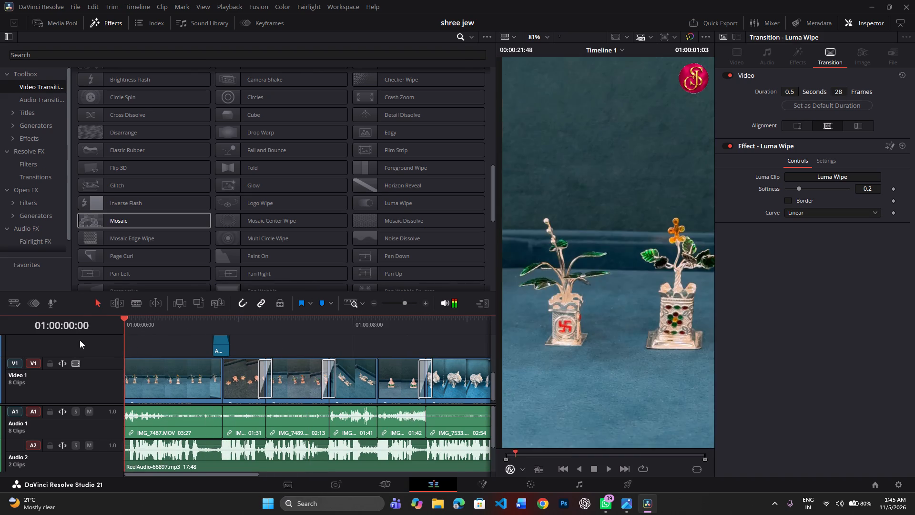
{"action": "left_click_drag", "start_coordinate": [80, 340], "coordinate": [80, 340]}
{"action": "key", "text": "space"}
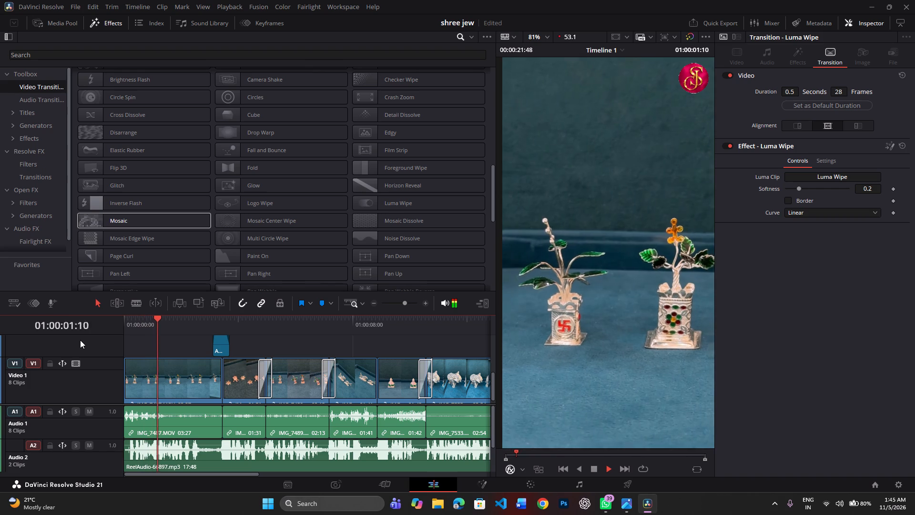
{"action": "key", "text": "space"}
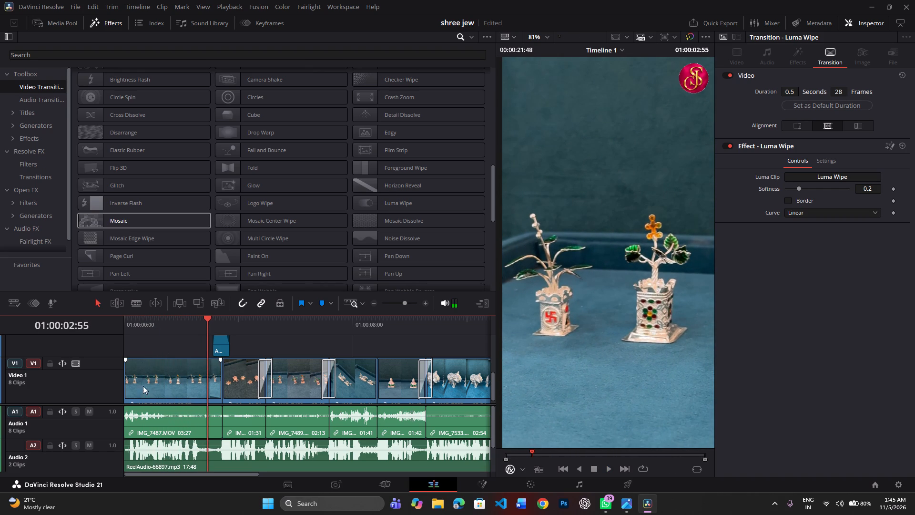
{"action": "scroll", "coordinate": [416, 382], "scroll_direction": "left", "scroll_amount": 2}
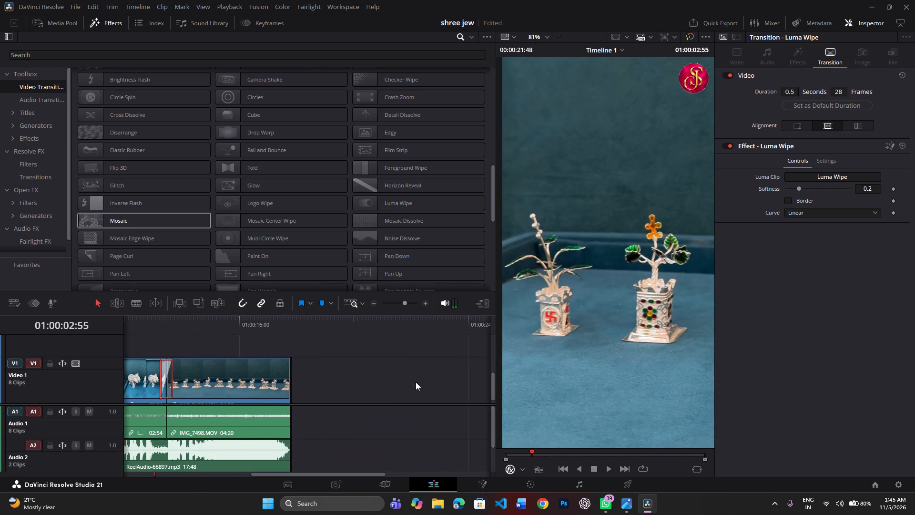
{"action": "left_click_drag", "start_coordinate": [416, 382], "coordinate": [178, 383]}
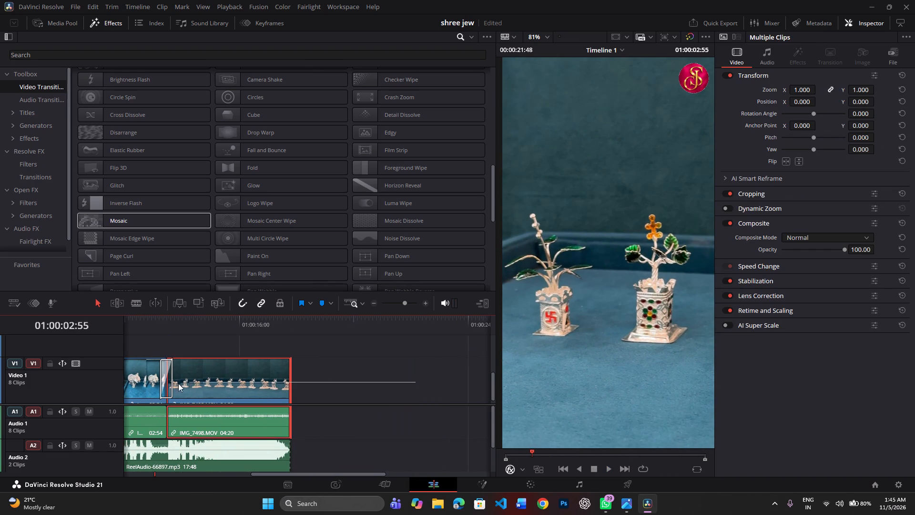
{"action": "left_click_drag", "start_coordinate": [178, 383], "coordinate": [95, 388]}
{"action": "right_click", "coordinate": [145, 380]}
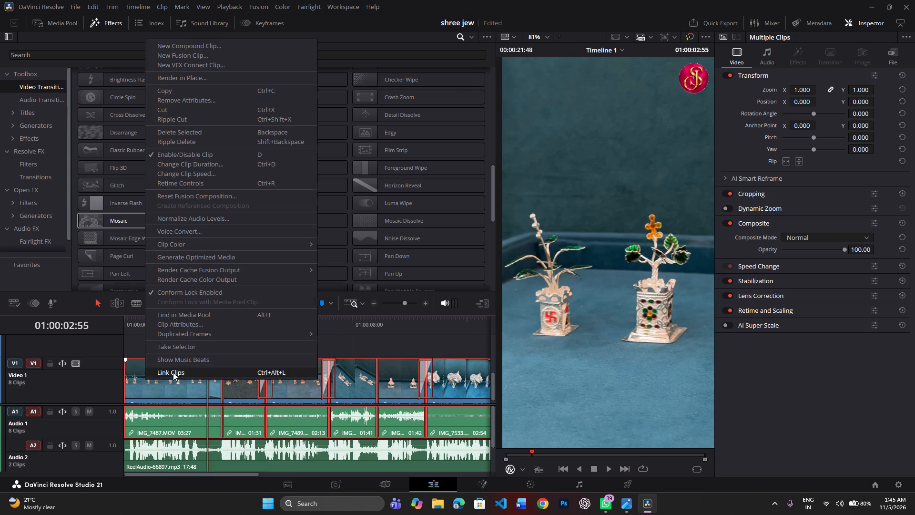
{"action": "left_click", "coordinate": [180, 368]}
{"action": "right_click", "coordinate": [180, 368]}
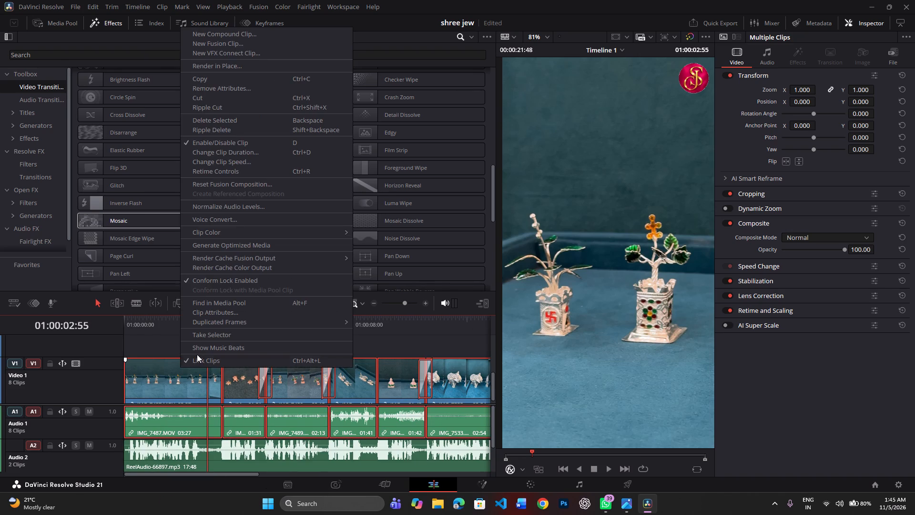
{"action": "left_click", "coordinate": [191, 361]}
Delete all the original camera audio clips from Audio 1, keeping the video clips and the music.
{"action": "scroll", "coordinate": [307, 417], "scroll_direction": "left", "scroll_amount": 3}
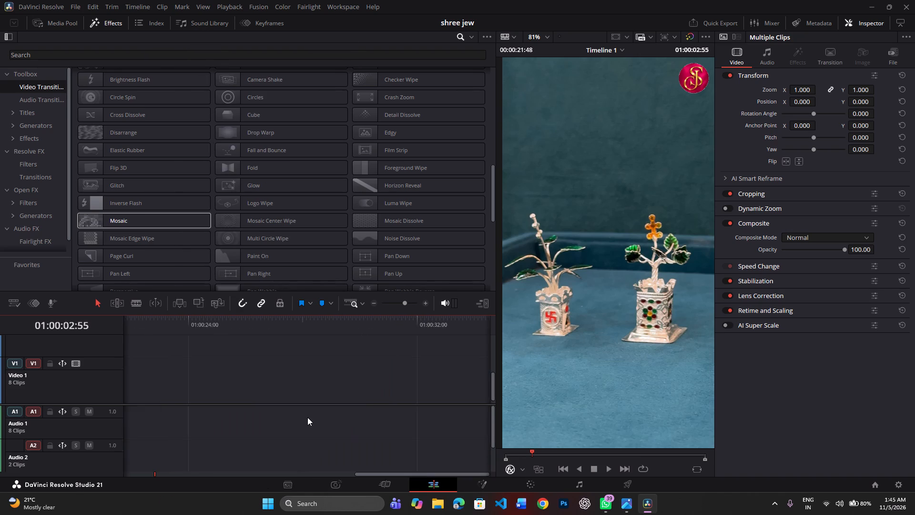
{"action": "scroll", "coordinate": [307, 417], "scroll_direction": "right", "scroll_amount": 1}
{"action": "left_click", "coordinate": [357, 419]}
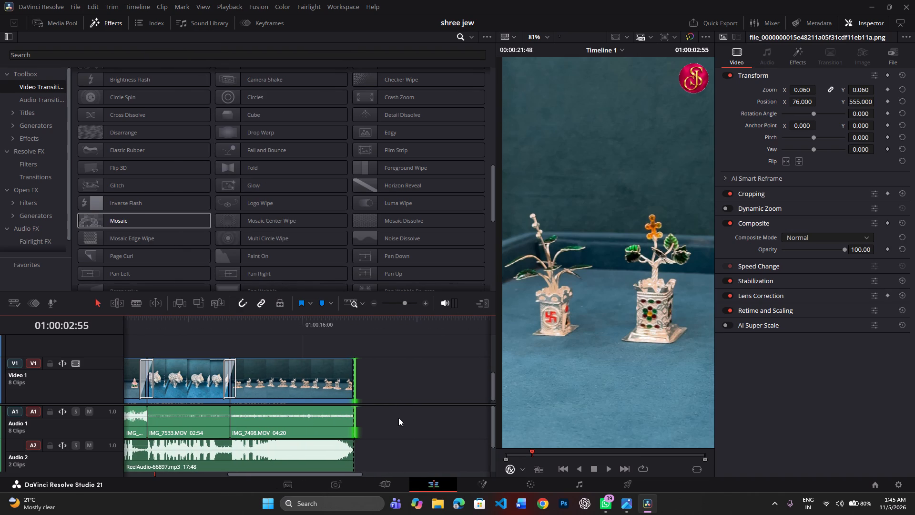
{"action": "left_click", "coordinate": [400, 417]}
{"action": "left_click_drag", "start_coordinate": [400, 417], "coordinate": [366, 422]}
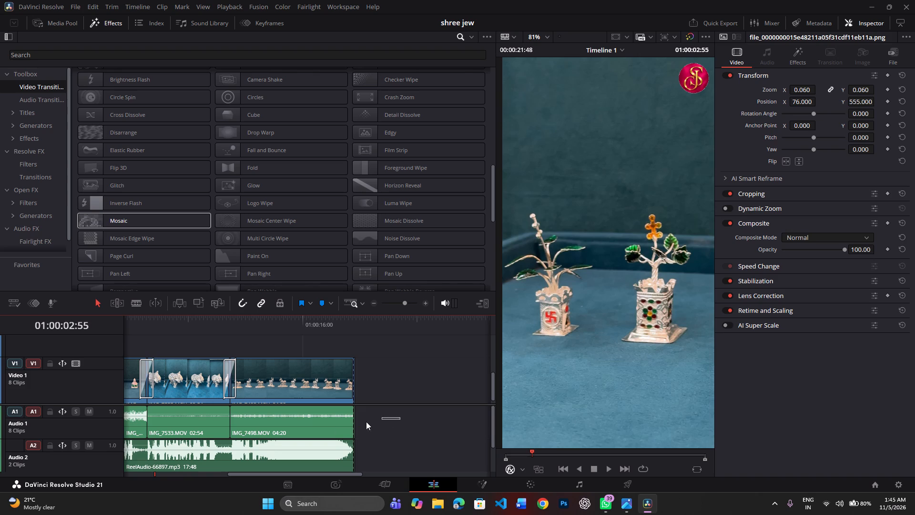
{"action": "left_click_drag", "start_coordinate": [366, 422], "coordinate": [95, 418]}
{"action": "key", "text": "BackSpace"}
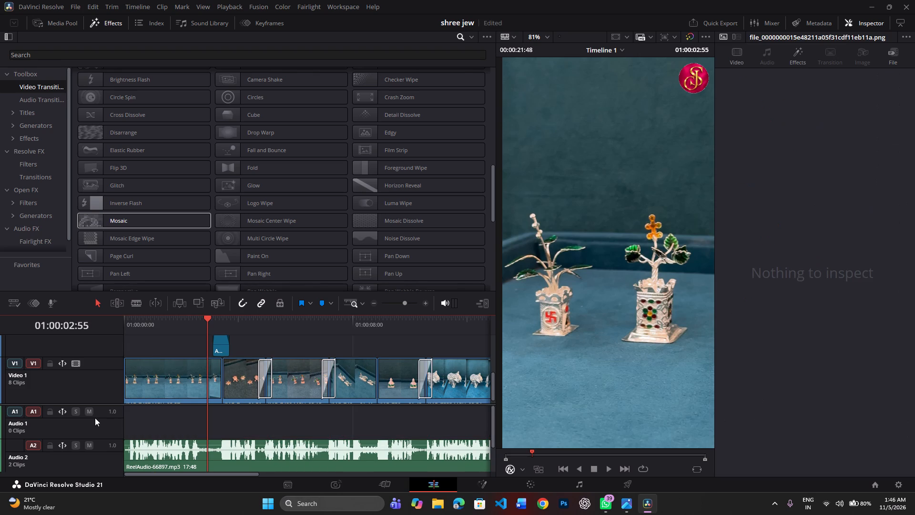
Move the ReelAudio-66897.mp3 music clip from Audio 2 to the start of Audio 1 and play the timeline from the beginning.
{"action": "left_click", "coordinate": [173, 425]}
{"action": "left_click_drag", "start_coordinate": [173, 441], "coordinate": [172, 436]}
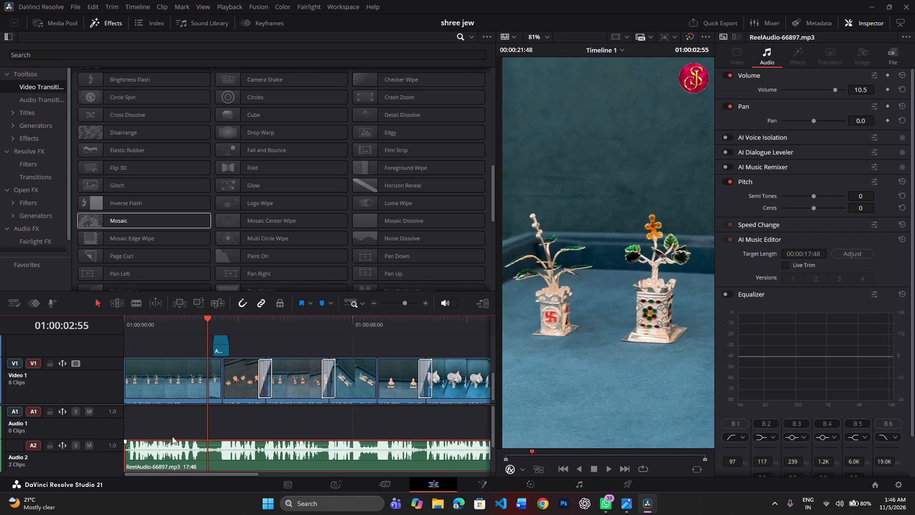
{"action": "left_click_drag", "start_coordinate": [172, 436], "coordinate": [167, 430]}
{"action": "left_click_drag", "start_coordinate": [140, 320], "coordinate": [137, 321]}
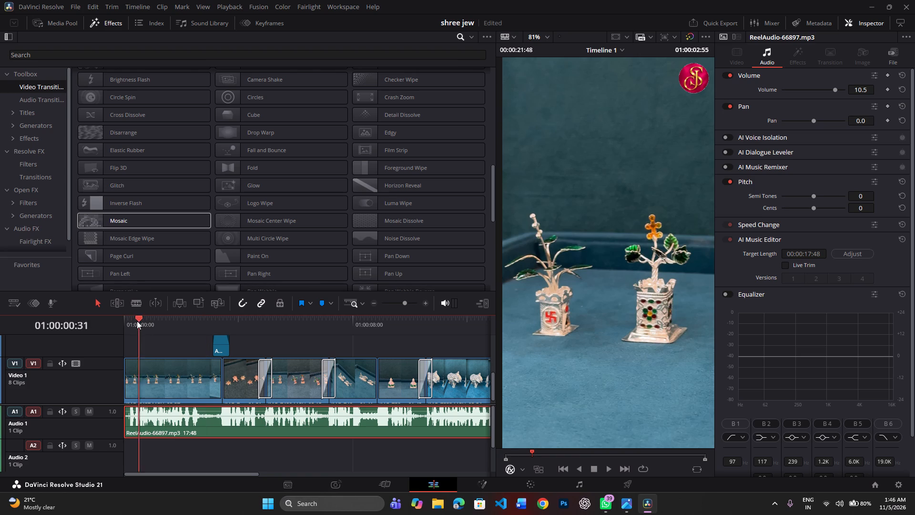
{"action": "left_click_drag", "start_coordinate": [137, 321], "coordinate": [101, 327]}
{"action": "key", "text": "space"}
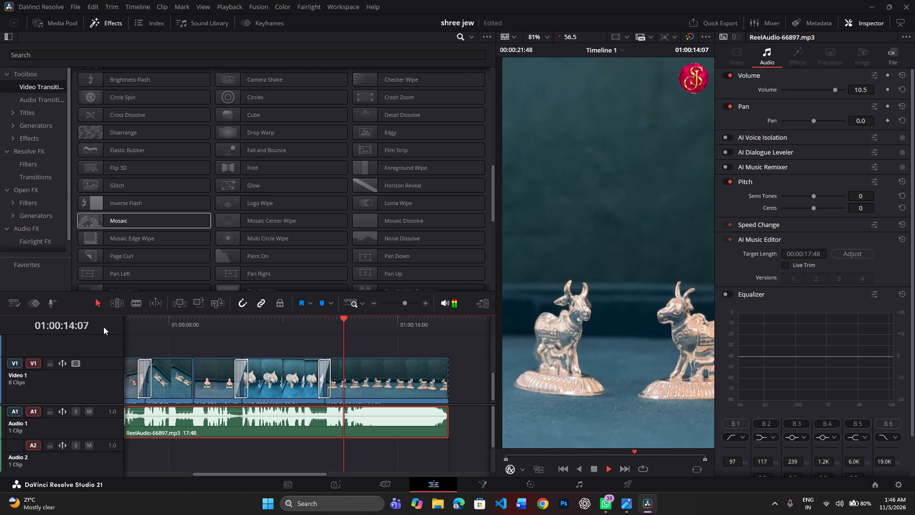
{"action": "key", "text": "space"}
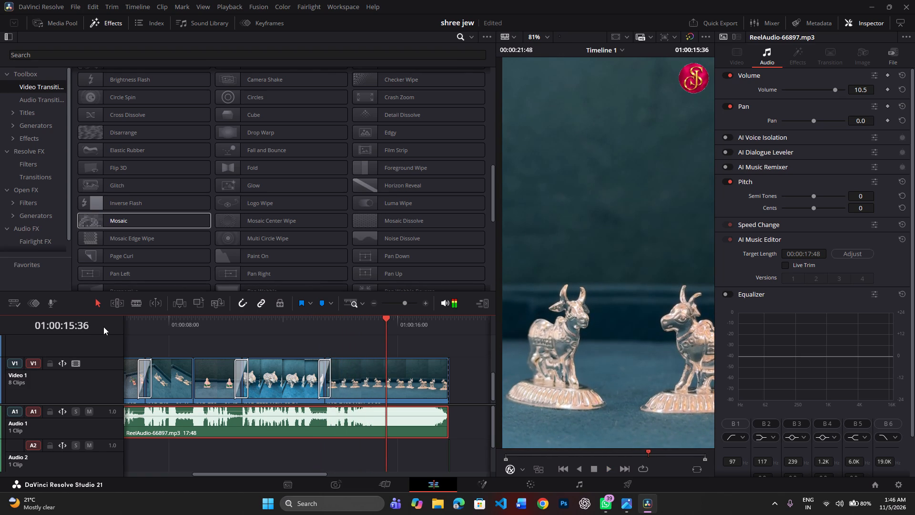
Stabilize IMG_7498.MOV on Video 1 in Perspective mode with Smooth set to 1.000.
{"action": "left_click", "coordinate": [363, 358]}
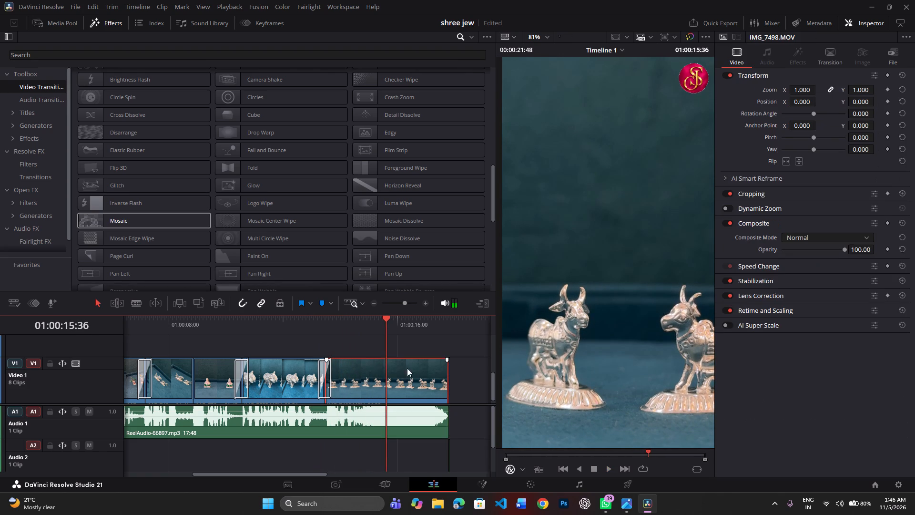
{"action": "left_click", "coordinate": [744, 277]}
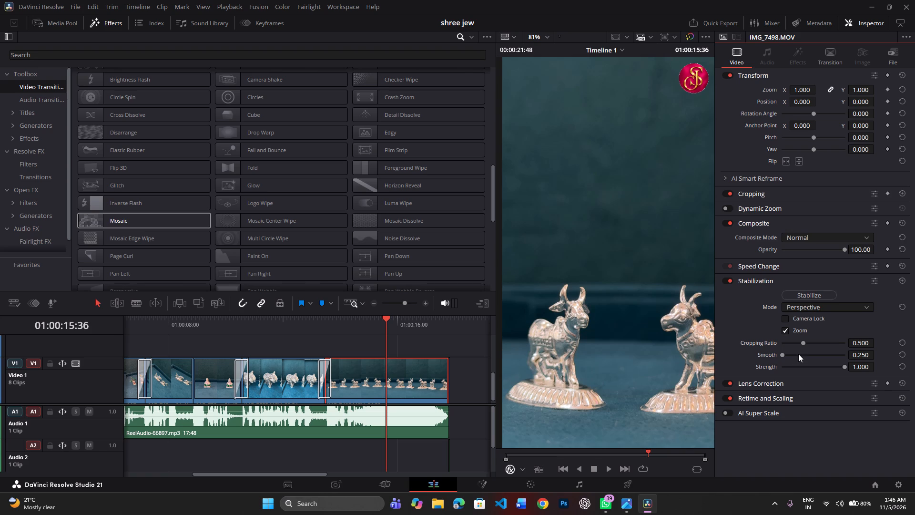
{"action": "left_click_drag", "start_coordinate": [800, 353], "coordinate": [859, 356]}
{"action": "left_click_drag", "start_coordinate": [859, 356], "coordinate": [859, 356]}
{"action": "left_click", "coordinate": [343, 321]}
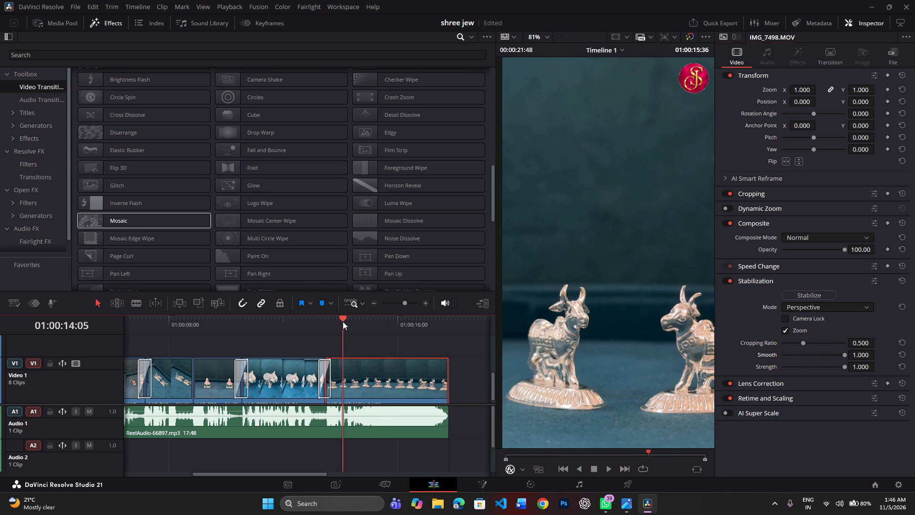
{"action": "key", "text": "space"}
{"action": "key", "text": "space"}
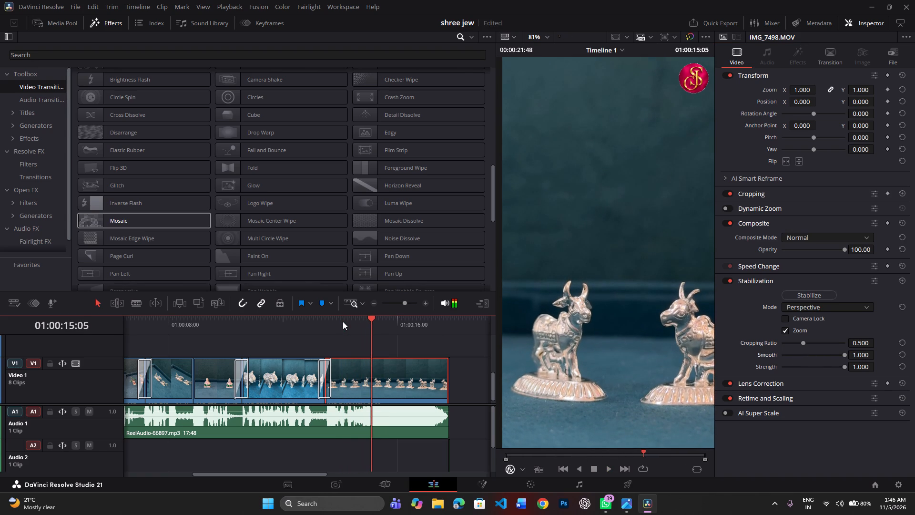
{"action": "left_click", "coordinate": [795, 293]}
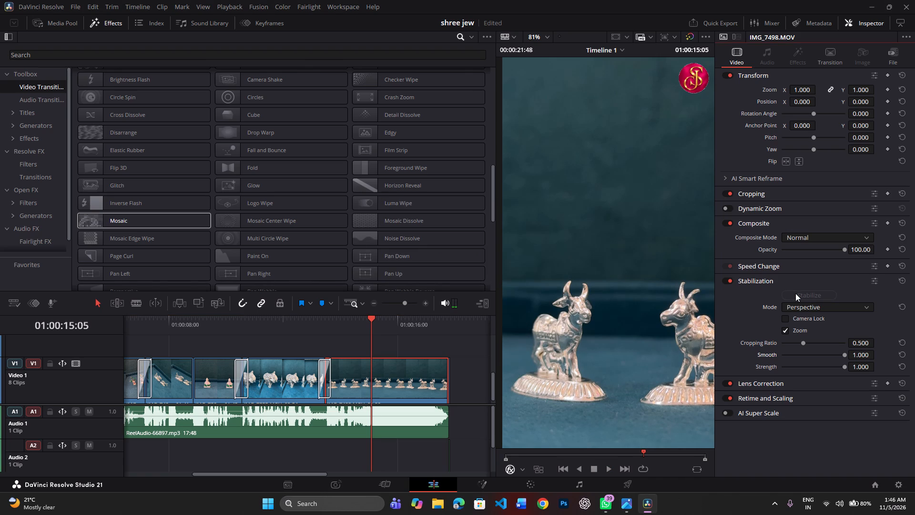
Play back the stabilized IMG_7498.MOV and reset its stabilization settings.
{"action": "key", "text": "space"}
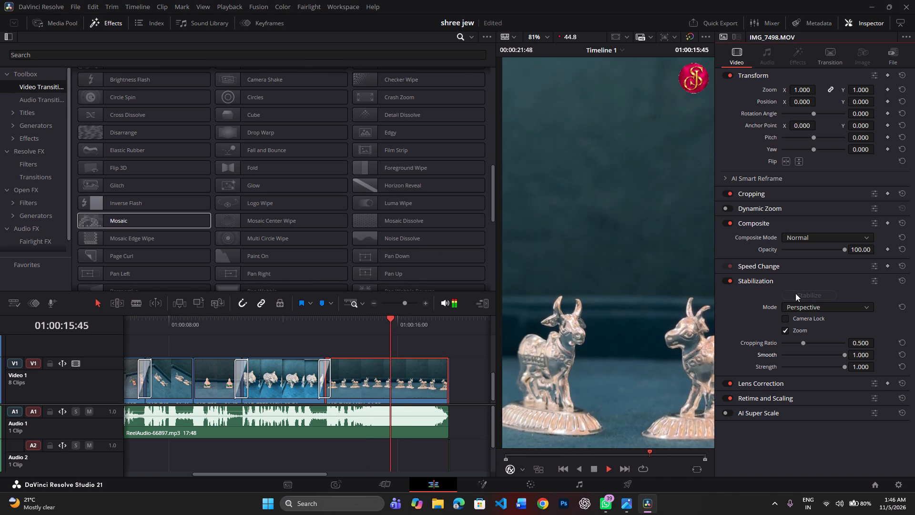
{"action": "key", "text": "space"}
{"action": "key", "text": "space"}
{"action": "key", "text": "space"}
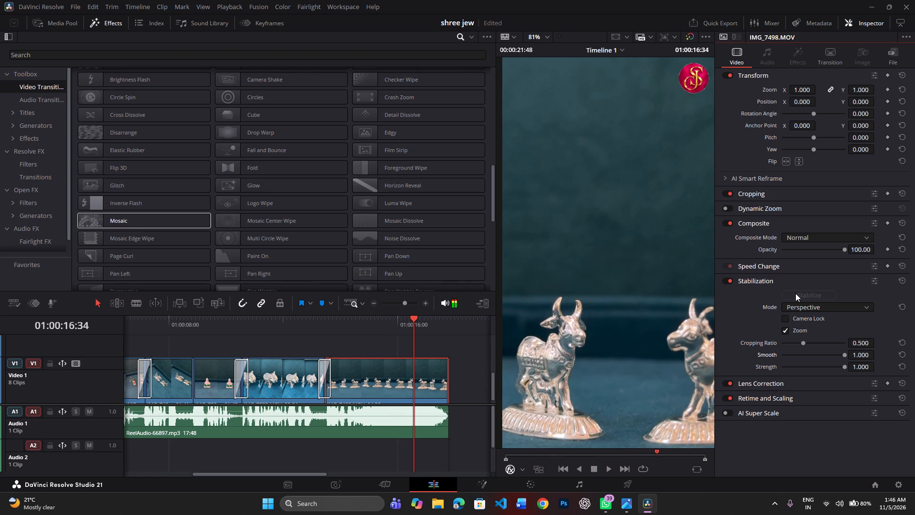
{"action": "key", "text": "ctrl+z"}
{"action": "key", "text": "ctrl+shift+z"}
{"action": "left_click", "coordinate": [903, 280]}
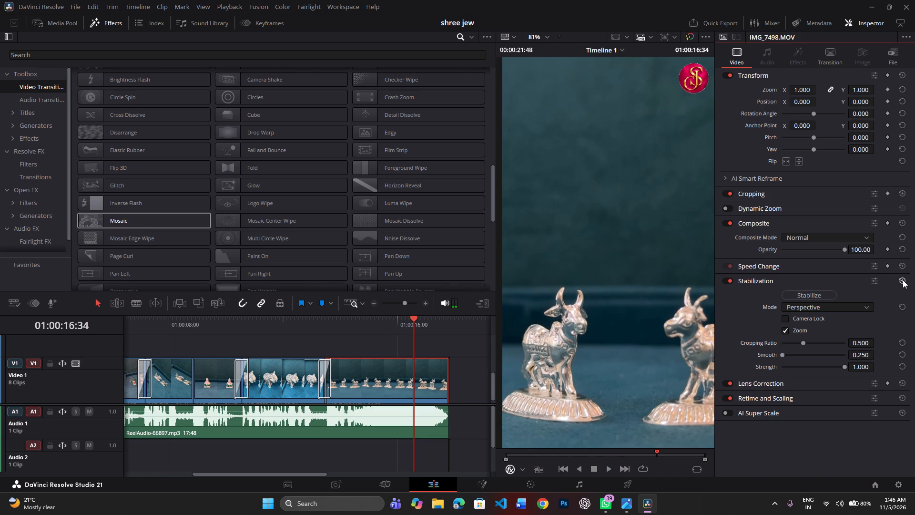
Scrub through the cow-figurine clip IMG_7498.MOV to inspect its motion without the earlier stabilization settings.
{"action": "left_click", "coordinate": [362, 326]}
{"action": "left_click_drag", "start_coordinate": [360, 326], "coordinate": [346, 328]}
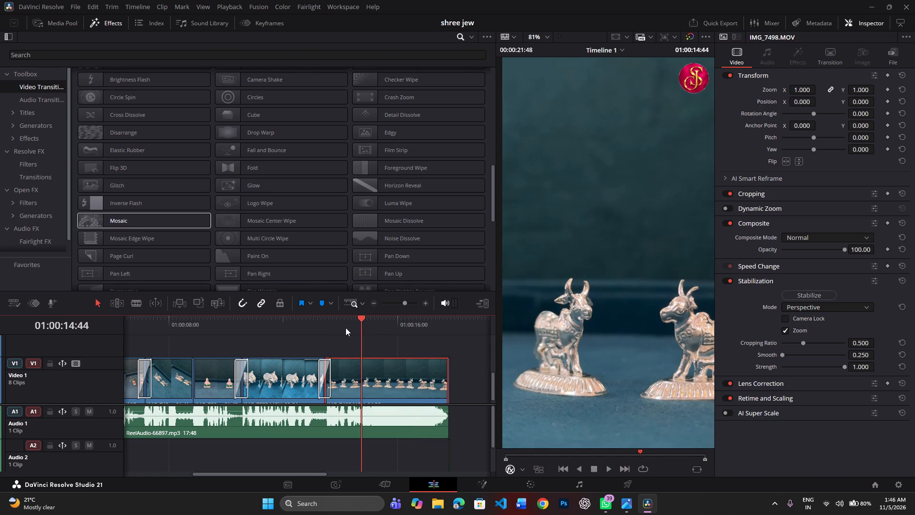
{"action": "left_click_drag", "start_coordinate": [346, 328], "coordinate": [324, 334]}
{"action": "left_click_drag", "start_coordinate": [324, 334], "coordinate": [339, 330]}
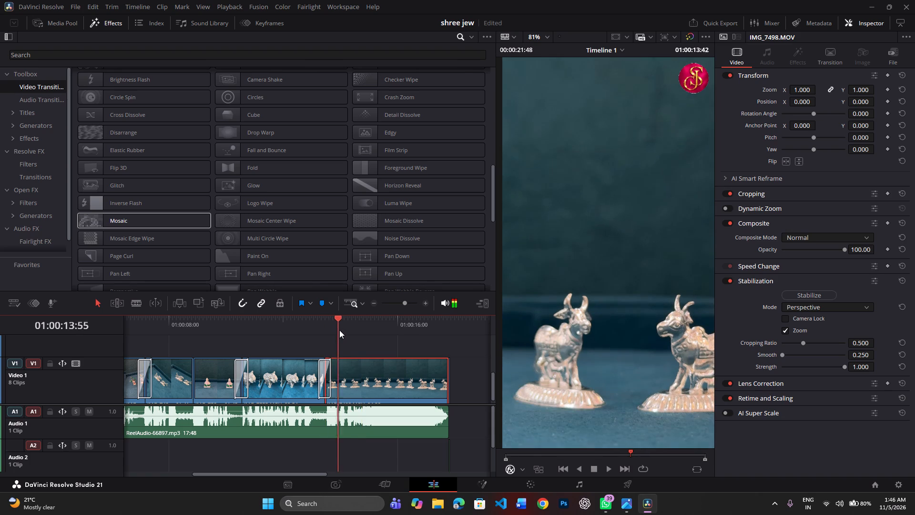
{"action": "left_click_drag", "start_coordinate": [339, 330], "coordinate": [403, 337]}
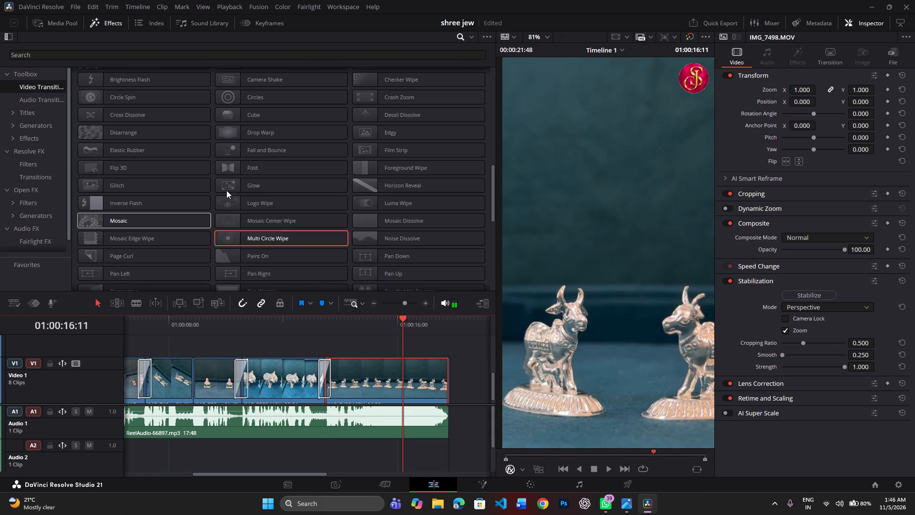
Play Timeline 1 from the first frame through the end of the logo-animation outro to review the whole reel.
{"action": "left_click", "coordinate": [68, 22]}
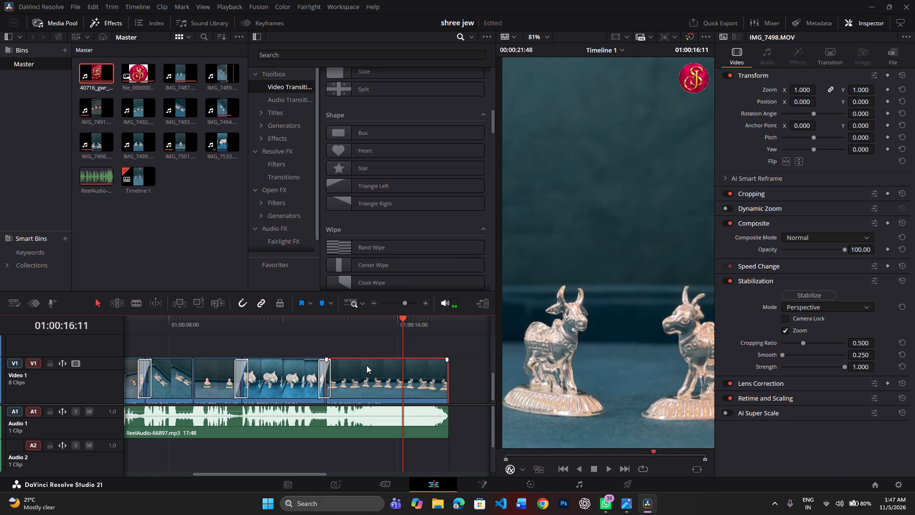
{"action": "scroll", "coordinate": [366, 365], "scroll_direction": "right", "scroll_amount": 2}
{"action": "left_click", "coordinate": [224, 321]}
{"action": "left_click_drag", "start_coordinate": [224, 321], "coordinate": [106, 333]}
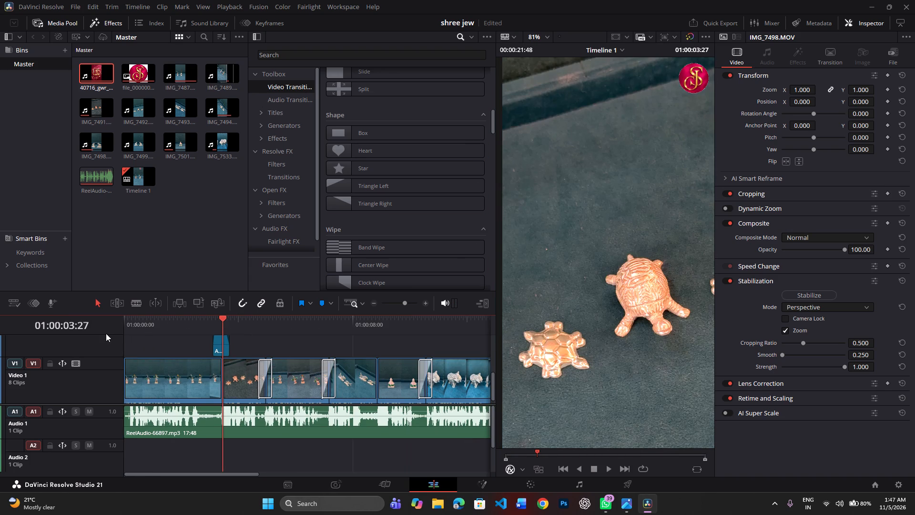
{"action": "left_click_drag", "start_coordinate": [106, 333], "coordinate": [100, 336]}
{"action": "left_click_drag", "start_coordinate": [140, 321], "coordinate": [109, 336]}
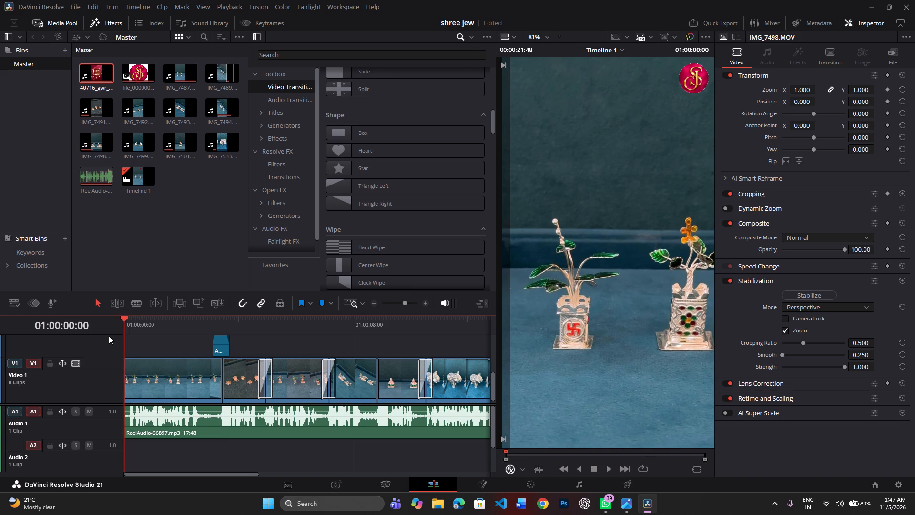
{"action": "key", "text": "space"}
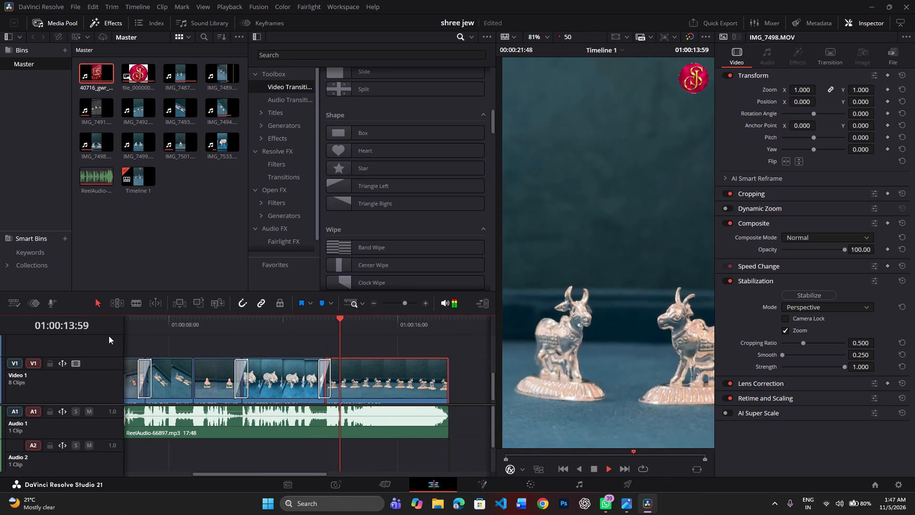
{"action": "key", "text": "space"}
{"action": "key", "text": "space"}
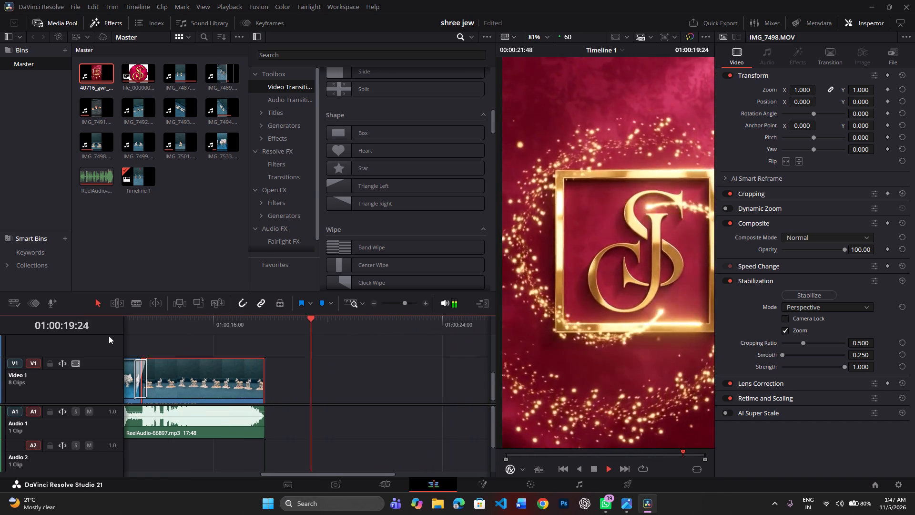
{"action": "key", "text": "space"}
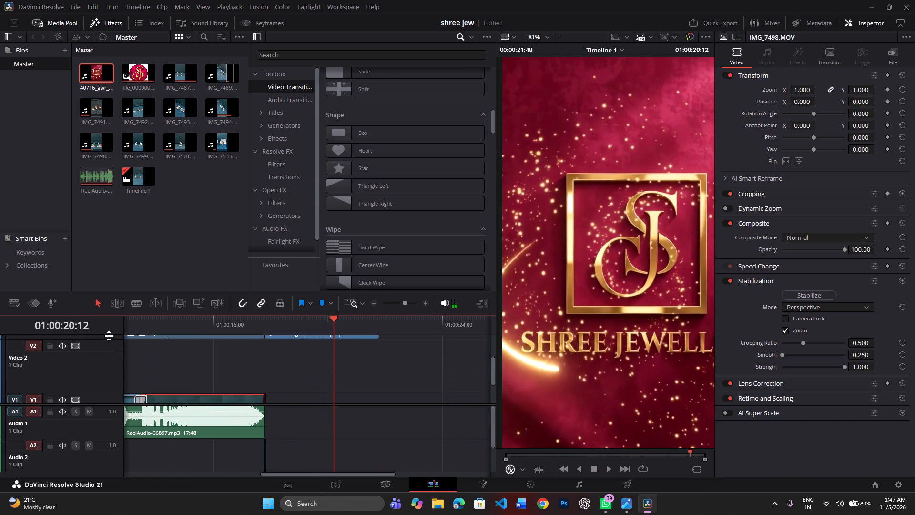
{"action": "key", "text": "space"}
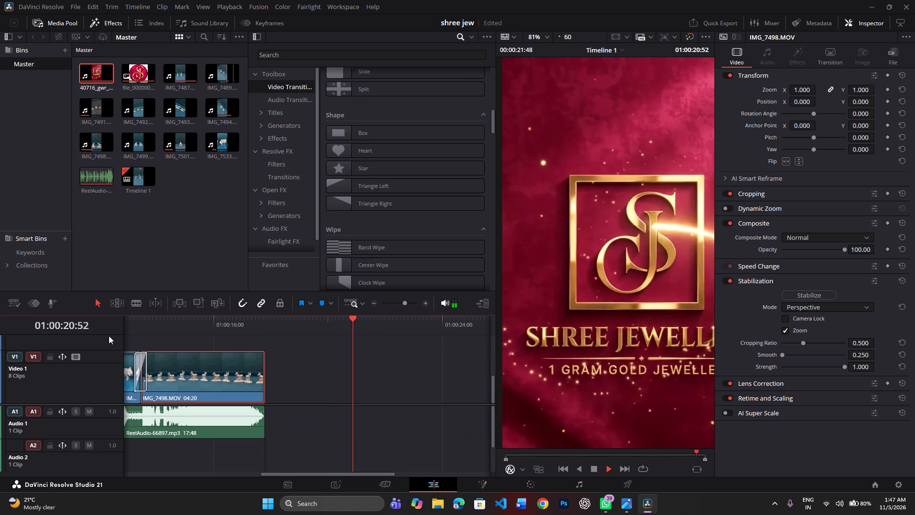
{"action": "key", "text": "space"}
{"action": "key", "text": "space"}
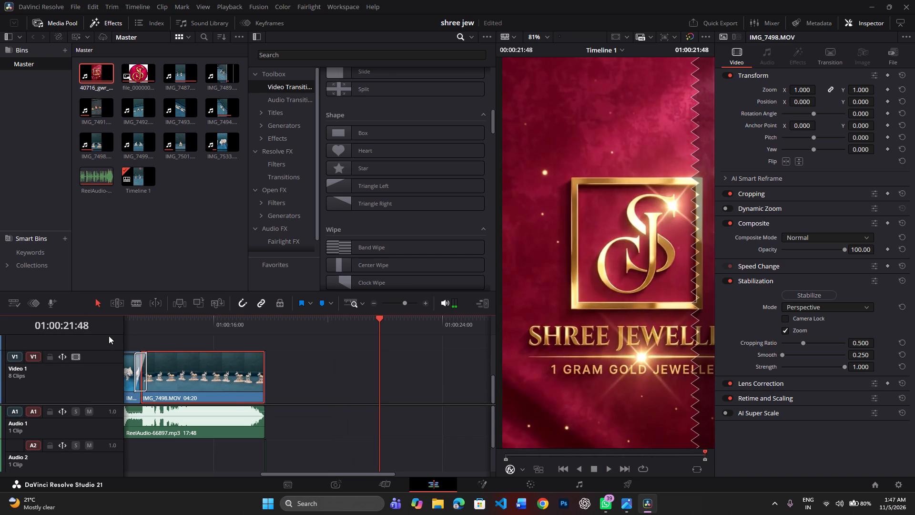
Set the timeline viewer zoom to fit the whole vertical frame, using a cow-clip frame at 01:00:15:00.
{"action": "scroll", "coordinate": [109, 336], "scroll_direction": "right", "scroll_amount": 4}
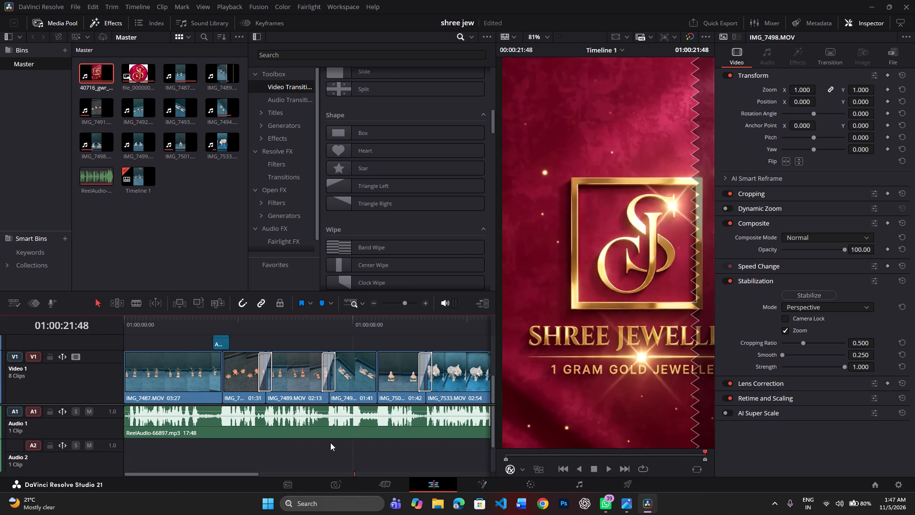
{"action": "scroll", "coordinate": [457, 376], "scroll_direction": "left", "scroll_amount": 1}
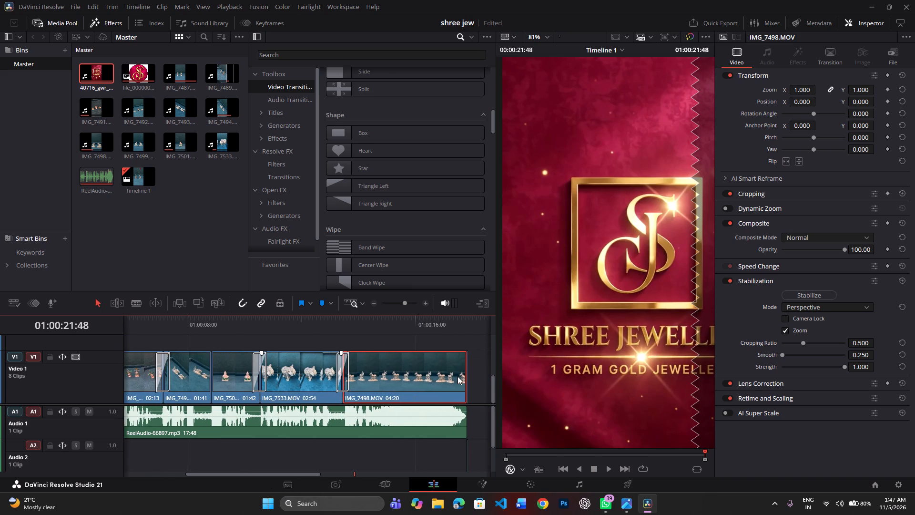
{"action": "left_click", "coordinate": [409, 372]}
{"action": "left_click", "coordinate": [387, 332]}
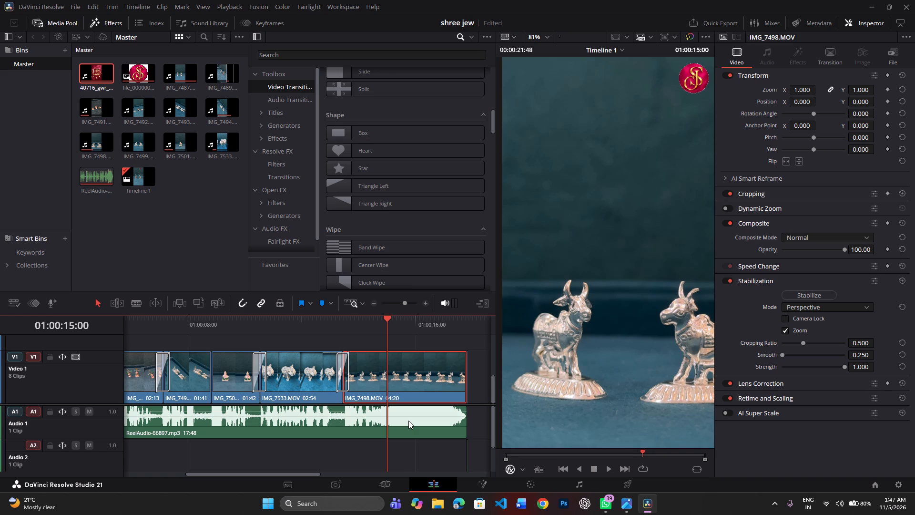
{"action": "scroll", "coordinate": [604, 324], "scroll_direction": "down", "scroll_amount": 3, "text": "ctrl"}
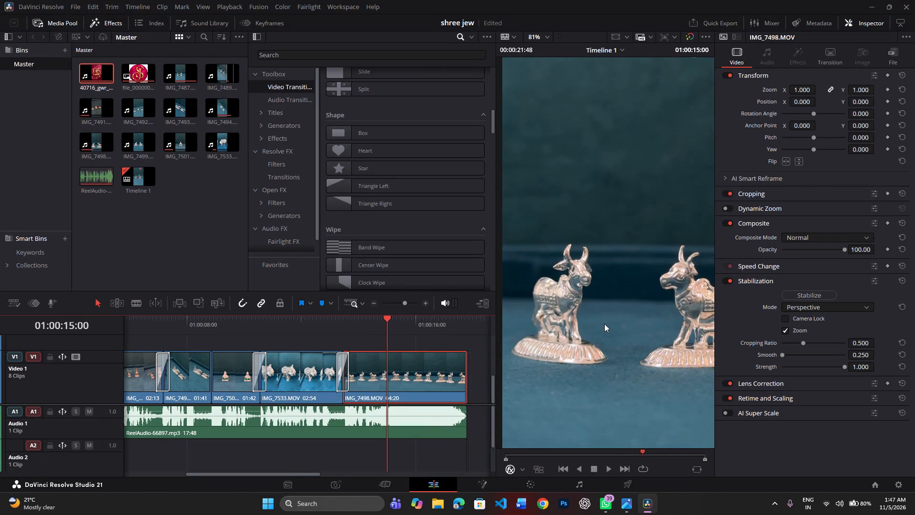
{"action": "left_click", "coordinate": [545, 38]}
{"action": "left_click", "coordinate": [544, 49]}
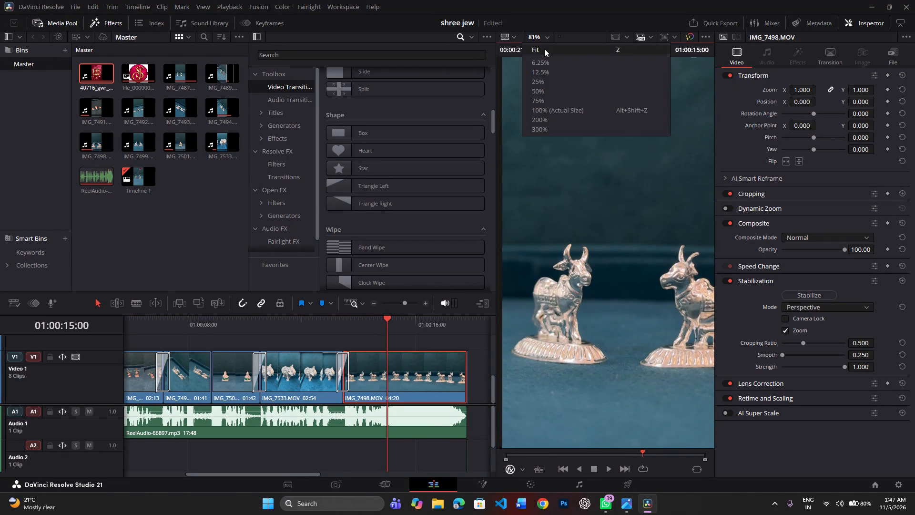
Play the reel's opening, and set the Video 3 logo overlay's Zoom to 0.080 and Position to X 157, Y 563.
{"action": "left_click", "coordinate": [299, 373]}
{"action": "left_click_drag", "start_coordinate": [273, 330], "coordinate": [18, 406]}
{"action": "key", "text": "space"}
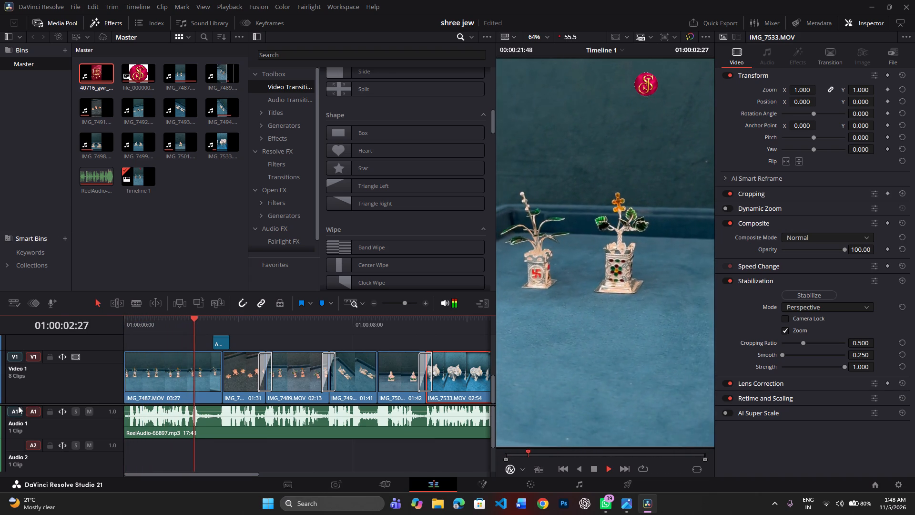
{"action": "key", "text": "space"}
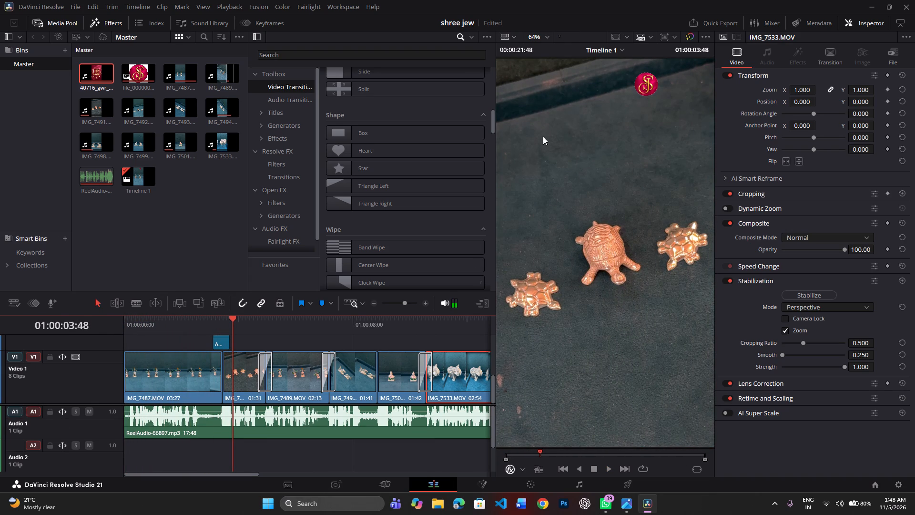
{"action": "scroll", "coordinate": [208, 357], "scroll_direction": "up", "scroll_amount": 1}
{"action": "left_click", "coordinate": [208, 357]}
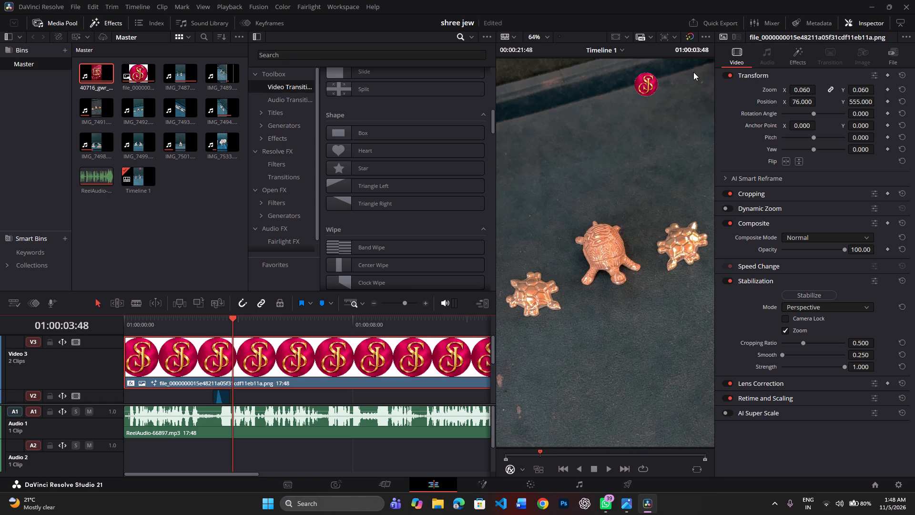
{"action": "left_click_drag", "start_coordinate": [802, 102], "coordinate": [840, 107]}
{"action": "left_click", "coordinate": [802, 92]}
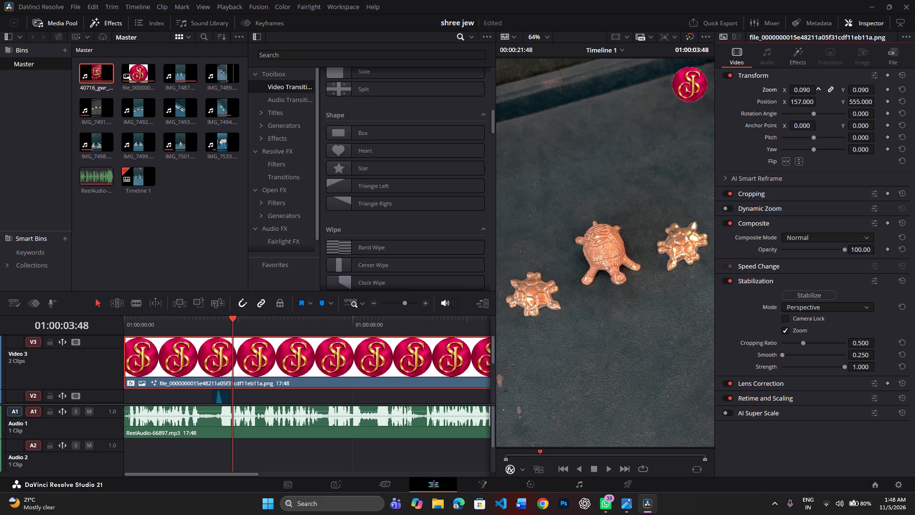
{"action": "left_click", "coordinate": [857, 102]}
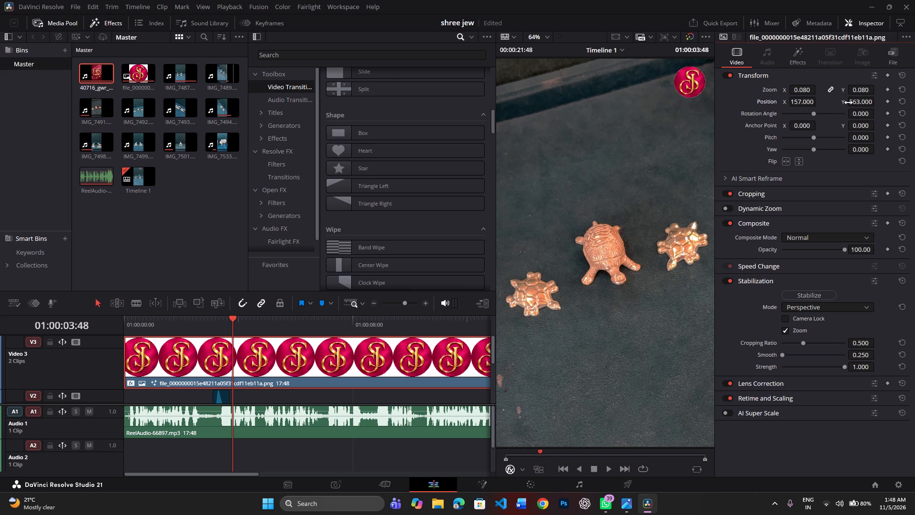
{"action": "left_click_drag", "start_coordinate": [801, 91], "coordinate": [801, 91]}
{"action": "left_click_drag", "start_coordinate": [801, 91], "coordinate": [802, 92]}
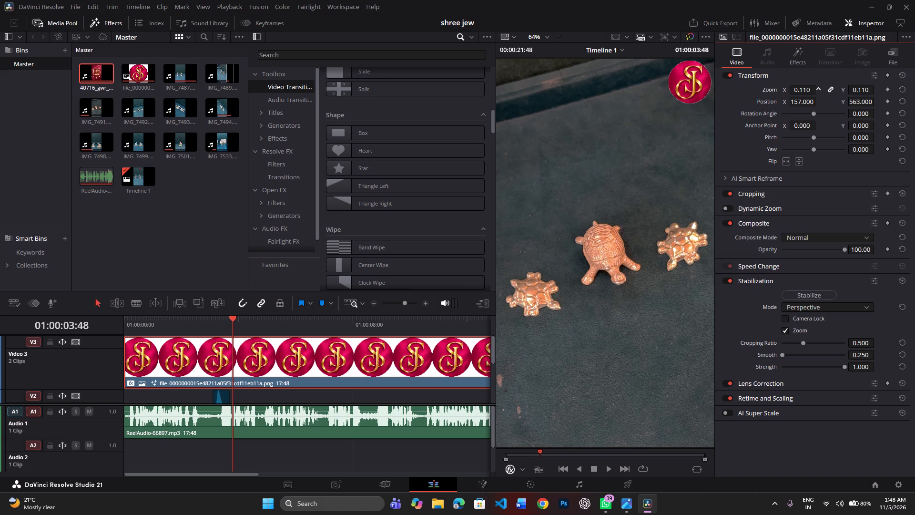
{"action": "left_click_drag", "start_coordinate": [802, 92], "coordinate": [801, 96]}
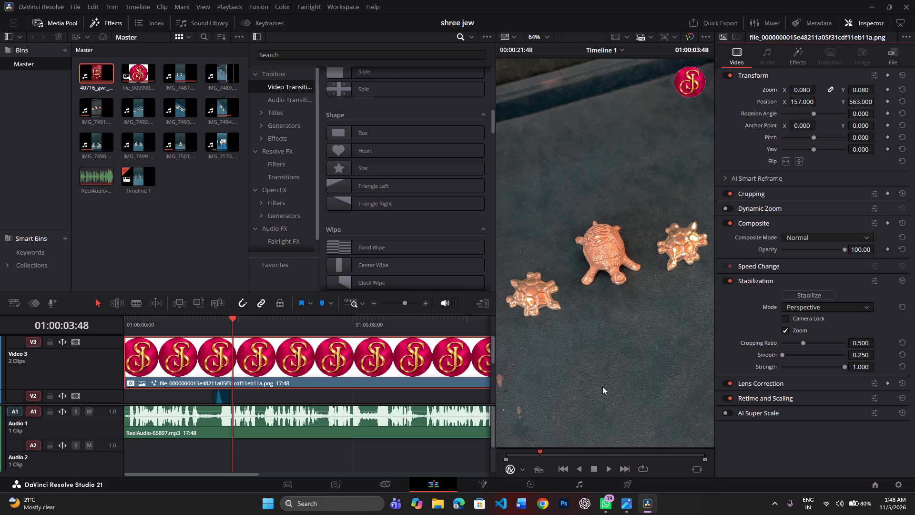
Stabilize IMG_7498.MOV on Video 1 in Perspective mode with Smooth at 0.250 and play back the result.
{"action": "key", "text": "space"}
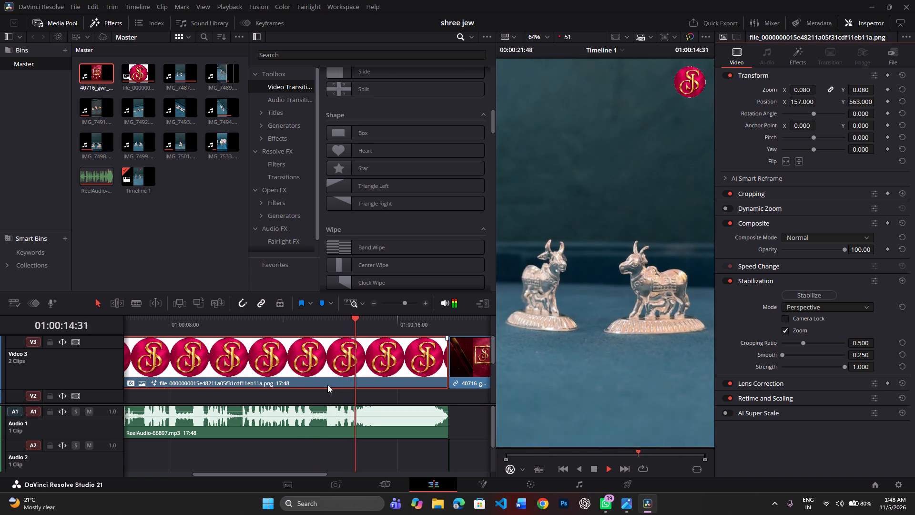
{"action": "key", "text": "space"}
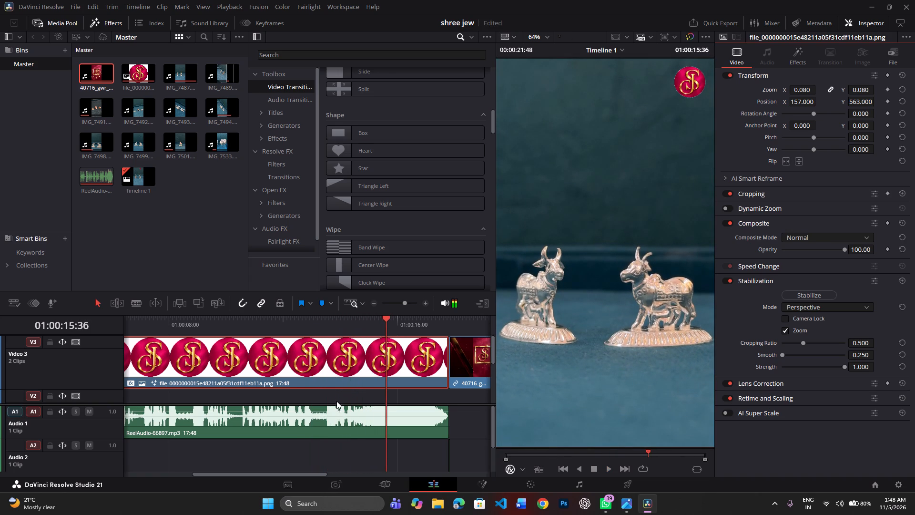
{"action": "scroll", "coordinate": [336, 401], "scroll_direction": "down", "scroll_amount": 2}
{"action": "left_click", "coordinate": [366, 380]}
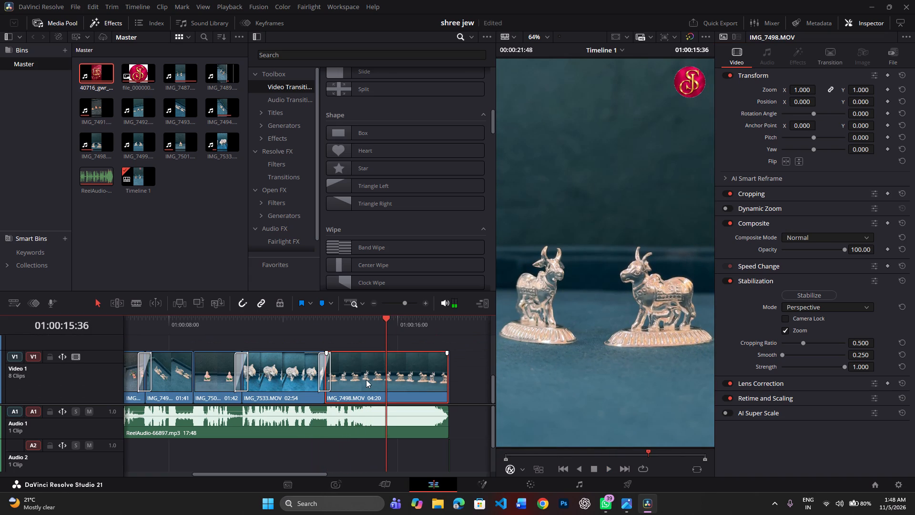
{"action": "left_click", "coordinate": [811, 298]}
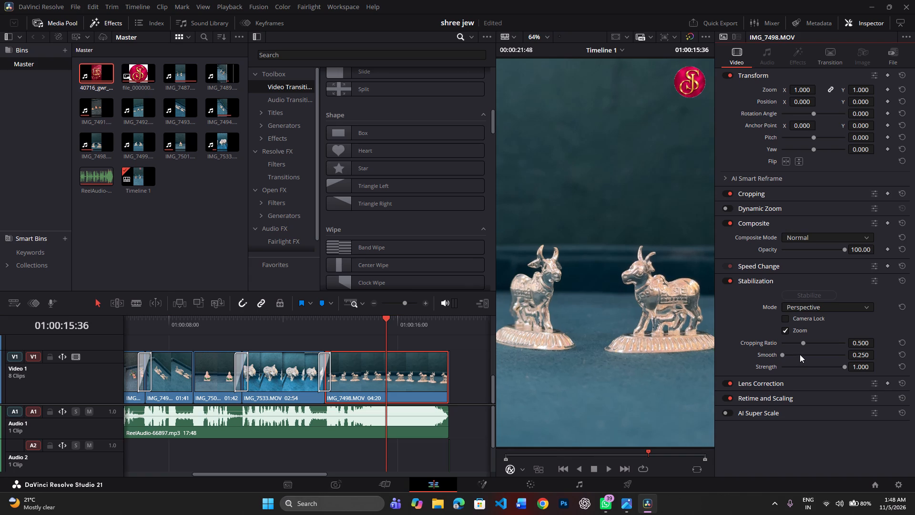
{"action": "left_click_drag", "start_coordinate": [800, 354], "coordinate": [700, 370]}
{"action": "left_click", "coordinate": [320, 328]}
{"action": "key", "text": "space"}
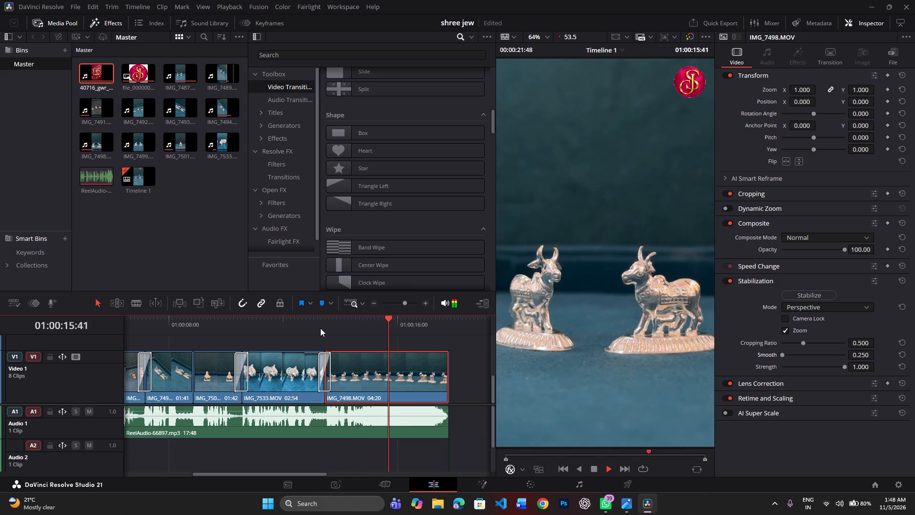
{"action": "key", "text": "space"}
{"action": "key", "text": "space"}
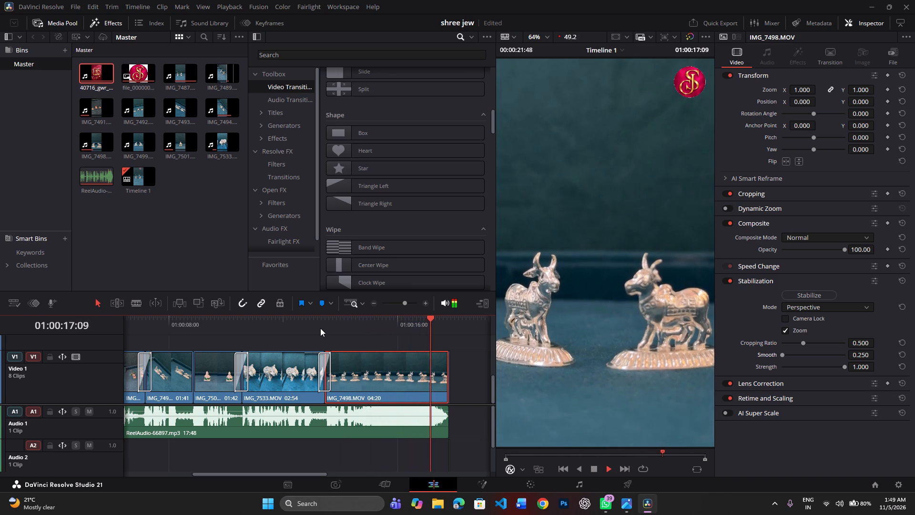
{"action": "key", "text": "space"}
Stabilize the elephant clip IMG_7533.MOV on Video 1 in Perspective mode and play back the result into the cow clip.
{"action": "left_click", "coordinate": [262, 317]}
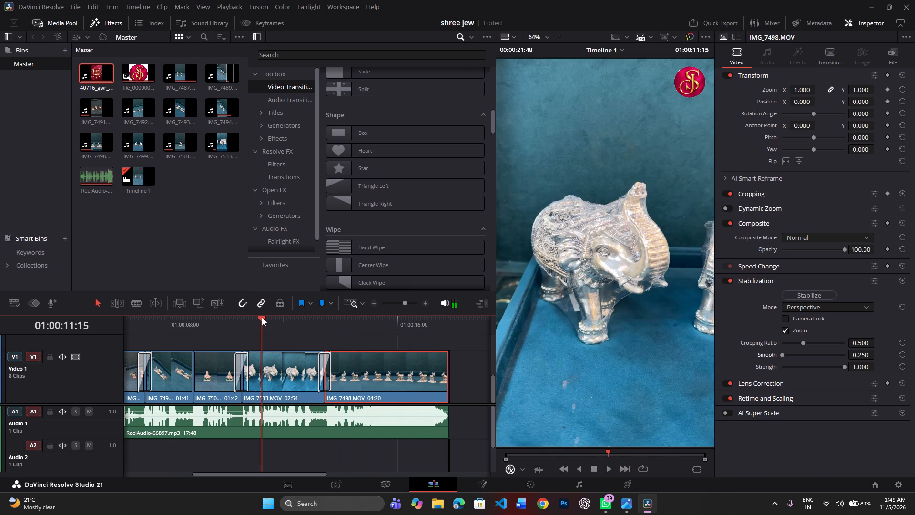
{"action": "key", "text": "space"}
{"action": "key", "text": "space"}
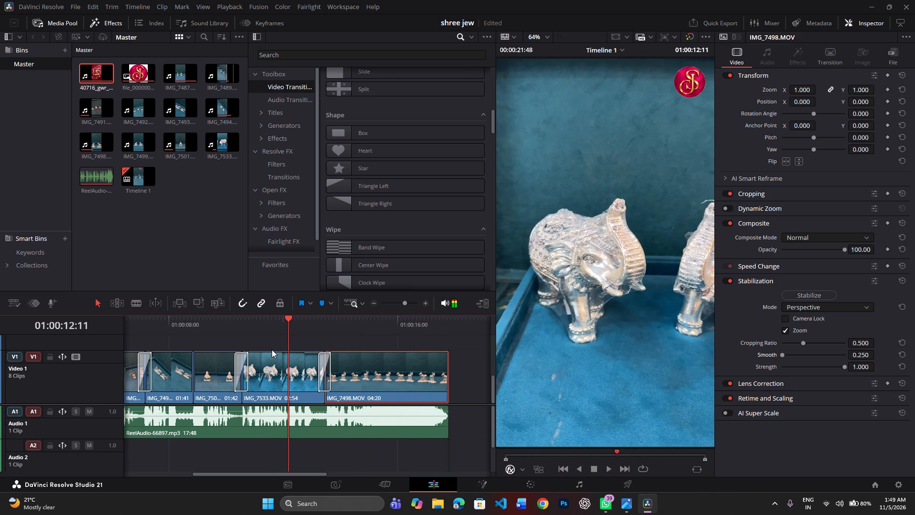
{"action": "left_click", "coordinate": [272, 359]}
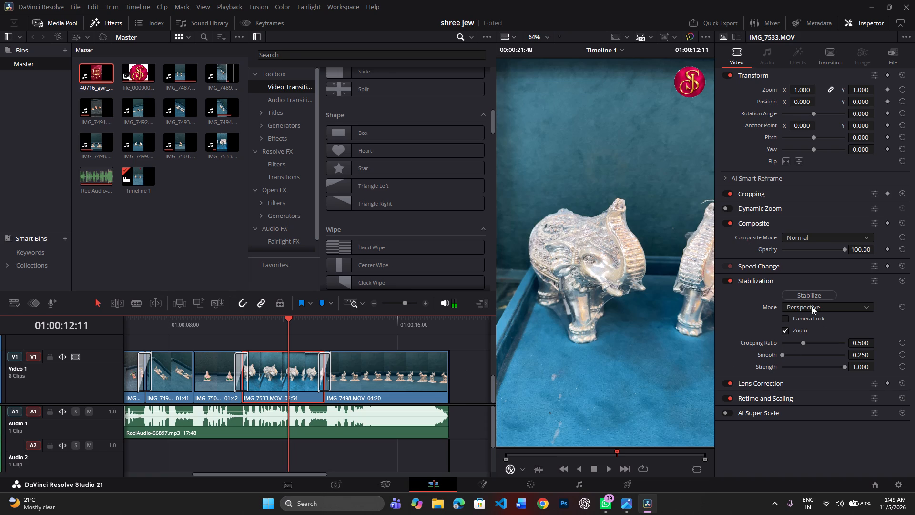
{"action": "left_click", "coordinate": [803, 293]}
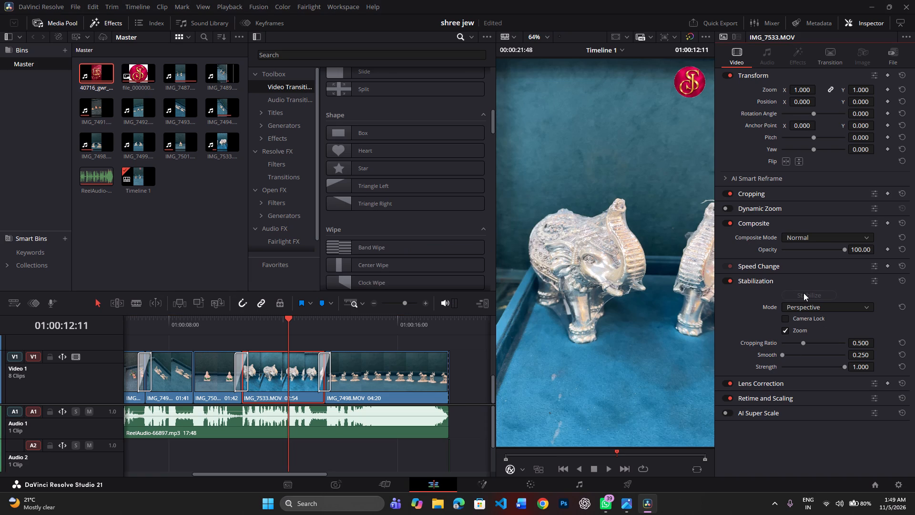
{"action": "left_click", "coordinate": [235, 319]}
{"action": "key", "text": "space"}
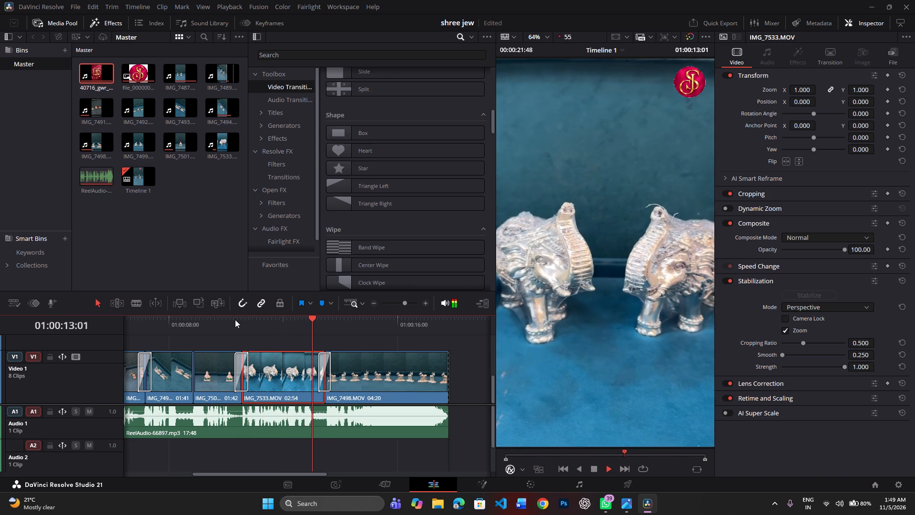
{"action": "key", "text": "space"}
{"action": "key", "text": "space"}
{"action": "key", "text": "space"}
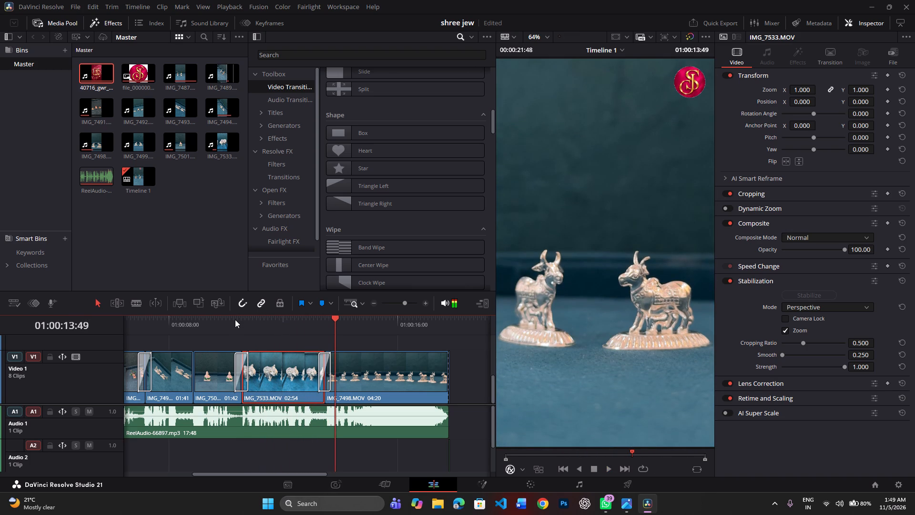
Play from about 01:00:08:00 into the elephant clip, and stabilize IMG_7501.MOV on Video 1 in Perspective mode.
{"action": "left_click", "coordinate": [171, 326]}
{"action": "key", "text": "space"}
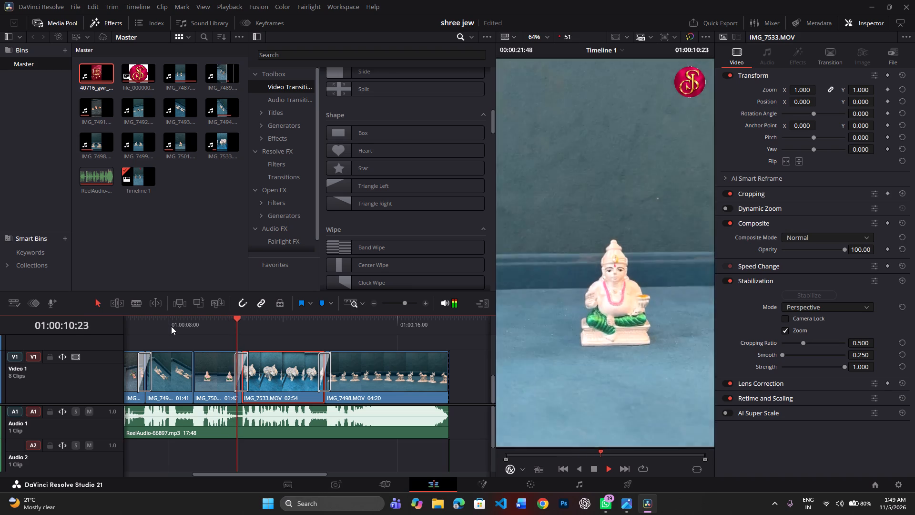
{"action": "key", "text": "space"}
{"action": "left_click", "coordinate": [216, 373]}
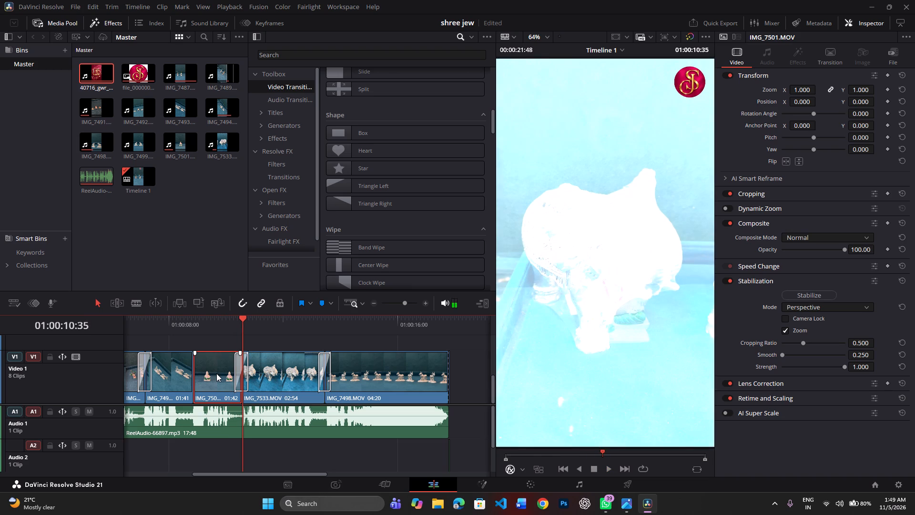
{"action": "left_click", "coordinate": [806, 299]}
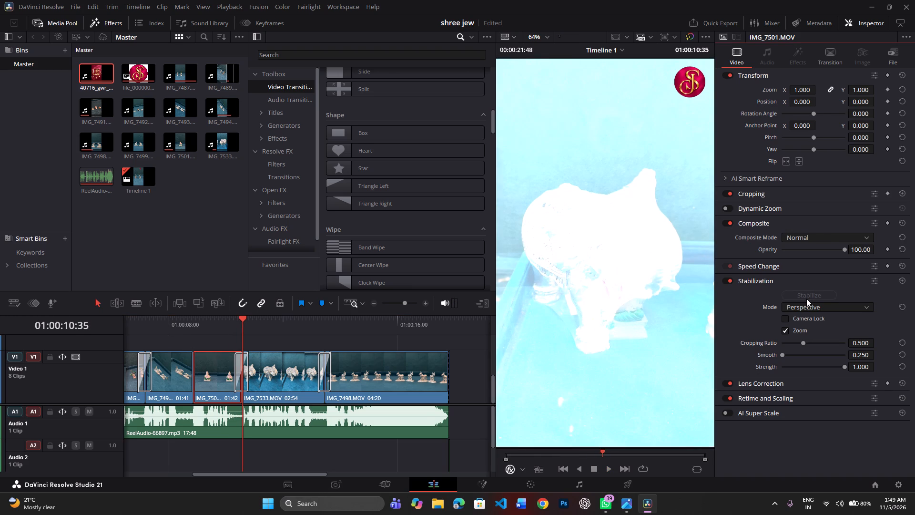
Play the reel from the first frame through the turtle clip to the start of its following transition.
{"action": "scroll", "coordinate": [264, 398], "scroll_direction": "right", "scroll_amount": 6}
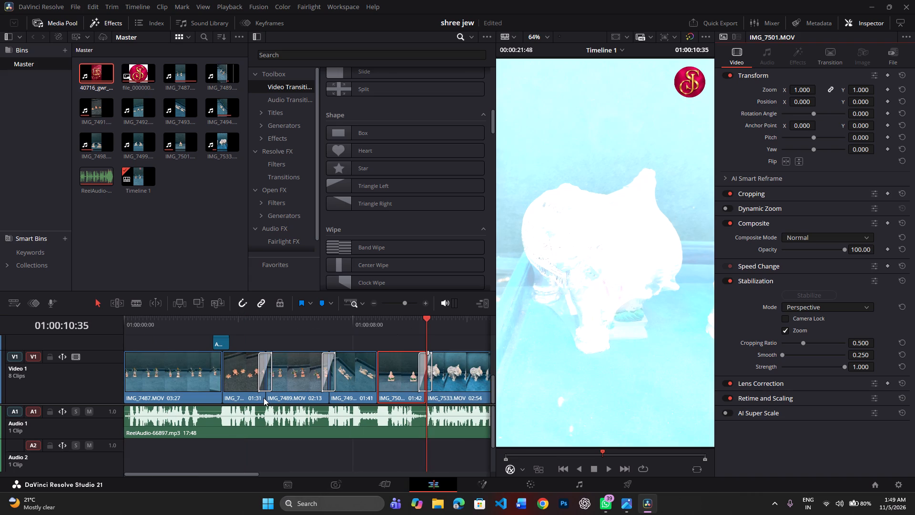
{"action": "left_click_drag", "start_coordinate": [158, 329], "coordinate": [93, 352]}
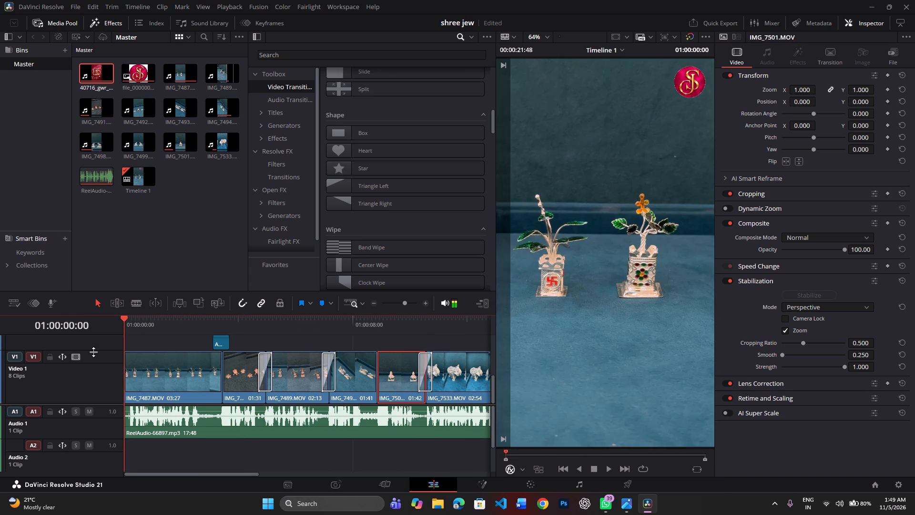
{"action": "key", "text": "space"}
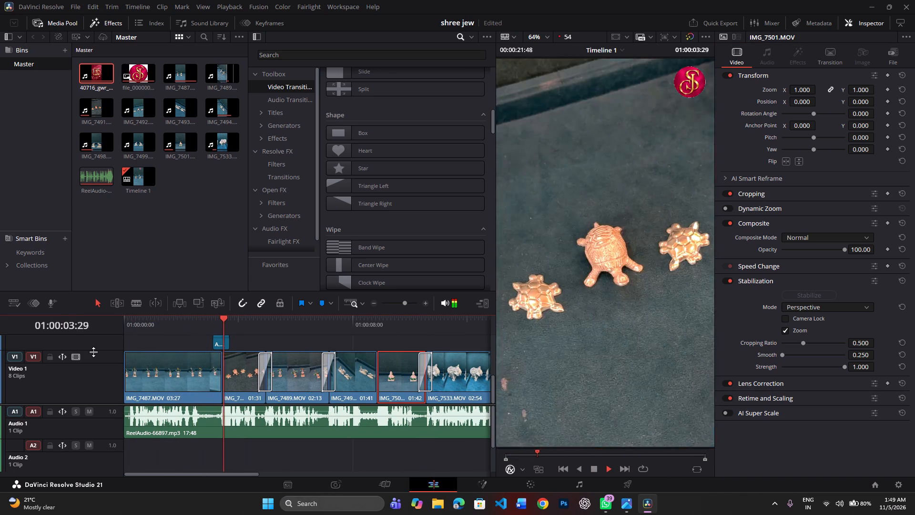
{"action": "key", "text": "space"}
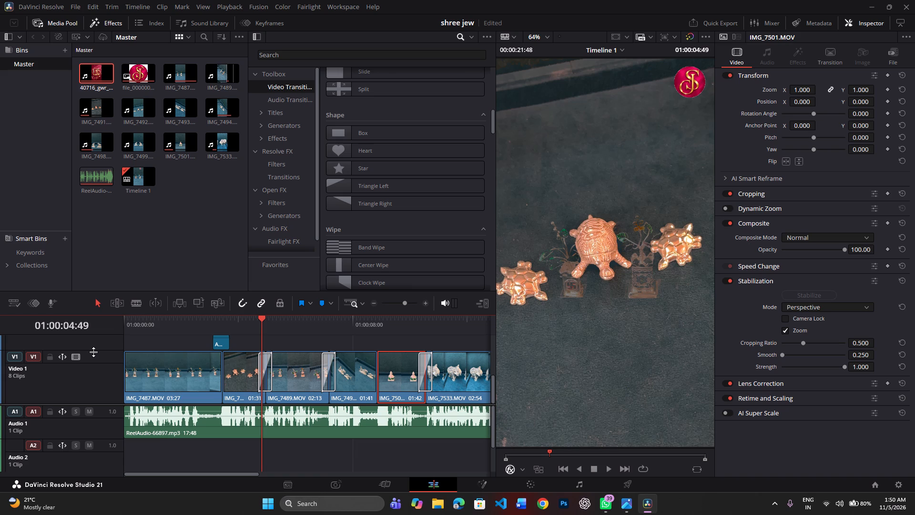
Hide the media pool and enlarge the timeline area so more of the video and audio tracks fit.
{"action": "left_click", "coordinate": [60, 21]}
{"action": "left_click", "coordinate": [113, 23]}
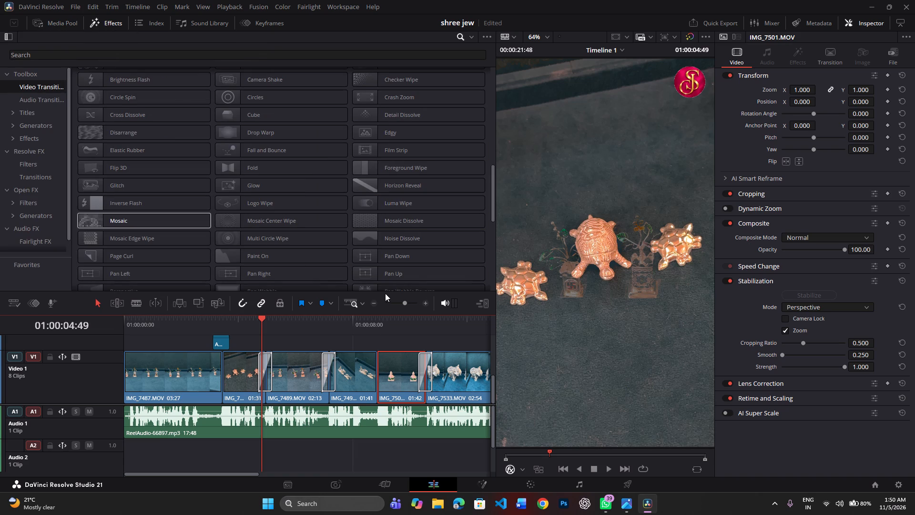
{"action": "left_click_drag", "start_coordinate": [430, 314], "coordinate": [400, 87]}
Play the reel from the first frame to the opening of the turtle clip, stopping at 01:00:03:47.
{"action": "left_click_drag", "start_coordinate": [248, 252], "coordinate": [82, 276]}
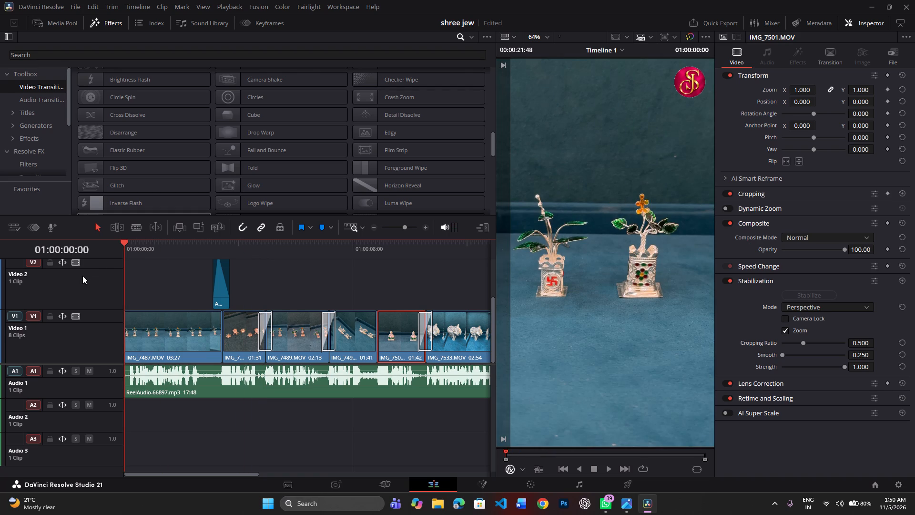
{"action": "key", "text": "space"}
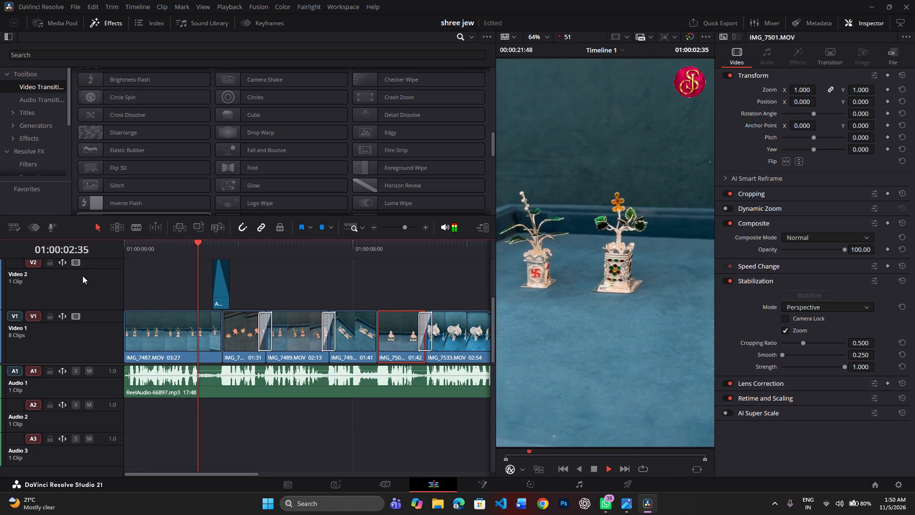
{"action": "key", "text": "space"}
{"action": "key", "text": "space"}
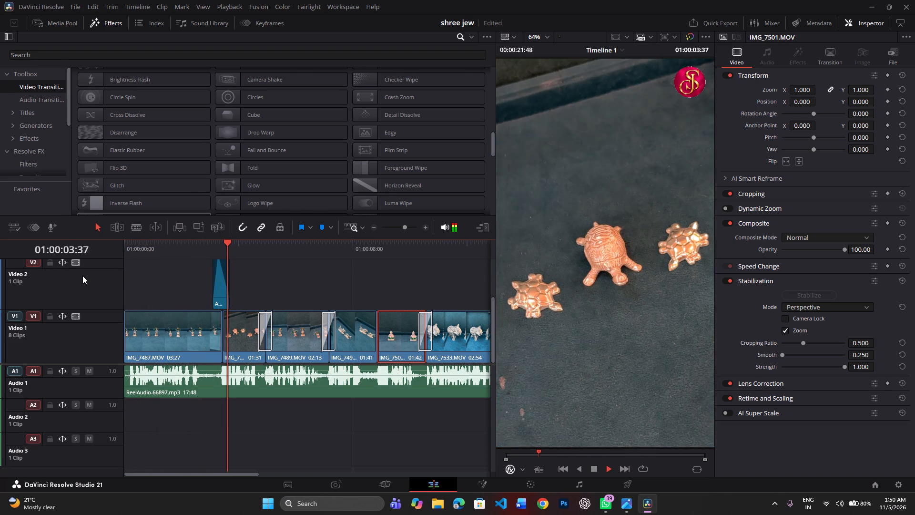
{"action": "key", "text": "space"}
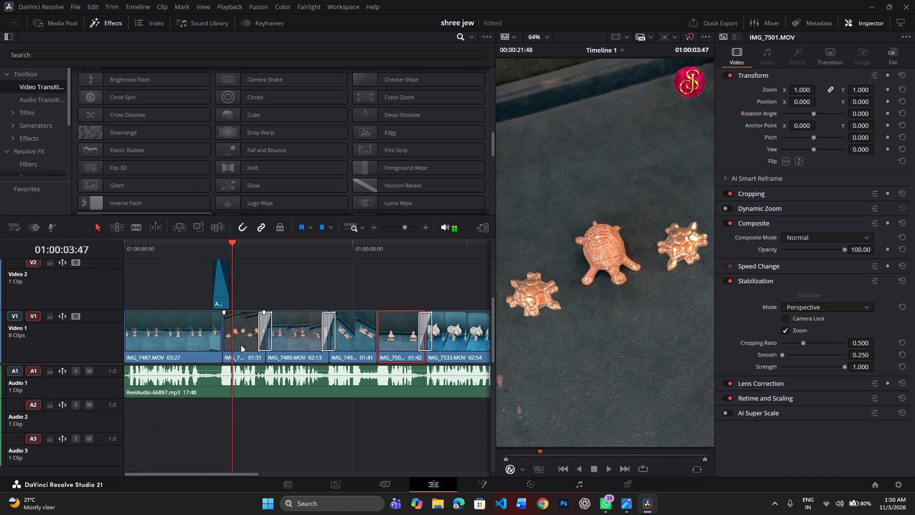
Add a Text+ title on Video 2 above the turtle clip IMG_7491.MOV and trim it to finish near that clip's end.
{"action": "left_click", "coordinate": [241, 345]}
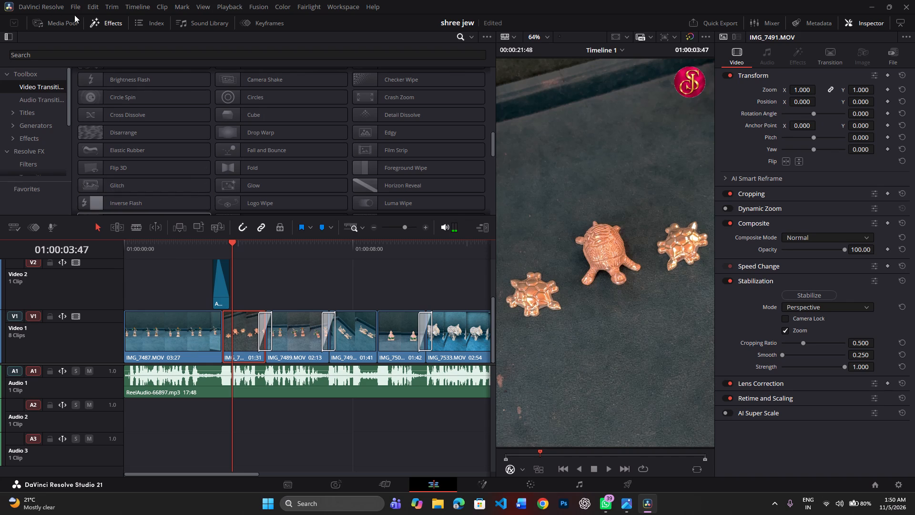
{"action": "left_click", "coordinate": [44, 17]}
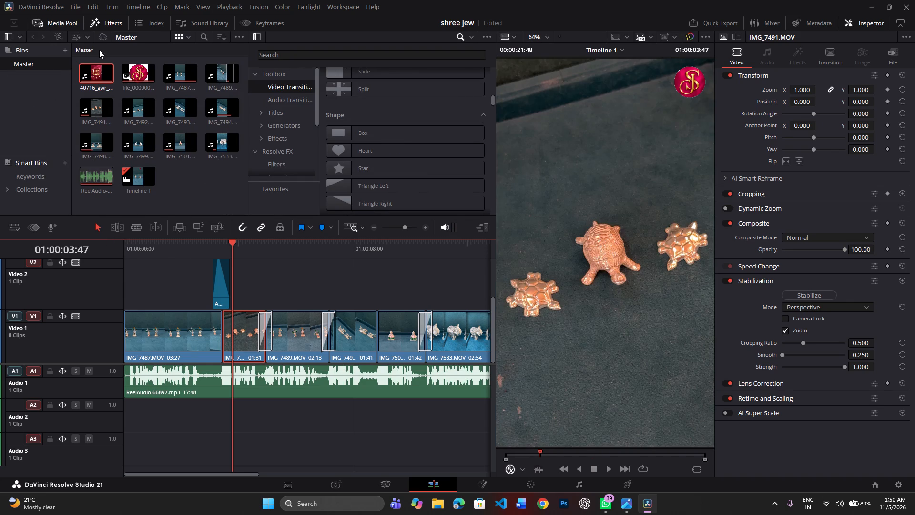
{"action": "scroll", "coordinate": [308, 118], "scroll_direction": "up", "scroll_amount": 1}
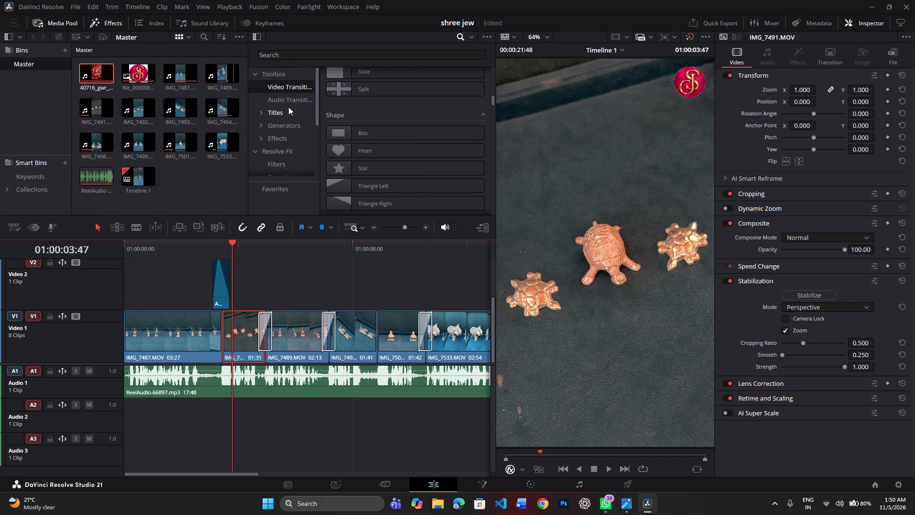
{"action": "left_click", "coordinate": [286, 113]}
{"action": "scroll", "coordinate": [386, 134], "scroll_direction": "up", "scroll_amount": 3}
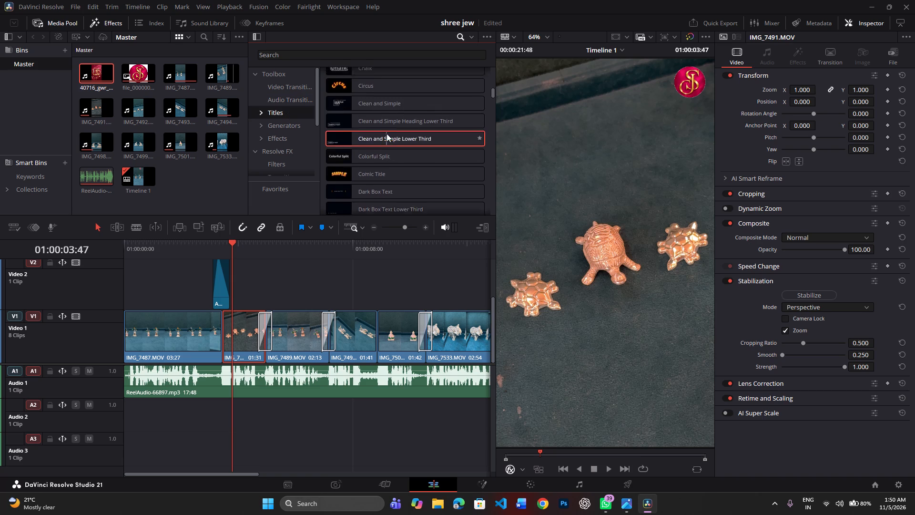
{"action": "scroll", "coordinate": [386, 134], "scroll_direction": "up", "scroll_amount": 4}
{"action": "left_click_drag", "start_coordinate": [375, 104], "coordinate": [297, 255]}
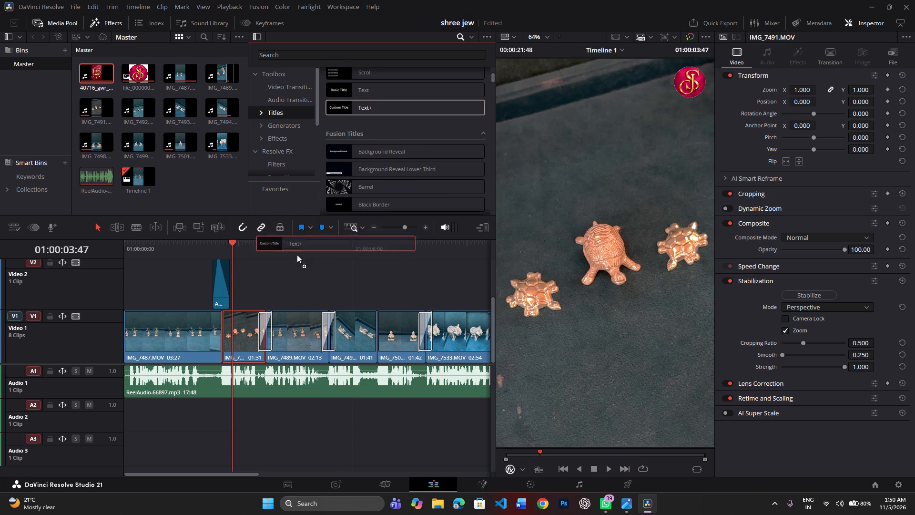
{"action": "left_click_drag", "start_coordinate": [297, 255], "coordinate": [248, 297]}
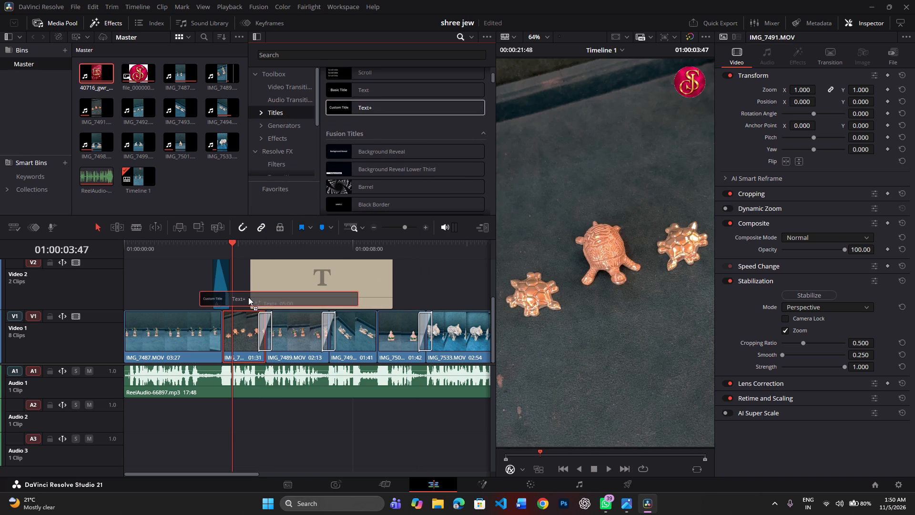
{"action": "left_click_drag", "start_coordinate": [248, 297], "coordinate": [237, 299]}
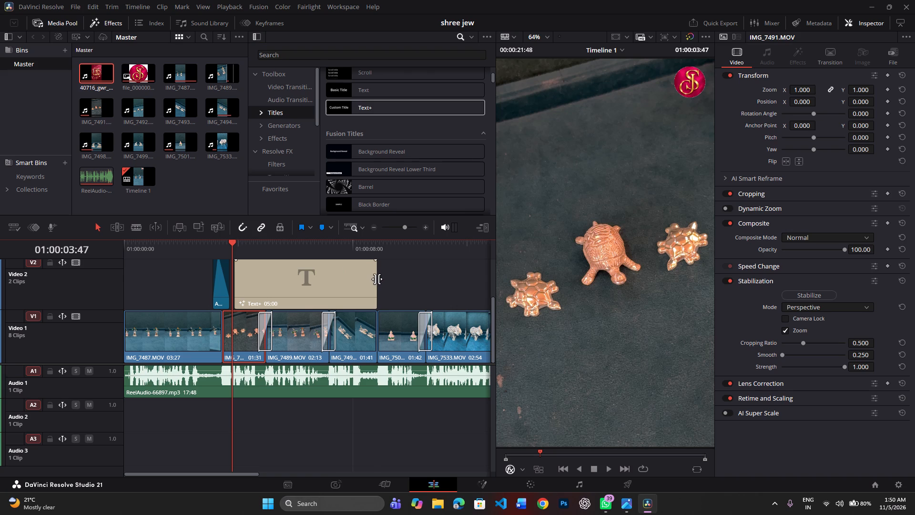
{"action": "left_click_drag", "start_coordinate": [376, 279], "coordinate": [264, 309]}
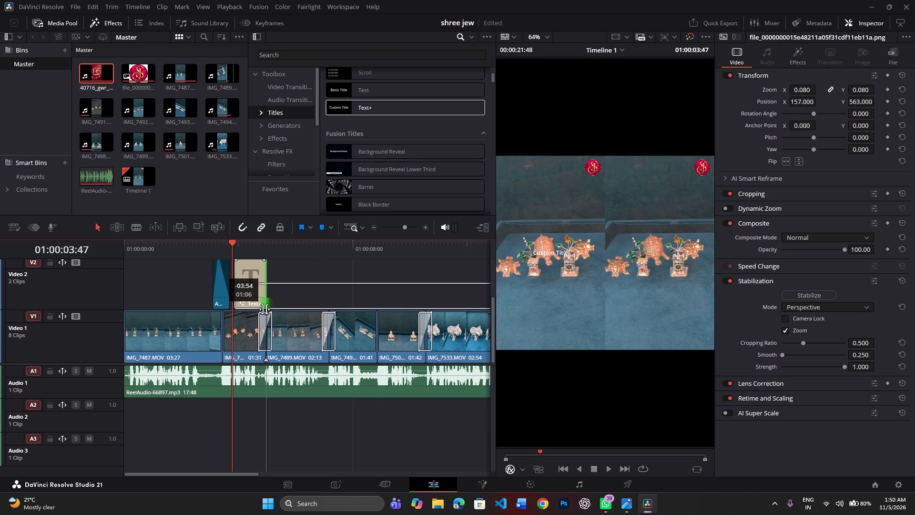
{"action": "left_click_drag", "start_coordinate": [264, 309], "coordinate": [263, 309]}
Replace the placeholder text of the Text+ title above the turtle clip with SILVER TORTOISE, previewing it at 01:00:04:30.
{"action": "left_click", "coordinate": [254, 298]}
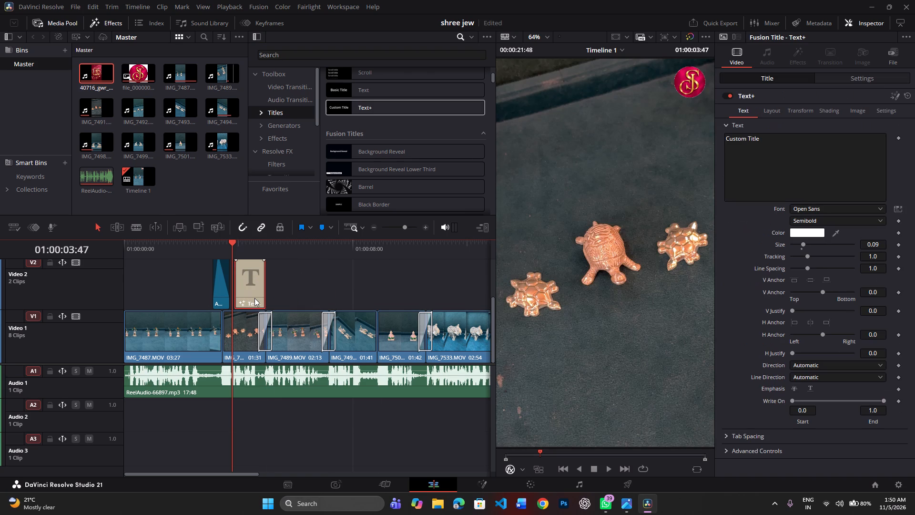
{"action": "double_click", "coordinate": [792, 170]}
{"action": "left_click", "coordinate": [792, 170]}
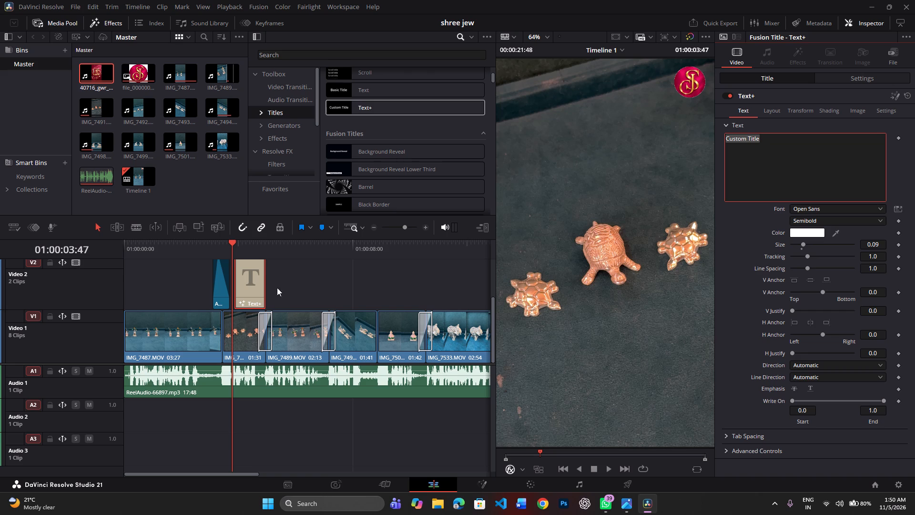
{"action": "left_click", "coordinate": [203, 255]}
{"action": "key", "text": "space"}
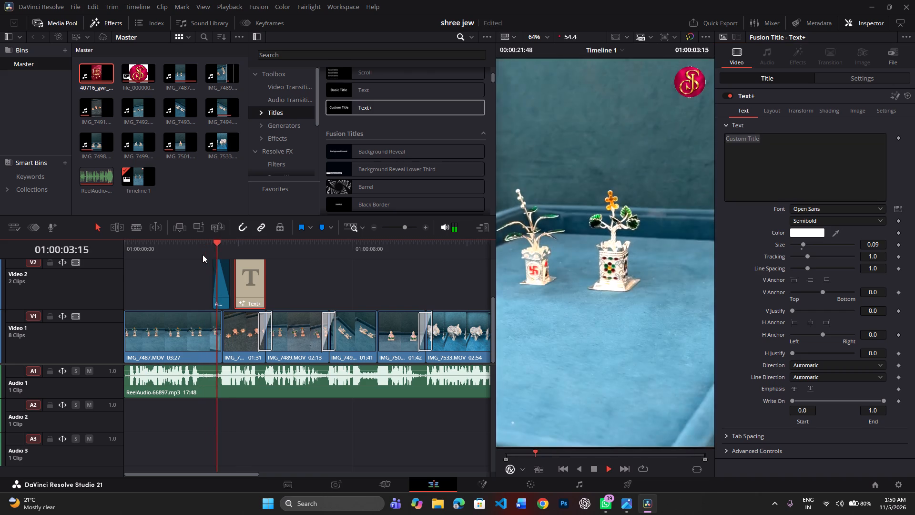
{"action": "key", "text": "space"}
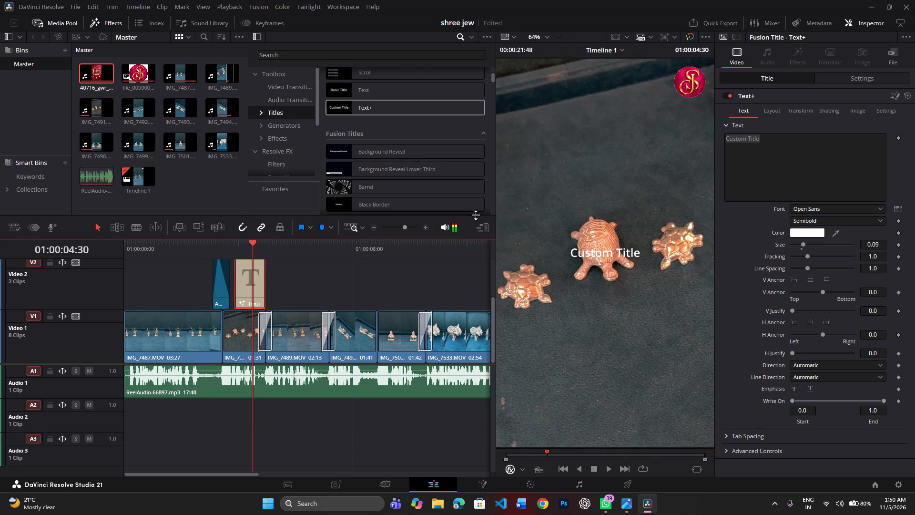
{"action": "triple_click", "coordinate": [776, 141]}
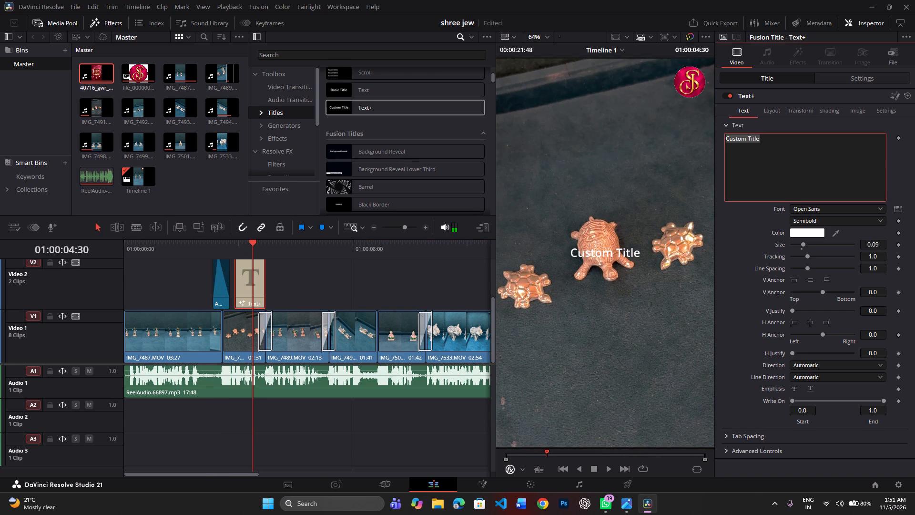
{"action": "key", "text": "s"}
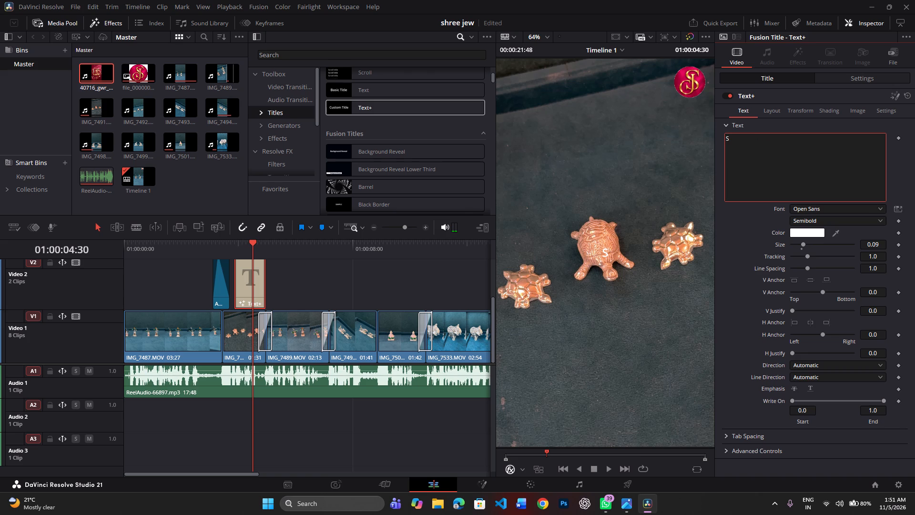
{"action": "type", "text": "ILVER"}
{"action": "key", "text": "space"}
{"action": "type", "text": "TO"}
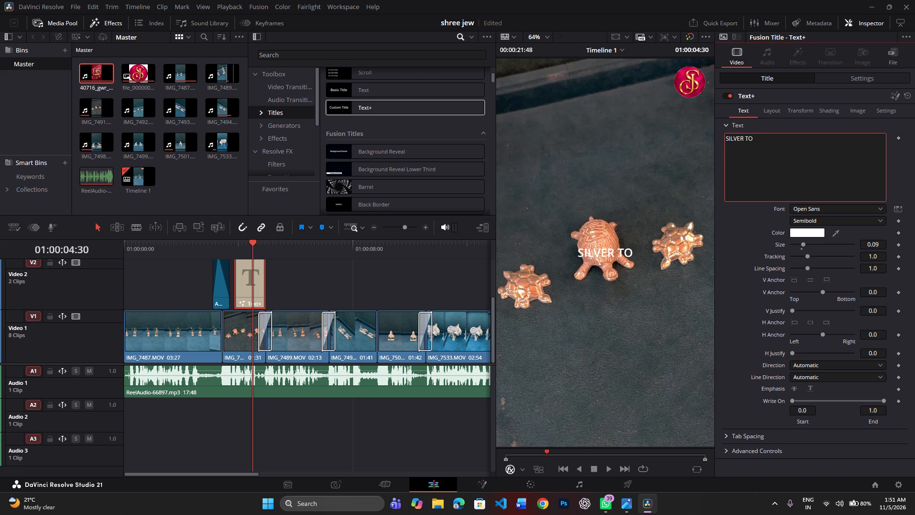
{"action": "key", "text": "t"}
{"action": "key", "text": "BackSpace"}
{"action": "type", "text": "RTOISE"}
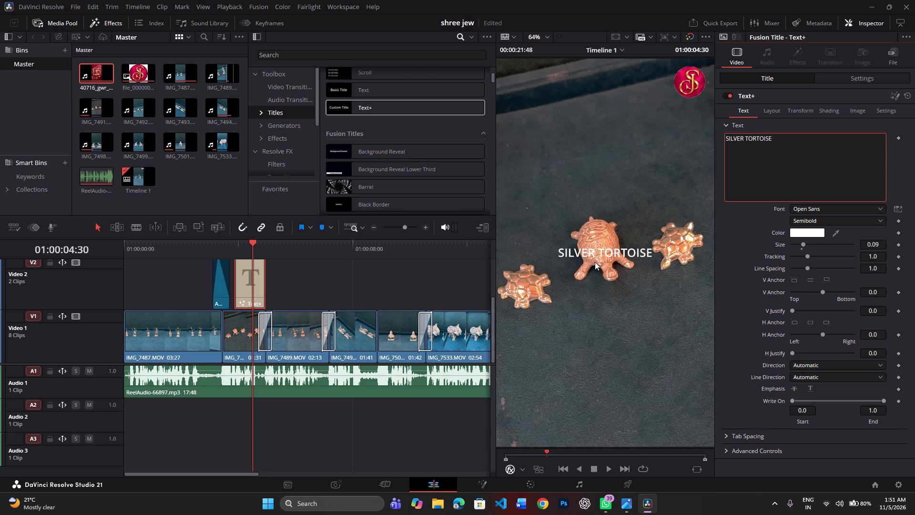
Colour the SILVER TORTOISE title golden yellow, #ffdd19.
{"action": "left_click", "coordinate": [806, 233]}
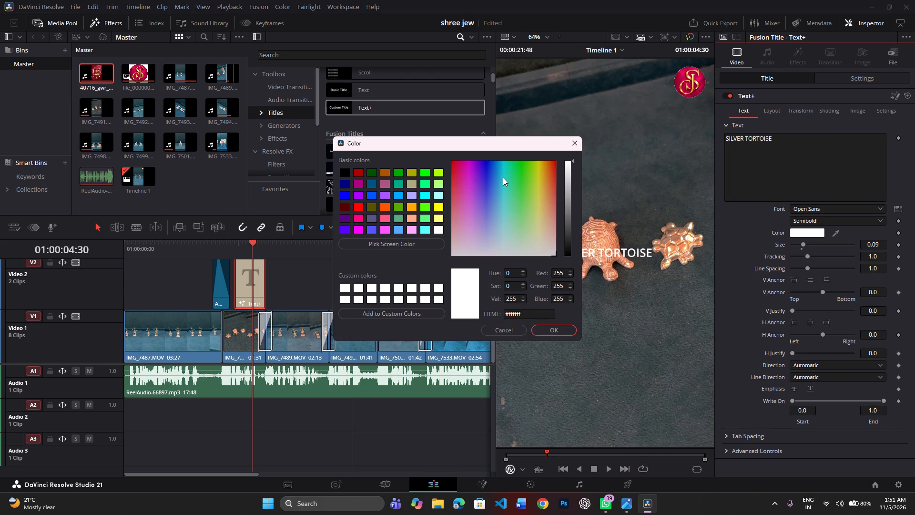
{"action": "left_click_drag", "start_coordinate": [503, 177], "coordinate": [510, 220]}
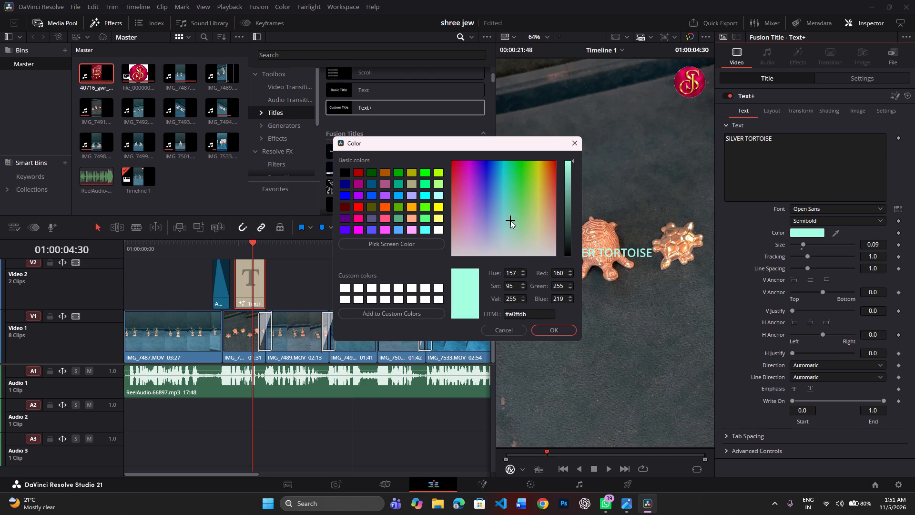
{"action": "left_click_drag", "start_coordinate": [510, 220], "coordinate": [494, 217]}
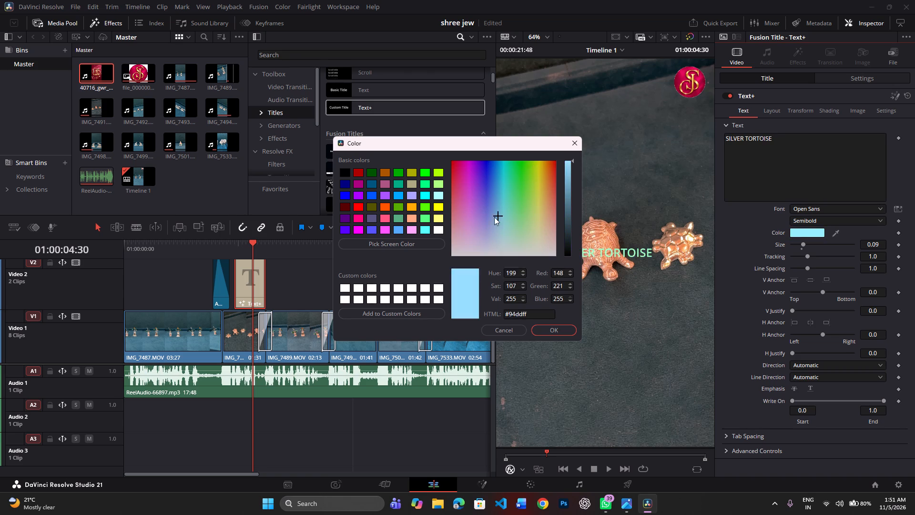
{"action": "left_click_drag", "start_coordinate": [494, 217], "coordinate": [459, 165]}
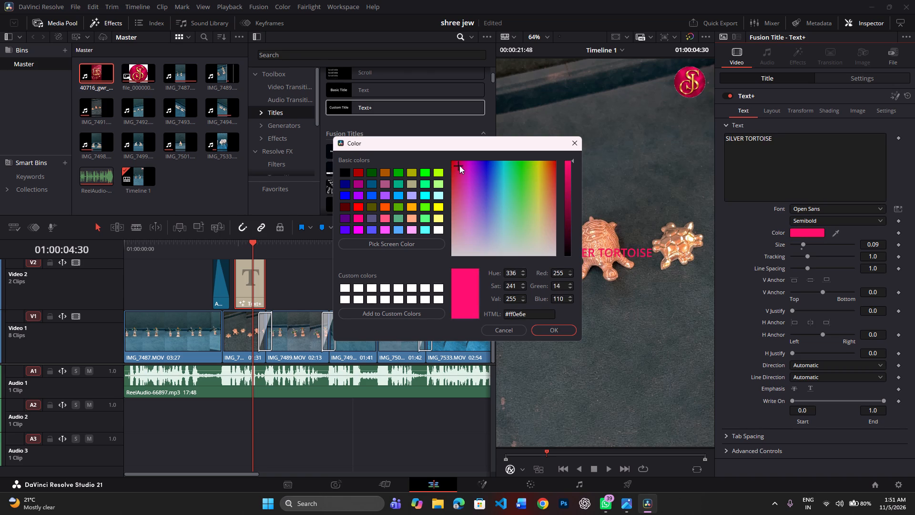
{"action": "left_click_drag", "start_coordinate": [459, 165], "coordinate": [488, 180]}
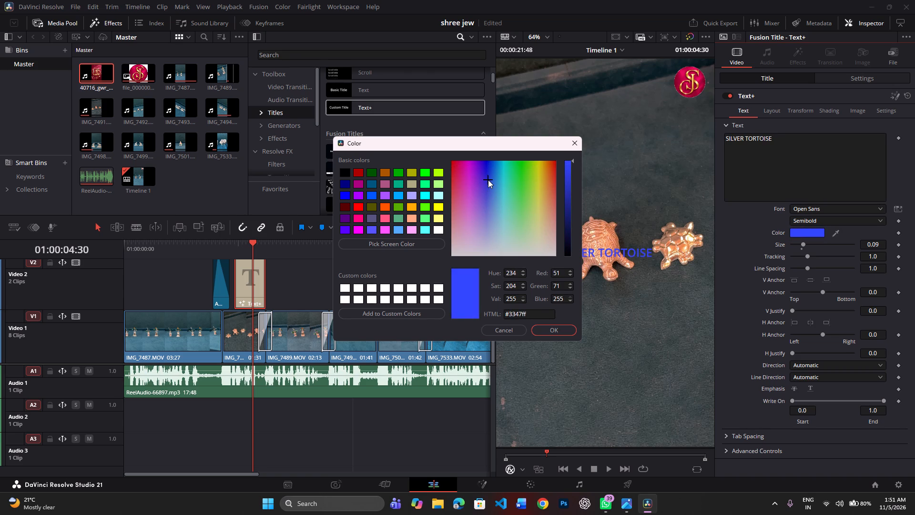
{"action": "left_click_drag", "start_coordinate": [488, 180], "coordinate": [540, 167]}
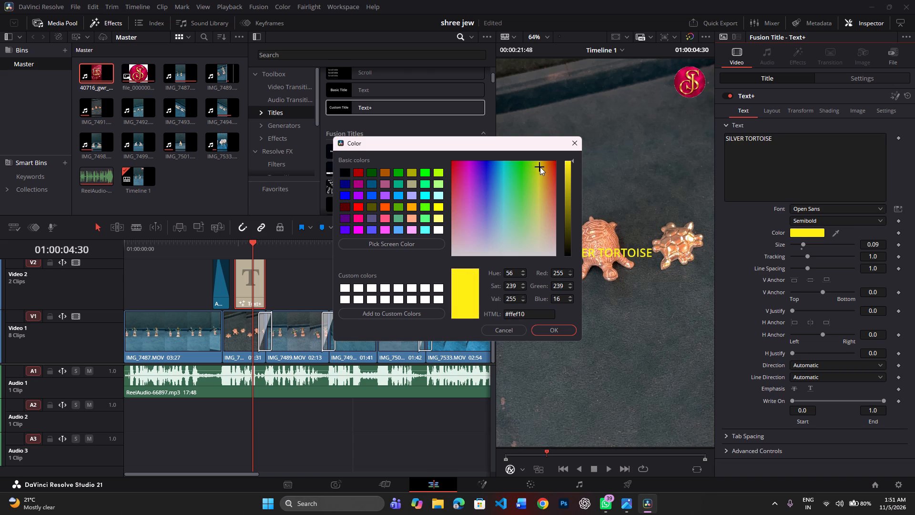
{"action": "left_click_drag", "start_coordinate": [540, 167], "coordinate": [543, 167]}
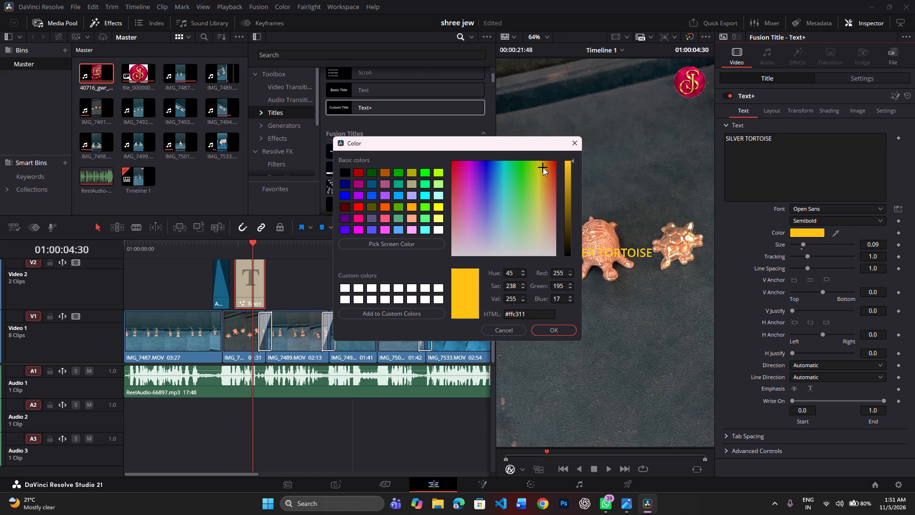
{"action": "left_click_drag", "start_coordinate": [543, 167], "coordinate": [538, 172]}
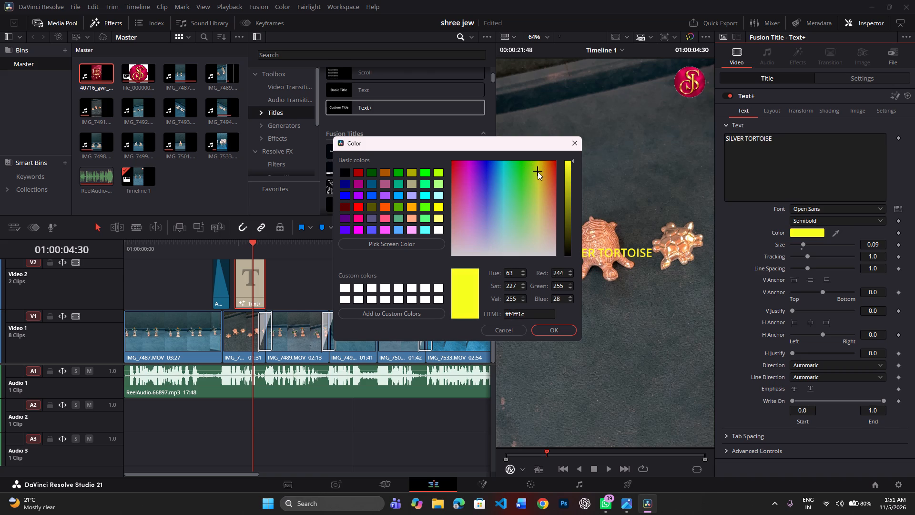
{"action": "left_click_drag", "start_coordinate": [538, 172], "coordinate": [541, 170]}
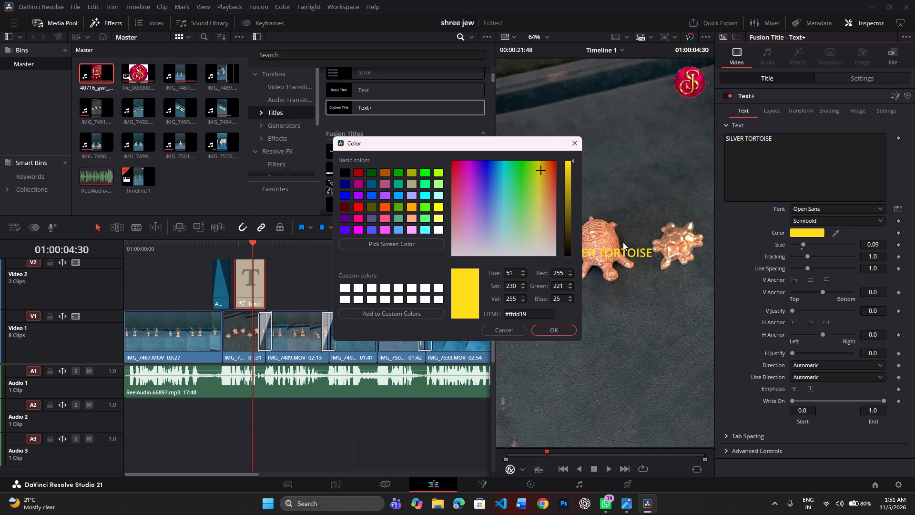
{"action": "left_click", "coordinate": [559, 327]}
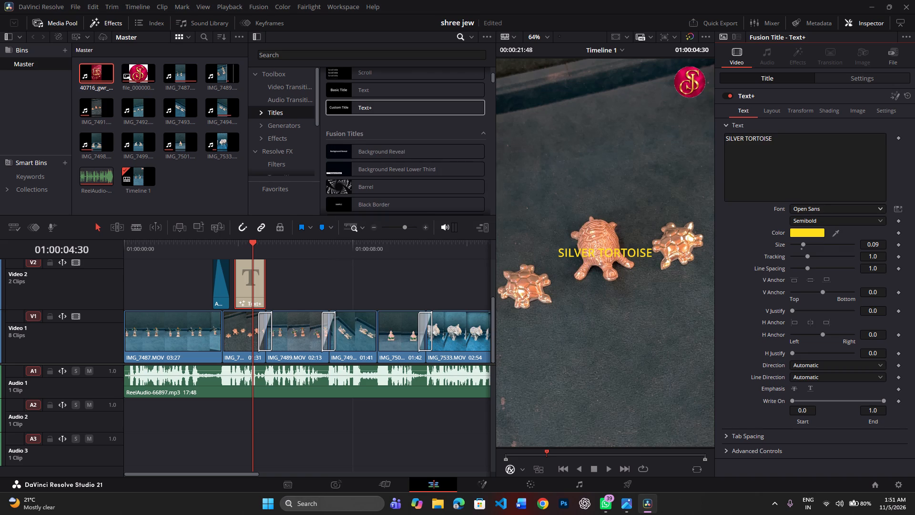
Style the SILVER TORTOISE title in Niagara Solid with tracking 1.102 and size about 0.2.
{"action": "left_click", "coordinate": [804, 246]}
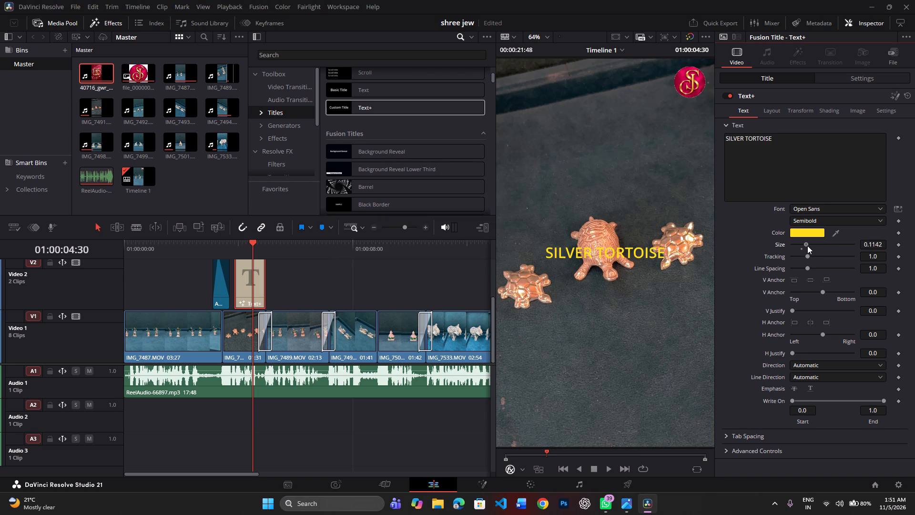
{"action": "left_click", "coordinate": [816, 210]}
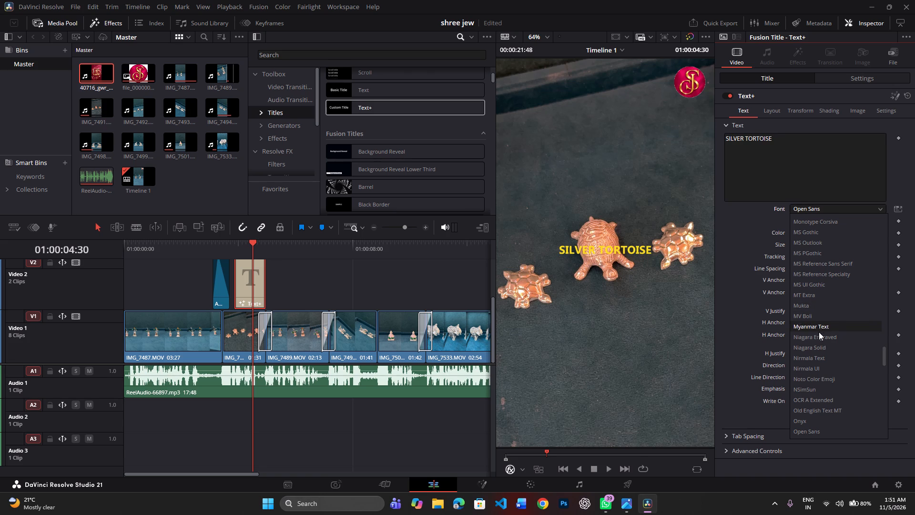
{"action": "left_click", "coordinate": [818, 351]}
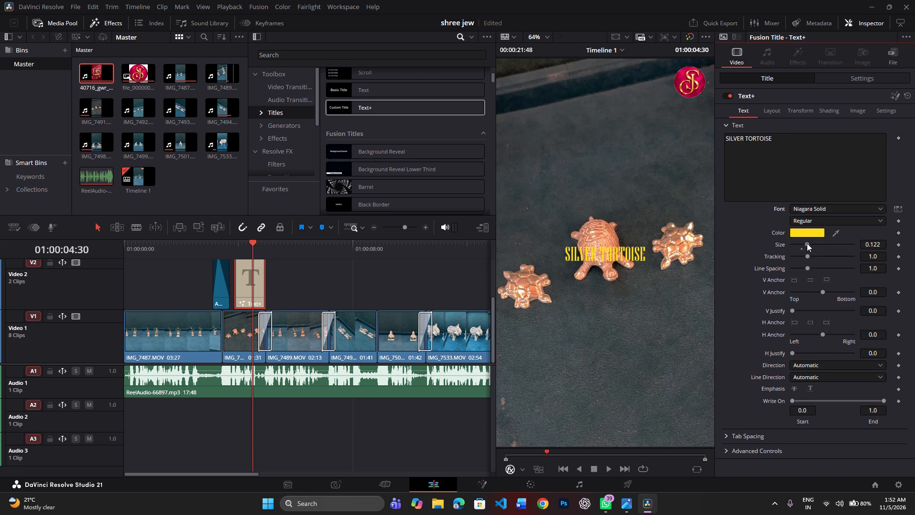
{"action": "left_click", "coordinate": [807, 257]}
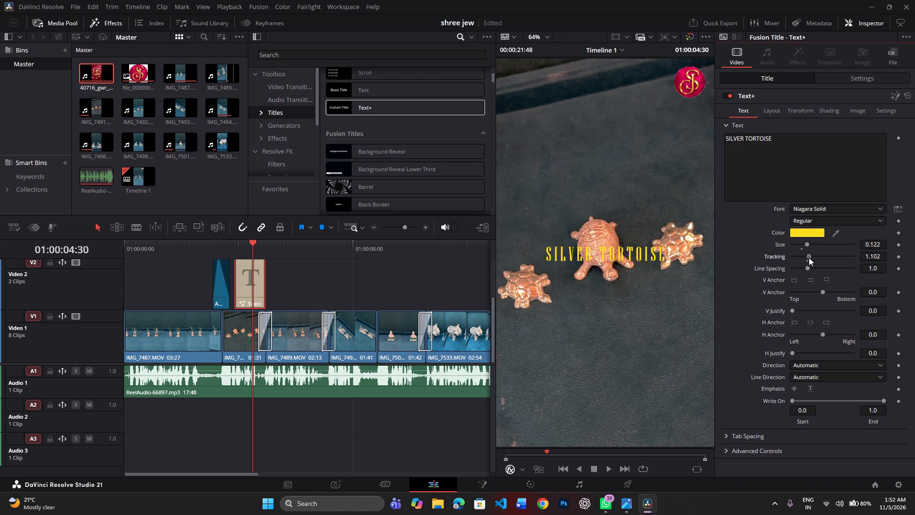
{"action": "left_click_drag", "start_coordinate": [808, 242], "coordinate": [813, 246]}
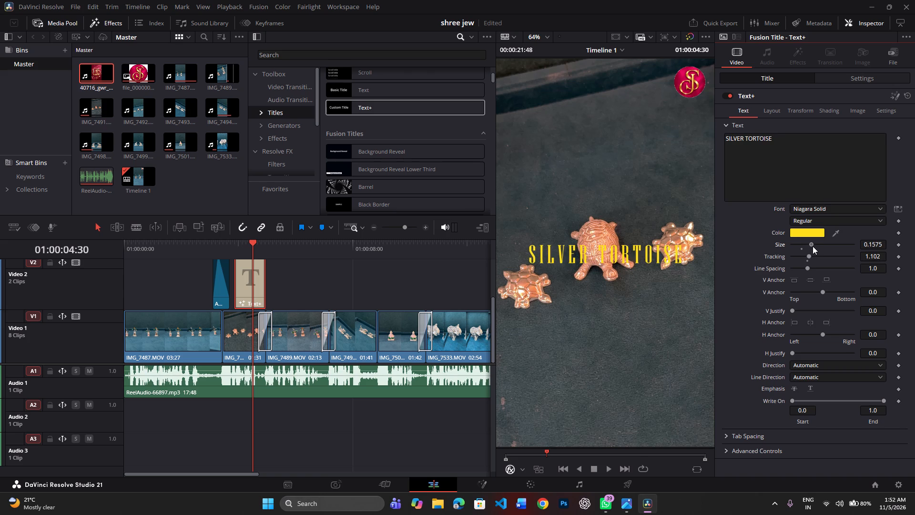
{"action": "left_click_drag", "start_coordinate": [813, 246], "coordinate": [818, 251]}
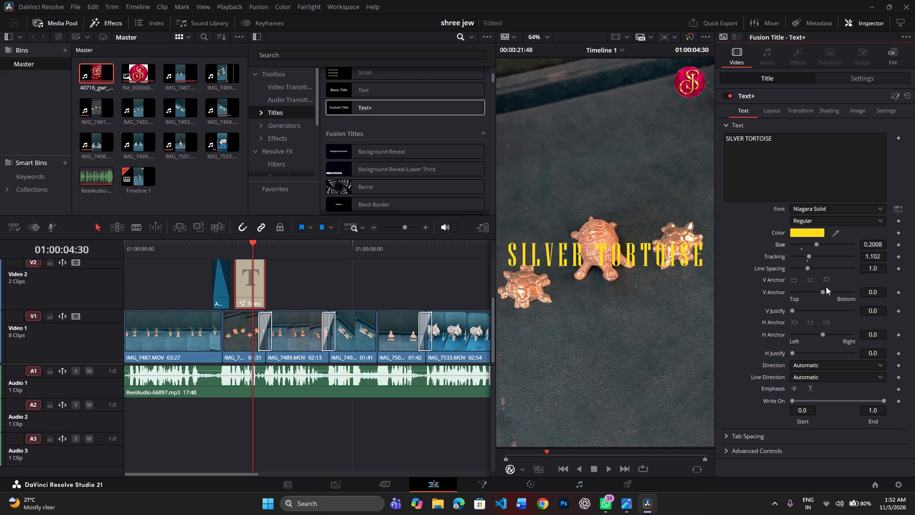
Raise the SILVER TORTOISE title above the turtles by setting its layout centre Y to 0.831.
{"action": "left_click", "coordinate": [774, 115]}
{"action": "left_click_drag", "start_coordinate": [868, 151], "coordinate": [549, 120]}
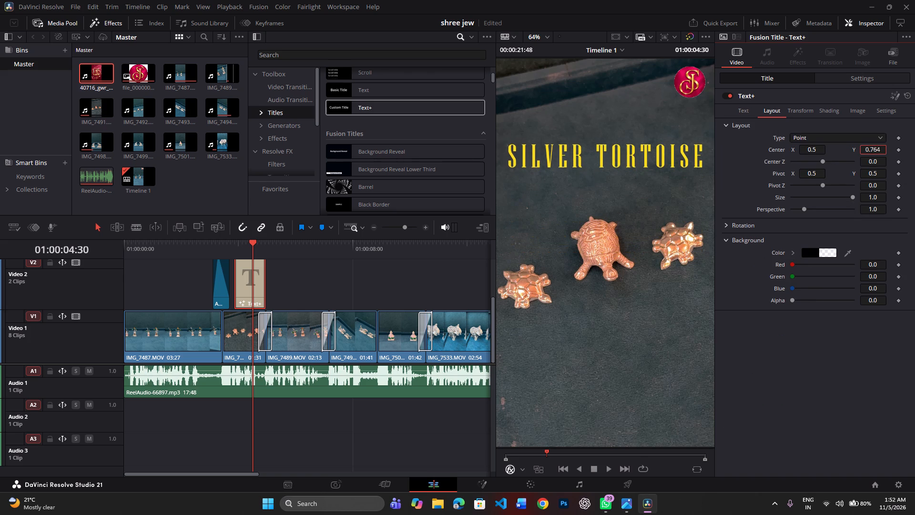
{"action": "left_click_drag", "start_coordinate": [549, 120], "coordinate": [577, 122]}
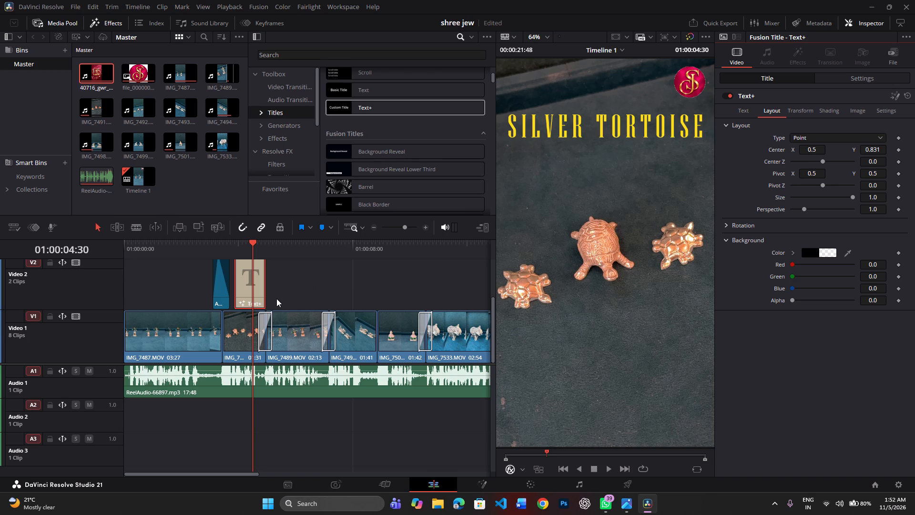
Move the corner logo clip from Video 3 up to a new Video 4 track, keeping its start at the first frame.
{"action": "scroll", "coordinate": [277, 299], "scroll_direction": "up", "scroll_amount": 2}
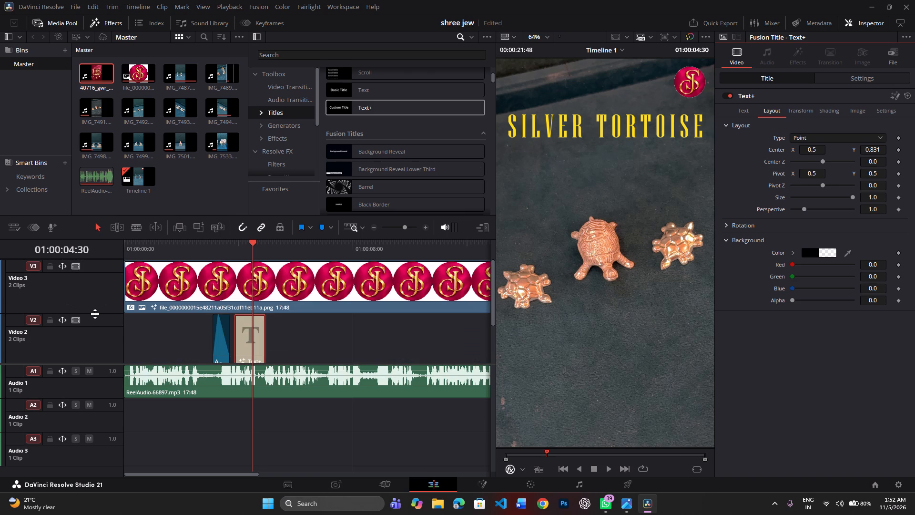
{"action": "left_click_drag", "start_coordinate": [97, 315], "coordinate": [95, 352]}
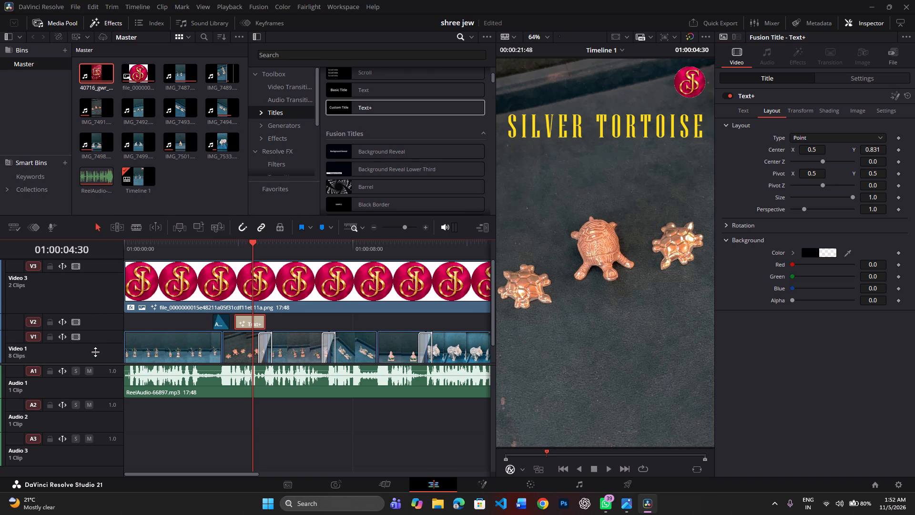
{"action": "left_click_drag", "start_coordinate": [95, 352], "coordinate": [95, 352]}
{"action": "left_click_drag", "start_coordinate": [155, 289], "coordinate": [156, 273]}
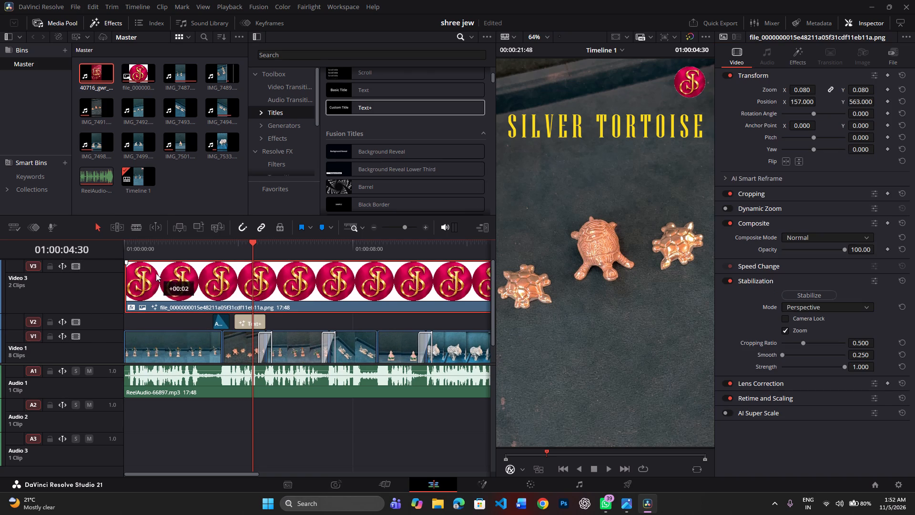
{"action": "left_click_drag", "start_coordinate": [156, 273], "coordinate": [154, 253]}
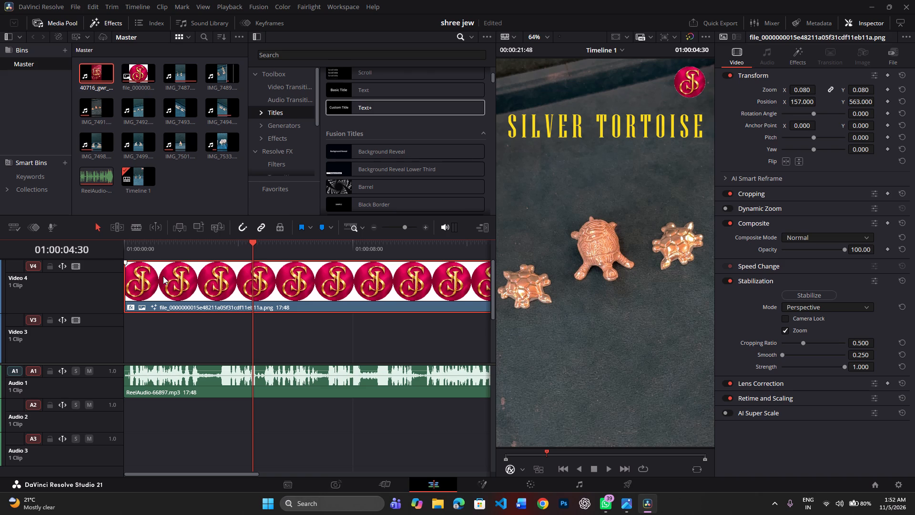
{"action": "left_click_drag", "start_coordinate": [163, 278], "coordinate": [140, 281]}
Rearrange the track heights and slide the SILVER TORTOISE title earlier on Video 2 to meet the end of the preceding clip.
{"action": "scroll", "coordinate": [157, 328], "scroll_direction": "up", "scroll_amount": 1}
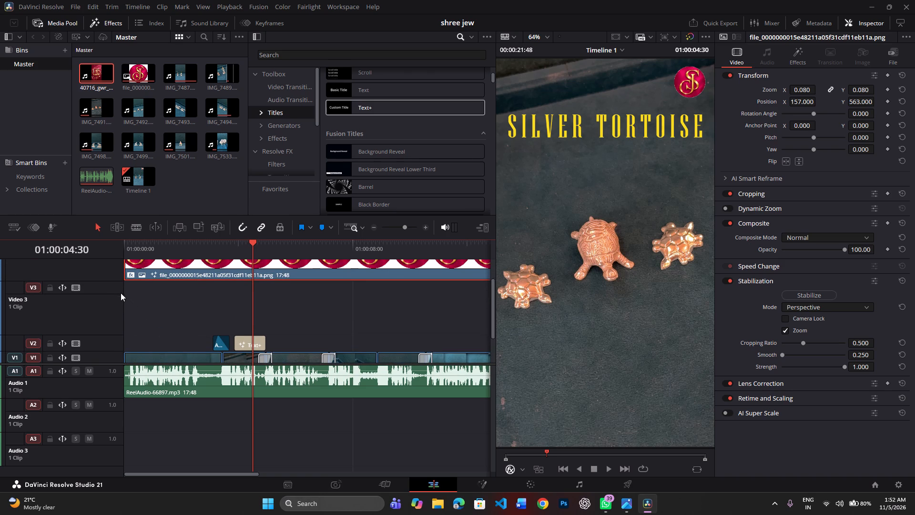
{"action": "left_click_drag", "start_coordinate": [114, 281], "coordinate": [114, 308]}
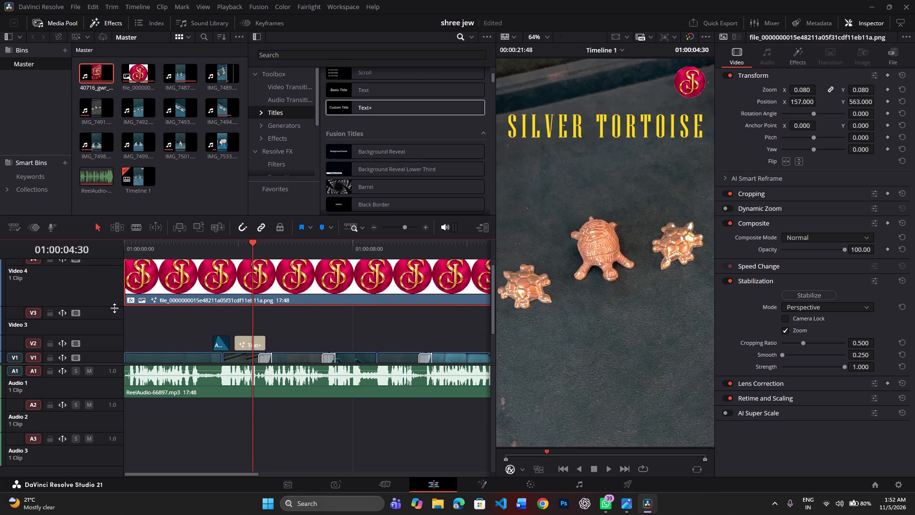
{"action": "left_click_drag", "start_coordinate": [114, 308], "coordinate": [114, 309]}
{"action": "left_click_drag", "start_coordinate": [243, 346], "coordinate": [237, 347]}
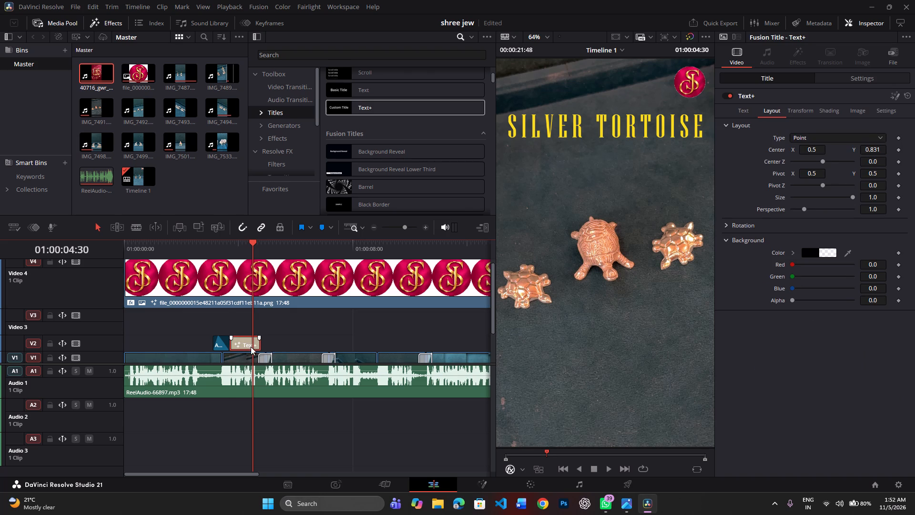
Lengthen the SILVER TORTOISE title to 01:16 and duplicate it directly above onto Video 3.
{"action": "left_click", "coordinate": [260, 345]}
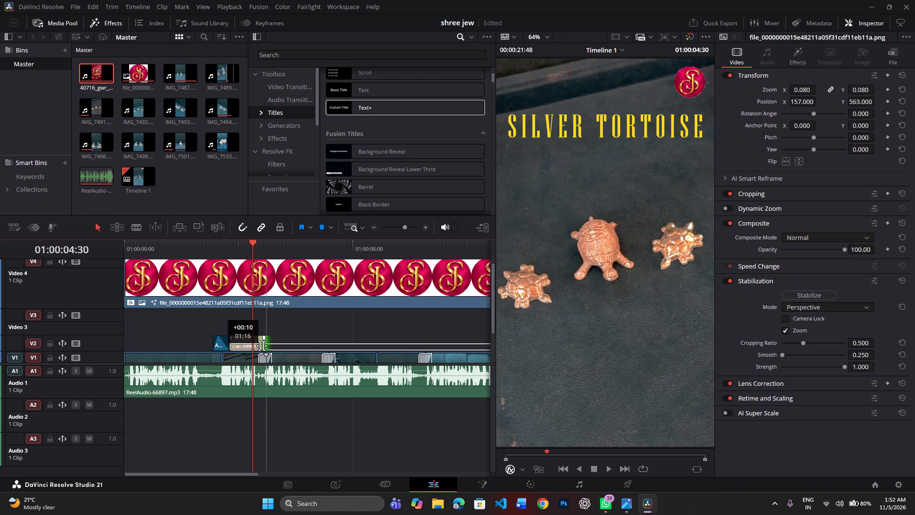
{"action": "left_click", "coordinate": [247, 343]}
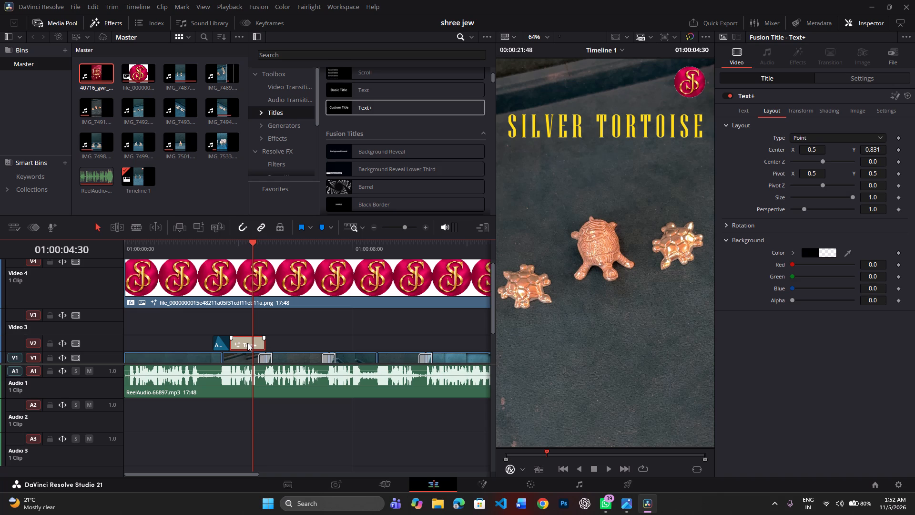
{"action": "left_click_drag", "start_coordinate": [247, 343], "coordinate": [246, 331], "text": "alt"}
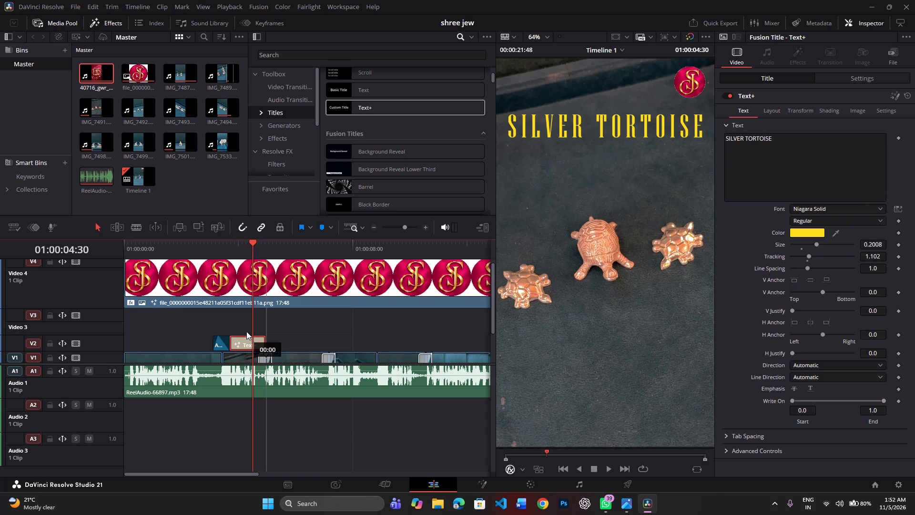
{"action": "left_click_drag", "start_coordinate": [246, 331], "coordinate": [246, 328], "text": "alt"}
{"action": "left_click", "coordinate": [246, 328]}
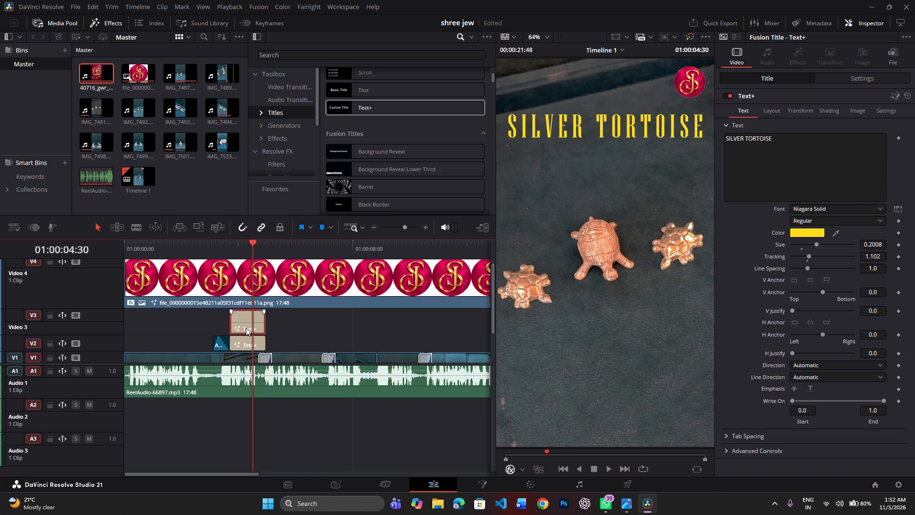
Replace the text of the duplicated title on Video 3 with GOOD LUCK.
{"action": "triple_click", "coordinate": [787, 137]}
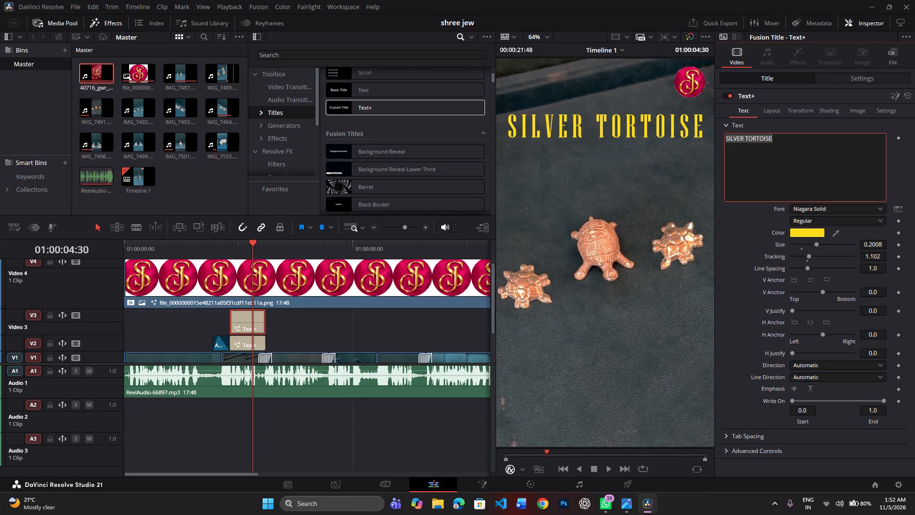
{"action": "key", "text": "g"}
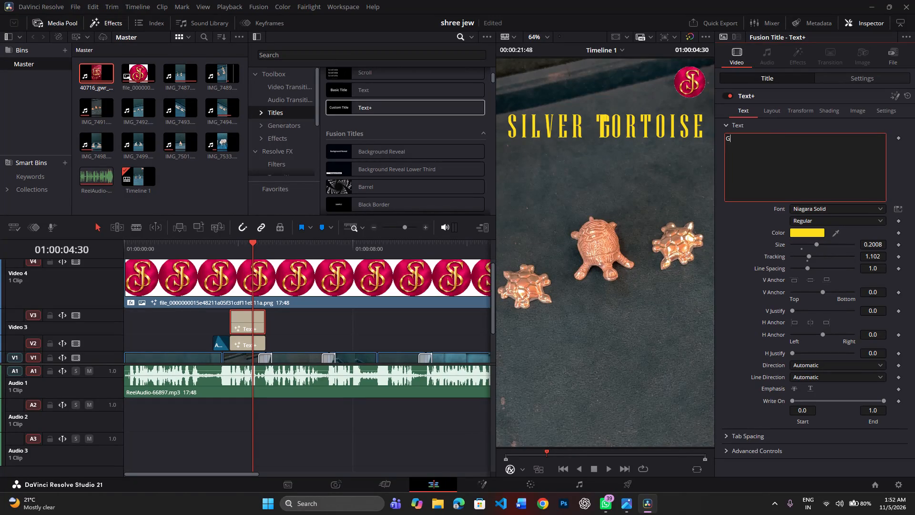
{"action": "type", "text": "OO"}
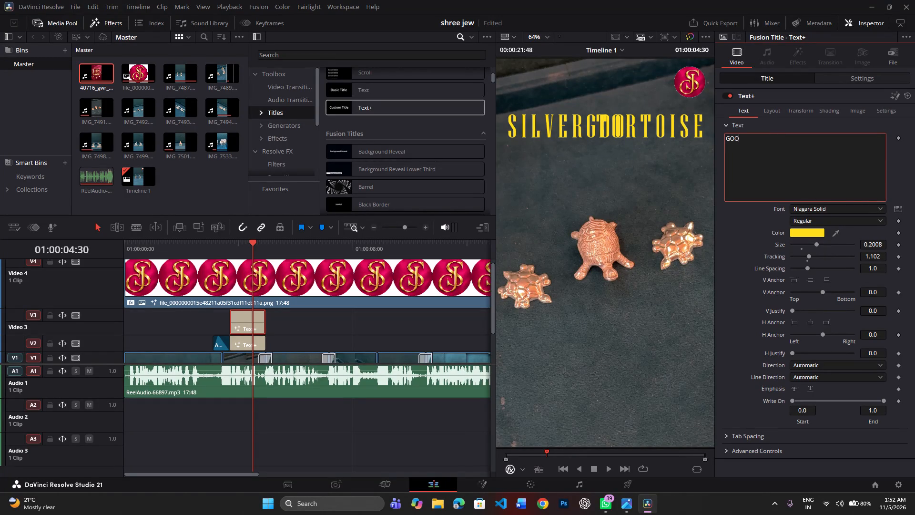
{"action": "type", "text": "D LUCK"}
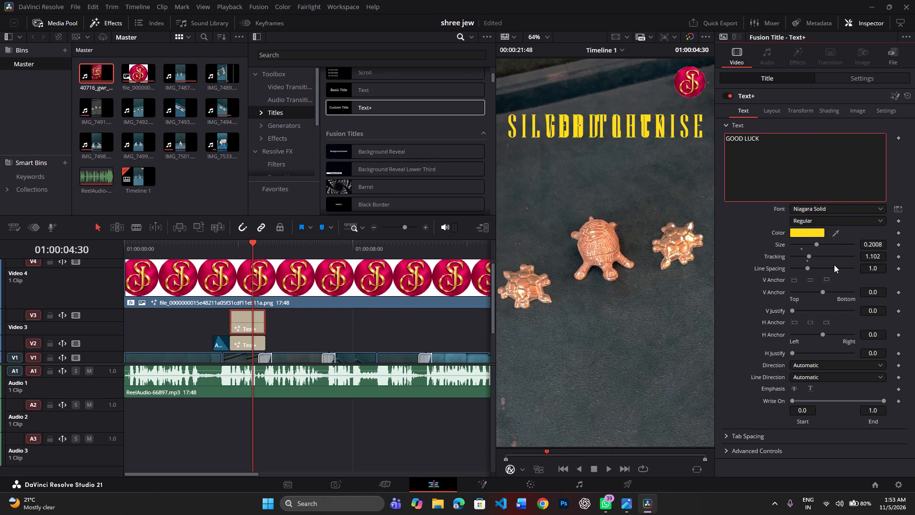
Lower the GOOD LUCK title's layout centre Y so it sits just beneath SILVER TORTOISE.
{"action": "left_click_drag", "start_coordinate": [879, 242], "coordinate": [873, 244]}
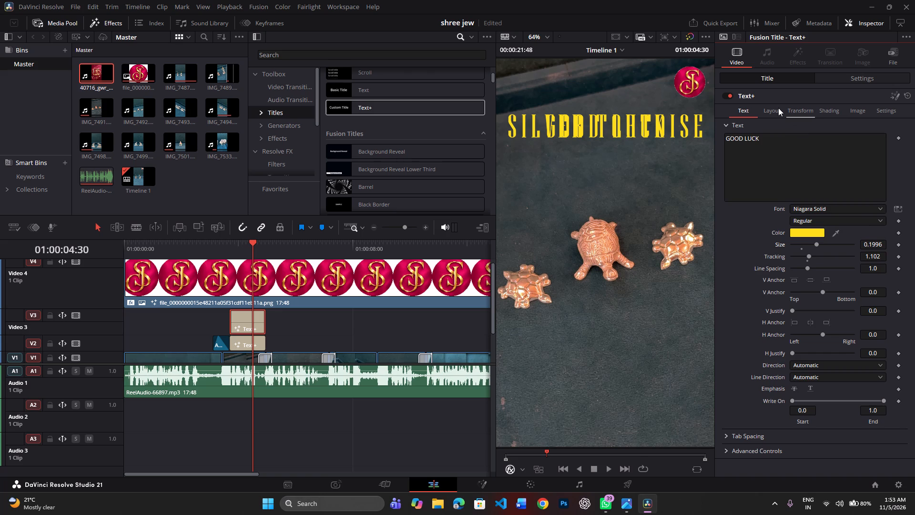
{"action": "left_click", "coordinate": [778, 109]}
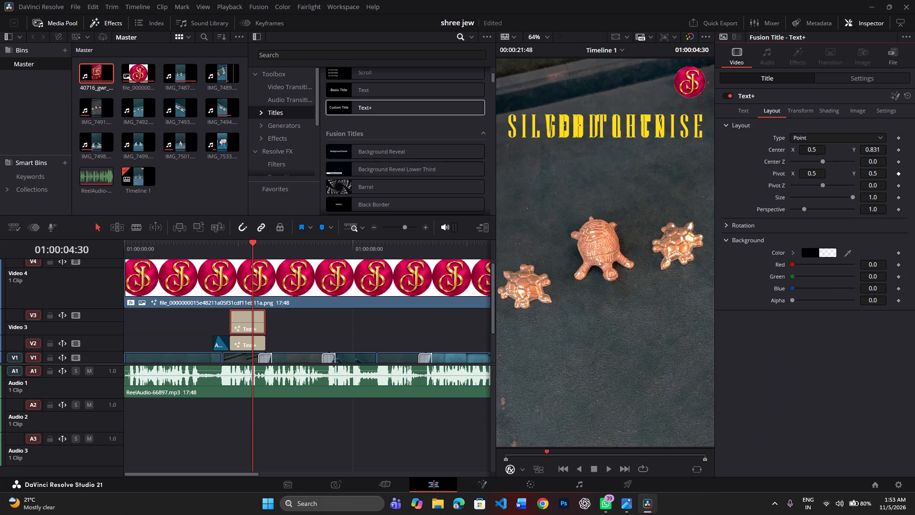
{"action": "left_click_drag", "start_coordinate": [876, 152], "coordinate": [846, 175]}
Reduce the GOOD LUCK title to size about 0.114 and change its font to Microsoft Yi Baiti.
{"action": "left_click", "coordinate": [746, 110]}
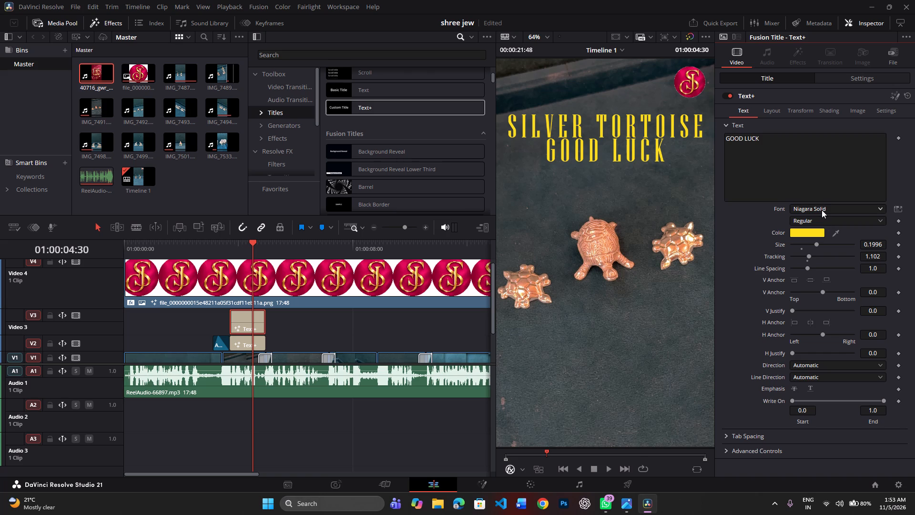
{"action": "left_click", "coordinate": [821, 223]}
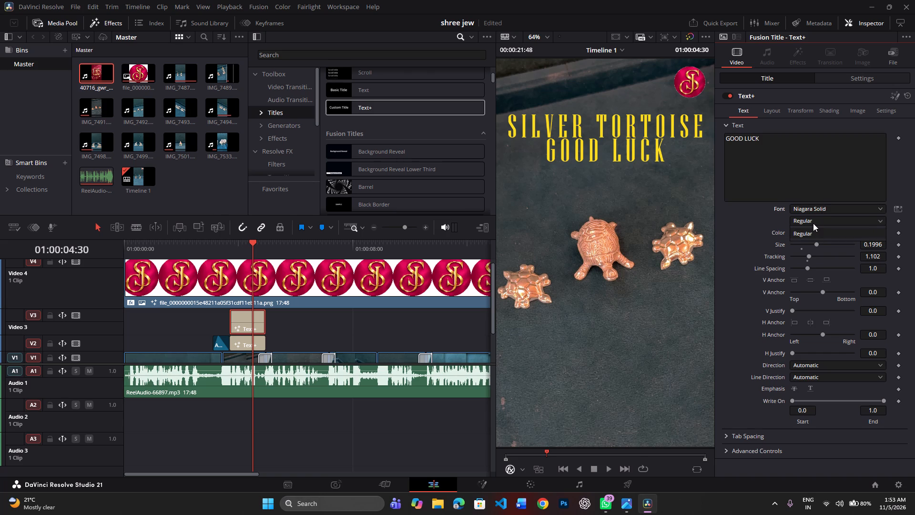
{"action": "left_click", "coordinate": [813, 223]}
{"action": "left_click_drag", "start_coordinate": [816, 244], "coordinate": [813, 246]}
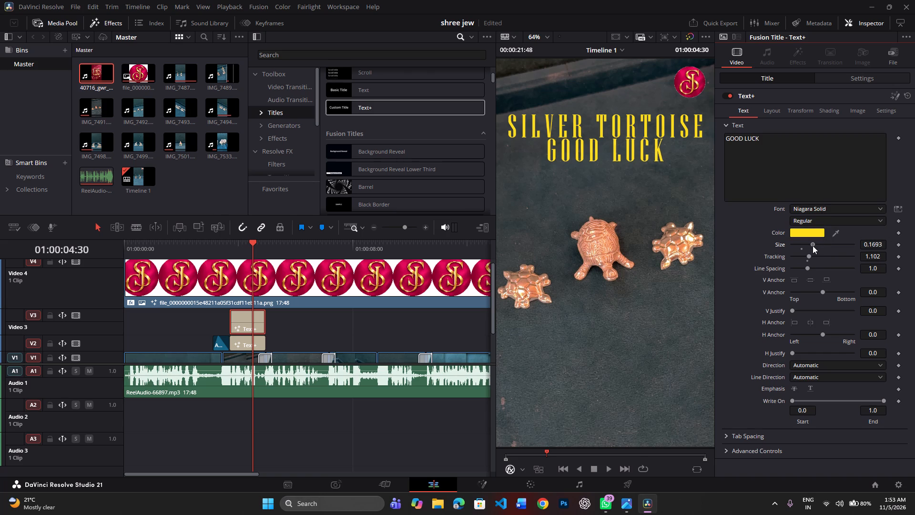
{"action": "left_click_drag", "start_coordinate": [813, 246], "coordinate": [806, 253]}
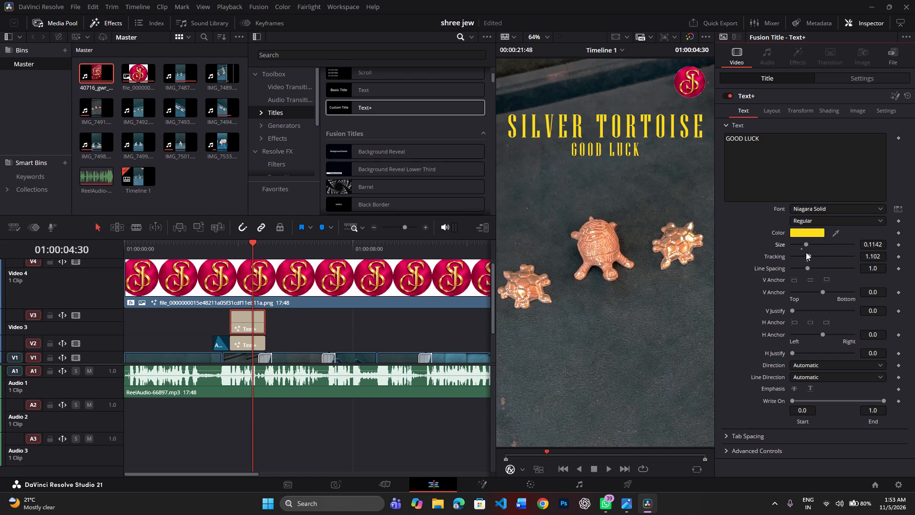
{"action": "left_click", "coordinate": [820, 208]}
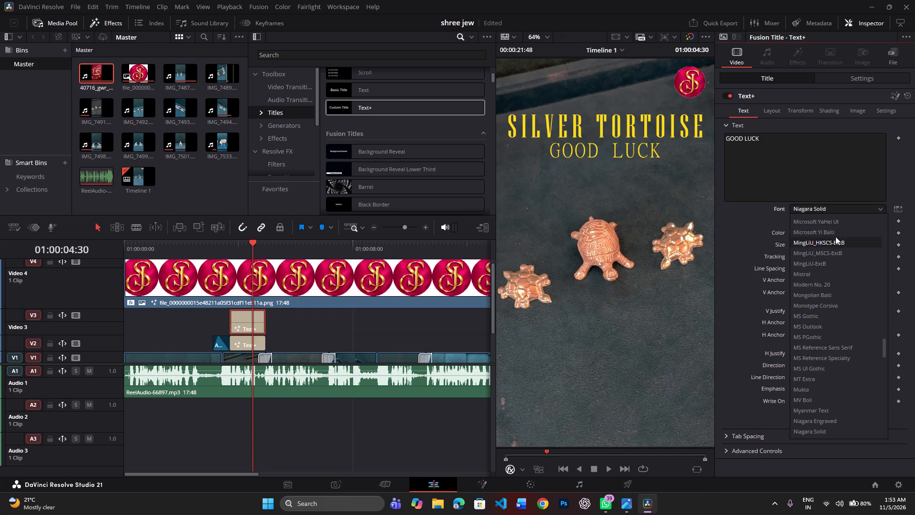
{"action": "left_click", "coordinate": [830, 231]}
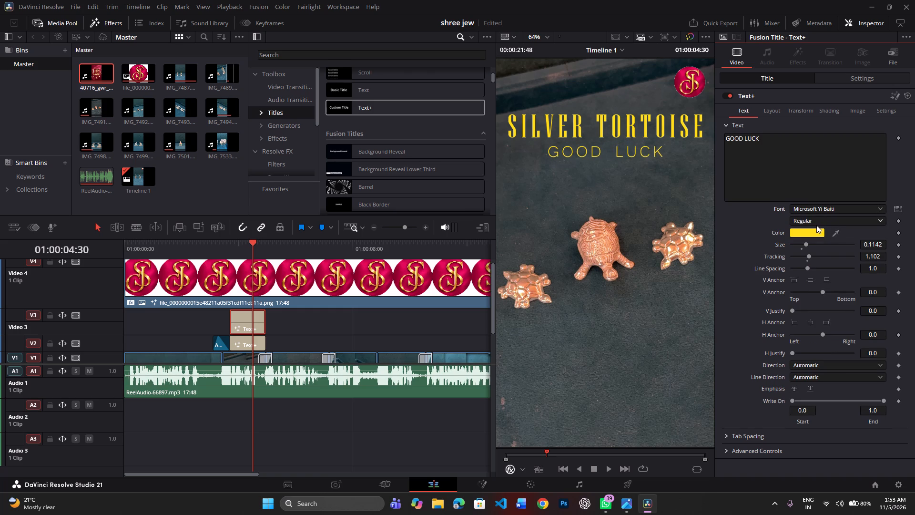
Change the GOOD LUCK title's text colour to white.
{"action": "left_click", "coordinate": [815, 227]}
{"action": "left_click", "coordinate": [812, 229]}
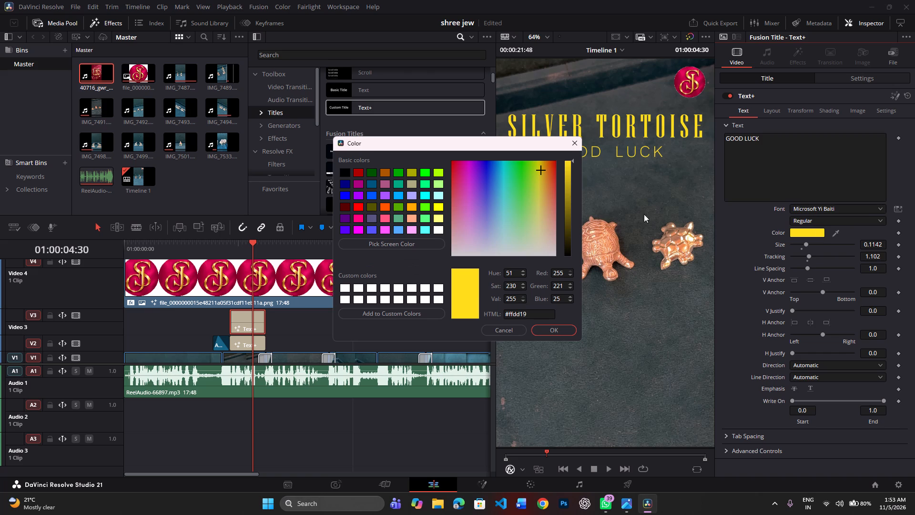
{"action": "left_click_drag", "start_coordinate": [511, 175], "coordinate": [571, 265]}
{"action": "left_click", "coordinate": [558, 330]}
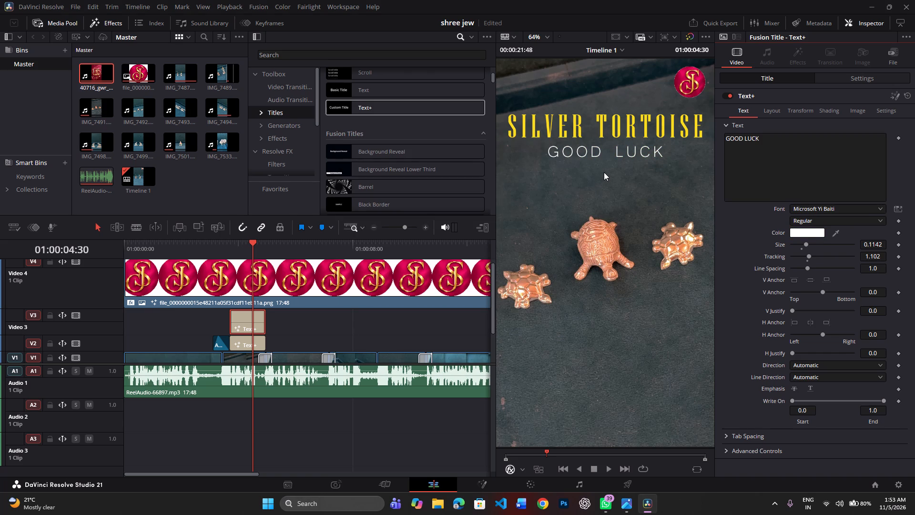
Duplicate the SILVER TORTOISE and GOOD LUCK titles together on their tracks, placing the copies right after the originals.
{"action": "key", "text": "space"}
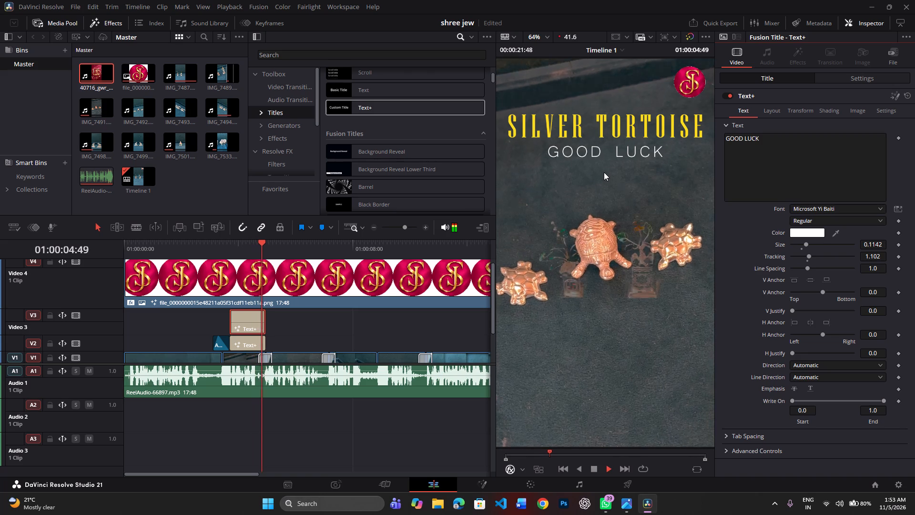
{"action": "key", "text": "space"}
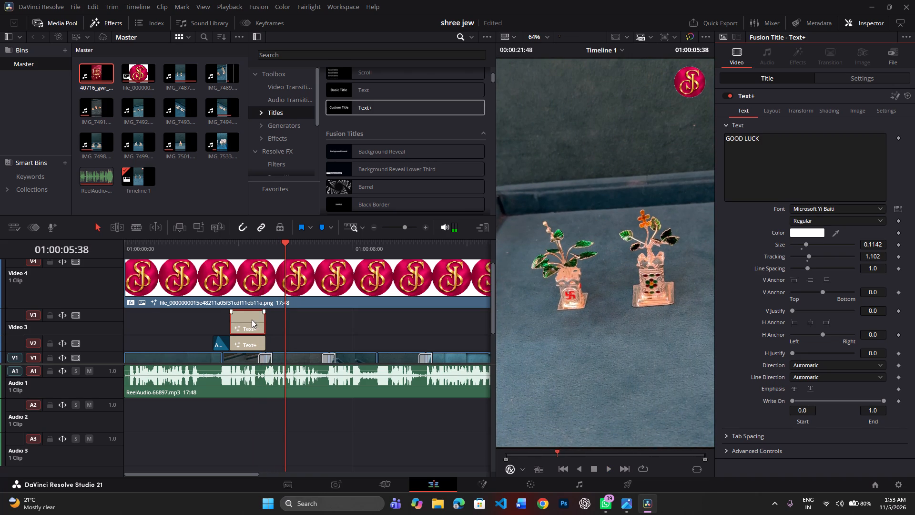
{"action": "left_click_drag", "start_coordinate": [275, 324], "coordinate": [254, 342]}
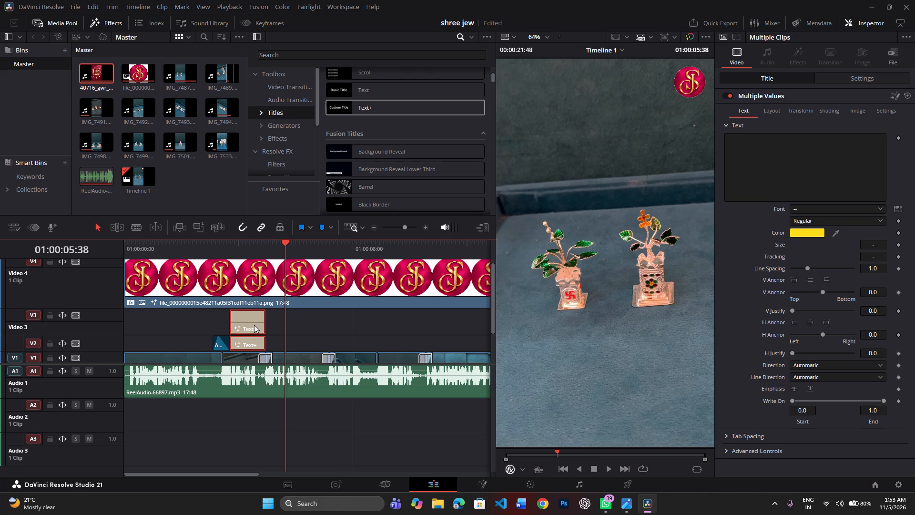
{"action": "left_click_drag", "start_coordinate": [254, 325], "coordinate": [295, 330], "text": "alt"}
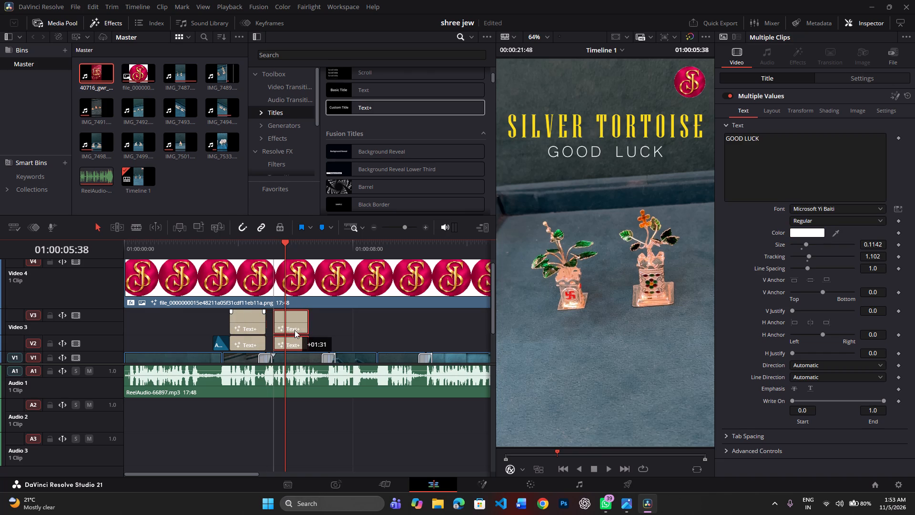
{"action": "left_click_drag", "start_coordinate": [295, 330], "coordinate": [291, 331], "text": "alt"}
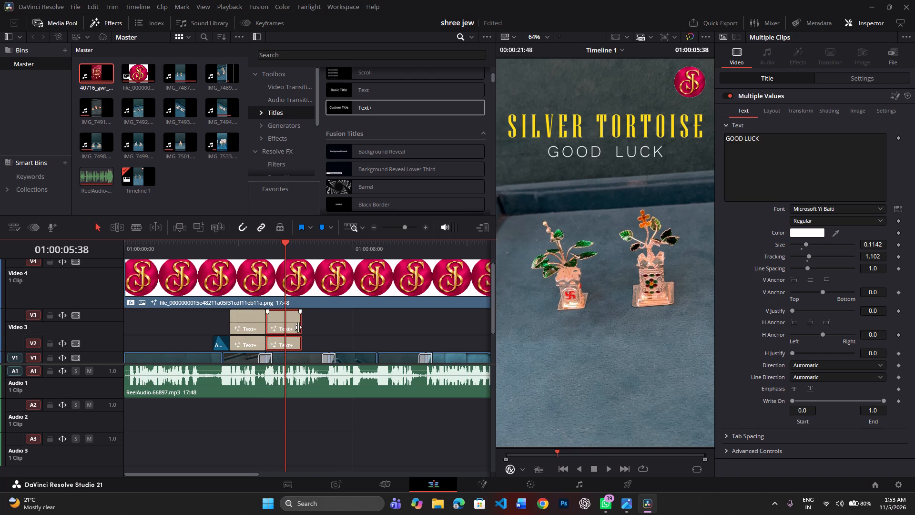
Slide both copied titles slightly later so they start after the transition into the plant showpiece shot.
{"action": "left_click_drag", "start_coordinate": [285, 329], "coordinate": [281, 329], "text": "alt"}
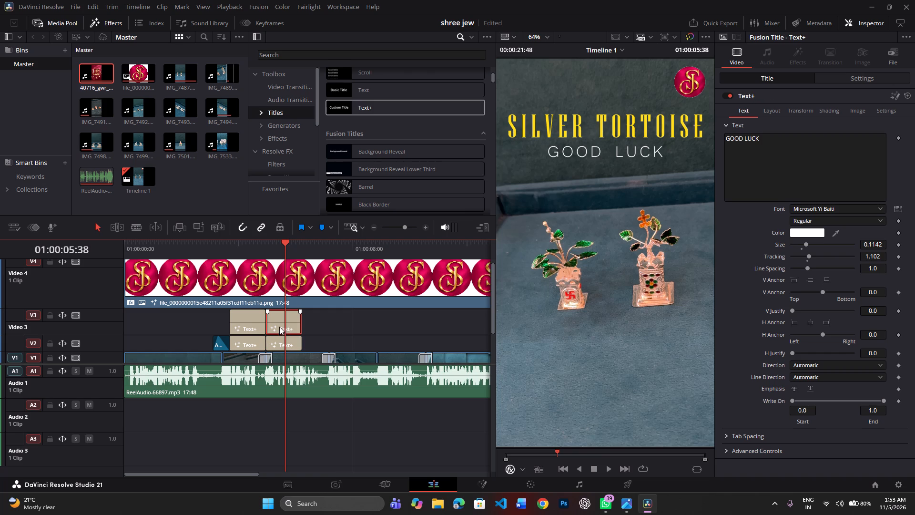
{"action": "left_click_drag", "start_coordinate": [317, 325], "coordinate": [298, 332]}
{"action": "left_click_drag", "start_coordinate": [298, 332], "coordinate": [293, 344]}
{"action": "left_click_drag", "start_coordinate": [294, 329], "coordinate": [296, 329]}
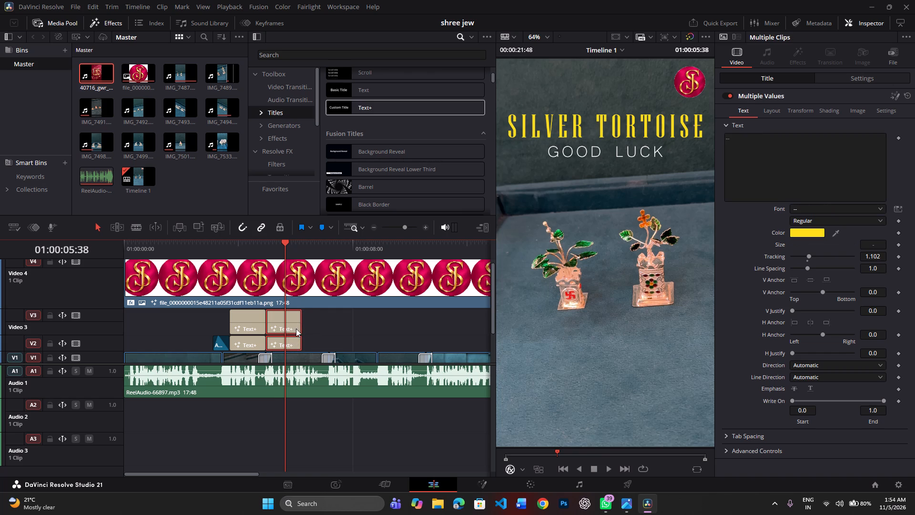
{"action": "left_click_drag", "start_coordinate": [296, 329], "coordinate": [298, 328]}
{"action": "left_click", "coordinate": [303, 327]}
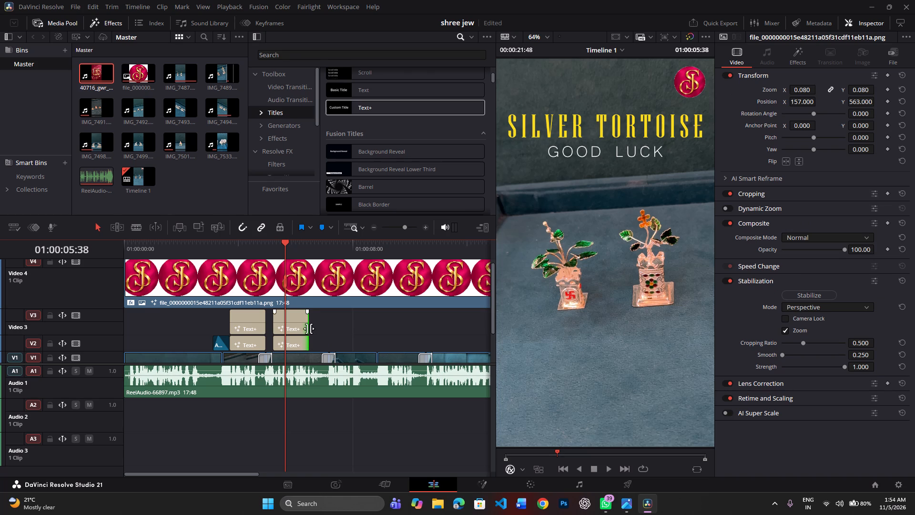
Extend the ends of both copied titles together to 01:42, near the next transition, and play back the plant shot.
{"action": "left_click_drag", "start_coordinate": [309, 329], "coordinate": [316, 330]}
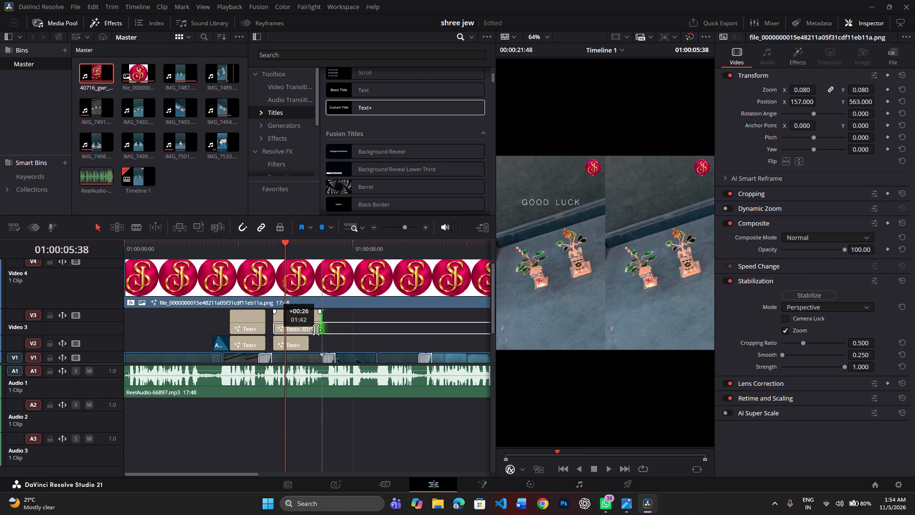
{"action": "left_click_drag", "start_coordinate": [316, 330], "coordinate": [311, 333]}
{"action": "left_click_drag", "start_coordinate": [333, 328], "coordinate": [332, 328]}
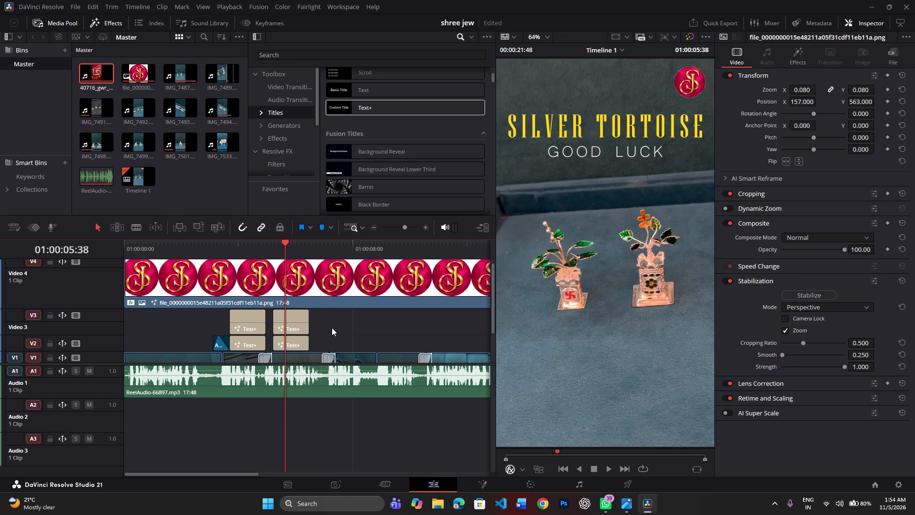
{"action": "left_click_drag", "start_coordinate": [332, 328], "coordinate": [292, 350]}
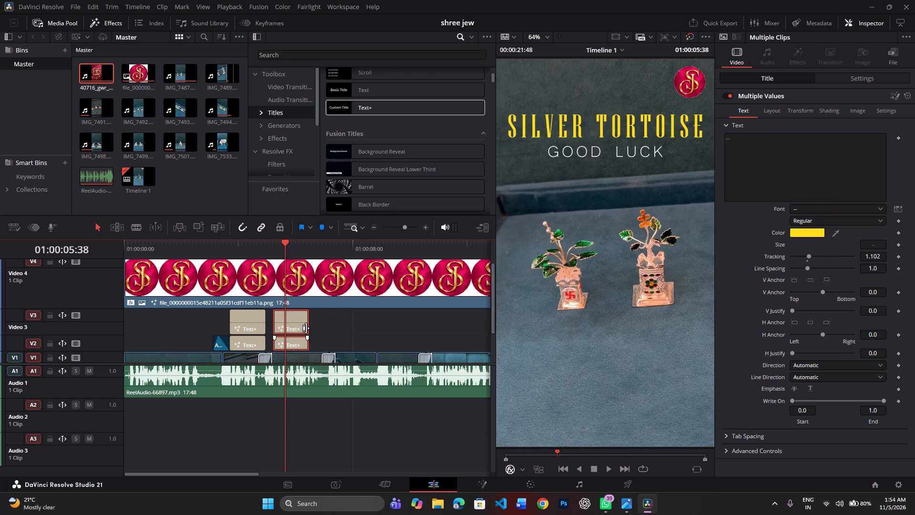
{"action": "left_click_drag", "start_coordinate": [308, 329], "coordinate": [321, 331]}
{"action": "left_click", "coordinate": [269, 248]}
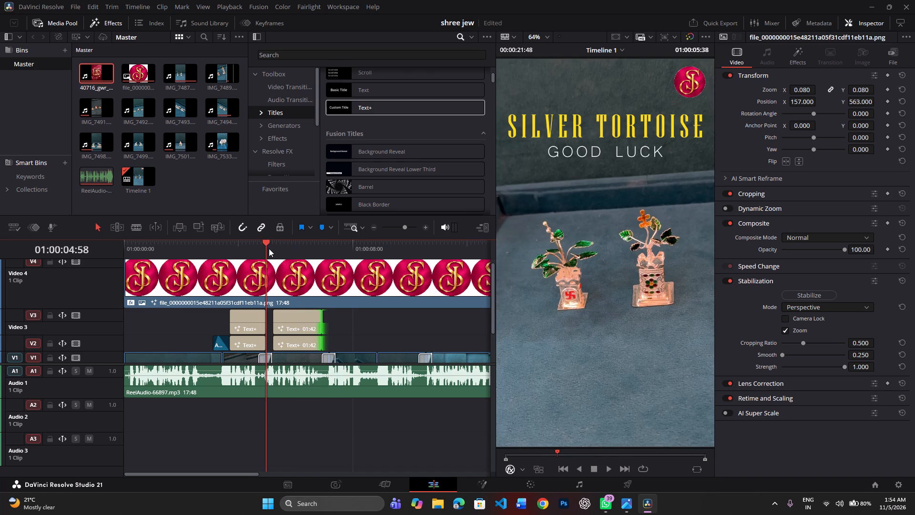
{"action": "key", "text": "space"}
{"action": "key", "text": "space"}
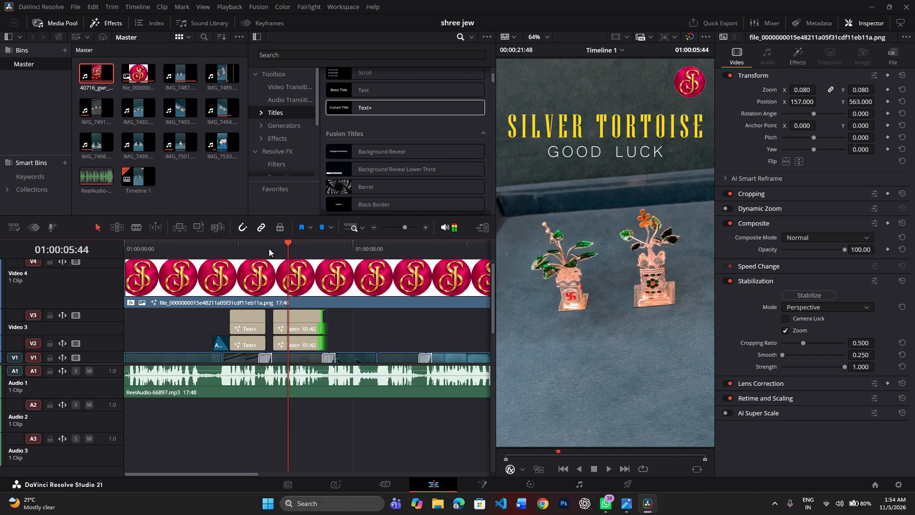
{"action": "key", "text": "space"}
{"action": "key", "text": "space"}
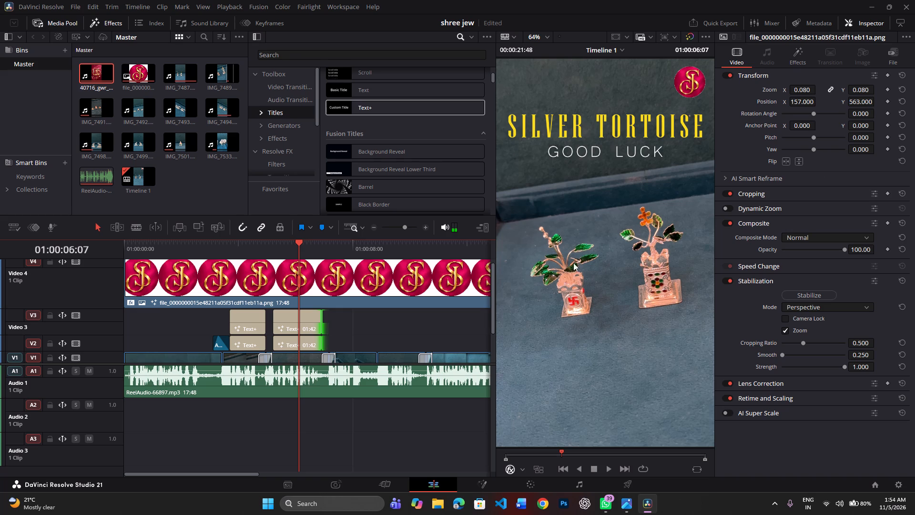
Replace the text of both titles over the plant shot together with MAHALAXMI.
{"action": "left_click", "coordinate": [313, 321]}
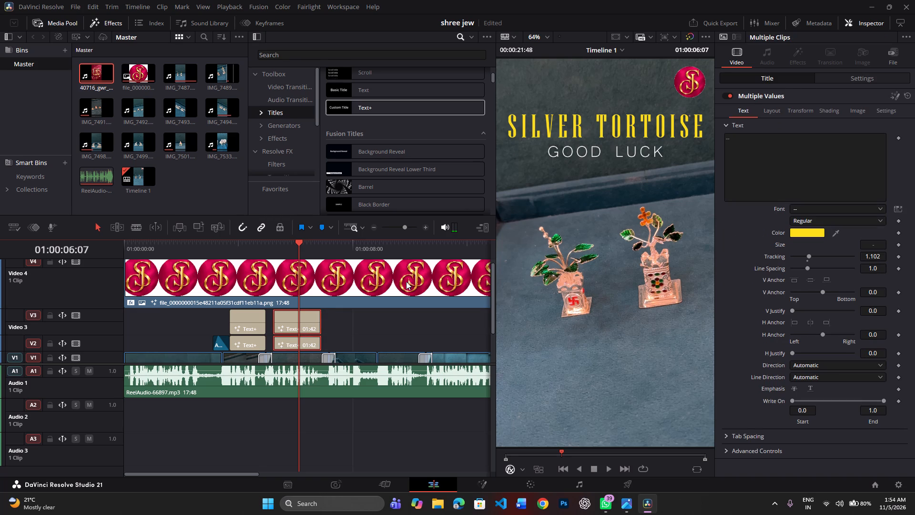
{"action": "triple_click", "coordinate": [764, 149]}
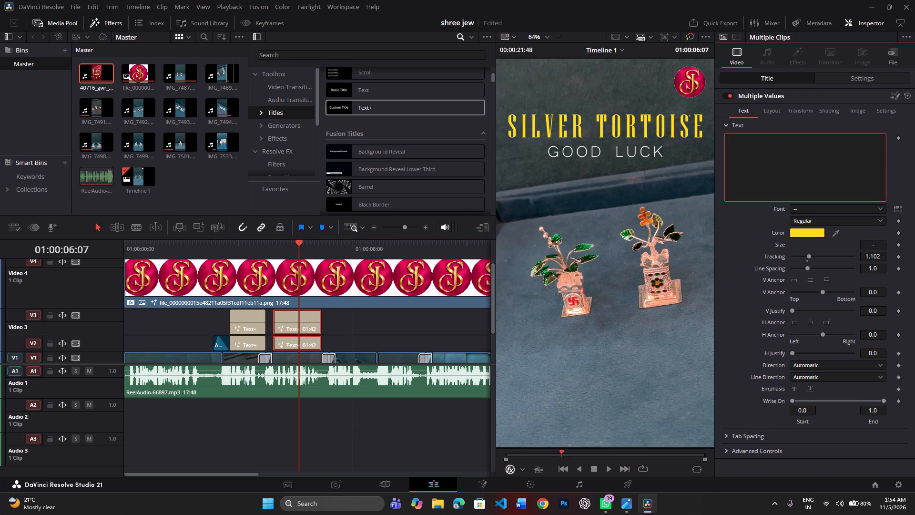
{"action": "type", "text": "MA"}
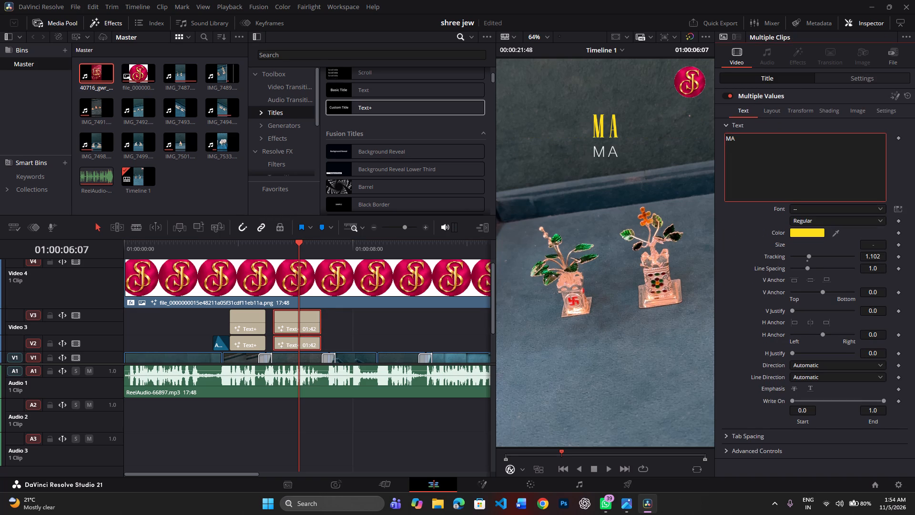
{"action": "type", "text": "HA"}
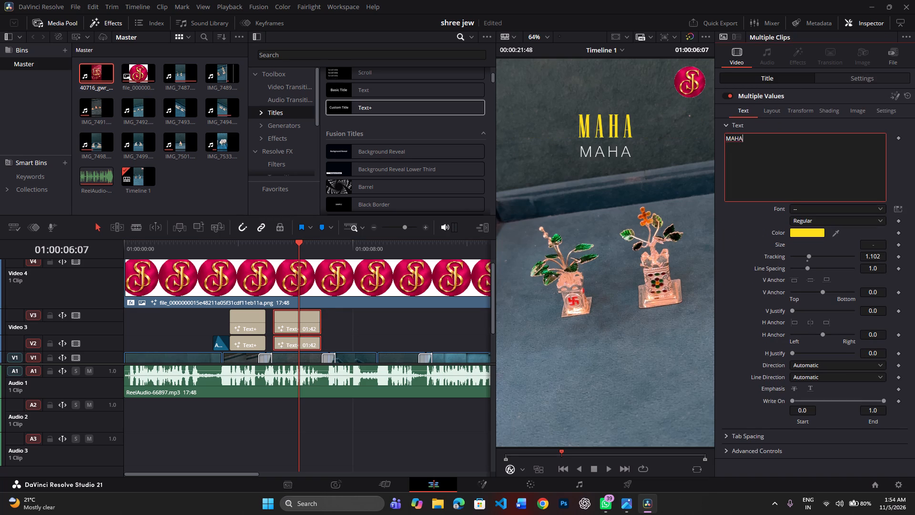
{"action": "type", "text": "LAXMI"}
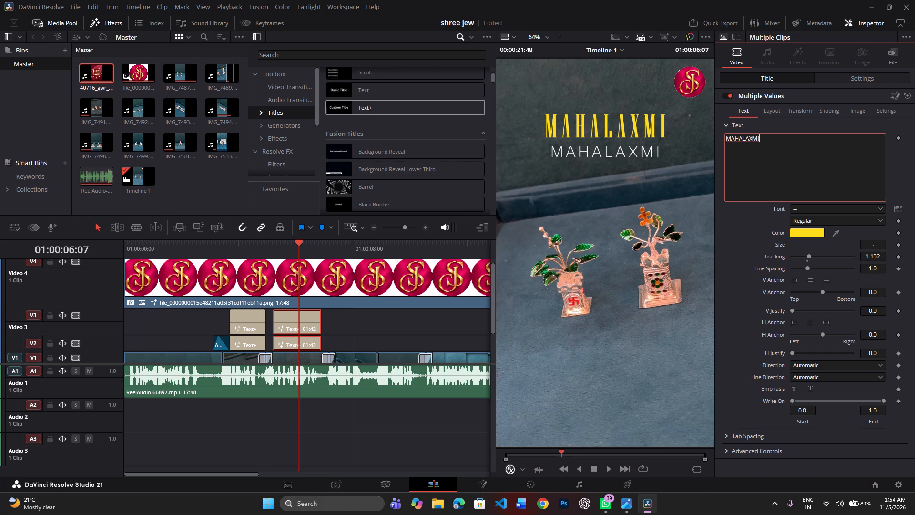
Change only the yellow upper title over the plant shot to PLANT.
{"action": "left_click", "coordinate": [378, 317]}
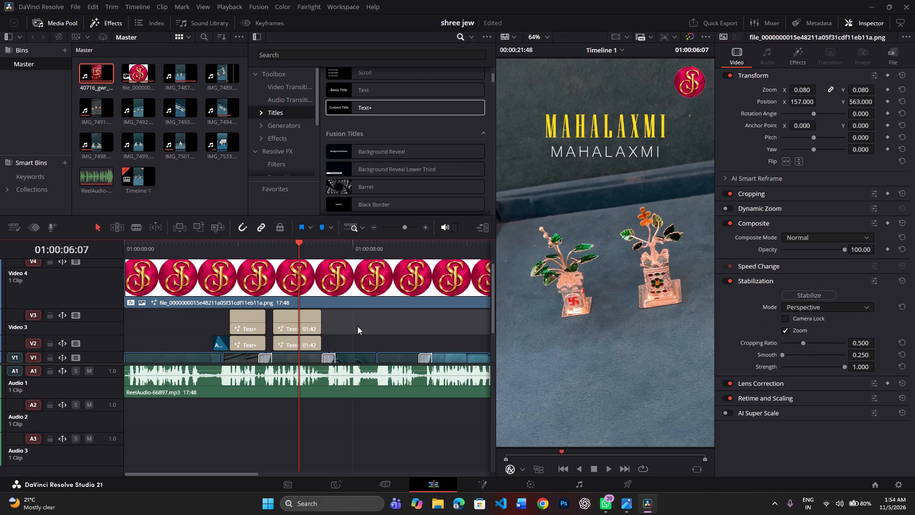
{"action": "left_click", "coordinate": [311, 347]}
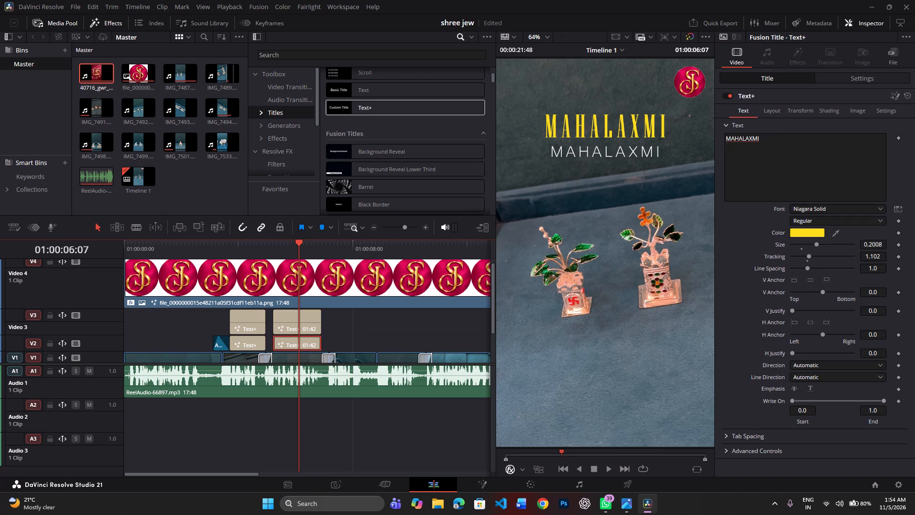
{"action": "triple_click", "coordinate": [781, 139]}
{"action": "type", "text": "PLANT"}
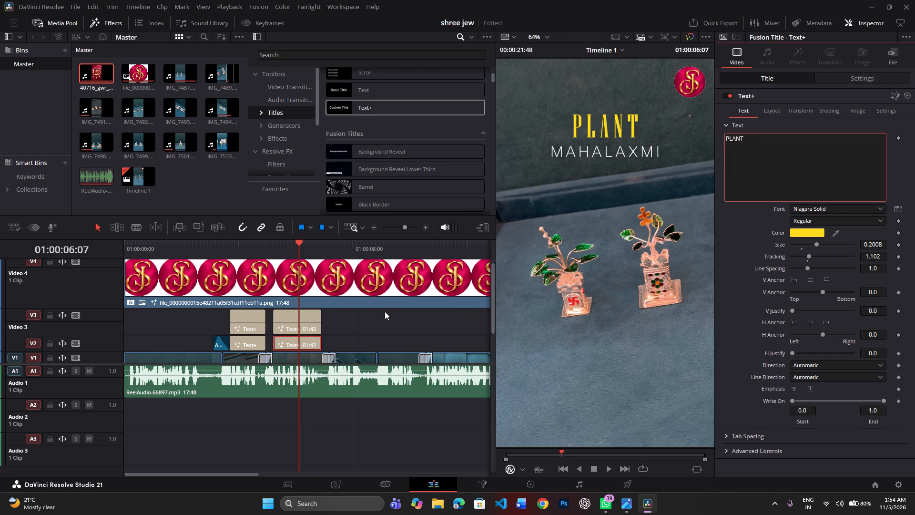
Set the white lower title over the plant shot to PLANT and the yellow upper title to MAHALAXMI.
{"action": "left_click", "coordinate": [305, 319]}
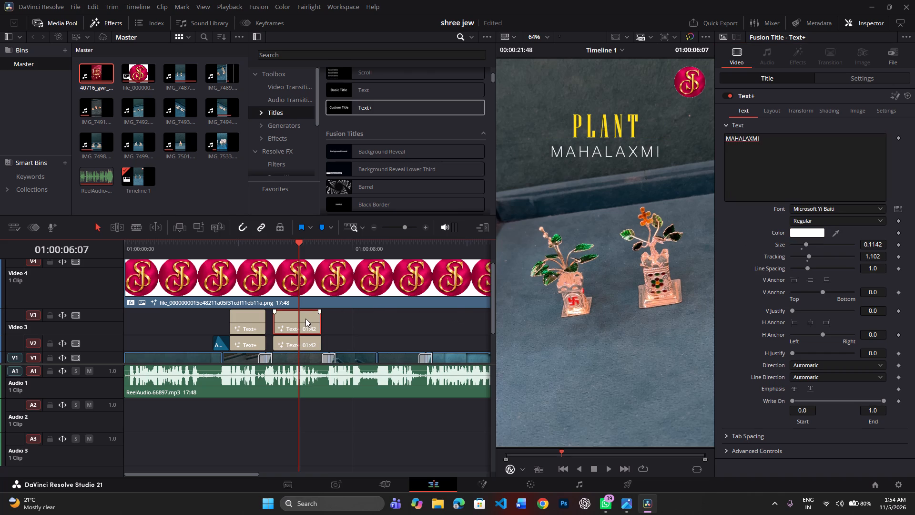
{"action": "triple_click", "coordinate": [775, 146]}
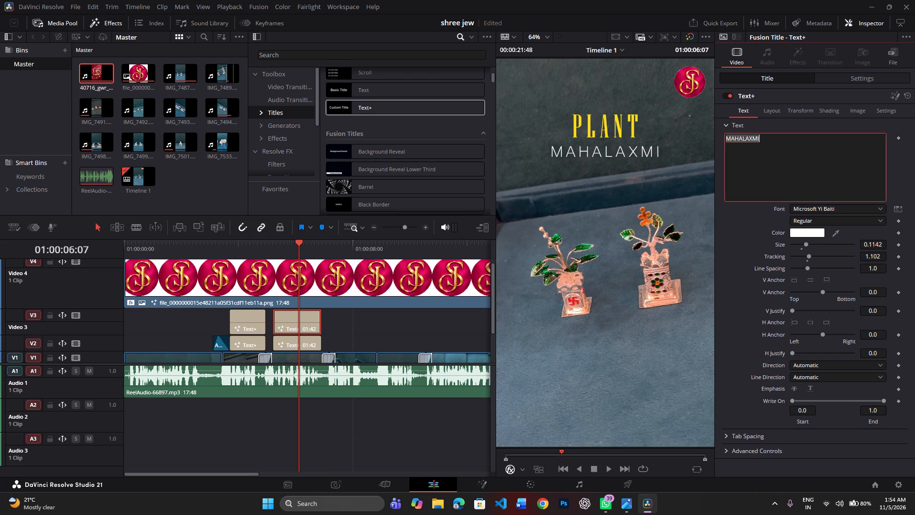
{"action": "type", "text": "PLANT"}
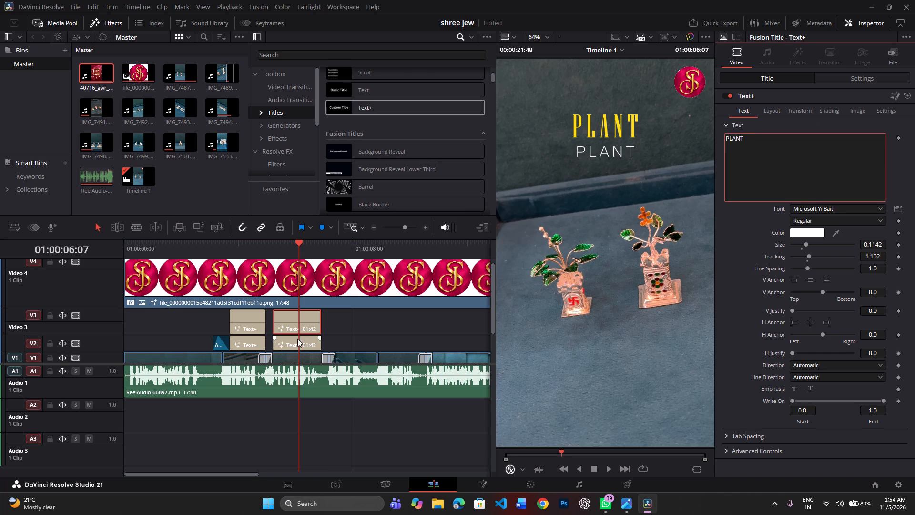
{"action": "left_click", "coordinate": [308, 343]}
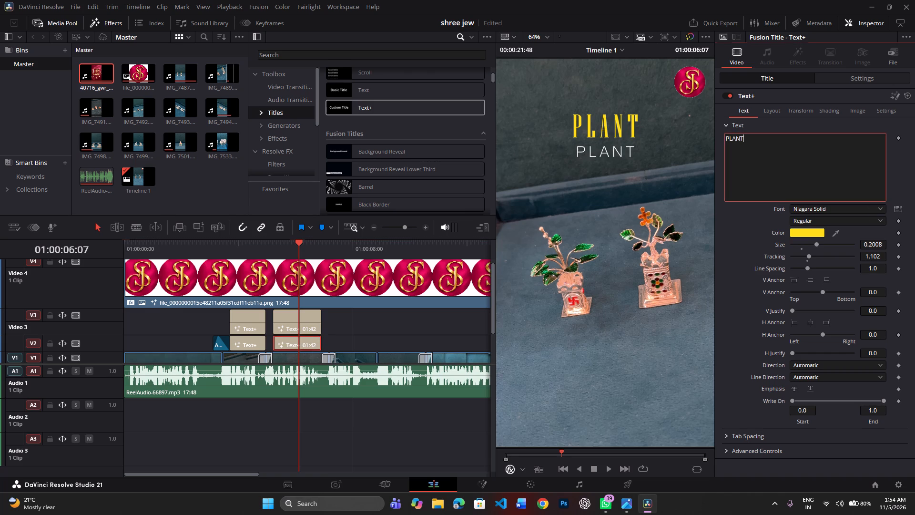
{"action": "triple_click", "coordinate": [744, 143]}
{"action": "type", "text": "MAHALAXMI"}
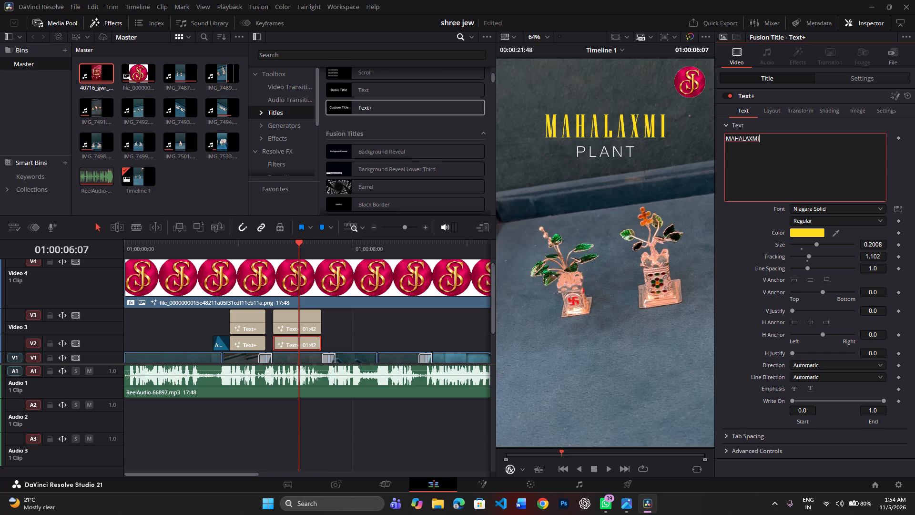
Duplicate the MAHALAXMI and PLANT titles together on their tracks, placing the copies over the fish shot after the transition.
{"action": "left_click_drag", "start_coordinate": [335, 320], "coordinate": [316, 339]}
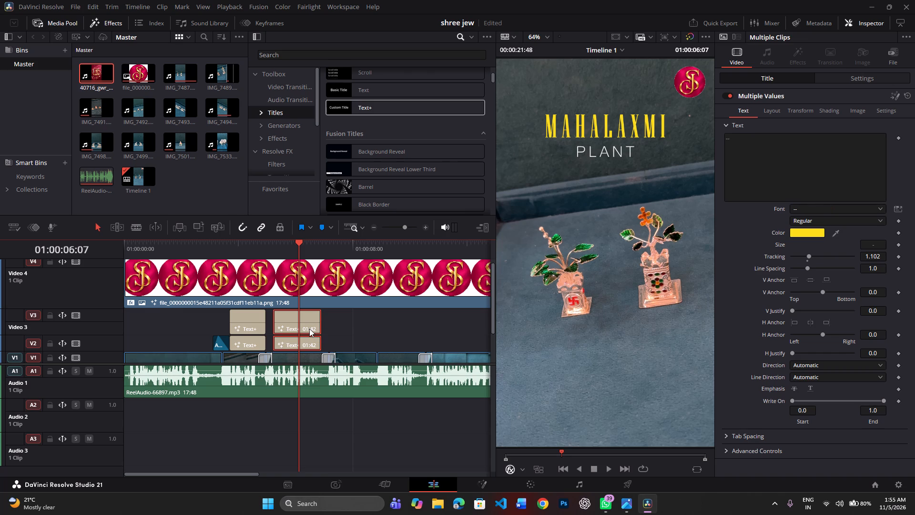
{"action": "left_click_drag", "start_coordinate": [311, 329], "coordinate": [341, 330], "text": "alt"}
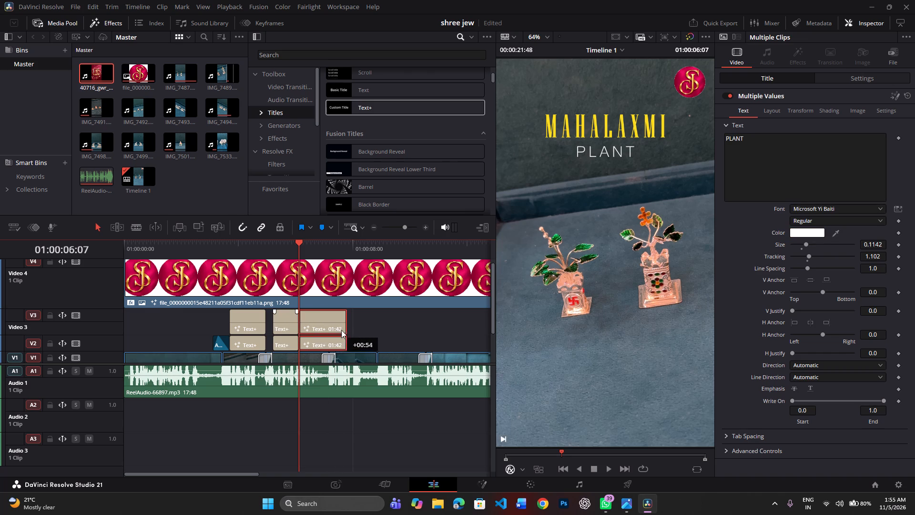
{"action": "left_click_drag", "start_coordinate": [341, 330], "coordinate": [369, 325], "text": "alt"}
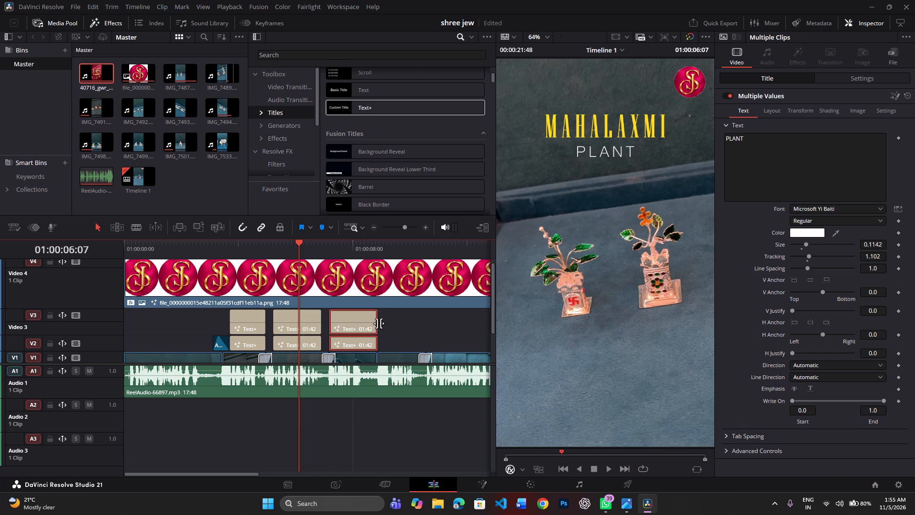
Trim the ends of both copied titles together to 01:41 and play back the fish shot.
{"action": "left_click", "coordinate": [376, 325]}
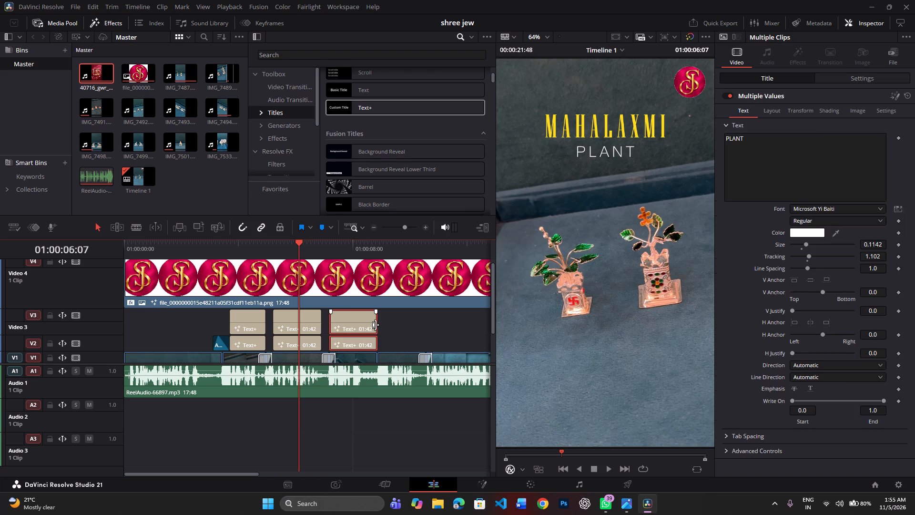
{"action": "left_click", "coordinate": [364, 325]}
{"action": "left_click", "coordinate": [320, 254]}
{"action": "key", "text": "space"}
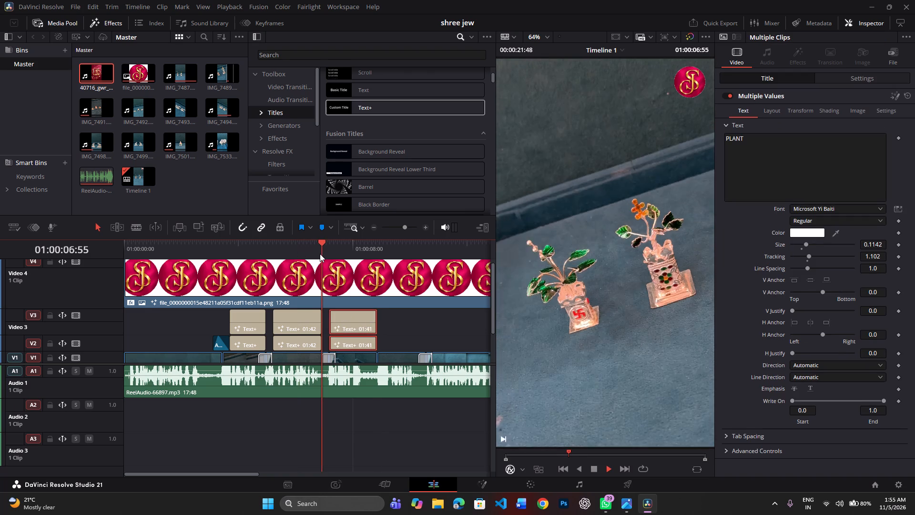
{"action": "key", "text": "space"}
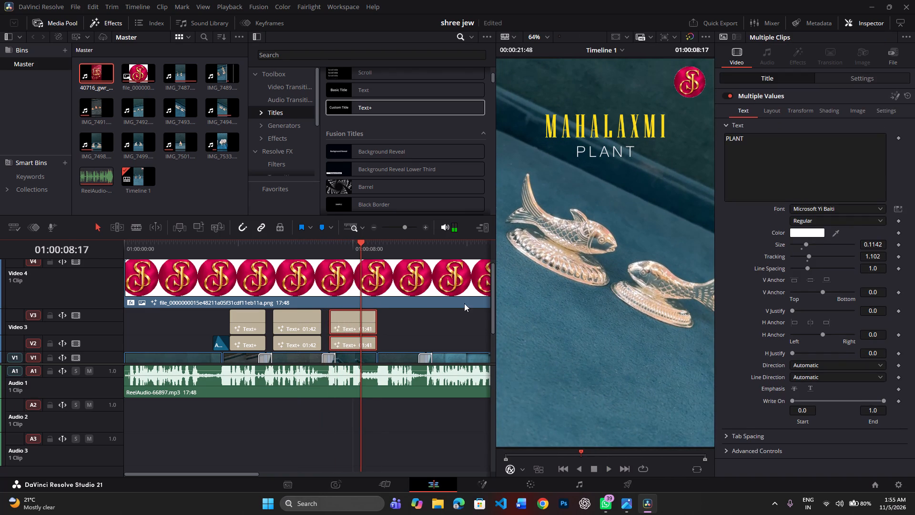
Change the white lower title over the fish shot to LOVE.
{"action": "left_click", "coordinate": [348, 323]}
{"action": "left_click", "coordinate": [417, 325]}
{"action": "left_click", "coordinate": [346, 321]}
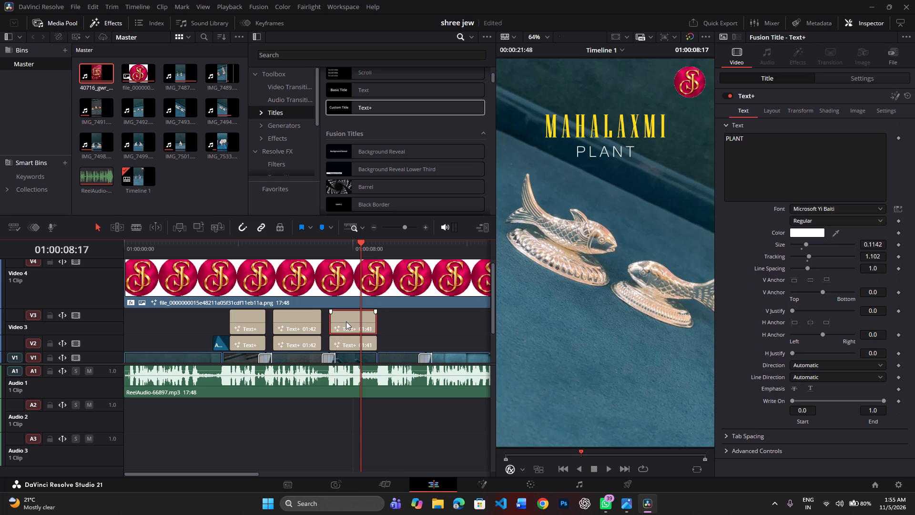
{"action": "triple_click", "coordinate": [743, 134]}
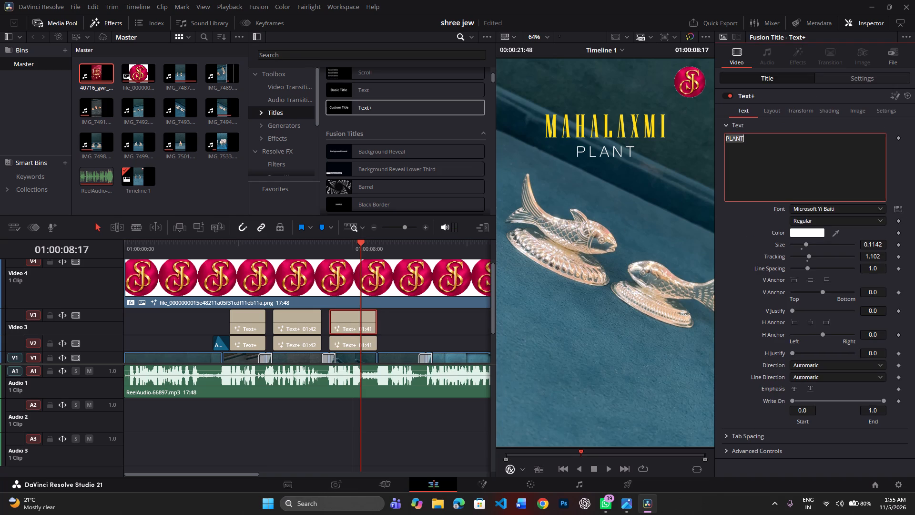
{"action": "type", "text": "LO"}
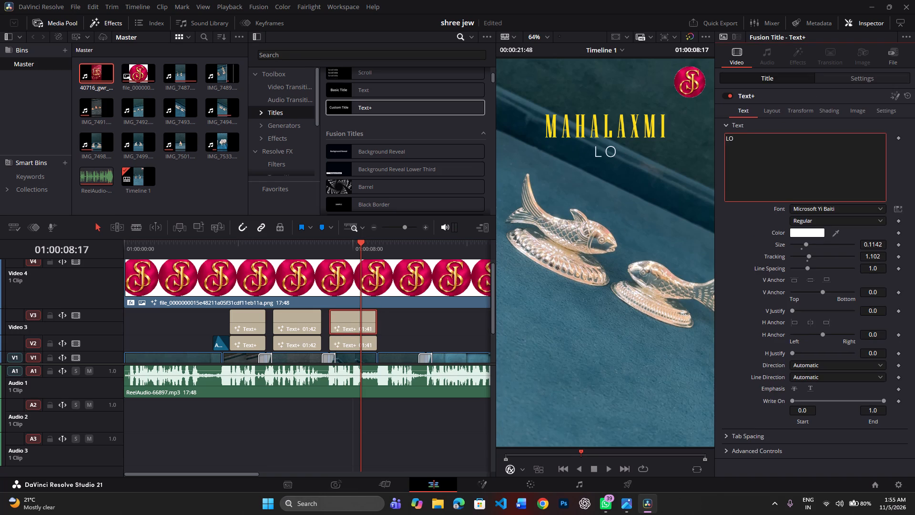
{"action": "type", "text": "VE"}
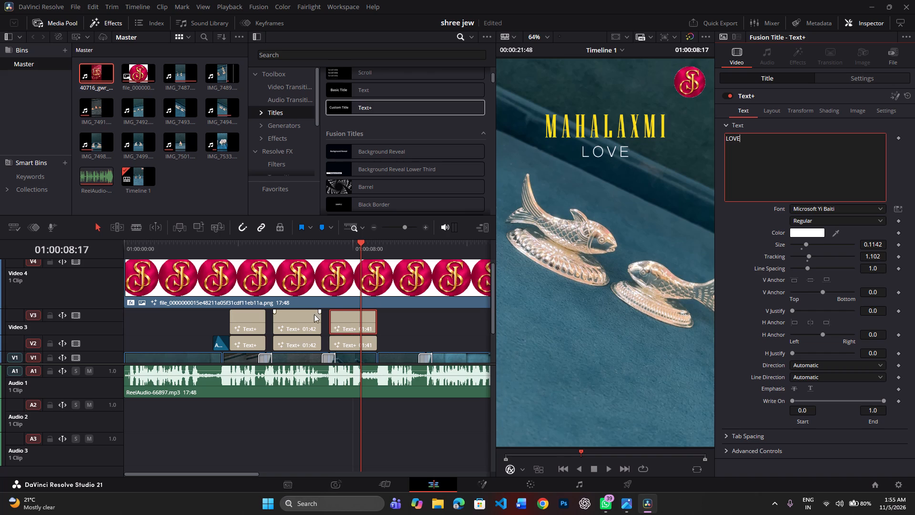
Change the yellow upper title over the fish shot to SILVER FISH and play back through the following idol shot.
{"action": "left_click", "coordinate": [353, 344]}
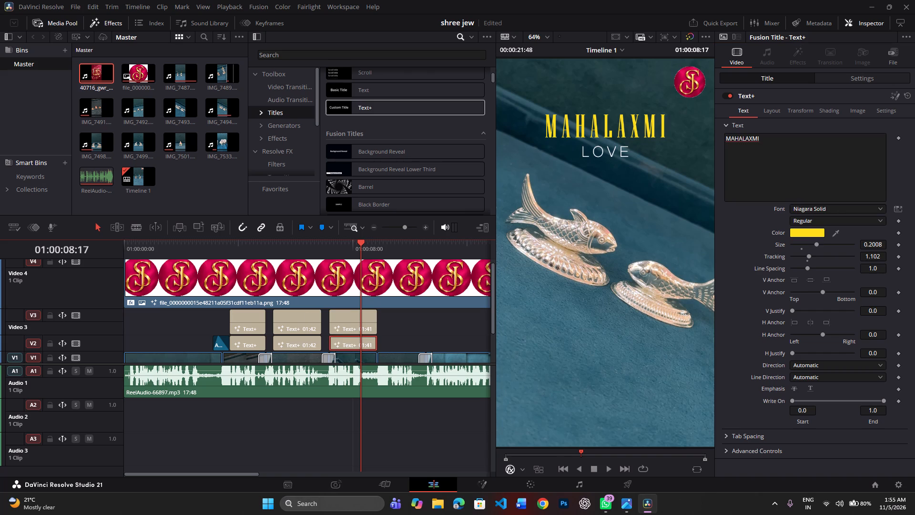
{"action": "double_click", "coordinate": [779, 149]}
{"action": "type", "text": "SIL"}
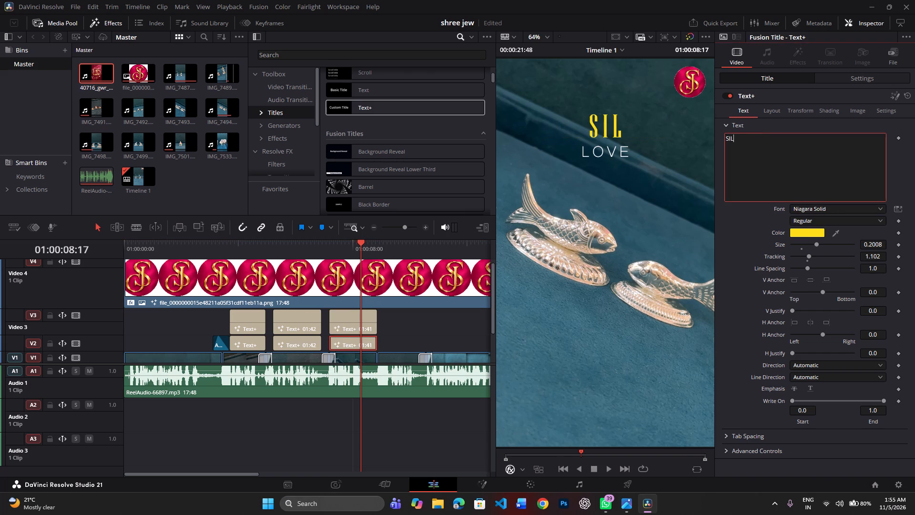
{"action": "type", "text": "VER"}
{"action": "key", "text": "space"}
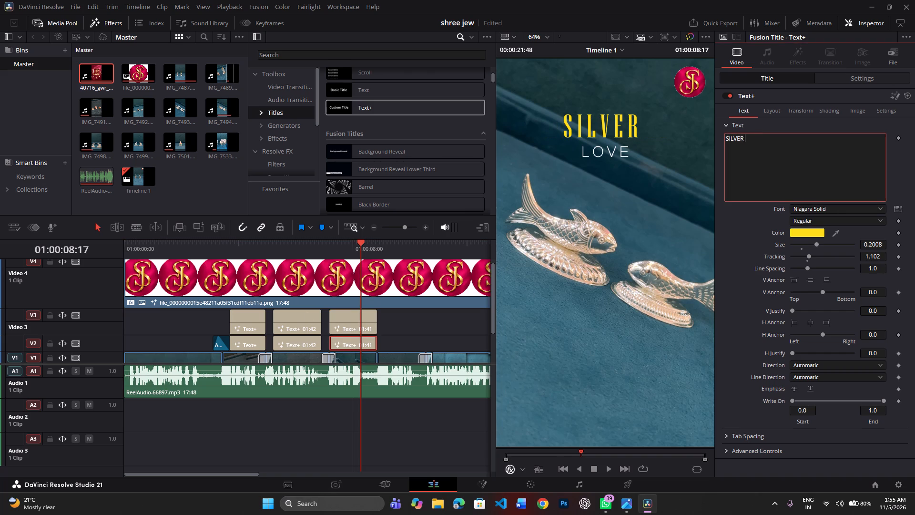
{"action": "type", "text": "FISH"}
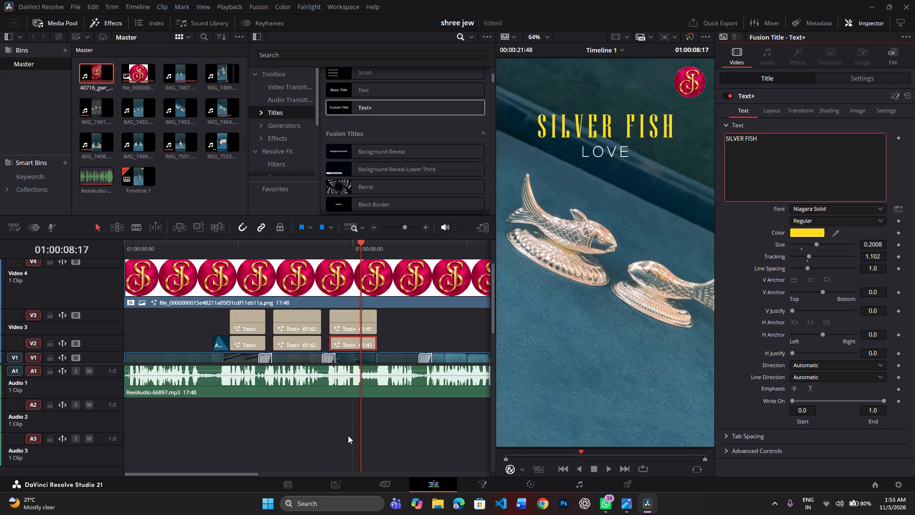
{"action": "key", "text": "space"}
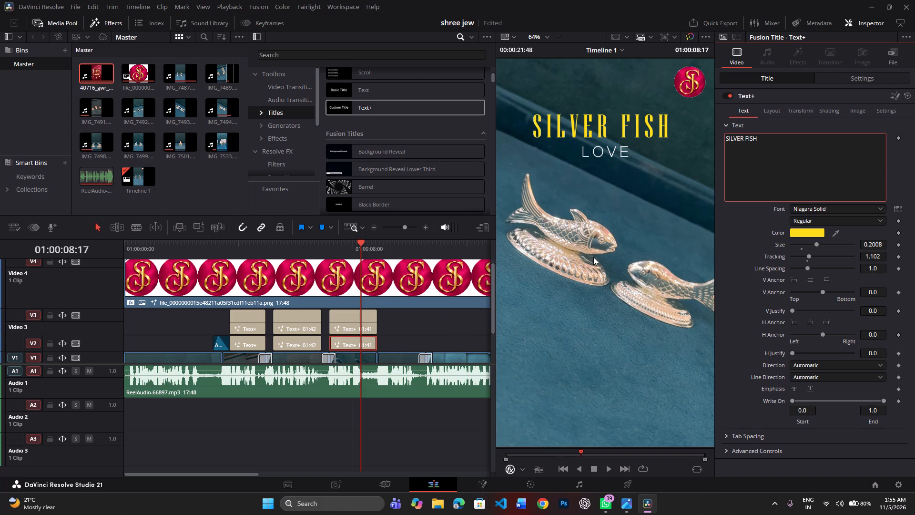
{"action": "left_click", "coordinate": [334, 247]}
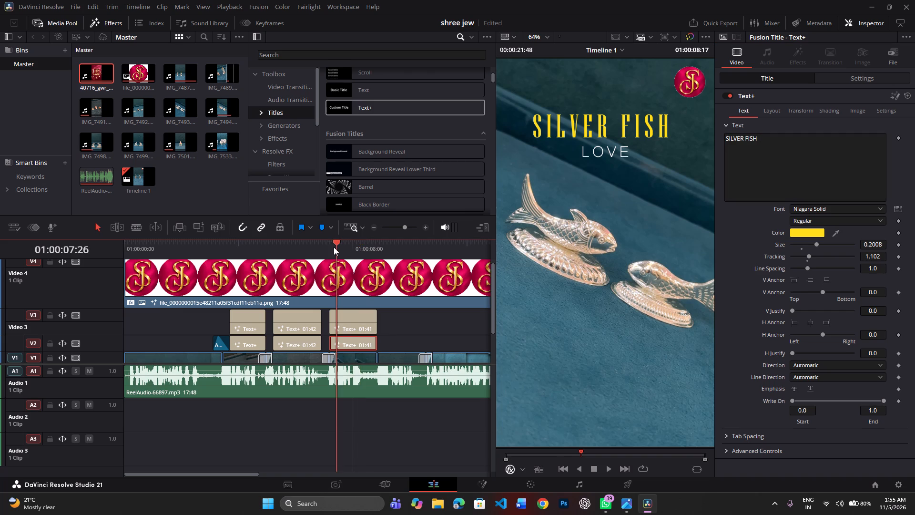
{"action": "key", "text": "space"}
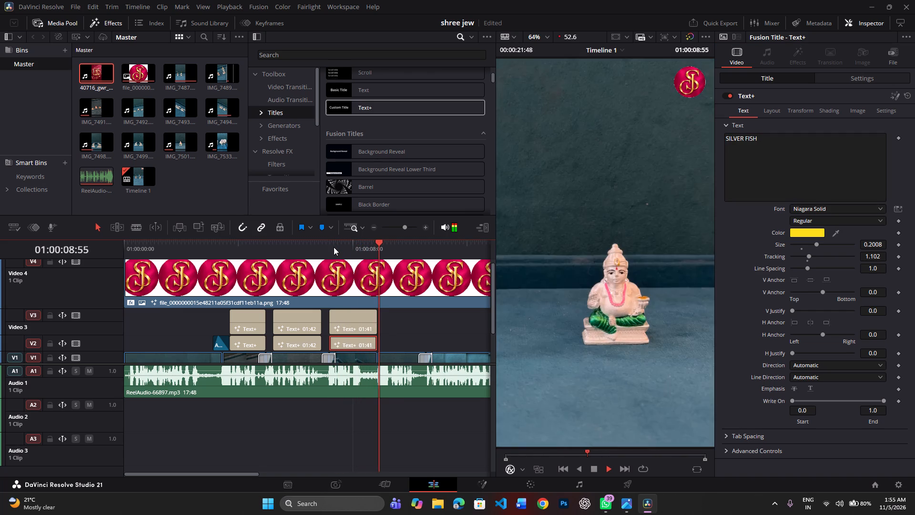
{"action": "key", "text": "space"}
{"action": "key", "text": "space"}
{"action": "key", "text": "space"}
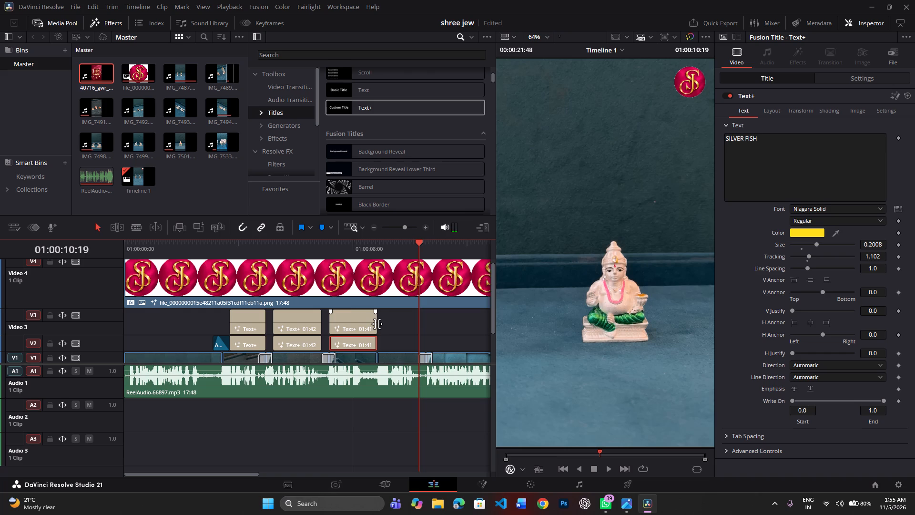
Duplicate the SILVER FISH and LOVE titles together on their tracks, placing the copies directly after them over the idol shot.
{"action": "left_click_drag", "start_coordinate": [393, 320], "coordinate": [369, 342]}
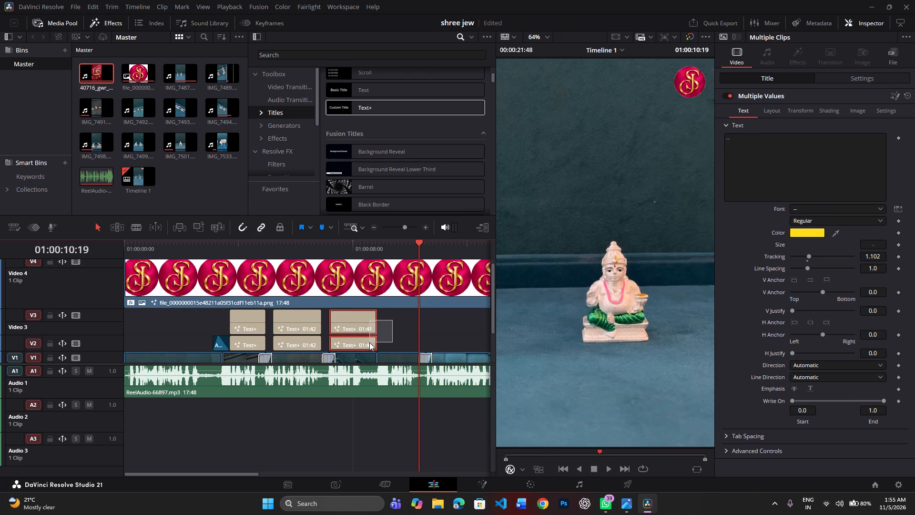
{"action": "left_click_drag", "start_coordinate": [369, 342], "coordinate": [369, 344]}
{"action": "left_click_drag", "start_coordinate": [368, 329], "coordinate": [423, 323], "text": "alt"}
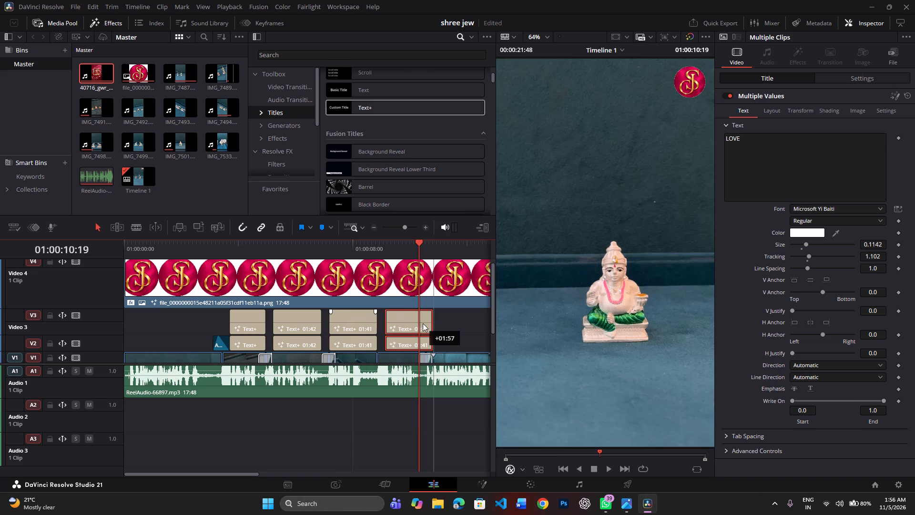
{"action": "left_click_drag", "start_coordinate": [423, 323], "coordinate": [418, 326], "text": "alt"}
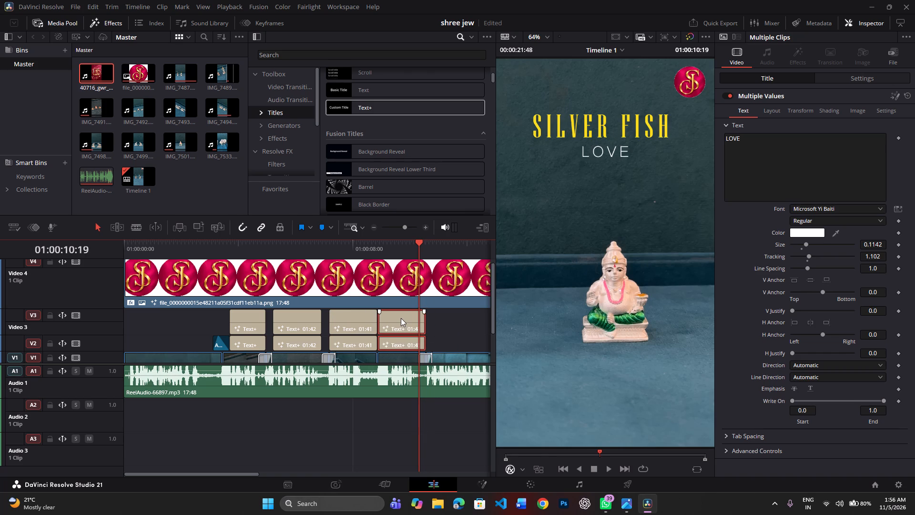
{"action": "left_click", "coordinate": [401, 318]}
{"action": "left_click", "coordinate": [450, 317]}
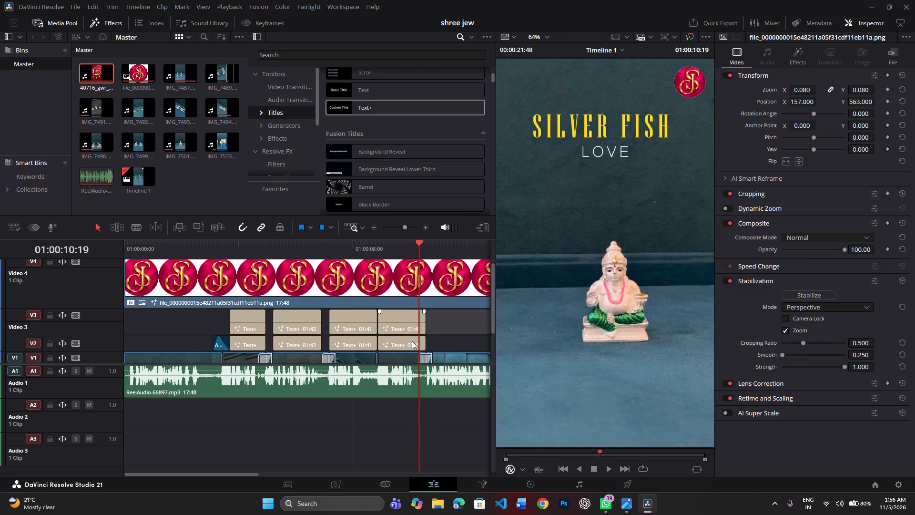
Change the yellow upper title over the idol shot to VISHNU CHARAN.
{"action": "left_click", "coordinate": [412, 341]}
{"action": "triple_click", "coordinate": [786, 140]}
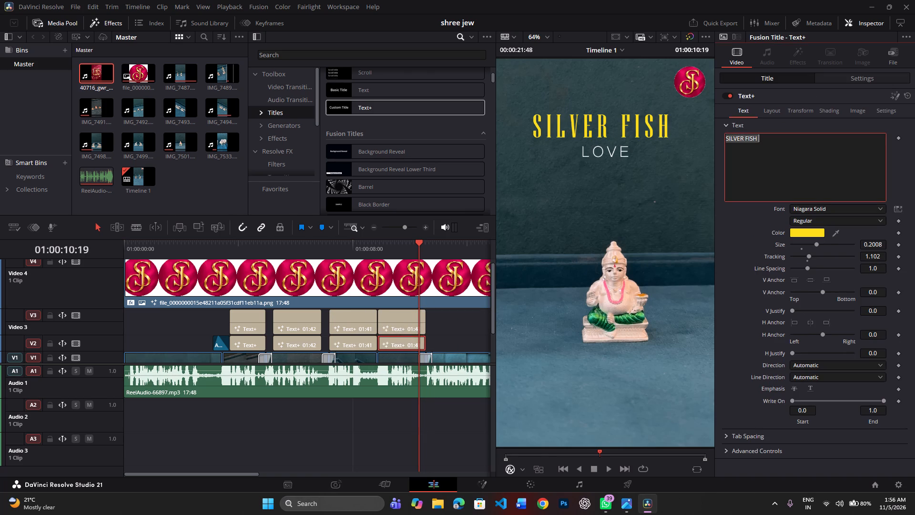
{"action": "type", "text": "VISHNU"}
{"action": "key", "text": "space"}
{"action": "type", "text": "CHARA"}
{"action": "key", "text": "n"}
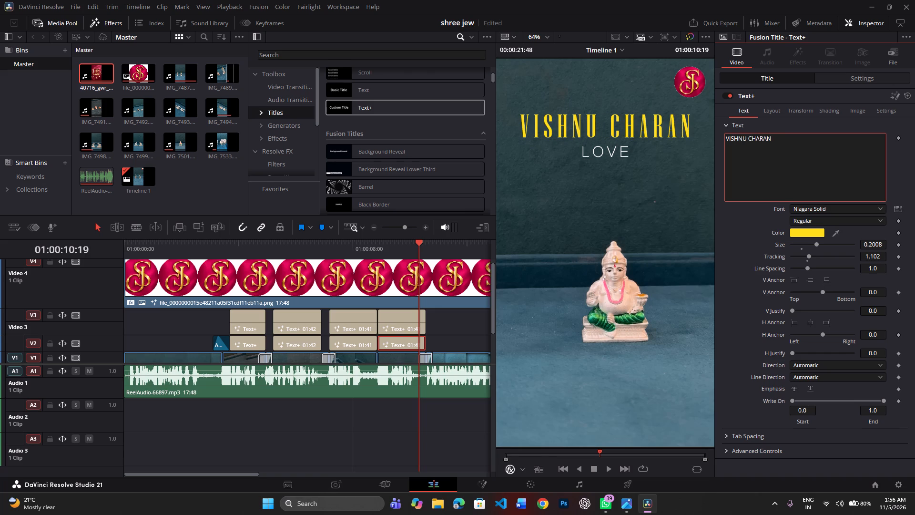
Change the white lower title over the idol shot to WEALTH.
{"action": "left_click", "coordinate": [400, 326]}
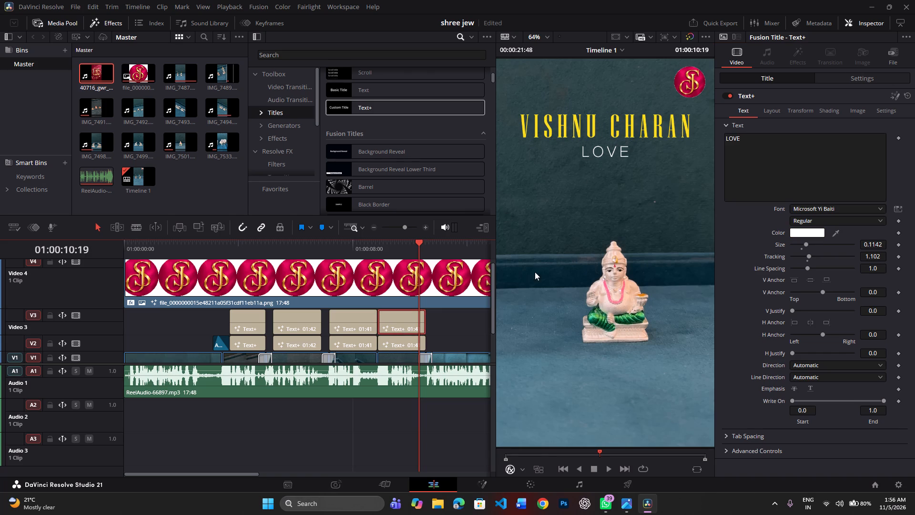
{"action": "double_click", "coordinate": [761, 134]}
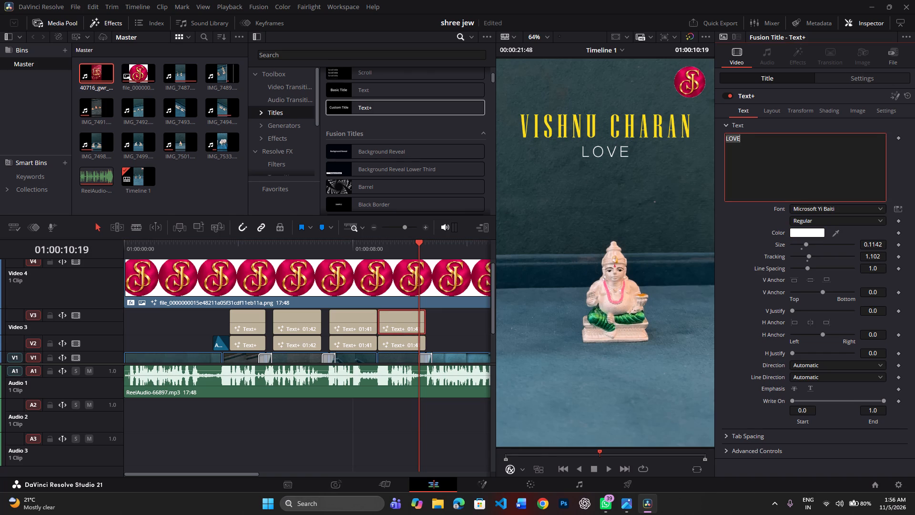
{"action": "type", "text": "WEALTH"}
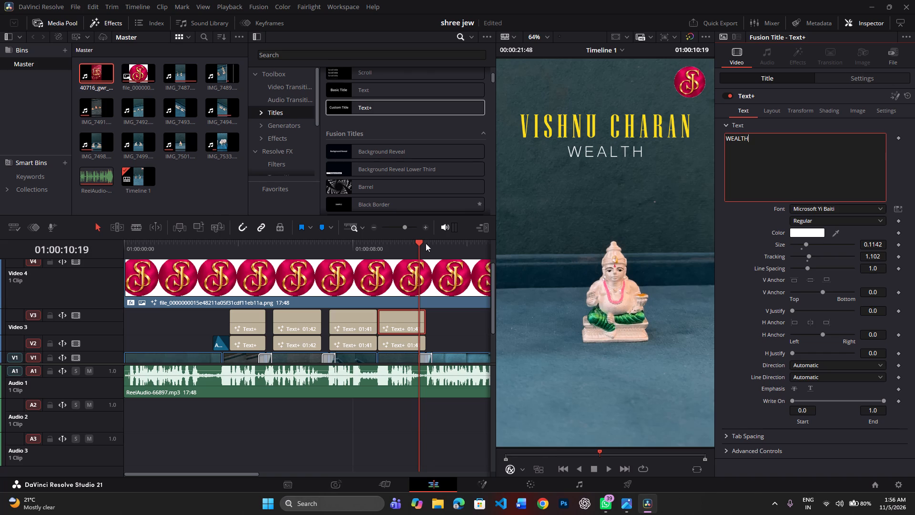
{"action": "key", "text": "space"}
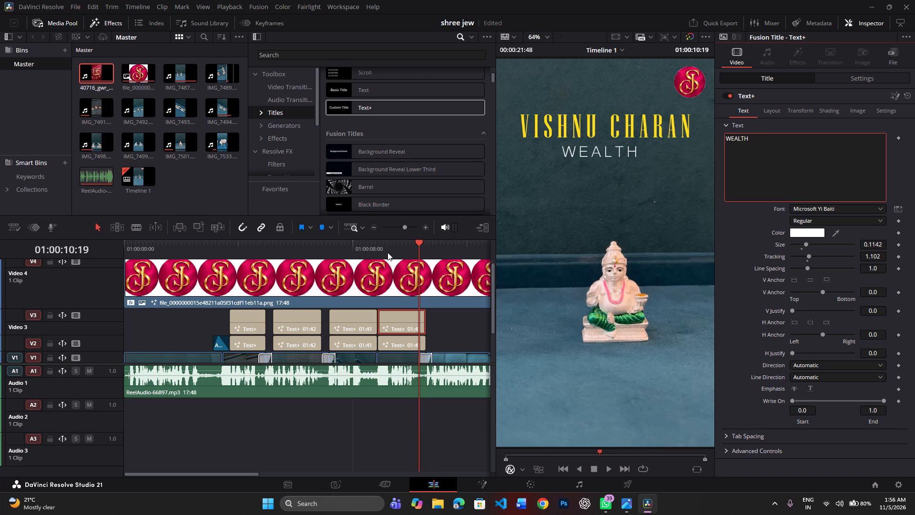
{"action": "key", "text": "space"}
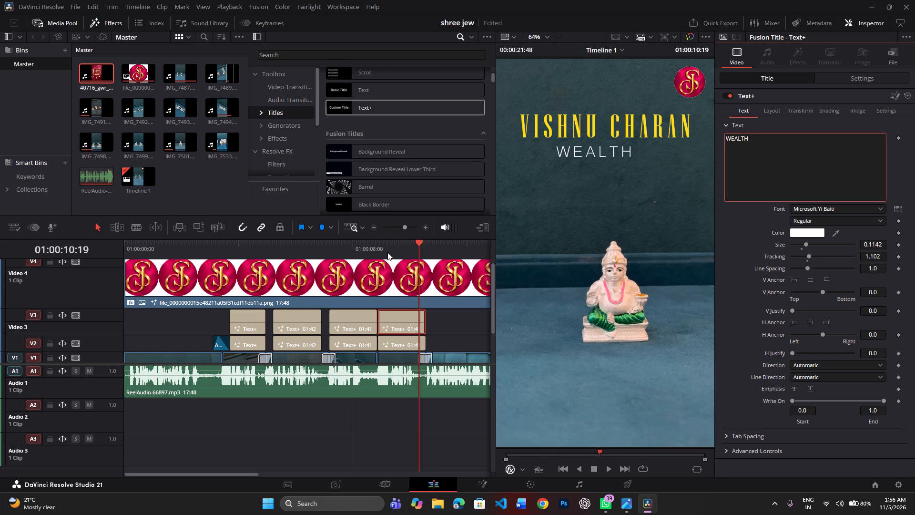
{"action": "key", "text": "BackSpace"}
{"action": "key", "text": "BackSpace"}
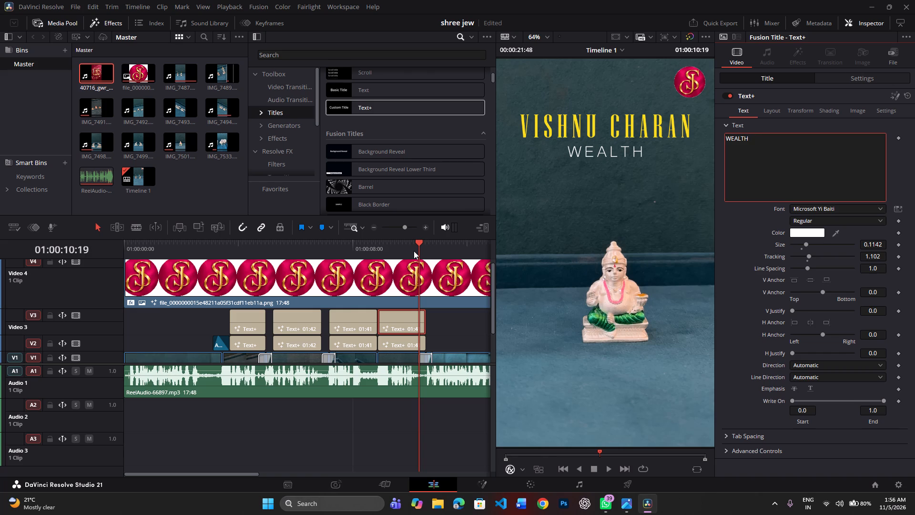
Play back the titled idol shot through the elephant shot, replaying the elephant shot to check its timing.
{"action": "left_click", "coordinate": [365, 253]}
{"action": "key", "text": "space"}
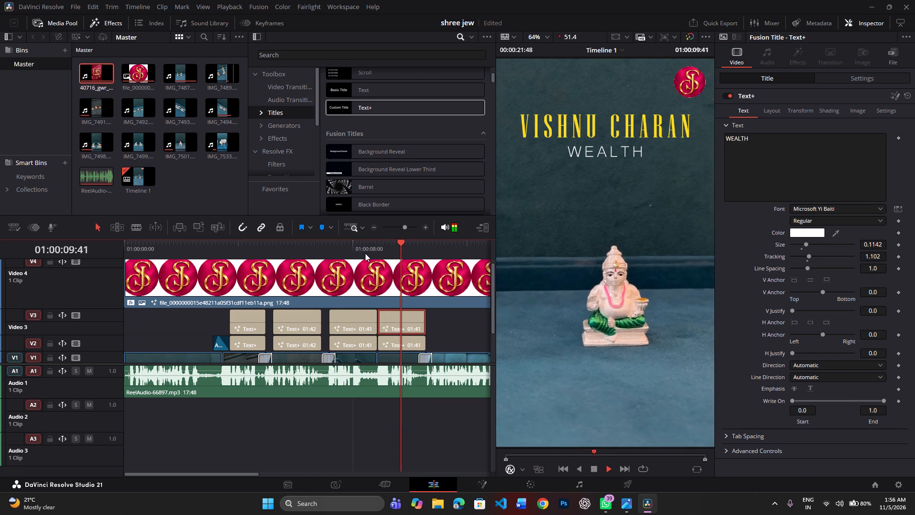
{"action": "key", "text": "space"}
{"action": "key", "text": "space"}
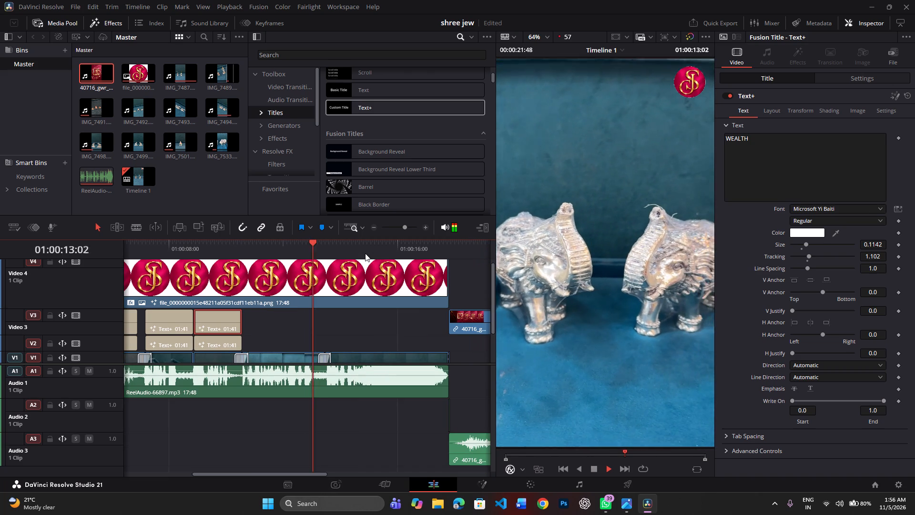
{"action": "key", "text": "space"}
{"action": "key", "text": "space"}
{"action": "key", "text": "space"}
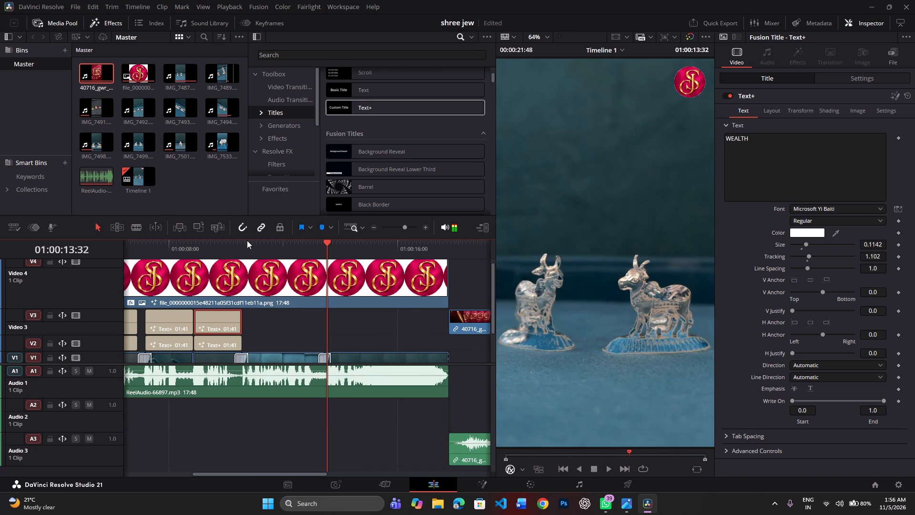
{"action": "left_click", "coordinate": [253, 249]}
{"action": "key", "text": "space"}
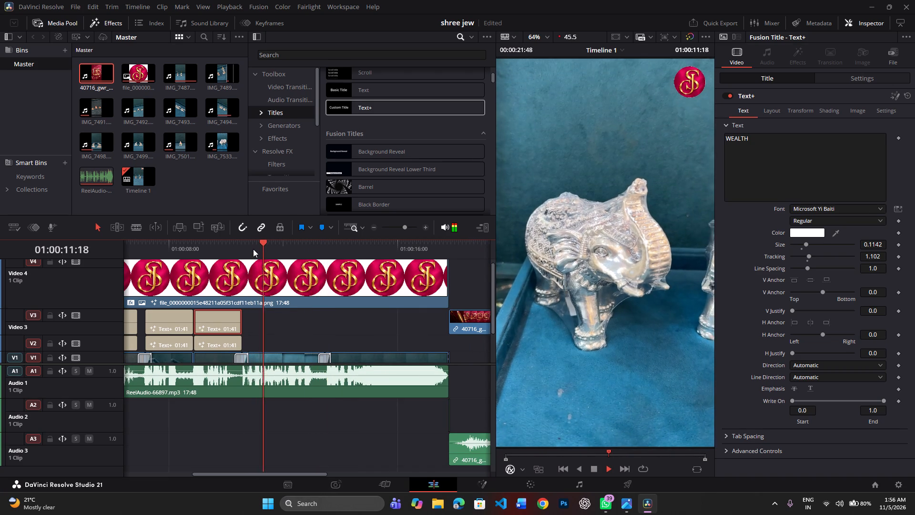
{"action": "key", "text": "space"}
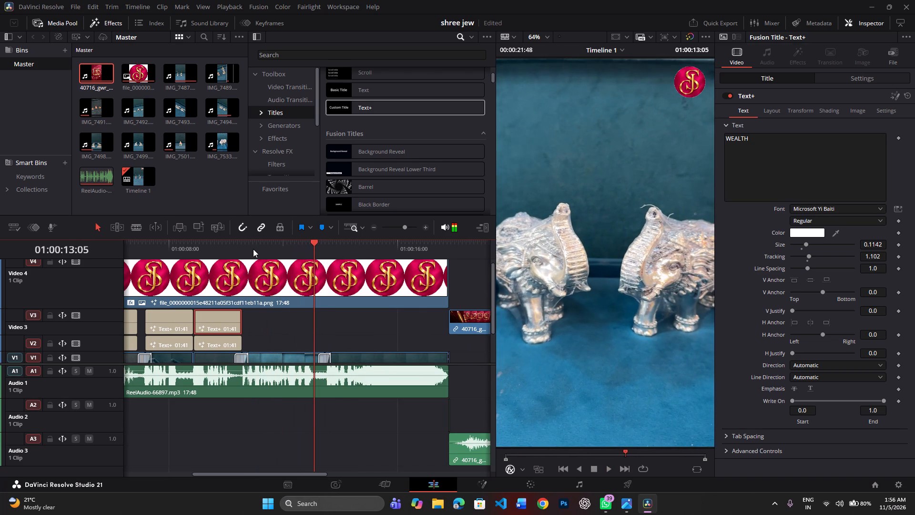
Duplicate the VISHNU CHARAN and WEALTH titles together on their tracks, placing the copies over the elephant shot after the transition.
{"action": "left_click_drag", "start_coordinate": [262, 321], "coordinate": [256, 321]}
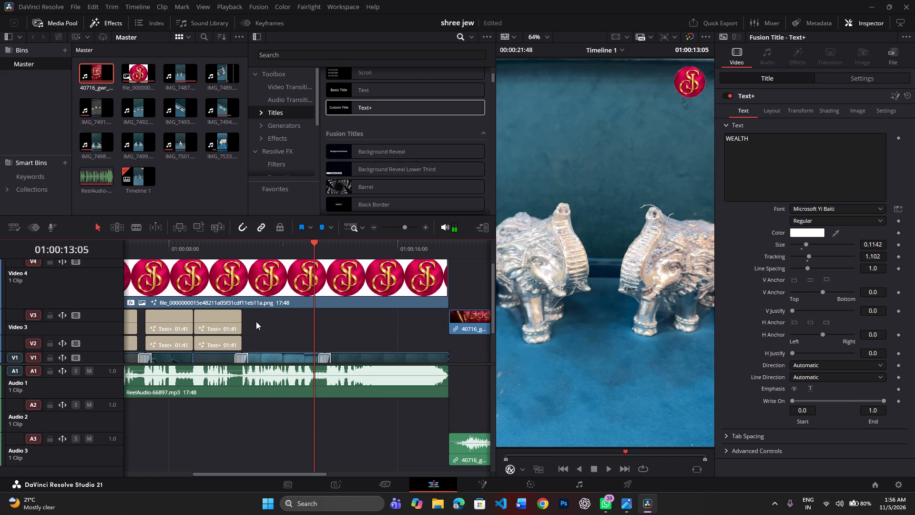
{"action": "left_click_drag", "start_coordinate": [256, 321], "coordinate": [228, 347]}
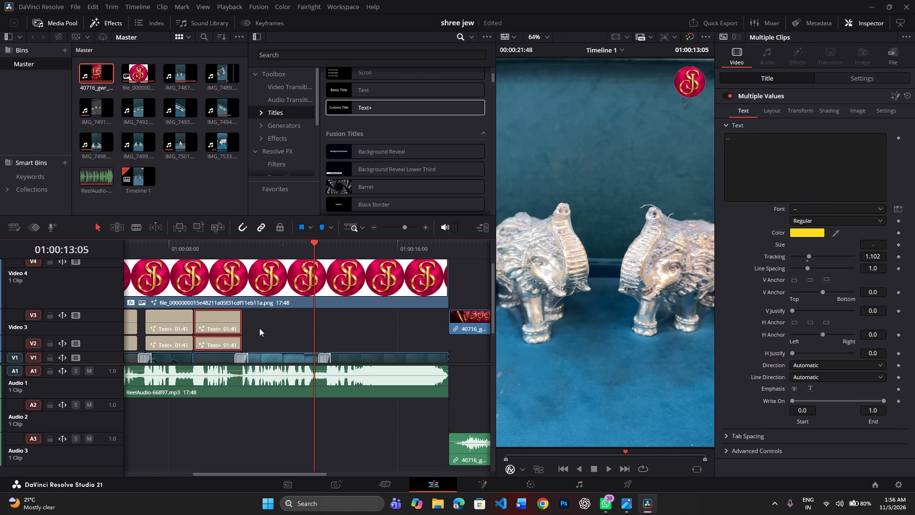
{"action": "left_click_drag", "start_coordinate": [229, 321], "coordinate": [280, 322], "text": "alt"}
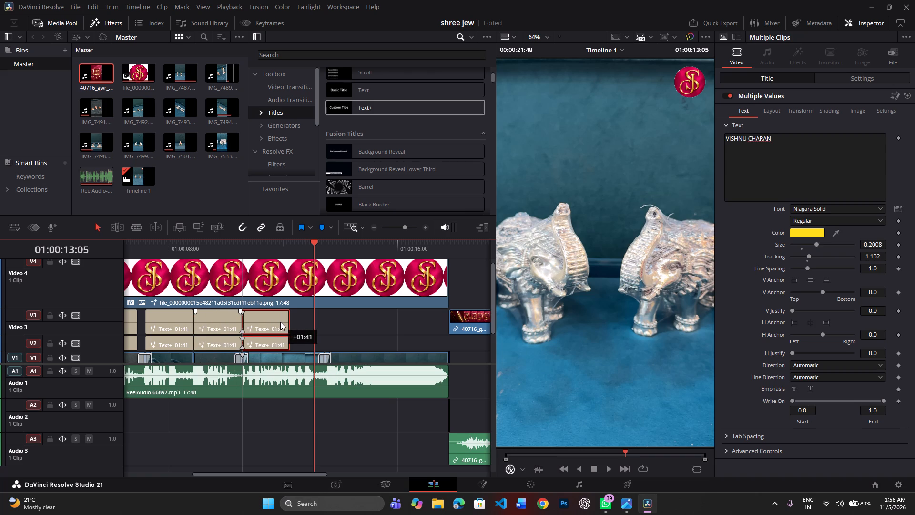
{"action": "left_click_drag", "start_coordinate": [280, 322], "coordinate": [279, 322], "text": "alt"}
{"action": "left_click_drag", "start_coordinate": [279, 322], "coordinate": [283, 322], "text": "alt"}
Extend the ends of both copied titles over the elephant shot together to a duration of 02:25.
{"action": "left_click_drag", "start_coordinate": [296, 322], "coordinate": [312, 327]}
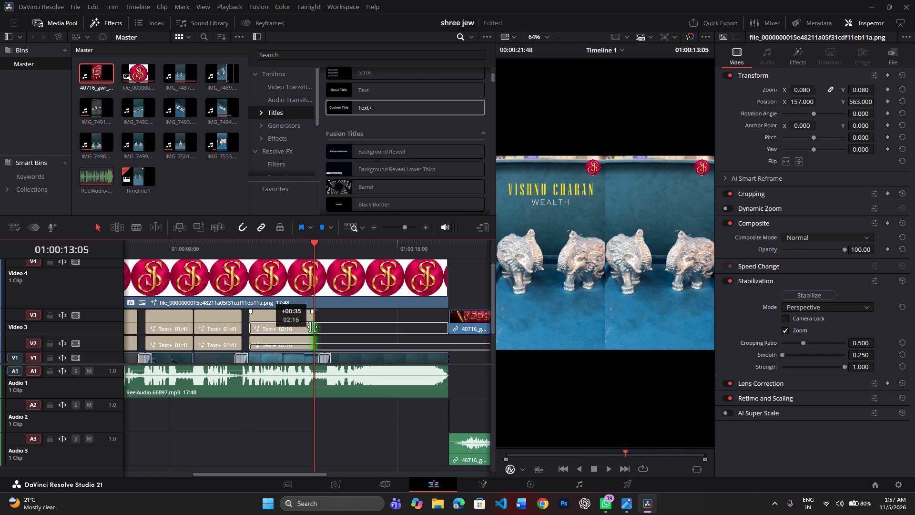
{"action": "left_click_drag", "start_coordinate": [312, 327], "coordinate": [316, 330]}
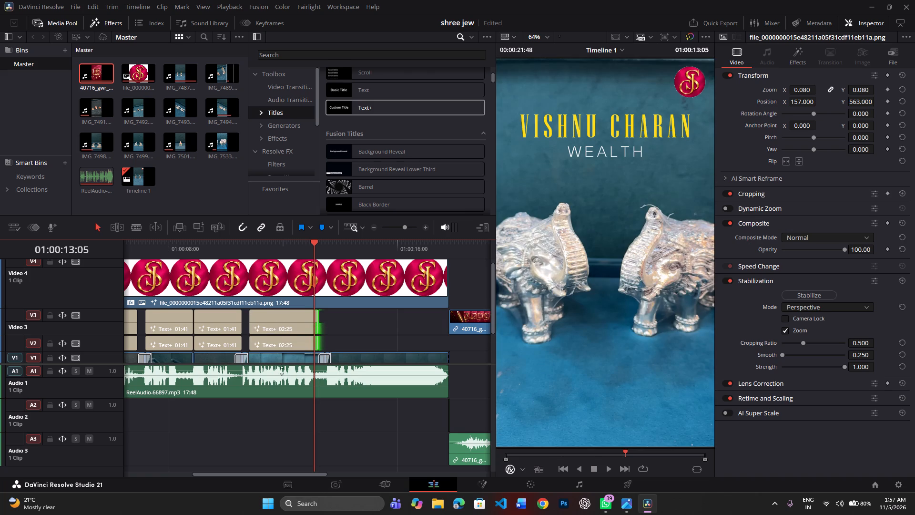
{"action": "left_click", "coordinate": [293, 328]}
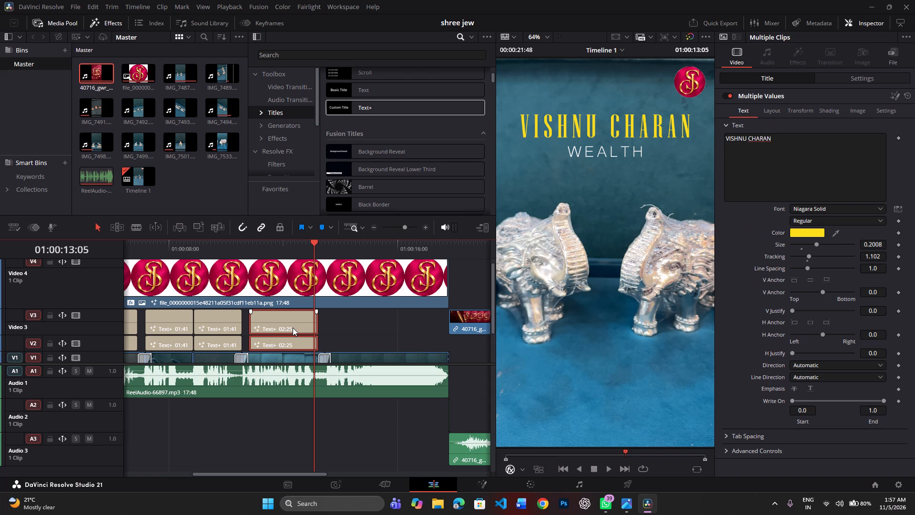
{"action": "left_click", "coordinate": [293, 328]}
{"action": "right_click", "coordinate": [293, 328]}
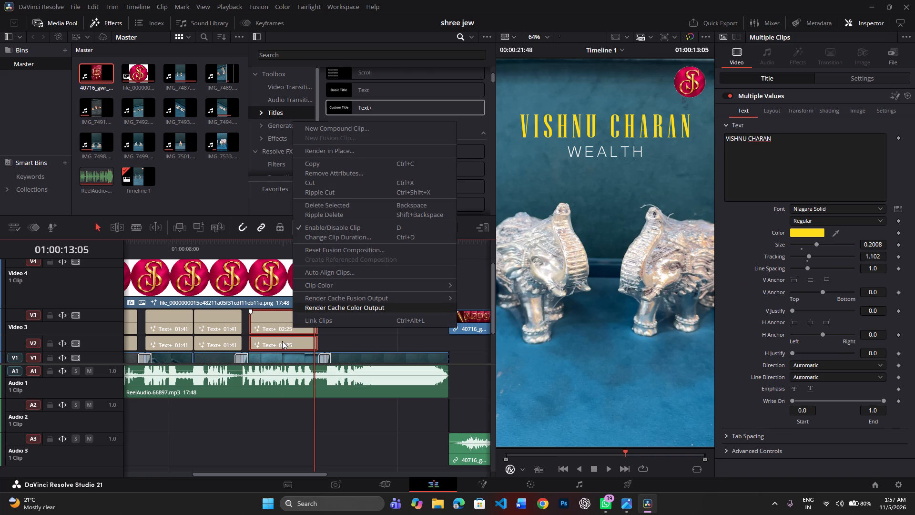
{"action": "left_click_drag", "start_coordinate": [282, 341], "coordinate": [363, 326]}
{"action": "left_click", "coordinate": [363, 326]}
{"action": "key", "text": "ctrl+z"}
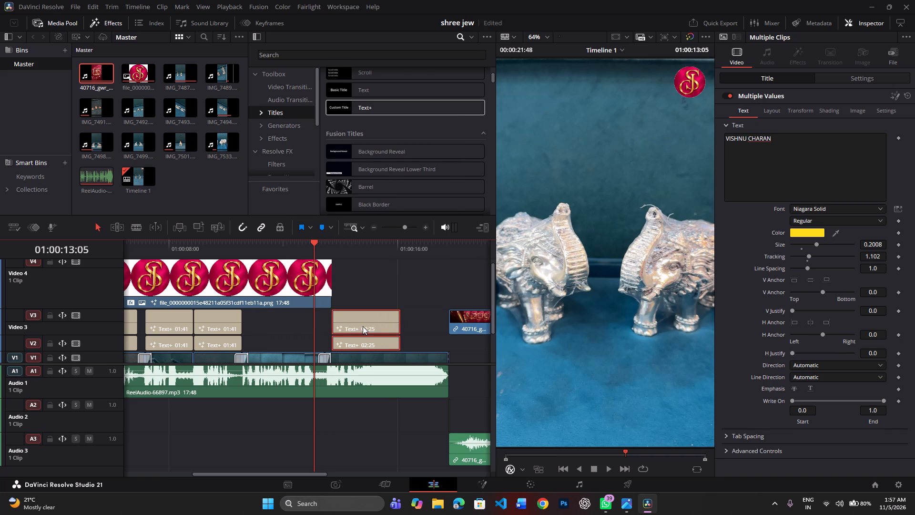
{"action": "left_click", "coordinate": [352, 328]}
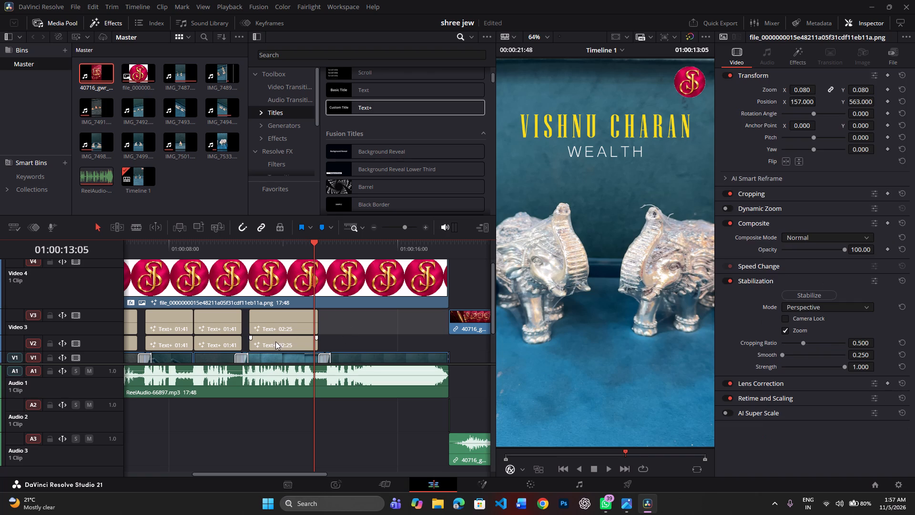
Change the yellow upper title over the elephant shot to LAXMI.
{"action": "left_click", "coordinate": [275, 342]}
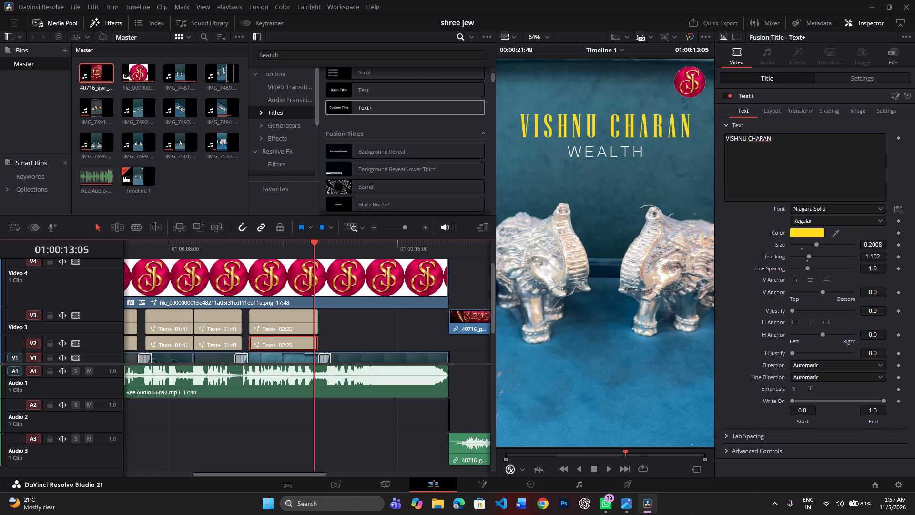
{"action": "triple_click", "coordinate": [774, 155]}
{"action": "type", "text": "LAXMI"}
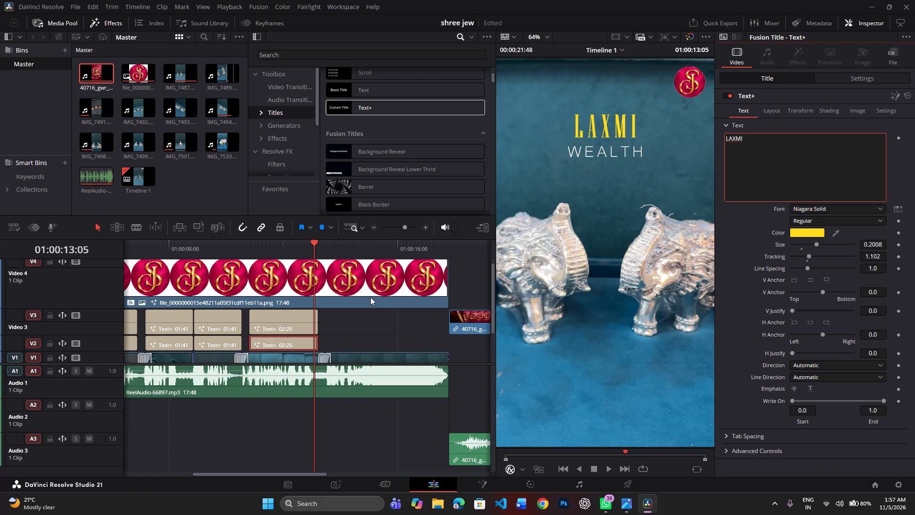
Change the white lower title over the elephant shot to ELEPHANT.
{"action": "left_click", "coordinate": [295, 319]}
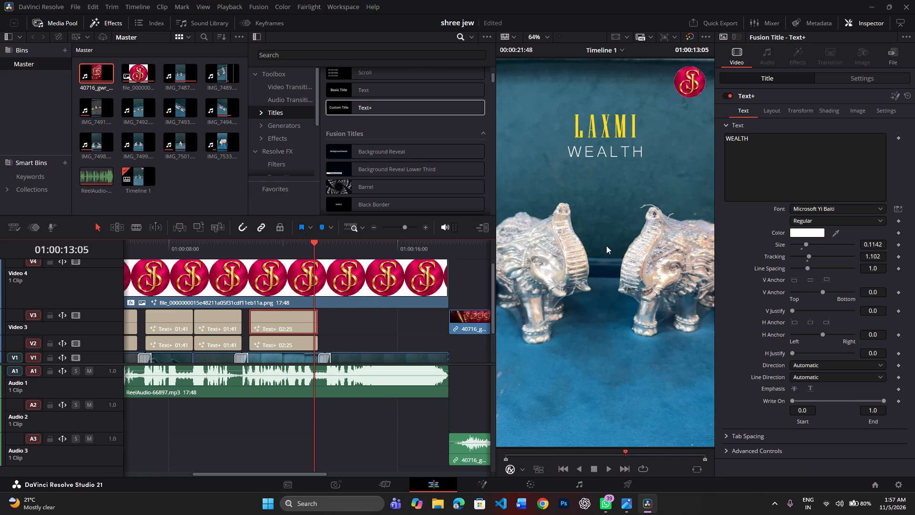
{"action": "double_click", "coordinate": [761, 141]}
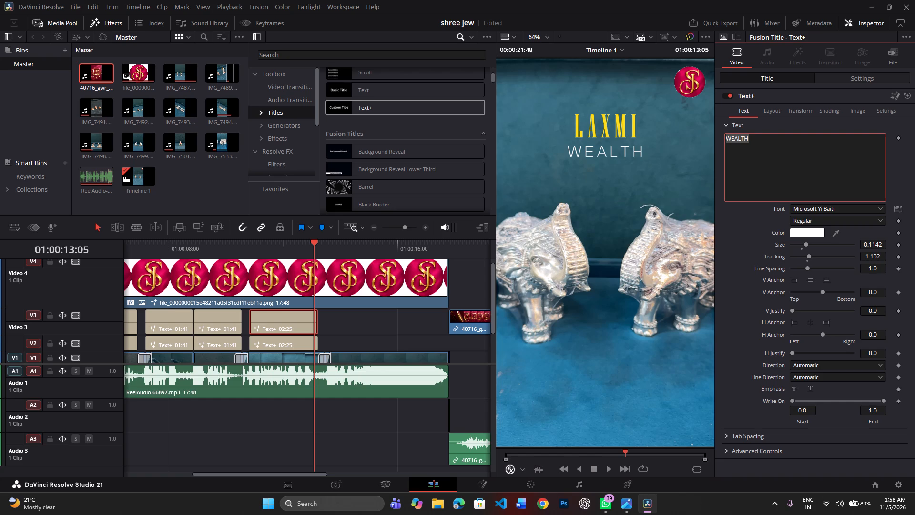
{"action": "left_click", "coordinate": [281, 345]}
{"action": "left_click", "coordinate": [292, 328]}
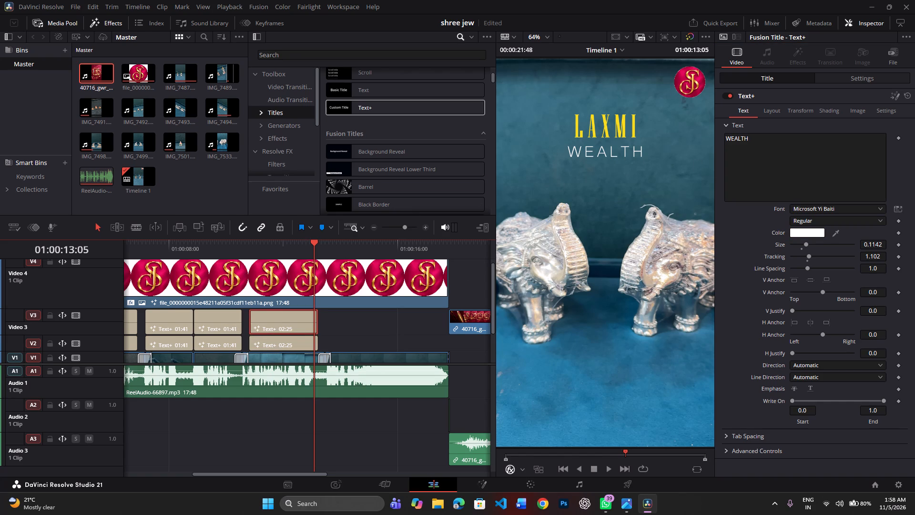
{"action": "triple_click", "coordinate": [759, 148]}
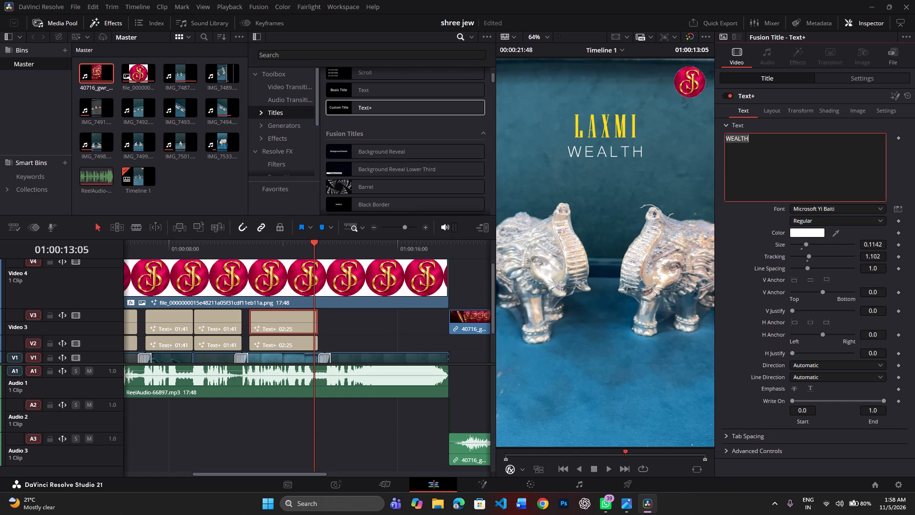
{"action": "type", "text": "ELE["}
{"action": "key", "text": "BackSpace"}
{"action": "type", "text": "PHANT"}
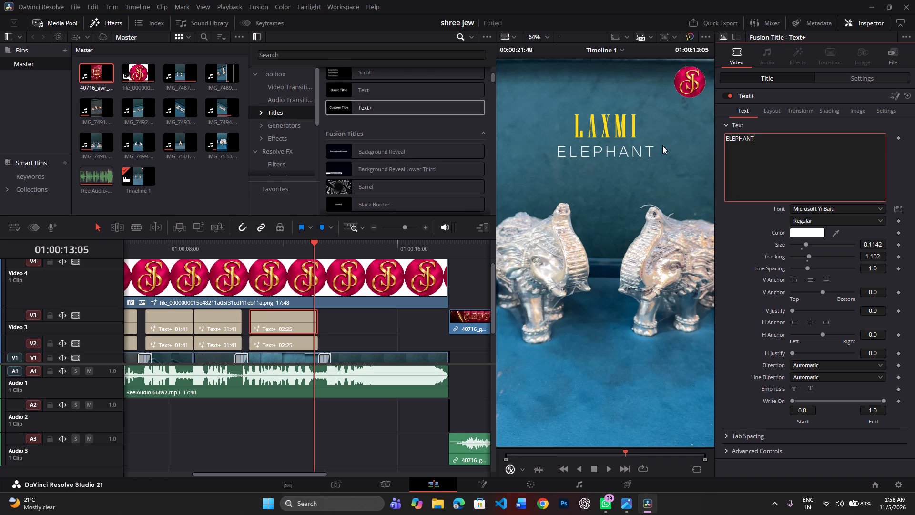
Change the yellow upper title over the elephant shot to LAXMI'S.
{"action": "left_click", "coordinate": [640, 119]}
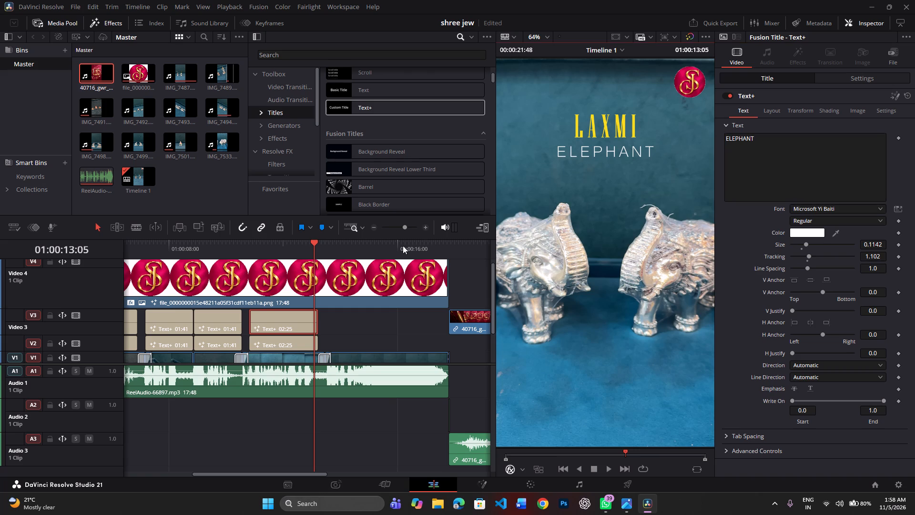
{"action": "left_click", "coordinate": [289, 343]}
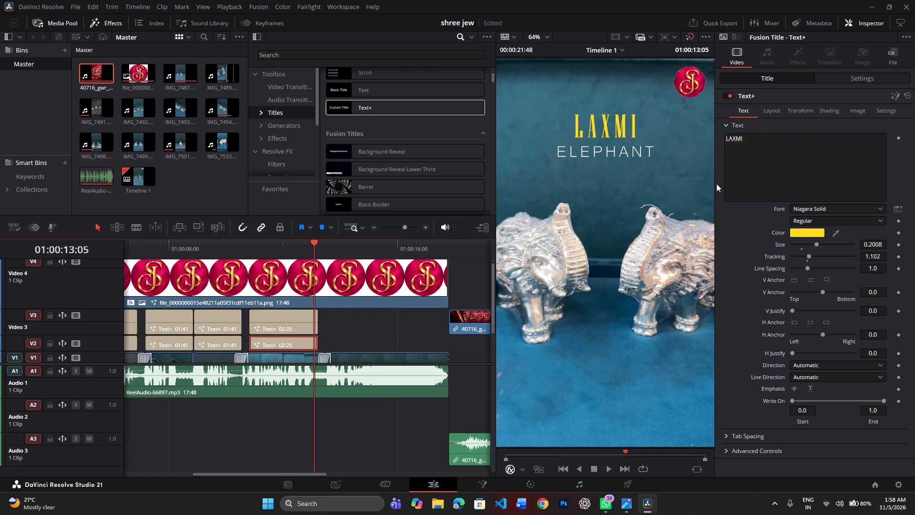
{"action": "left_click", "coordinate": [766, 135]}
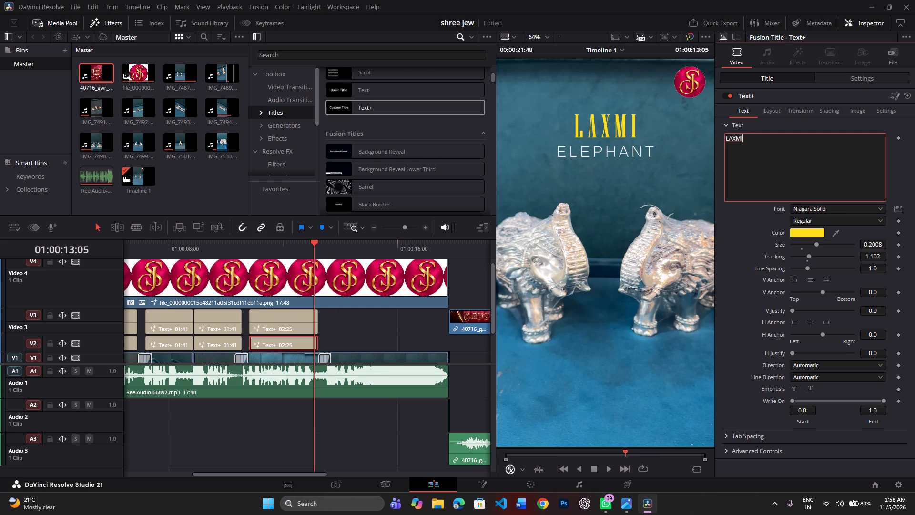
{"action": "key", "text": "comma"}
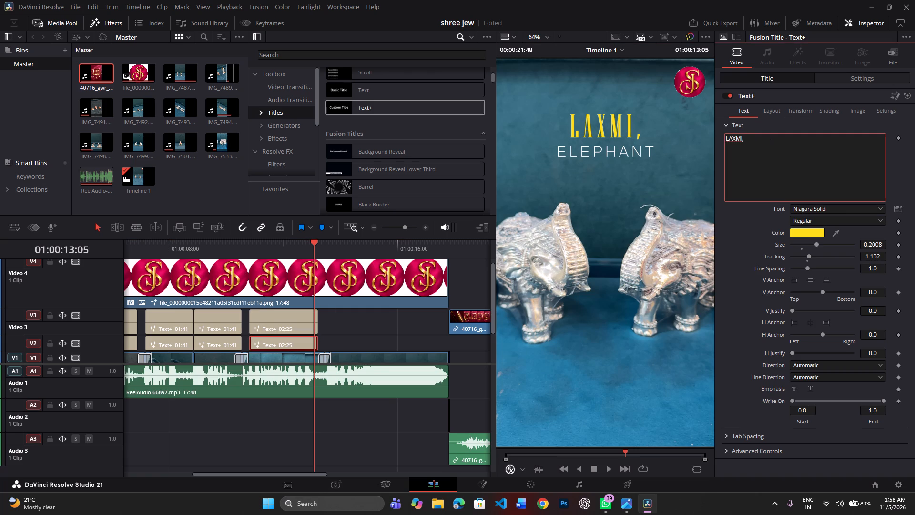
{"action": "key", "text": "BackSpace"}
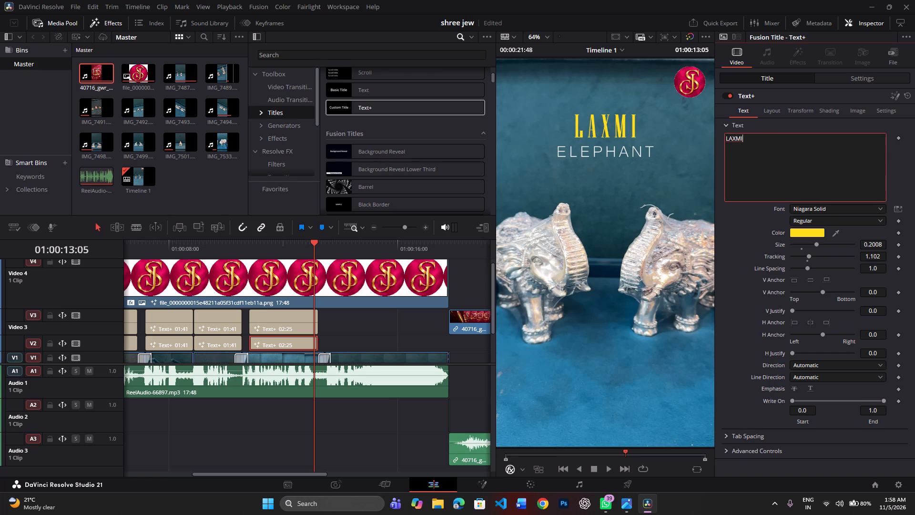
{"action": "key", "text": "apostrophe"}
{"action": "key", "text": "s"}
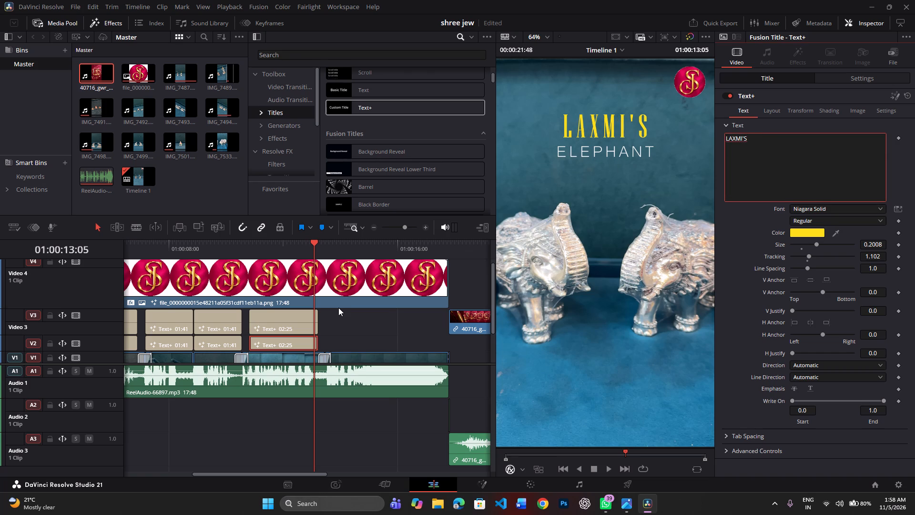
{"action": "key", "text": "space"}
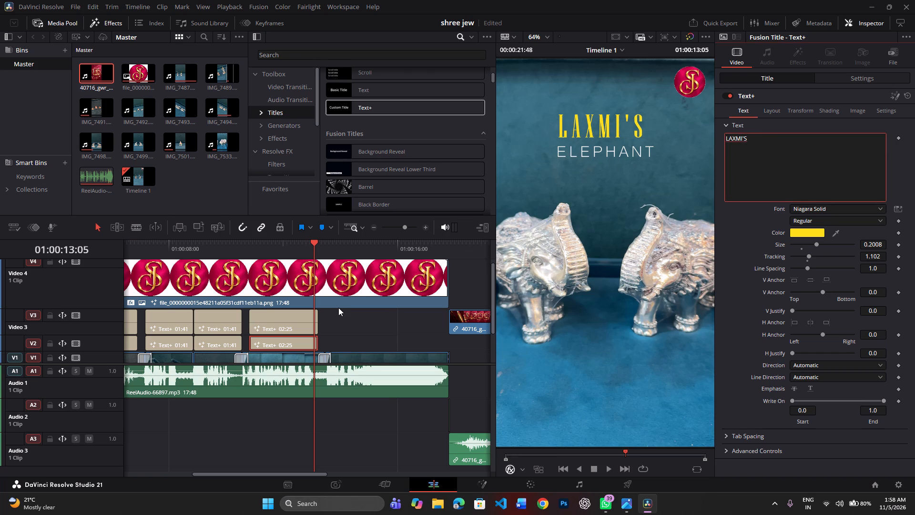
{"action": "key", "text": "BackSpace"}
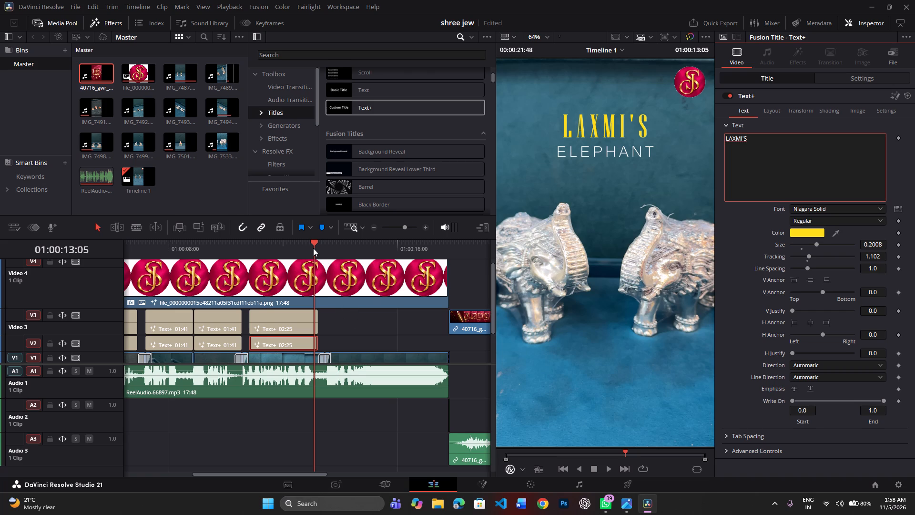
{"action": "key", "text": "space"}
{"action": "key", "text": "BackSpace"}
Play back the transition from the elephant shot and the cow figurine shot that follows it.
{"action": "left_click", "coordinate": [312, 245]}
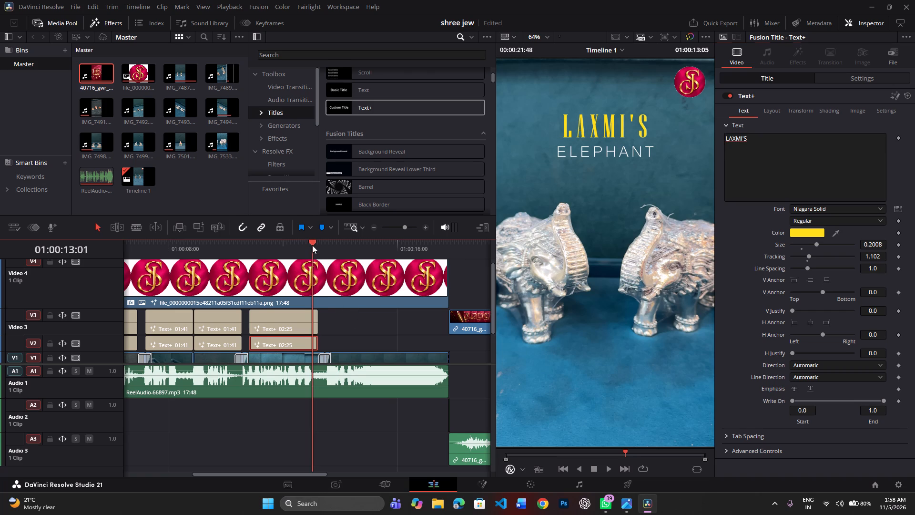
{"action": "key", "text": "space"}
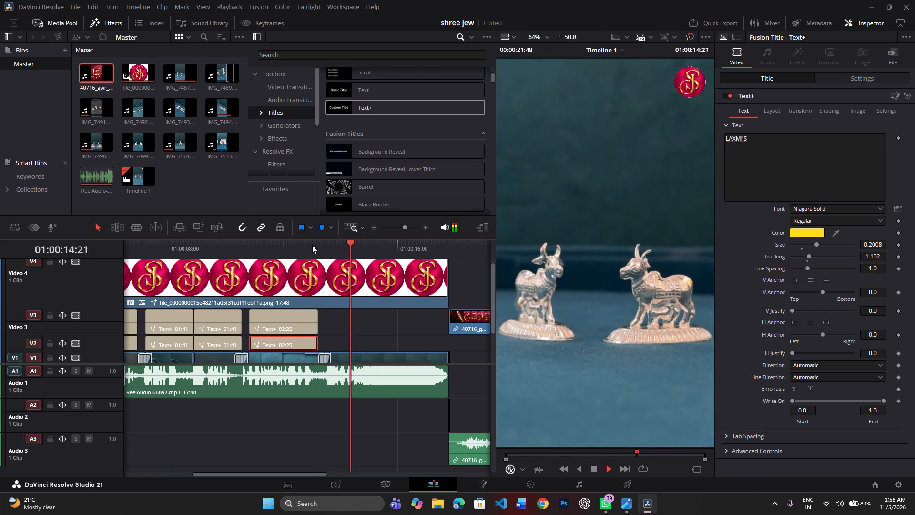
{"action": "key", "text": "space"}
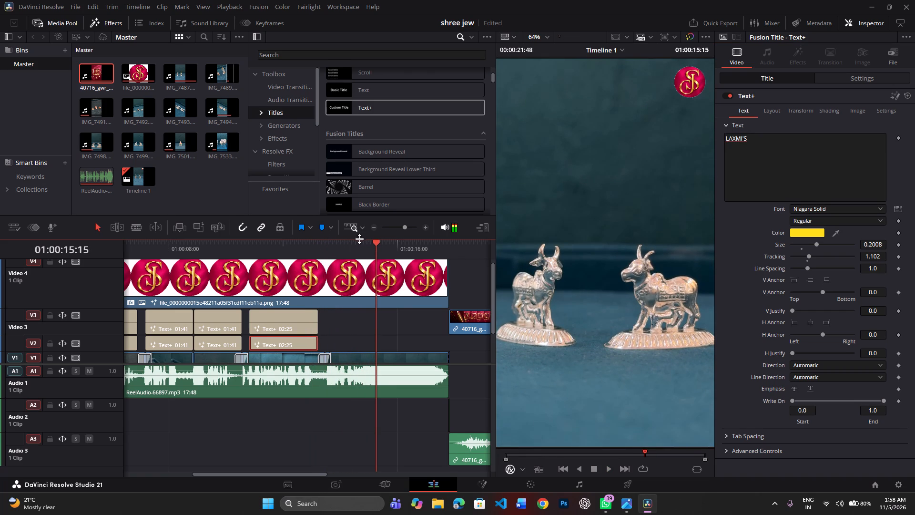
{"action": "key", "text": "space"}
{"action": "key", "text": "space"}
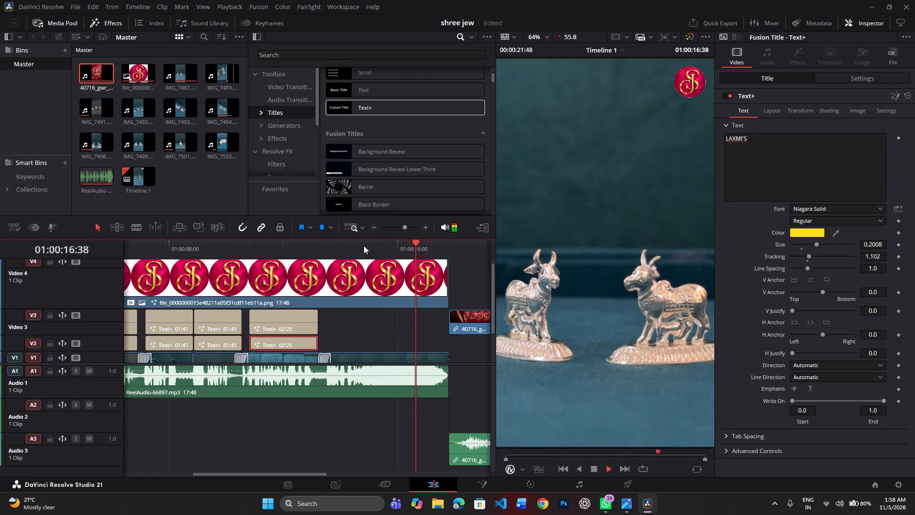
{"action": "left_click", "coordinate": [359, 247]}
{"action": "key", "text": "space"}
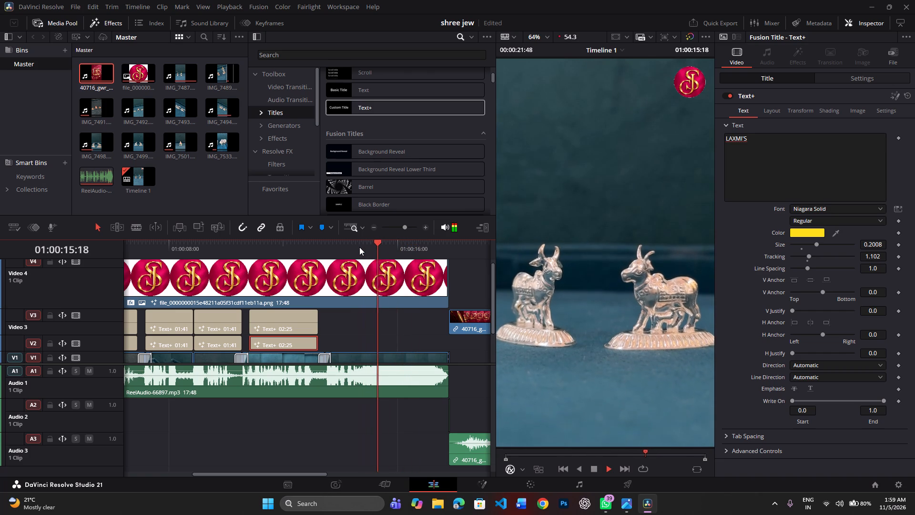
{"action": "key", "text": "space"}
{"action": "left_click", "coordinate": [323, 247]}
{"action": "key", "text": "space"}
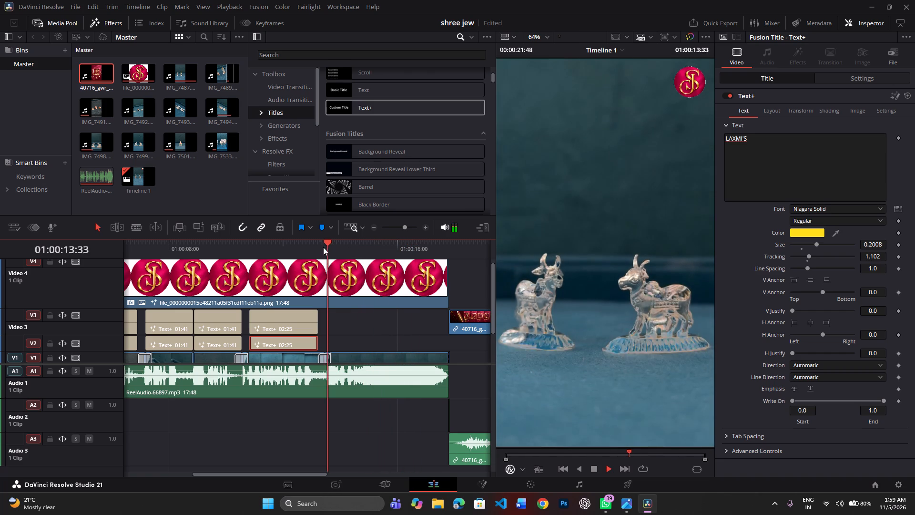
{"action": "key", "text": "space"}
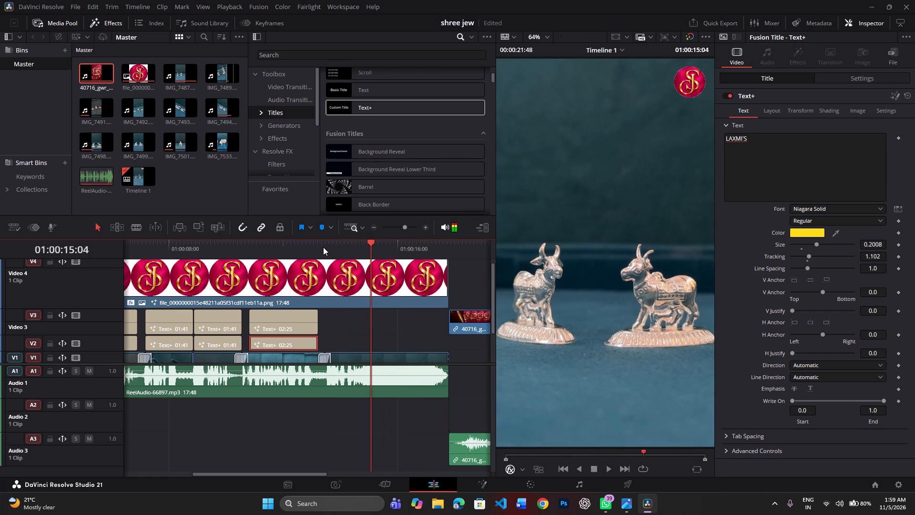
Duplicate the LAXMI'S and ELEPHANT titles together on their tracks, placing the copies at the start of the cow shot.
{"action": "scroll", "coordinate": [333, 316], "scroll_direction": "down", "scroll_amount": 1}
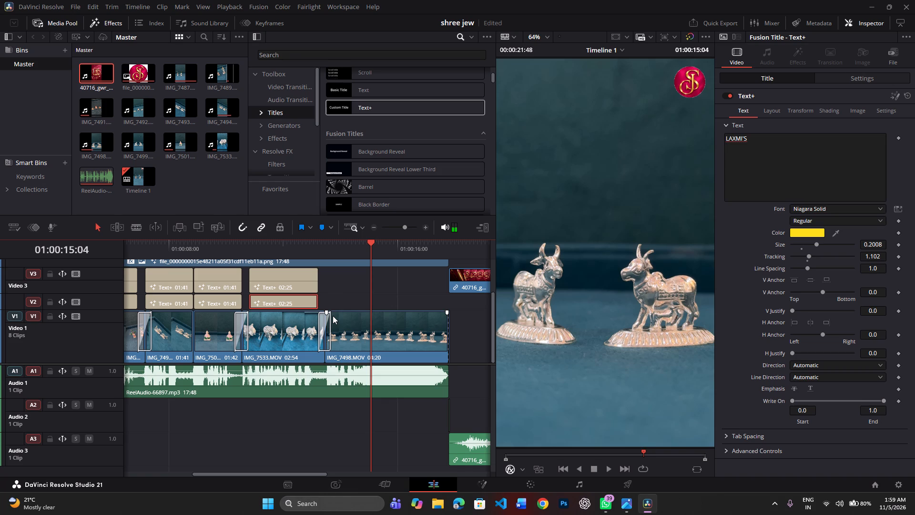
{"action": "left_click_drag", "start_coordinate": [331, 278], "coordinate": [309, 300]}
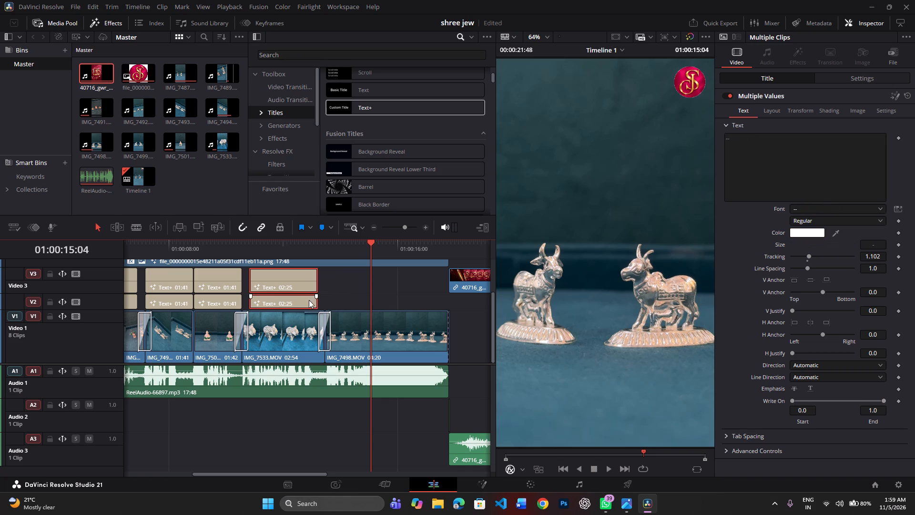
{"action": "left_click_drag", "start_coordinate": [309, 300], "coordinate": [401, 290], "text": "alt"}
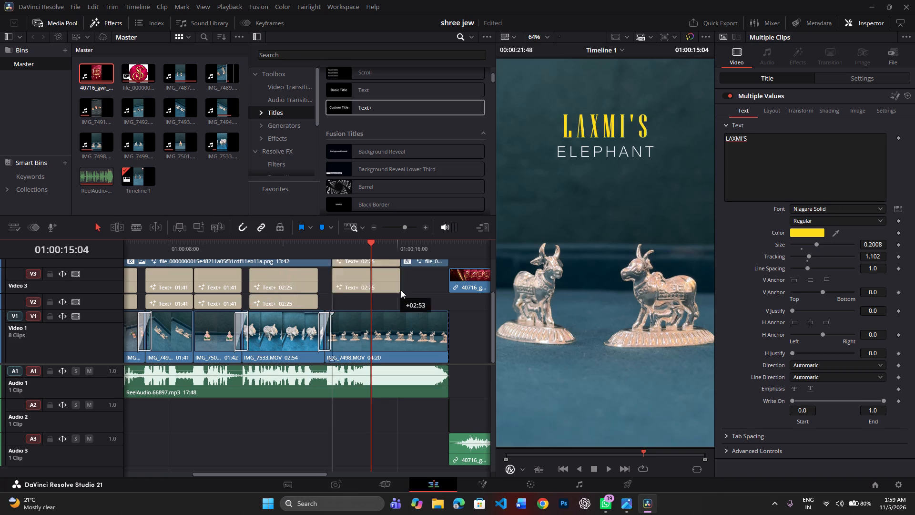
{"action": "left_click_drag", "start_coordinate": [401, 290], "coordinate": [387, 303], "text": "alt"}
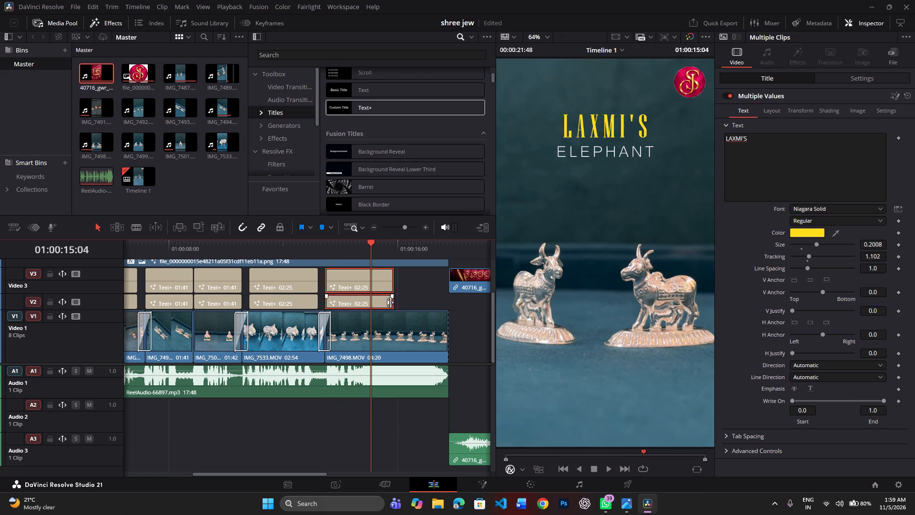
Extend the ends of both copied titles together to the end of the cow shot, for a duration of 04:20.
{"action": "left_click_drag", "start_coordinate": [394, 289], "coordinate": [413, 293]}
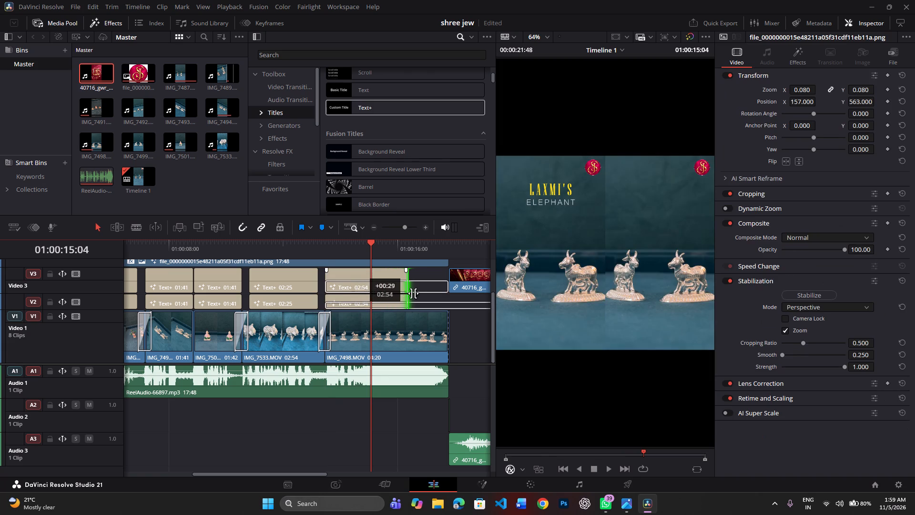
{"action": "left_click_drag", "start_coordinate": [413, 293], "coordinate": [442, 296]}
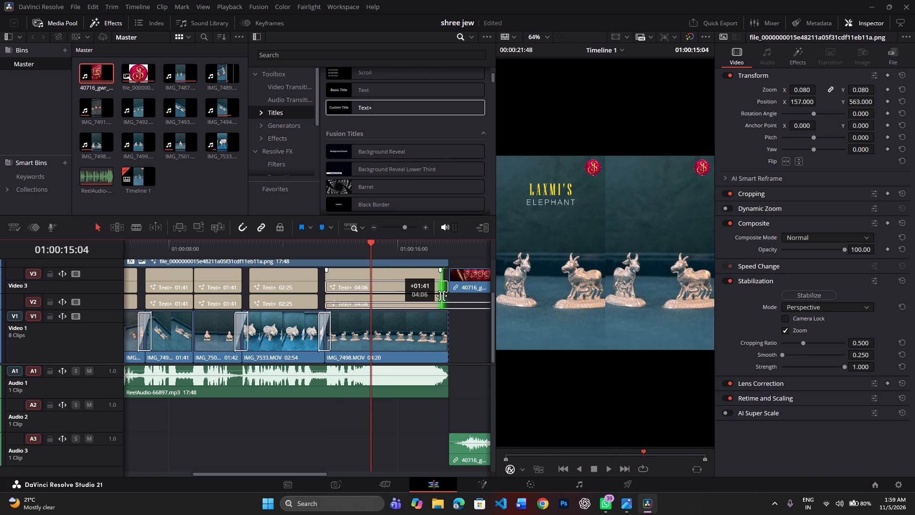
{"action": "left_click_drag", "start_coordinate": [442, 296], "coordinate": [443, 297]}
{"action": "left_click_drag", "start_coordinate": [398, 281], "coordinate": [398, 304]}
{"action": "key", "text": "ctrl+z"}
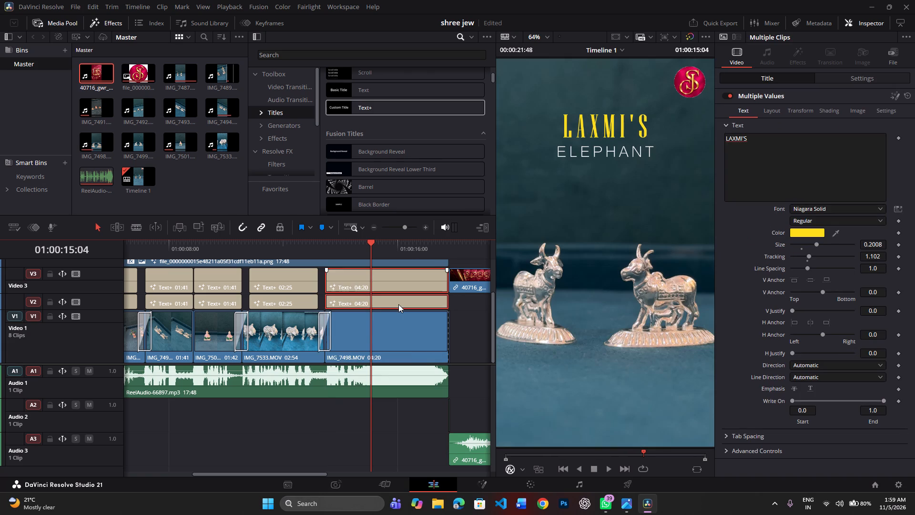
{"action": "left_click", "coordinate": [464, 317]}
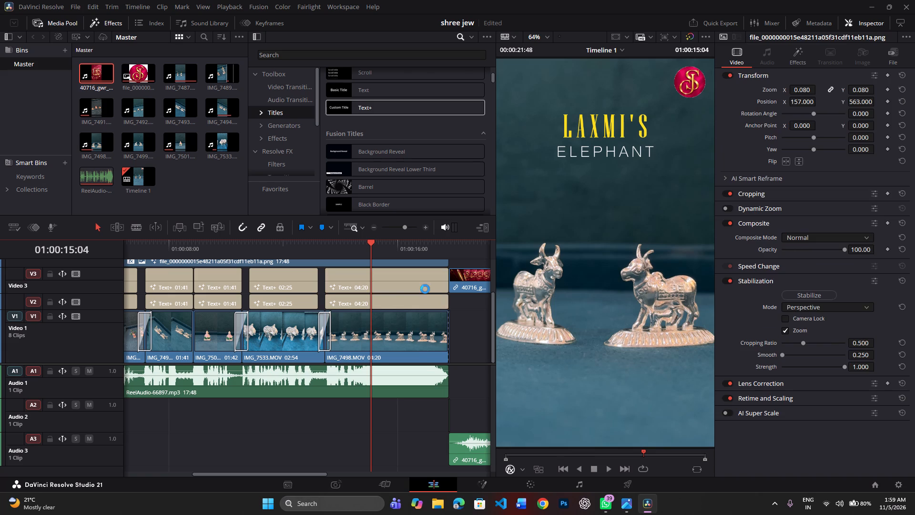
Change the yellow upper title over the cow shot to KAMDHENU GAAYE.
{"action": "left_click", "coordinate": [424, 298]}
{"action": "triple_click", "coordinate": [794, 131]}
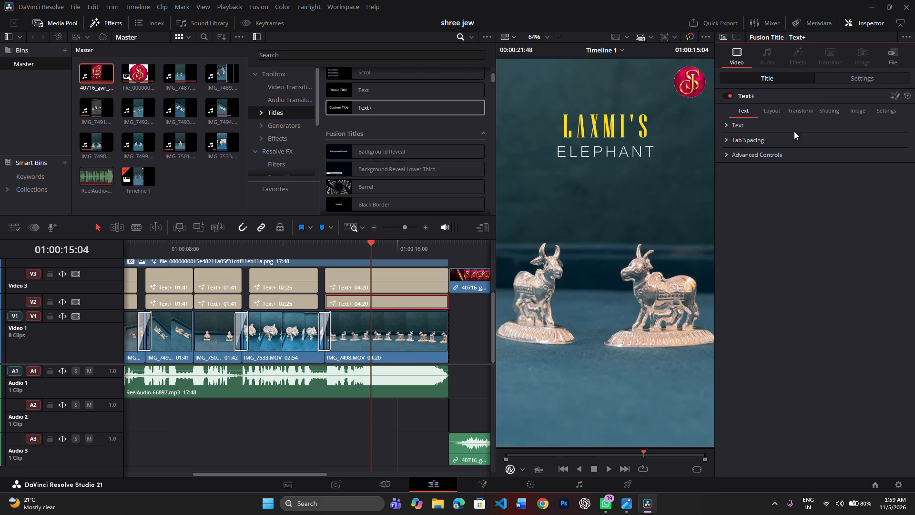
{"action": "left_click", "coordinate": [794, 131]}
{"action": "double_click", "coordinate": [794, 131]}
{"action": "left_click", "coordinate": [794, 131]}
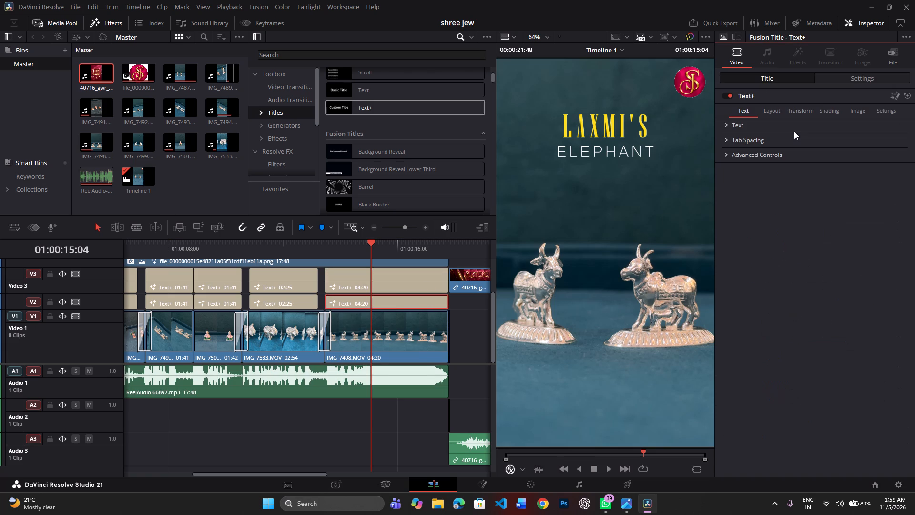
{"action": "left_click", "coordinate": [788, 127]}
{"action": "left_click", "coordinate": [746, 123]}
{"action": "left_click", "coordinate": [732, 127]}
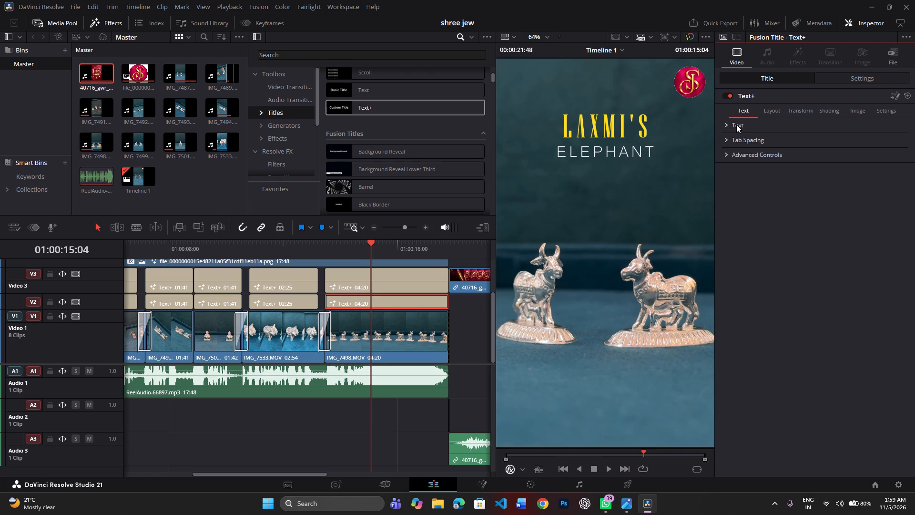
{"action": "left_click", "coordinate": [736, 124]}
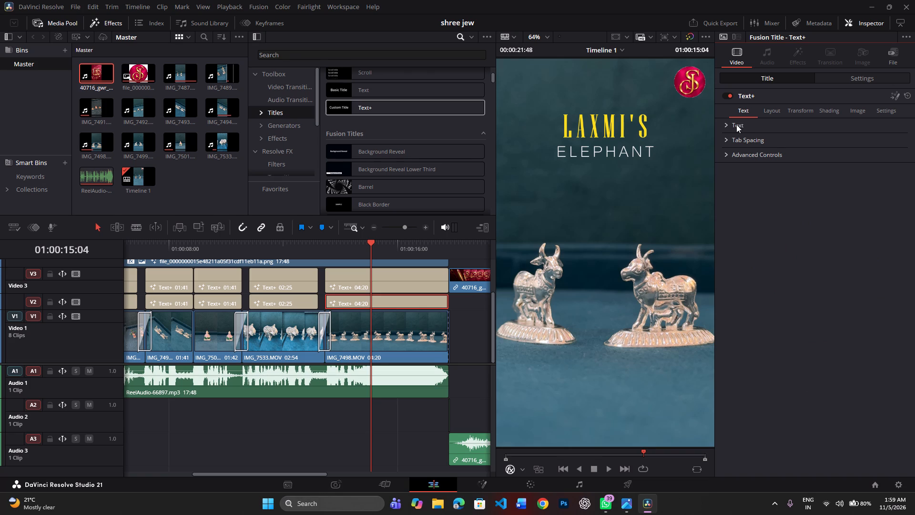
{"action": "left_click", "coordinate": [729, 125]}
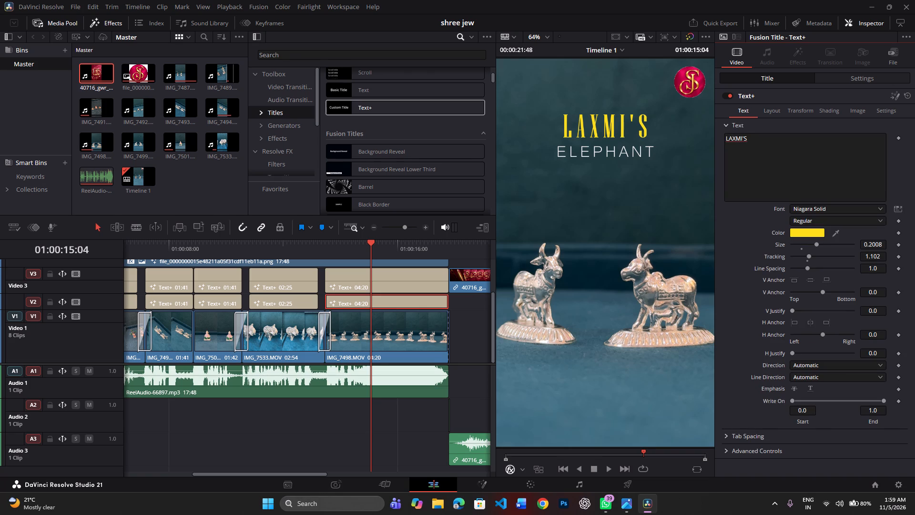
{"action": "triple_click", "coordinate": [767, 155]}
{"action": "type", "text": "KAMDJ"}
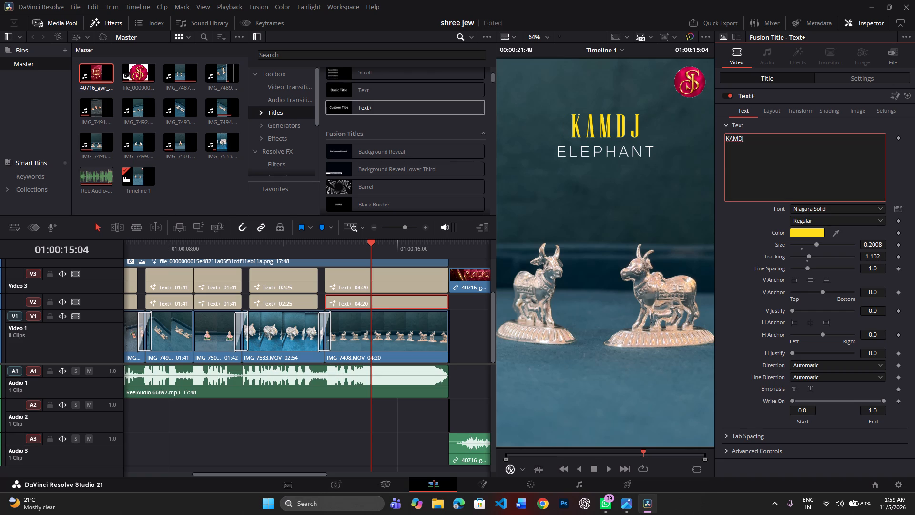
{"action": "key", "text": "BackSpace"}
{"action": "type", "text": "HENU"}
{"action": "key", "text": "space"}
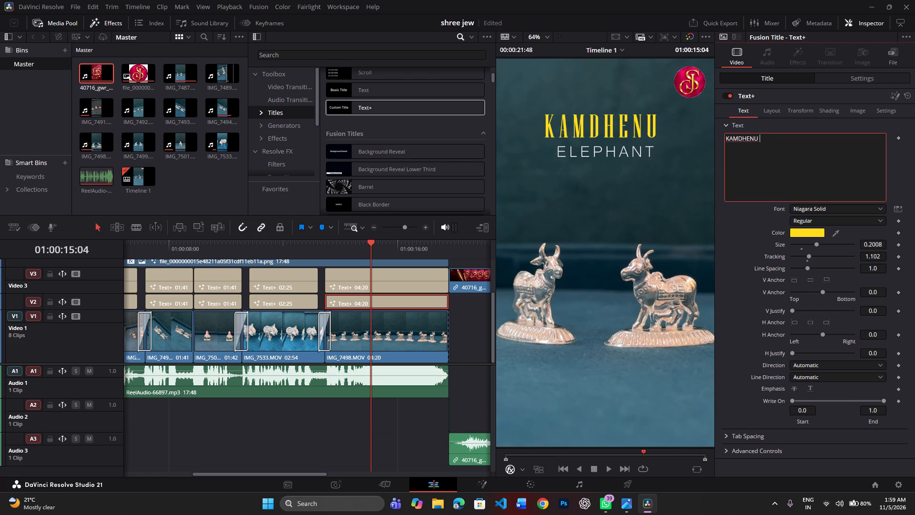
{"action": "type", "text": "GAAYE"}
{"action": "key", "text": "space"}
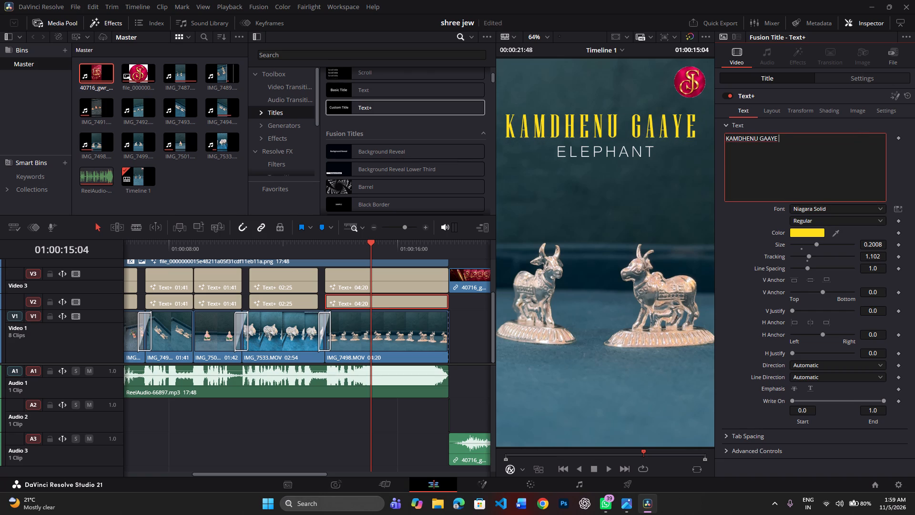
Shift the KAMDHENU GAAYE title horizontally to a layout centre X of 0.525.
{"action": "left_click", "coordinate": [771, 113]}
{"action": "left_click", "coordinate": [869, 151]}
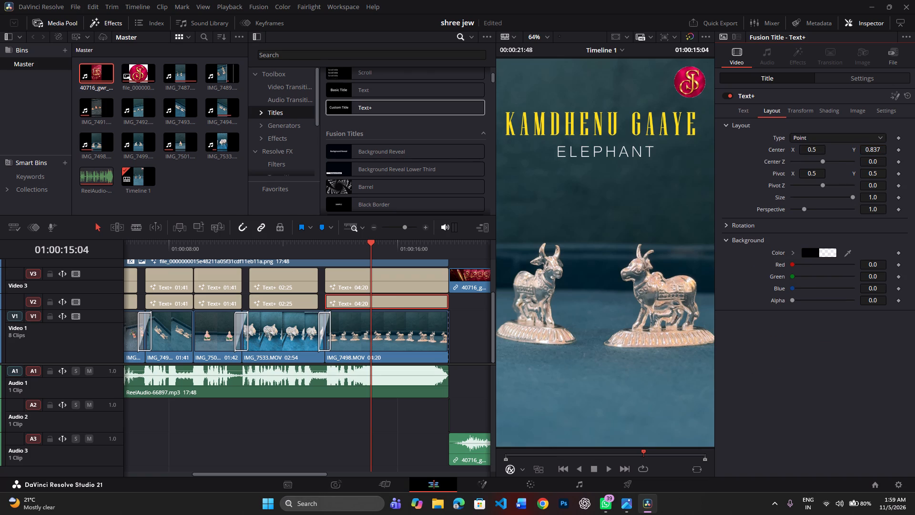
{"action": "left_click_drag", "start_coordinate": [812, 151], "coordinate": [827, 154]}
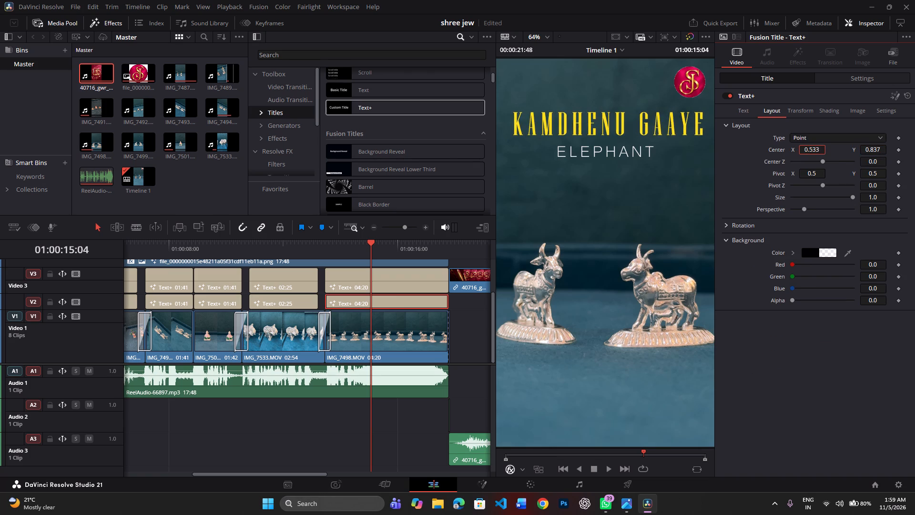
{"action": "left_click_drag", "start_coordinate": [827, 154], "coordinate": [823, 155]}
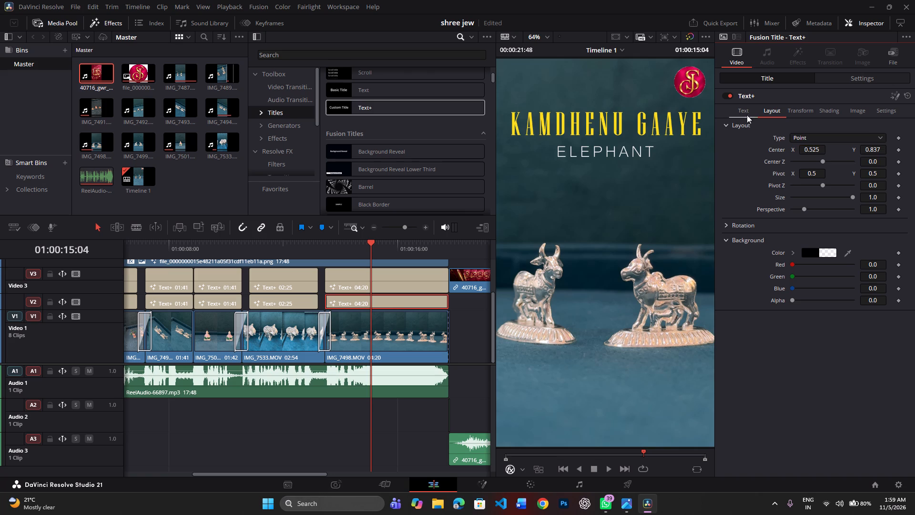
Change the white lower title over the cow shot from ELEPHANT to WISHES.
{"action": "left_click", "coordinate": [746, 112]}
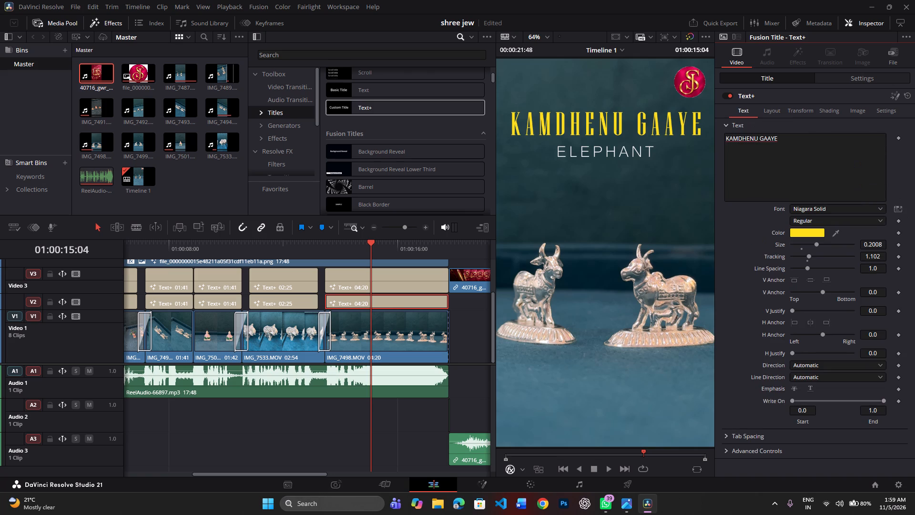
{"action": "triple_click", "coordinate": [801, 160]}
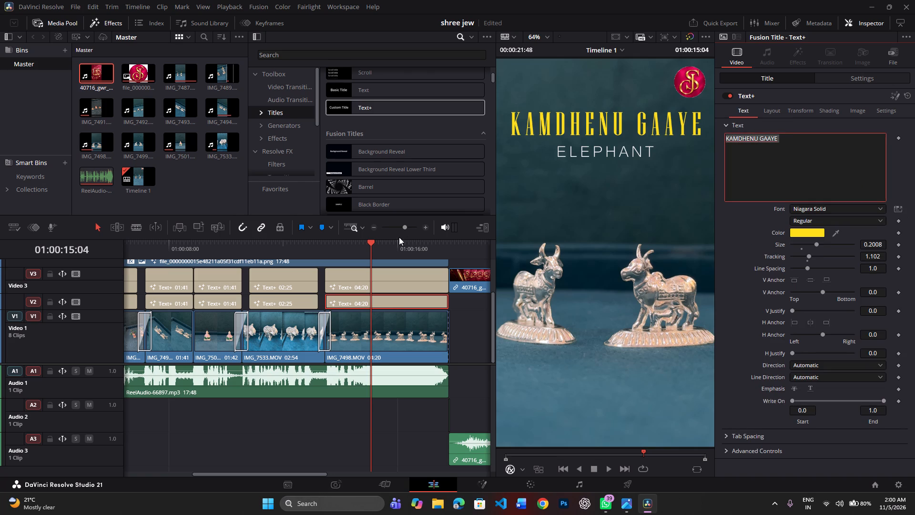
{"action": "left_click", "coordinate": [328, 247]}
{"action": "key", "text": "space"}
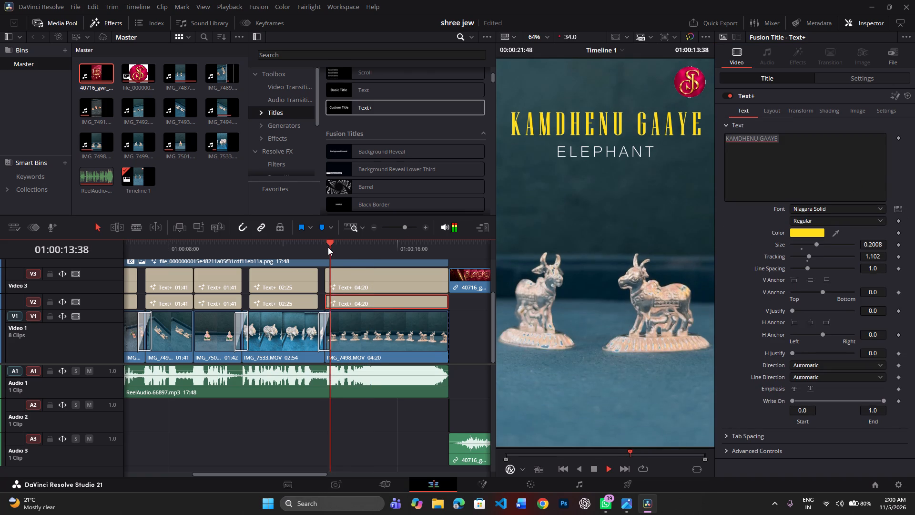
{"action": "key", "text": "space"}
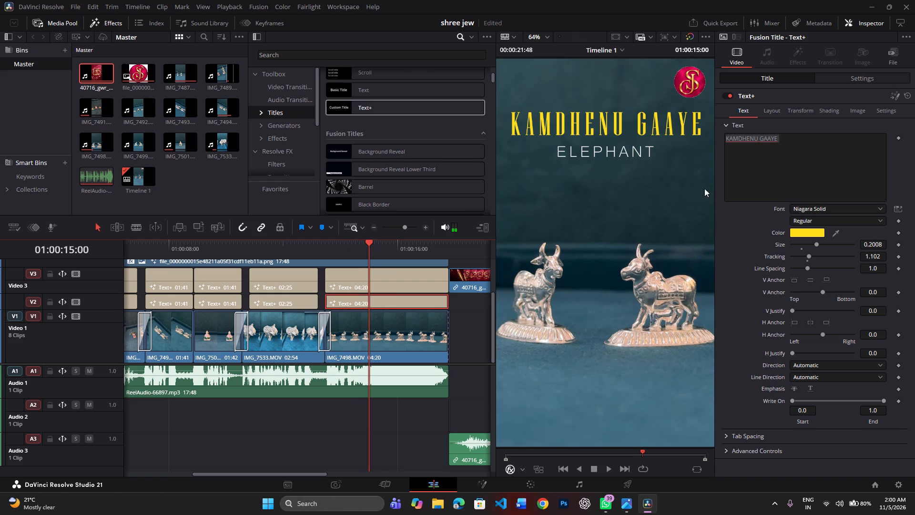
{"action": "left_click", "coordinate": [403, 273]}
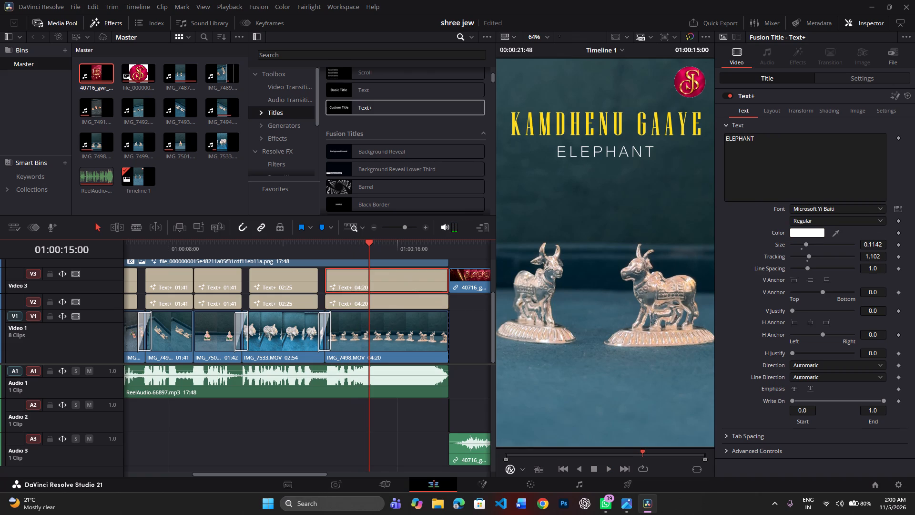
{"action": "triple_click", "coordinate": [771, 137]}
{"action": "type", "text": "WISHES"}
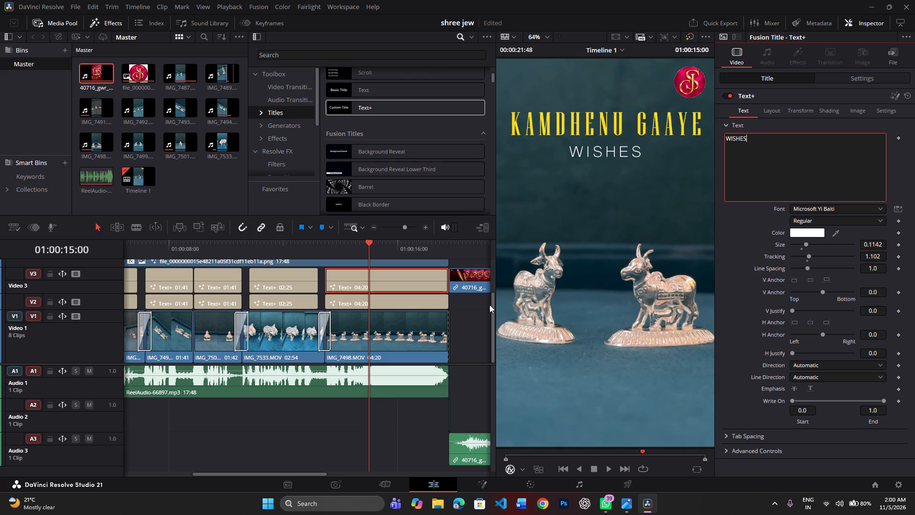
{"action": "key", "text": "space"}
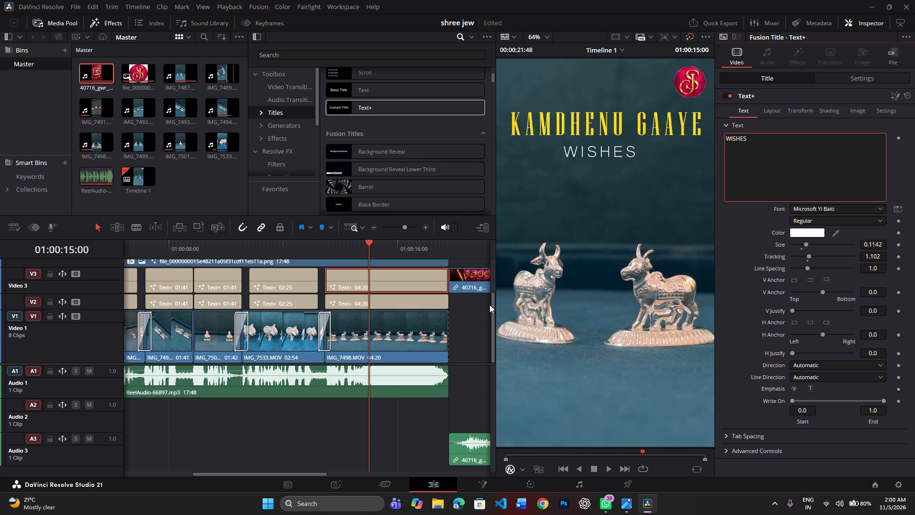
{"action": "key", "text": "BackSpace"}
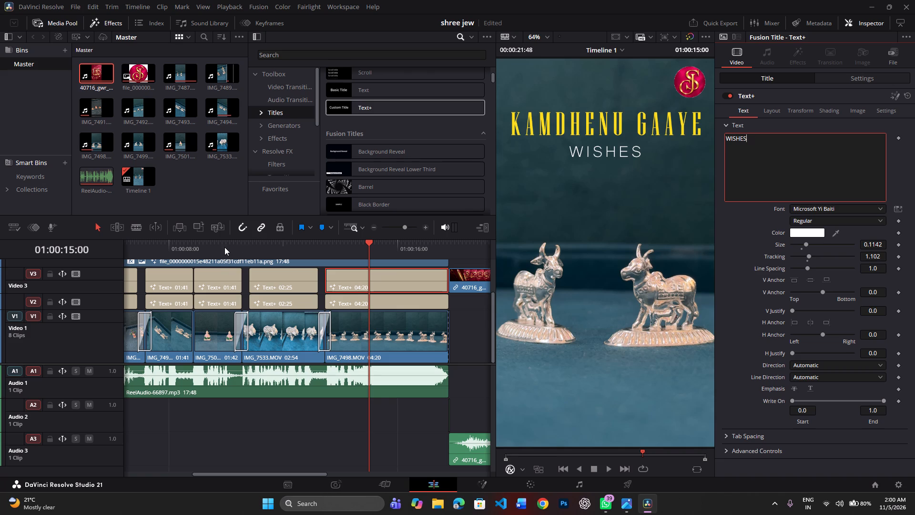
Play back the reel through to the outro and again from its beginning to review titles, transitions and music.
{"action": "left_click", "coordinate": [224, 247]}
{"action": "key", "text": "space"}
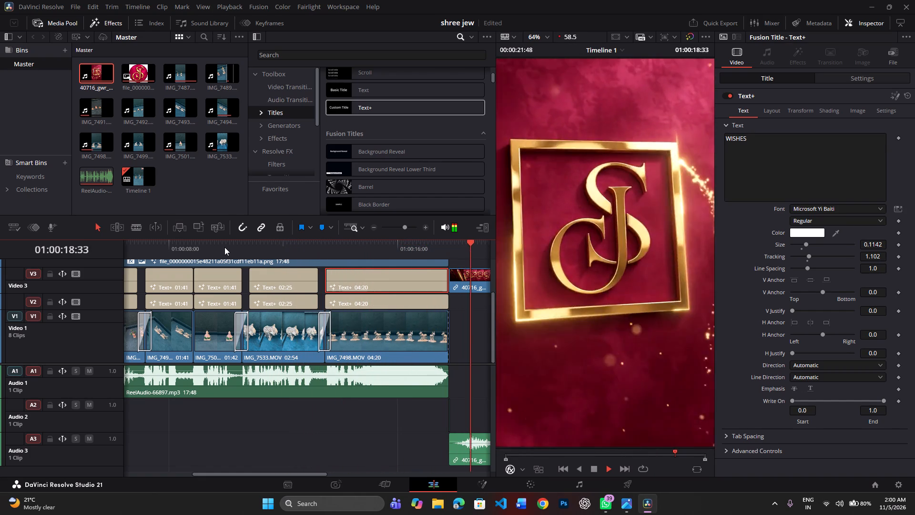
{"action": "key", "text": "space"}
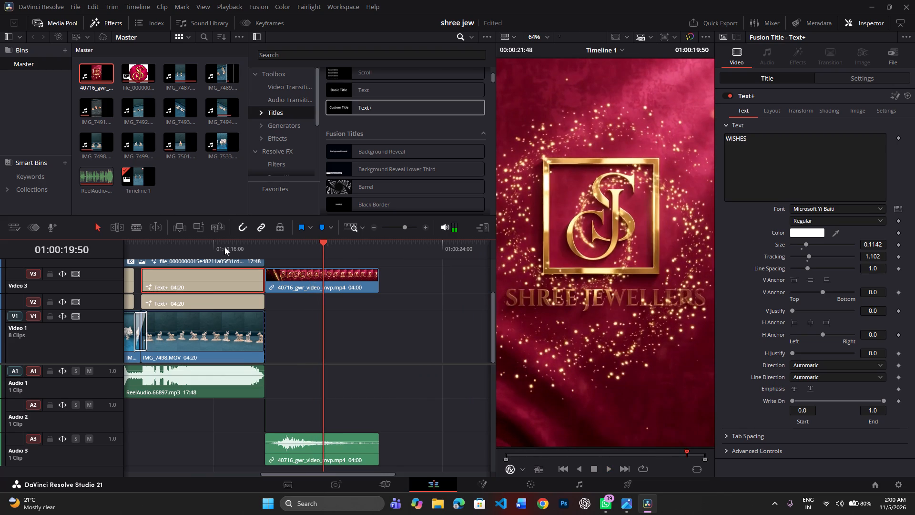
{"action": "scroll", "coordinate": [177, 364], "scroll_direction": "right", "scroll_amount": 6}
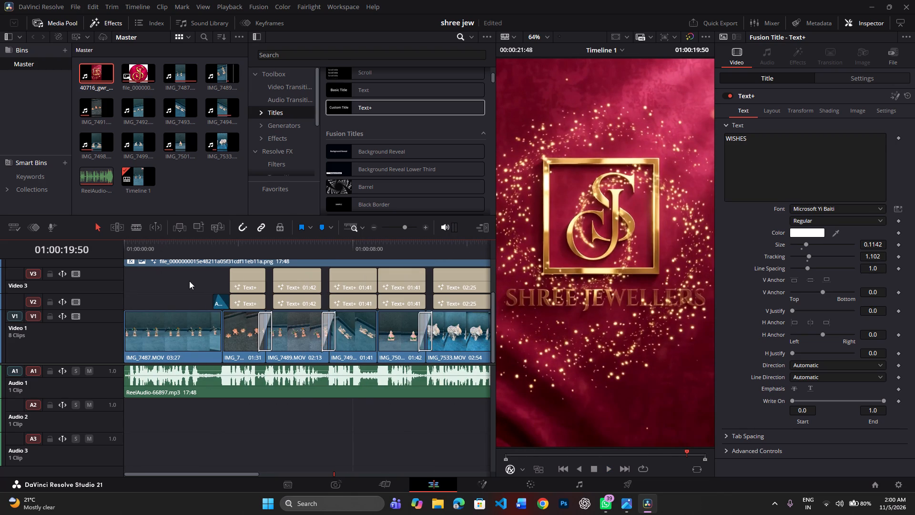
{"action": "left_click_drag", "start_coordinate": [159, 242], "coordinate": [81, 252]}
{"action": "key", "text": "space"}
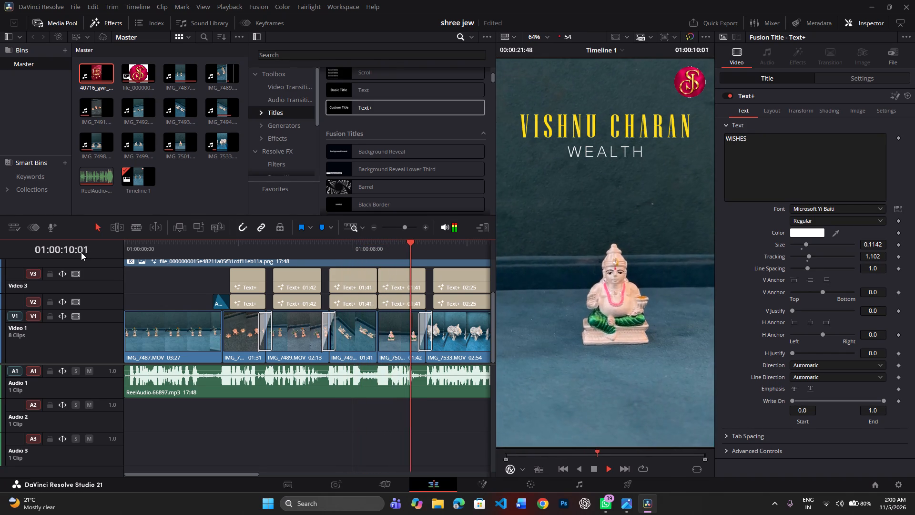
{"action": "key", "text": "space"}
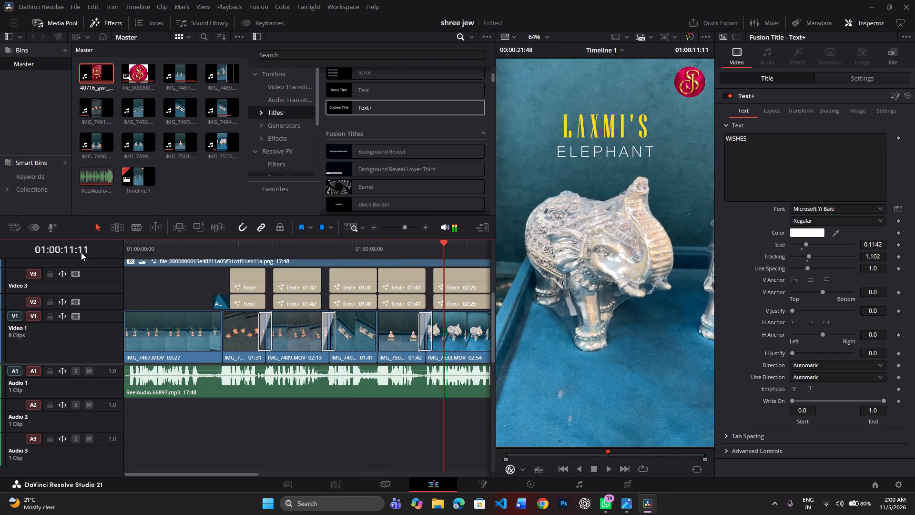
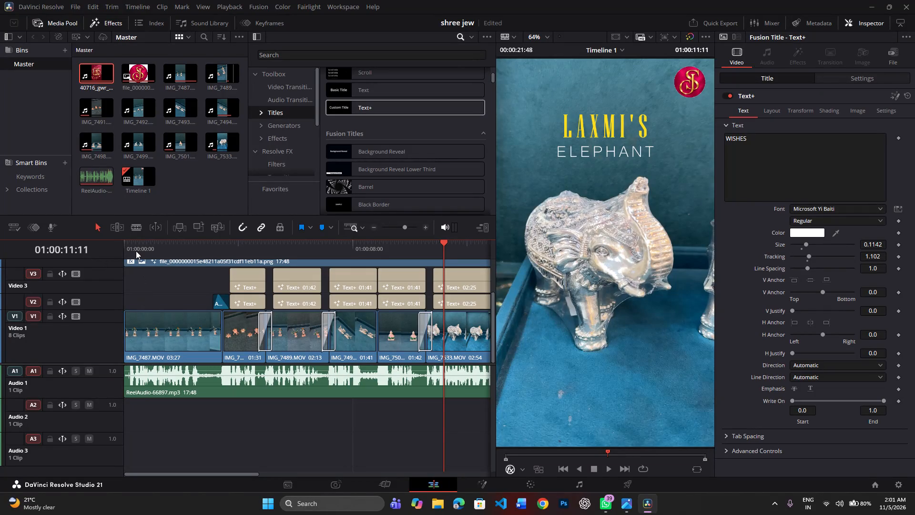
Return the playhead to the start of Timeline 1 at 01:00:00:00.
{"action": "left_click_drag", "start_coordinate": [136, 251], "coordinate": [17, 285]}
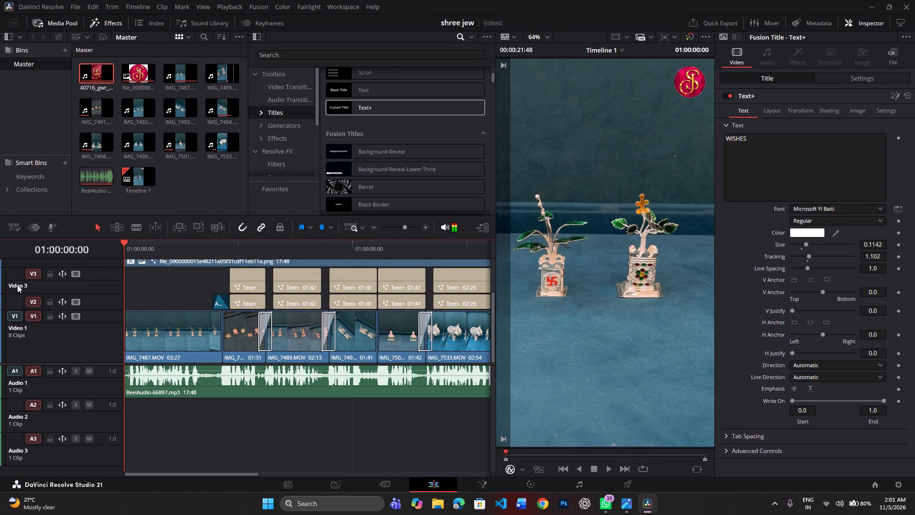
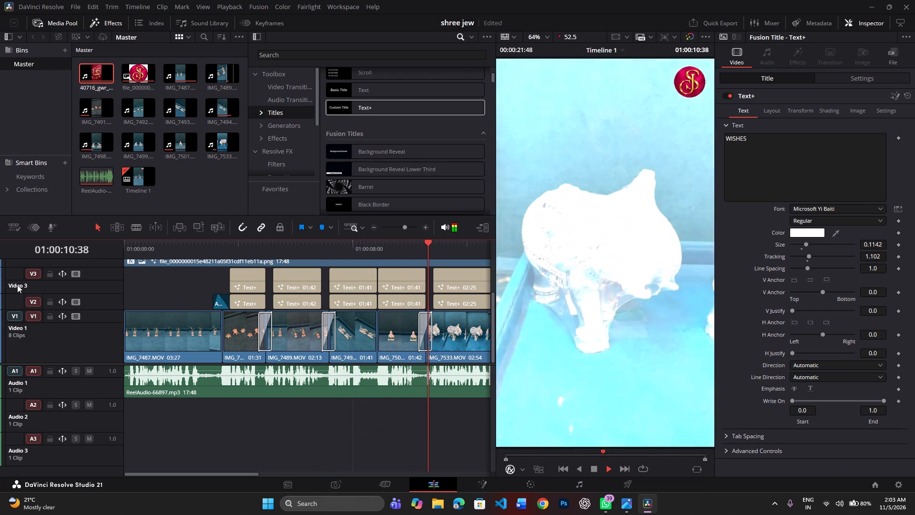
Play the rest of Timeline 1 to the end, reviewing the elephant and Kamdhenu Gaaye titles and the closing logo clip.
{"action": "key", "text": "space"}
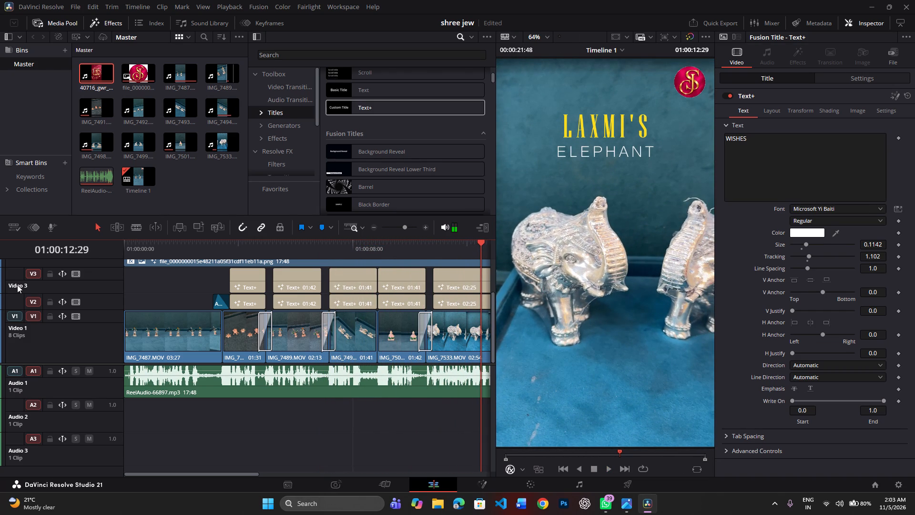
{"action": "key", "text": "space"}
{"action": "key", "text": "space"}
{"action": "key", "text": "space"}
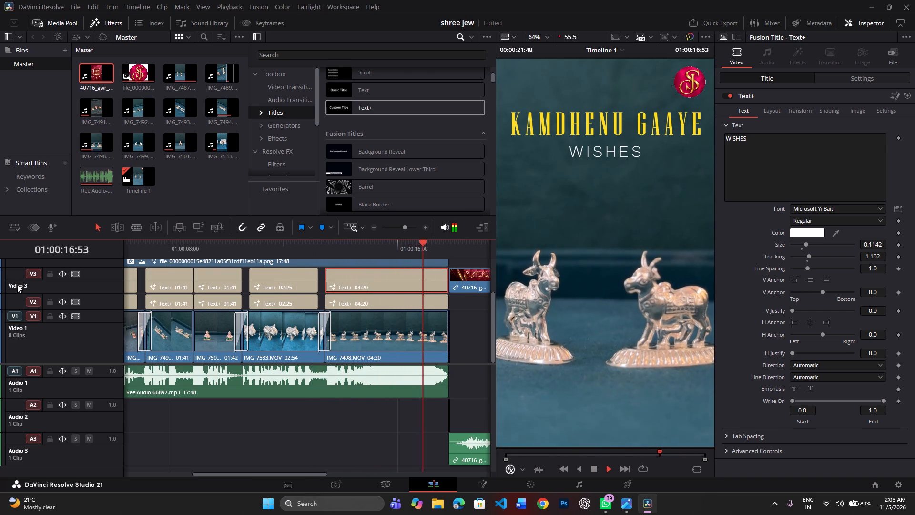
{"action": "key", "text": "space"}
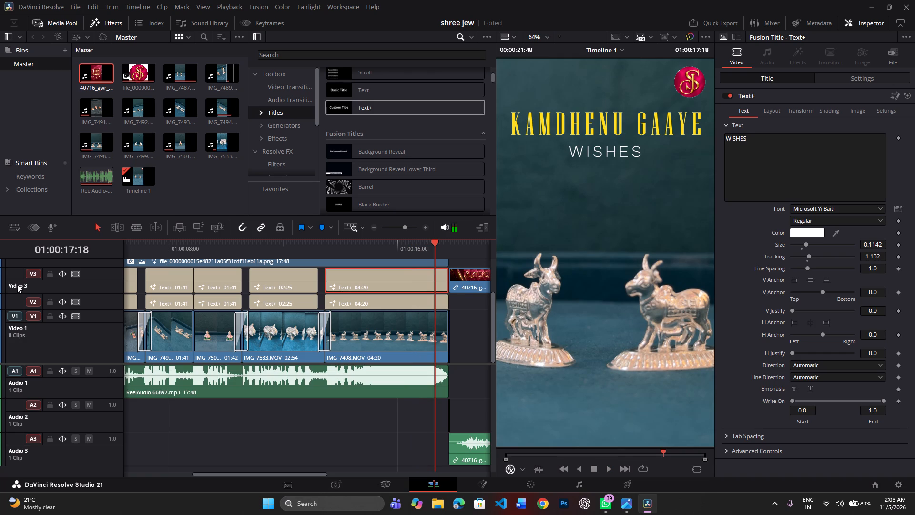
{"action": "key", "text": "space"}
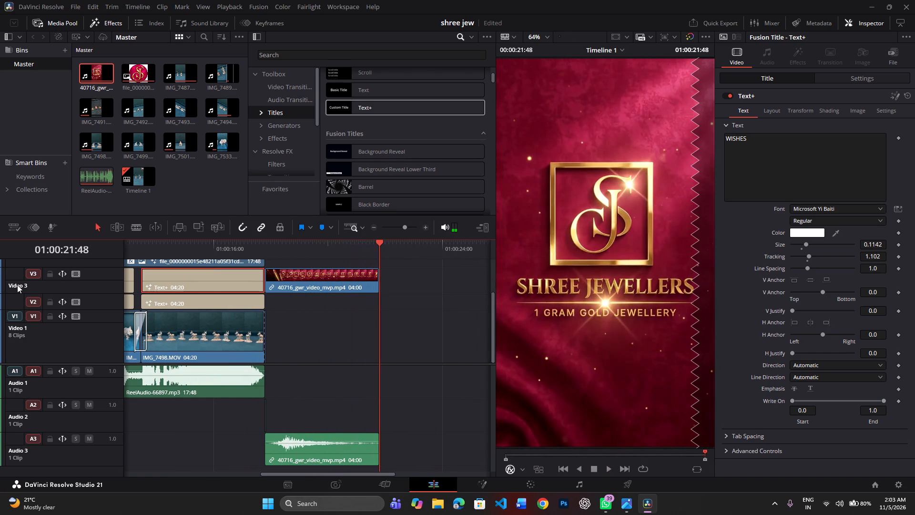
{"action": "key", "text": "space"}
Play Timeline 1 again from its start, reviewing the opening plant clip and the transition into the next product clips.
{"action": "key", "text": "Up"}
{"action": "key", "text": "Down"}
{"action": "key", "text": "Down"}
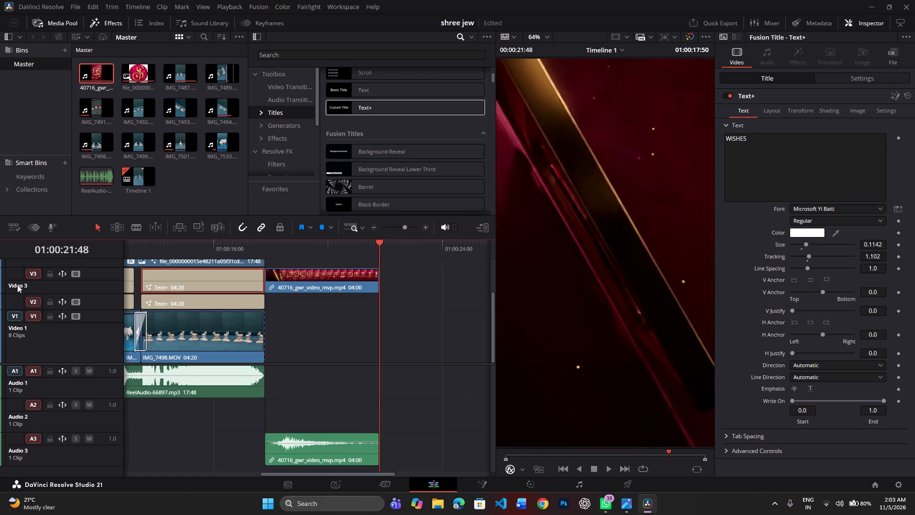
{"action": "key", "text": "Up"}
{"action": "key", "text": "Up"}
{"action": "key", "text": "Up"}
{"action": "key", "text": "Up"}
{"action": "key", "text": "Up"}
{"action": "key", "text": "Up"}
{"action": "key", "text": "Up"}
{"action": "key", "text": "Up"}
{"action": "key", "text": "Up"}
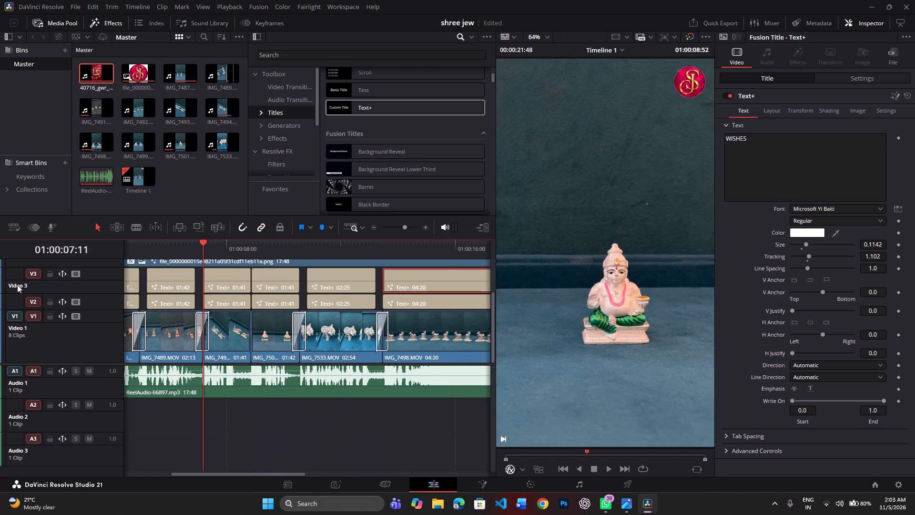
{"action": "key", "text": "Up"}
{"action": "key", "text": "Up"}
{"action": "key", "text": "Up"}
{"action": "key", "text": "Up"}
{"action": "key", "text": "Up"}
{"action": "key", "text": "Up"}
{"action": "key", "text": "Up"}
{"action": "key", "text": "Up"}
{"action": "key", "text": "Up"}
{"action": "key", "text": "Up"}
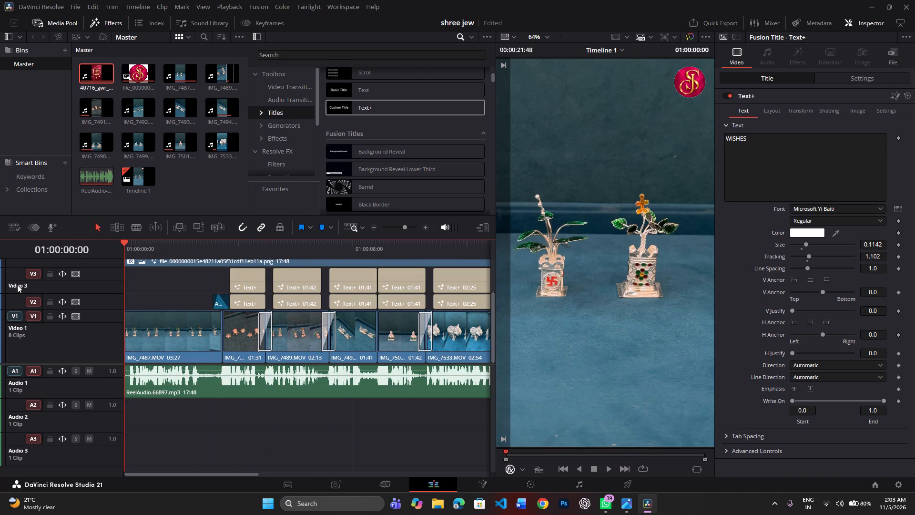
{"action": "key", "text": "Up"}
{"action": "key", "text": "space"}
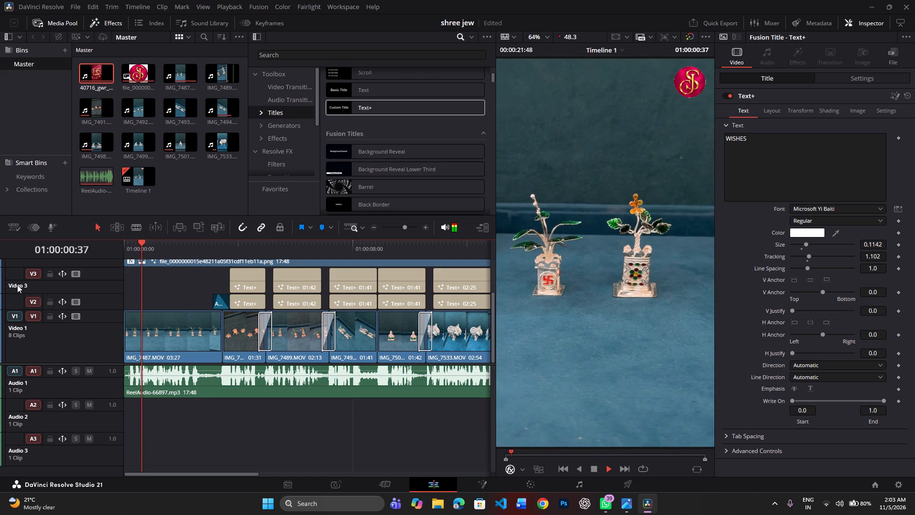
{"action": "key", "text": "space"}
{"action": "key", "text": "space"}
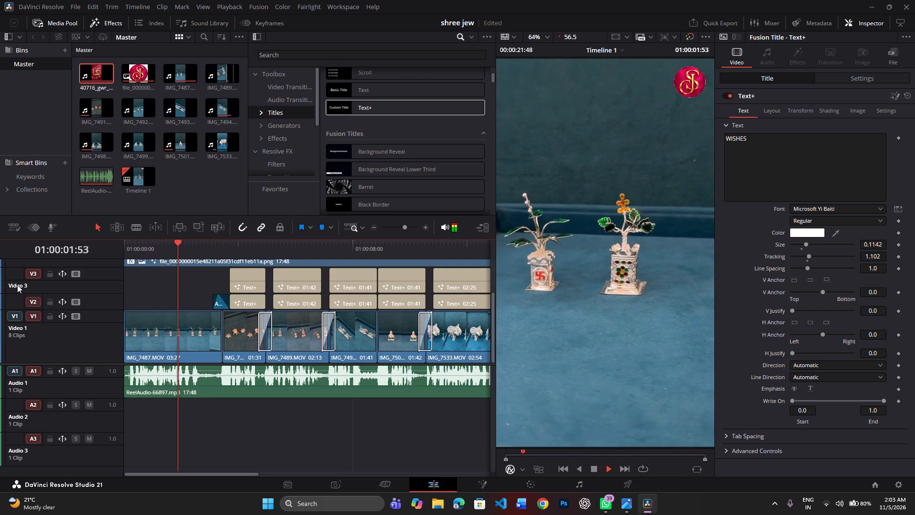
{"action": "key", "text": "space"}
{"action": "key", "text": "space"}
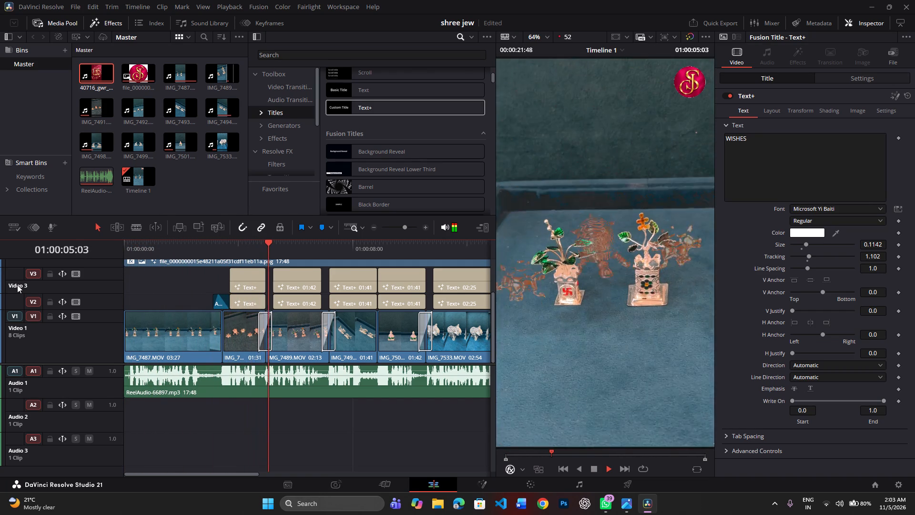
Advance through the opening seconds of Timeline 1 from its start and park the playhead at 01:00:00:33.
{"action": "key", "text": "Up"}
{"action": "key", "text": "Up"}
{"action": "key", "text": "Up"}
{"action": "key", "text": "Up"}
{"action": "key", "text": "Up"}
{"action": "key", "text": "Up"}
{"action": "key", "text": "Up"}
{"action": "key", "text": "Up"}
{"action": "key", "text": "Up"}
{"action": "key", "text": "Up"}
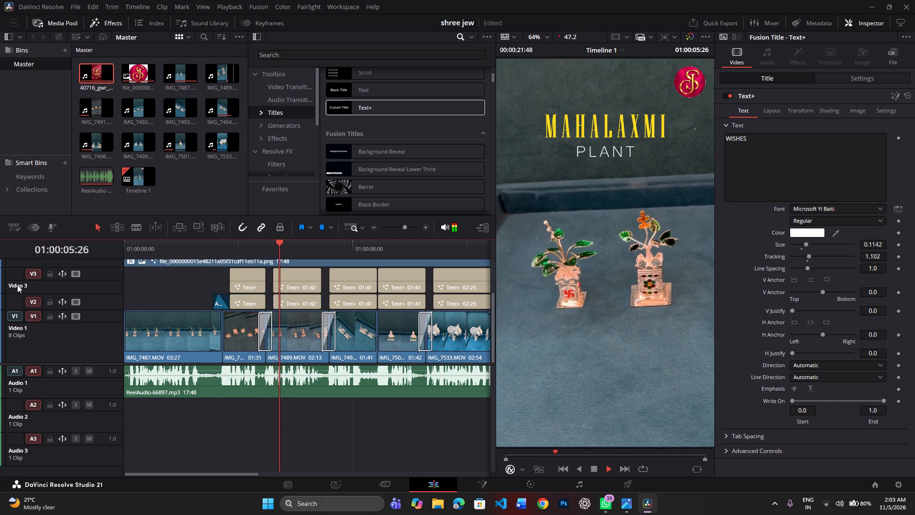
{"action": "key", "text": "space"}
{"action": "key", "text": "Up"}
{"action": "key", "text": "Up"}
{"action": "key", "text": "Up"}
{"action": "key", "text": "Up"}
{"action": "key", "text": "Right"}
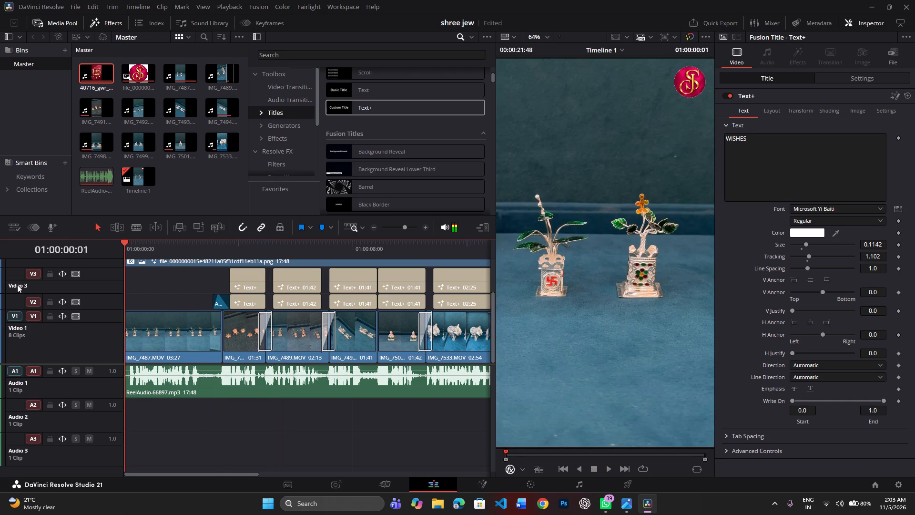
{"action": "key", "text": "Right"}
{"action": "key", "text": "Right"}
{"action": "key", "text": "Right"}
{"action": "key", "text": "Right"}
{"action": "key", "text": "Right"}
{"action": "key", "text": "Right"}
{"action": "key", "text": "Right"}
{"action": "key", "text": "Right"}
{"action": "key", "text": "Right"}
{"action": "key", "text": "Right"}
{"action": "key", "text": "Right"}
{"action": "key", "text": "Right"}
{"action": "key", "text": "Right"}
{"action": "key", "text": "Right"}
{"action": "key", "text": "Right"}
{"action": "key", "text": "Right"}
{"action": "key", "text": "Right"}
{"action": "key", "text": "Right"}
{"action": "key", "text": "Right"}
{"action": "key", "text": "Right"}
{"action": "key", "text": "Right"}
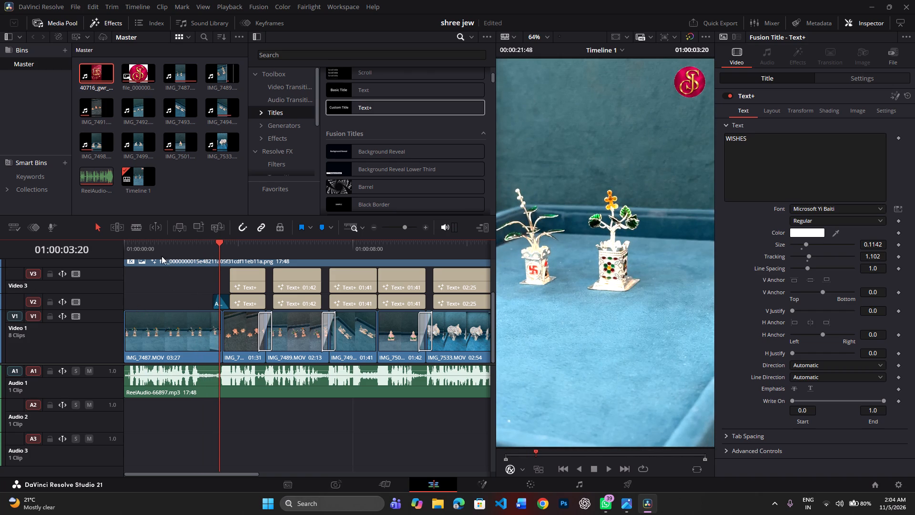
{"action": "left_click", "coordinate": [140, 244]}
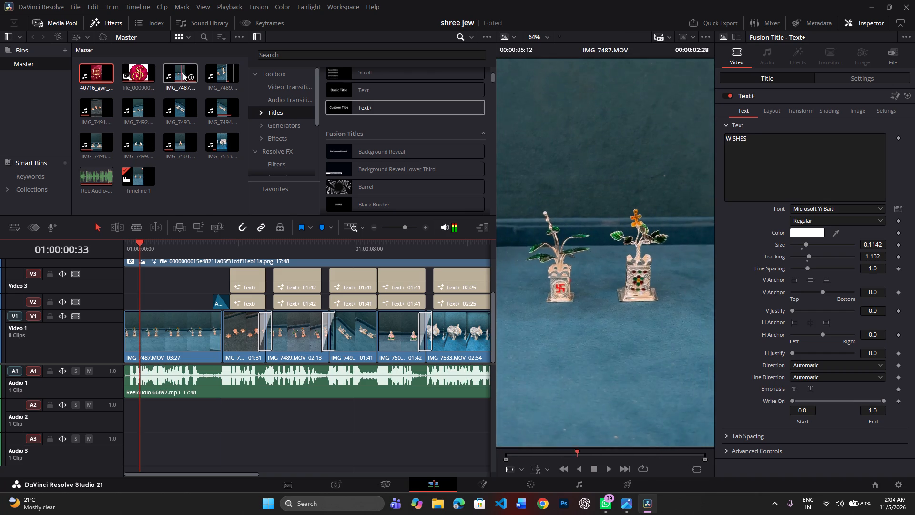
Preview the source clips IMG_7489.MOV and IMG_7491.MOV from the Master bin.
{"action": "double_click", "coordinate": [219, 75]}
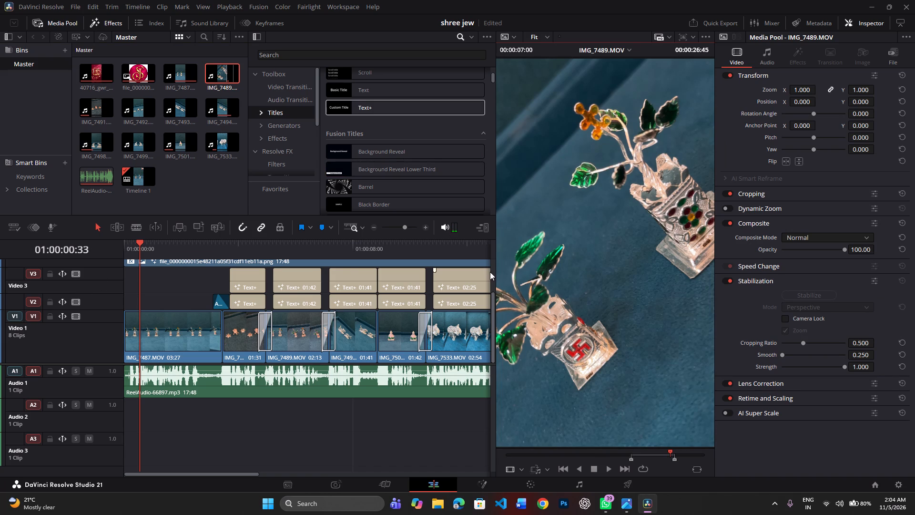
{"action": "double_click", "coordinate": [221, 74]}
{"action": "key", "text": "space"}
{"action": "key", "text": "space"}
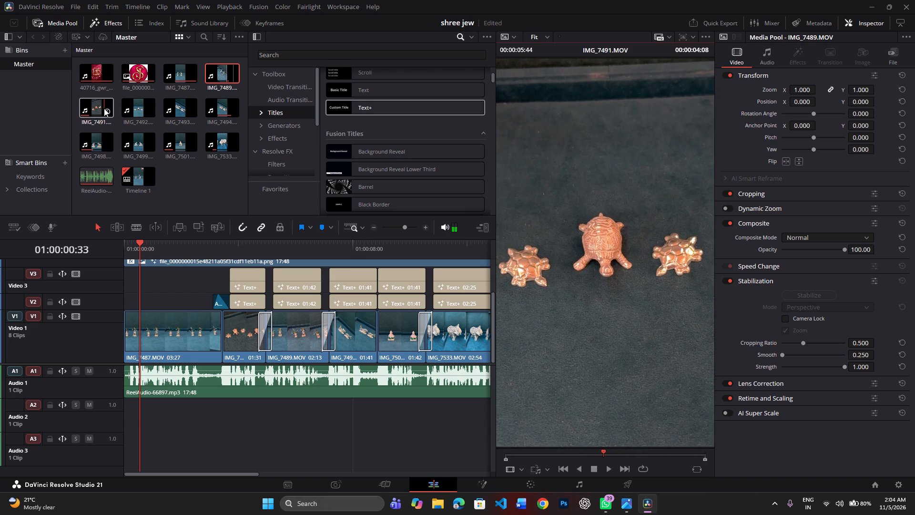
{"action": "double_click", "coordinate": [87, 110]}
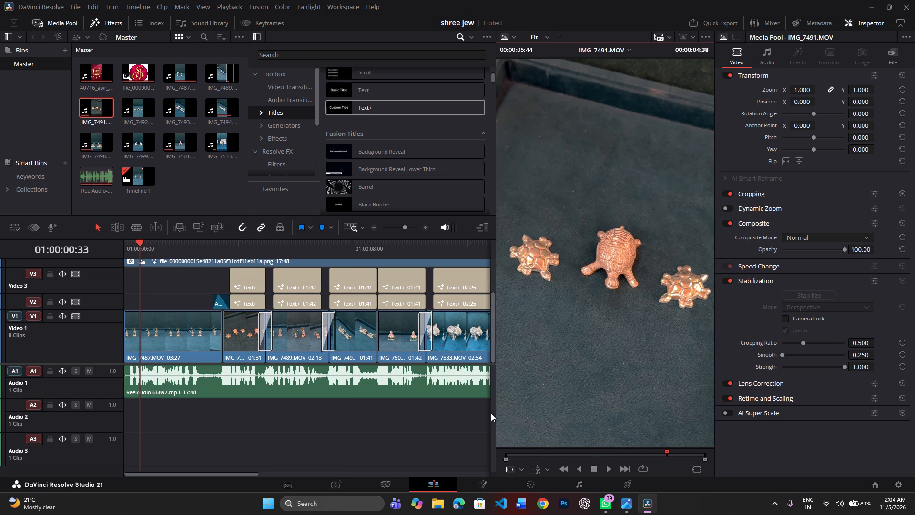
{"action": "left_click", "coordinate": [561, 392]}
Place a copy of the timeline's IMG_7491.MOV turtle clip over the opening IMG_7487.MOV clip on Video 1, starting at 01:00:00:33.
{"action": "scroll", "coordinate": [441, 377], "scroll_direction": "left", "scroll_amount": 1}
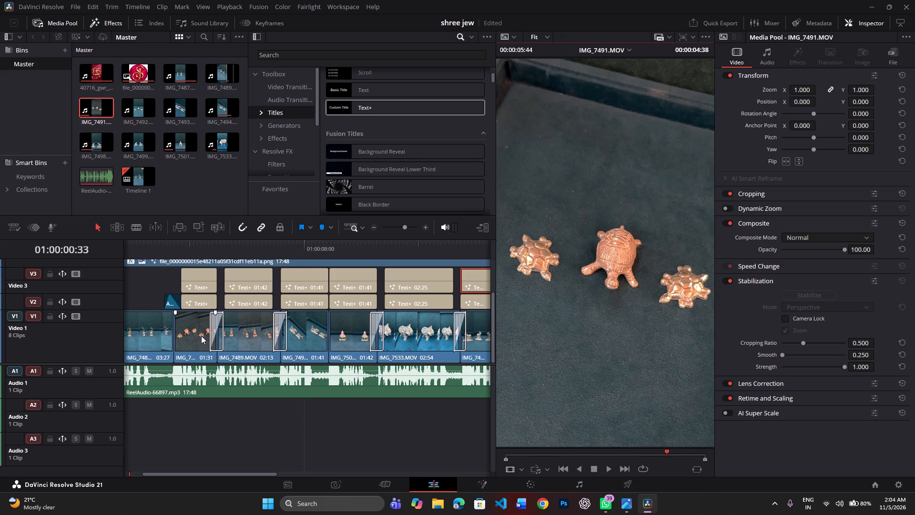
{"action": "scroll", "coordinate": [187, 334], "scroll_direction": "right", "scroll_amount": 1}
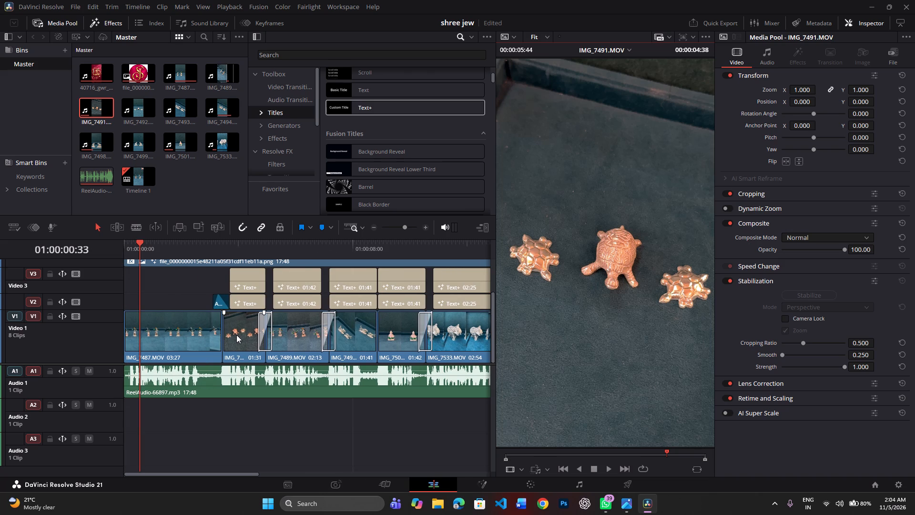
{"action": "left_click_drag", "start_coordinate": [236, 335], "coordinate": [157, 339], "text": "alt"}
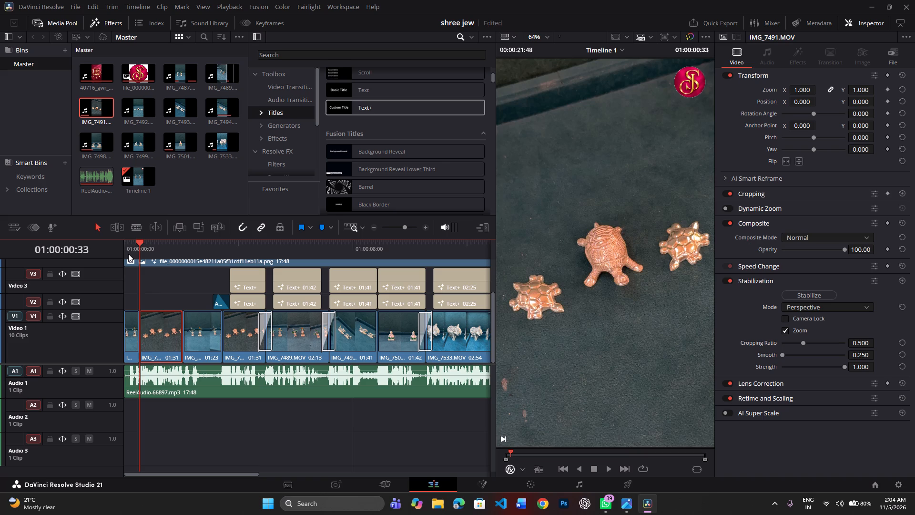
Play the revised opening and roll the cut after the IMG_7491.MOV copy earlier, making the following IMG_7487.MOV segment 02:12 long.
{"action": "left_click", "coordinate": [127, 253]}
{"action": "key", "text": "space"}
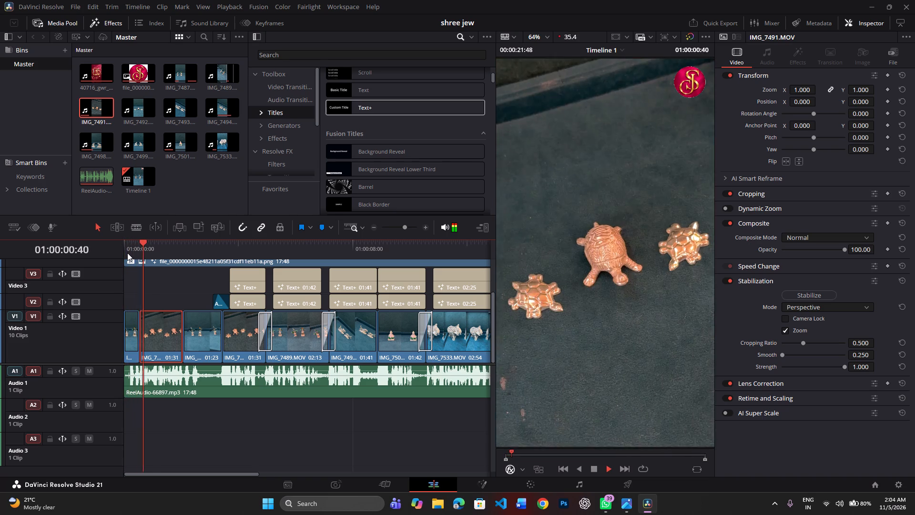
{"action": "key", "text": "space"}
{"action": "key", "text": "space"}
{"action": "key", "text": "space"}
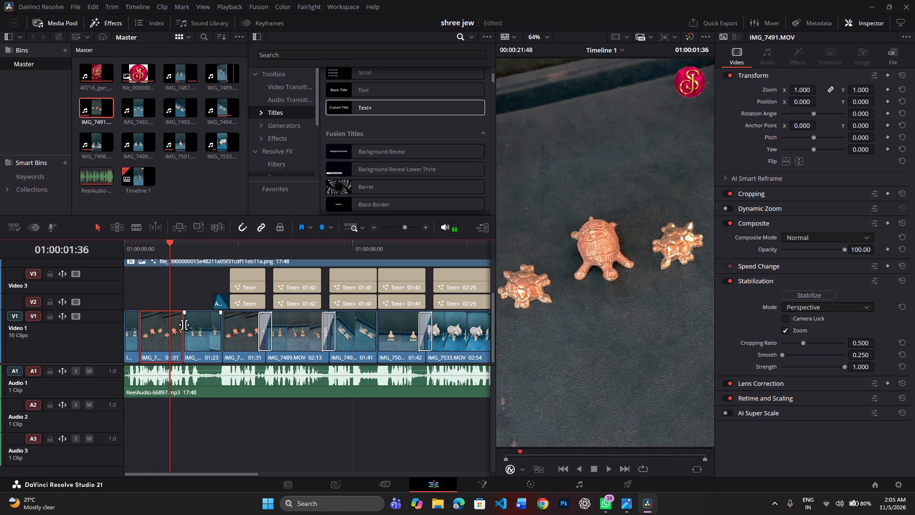
{"action": "left_click_drag", "start_coordinate": [184, 325], "coordinate": [161, 339]}
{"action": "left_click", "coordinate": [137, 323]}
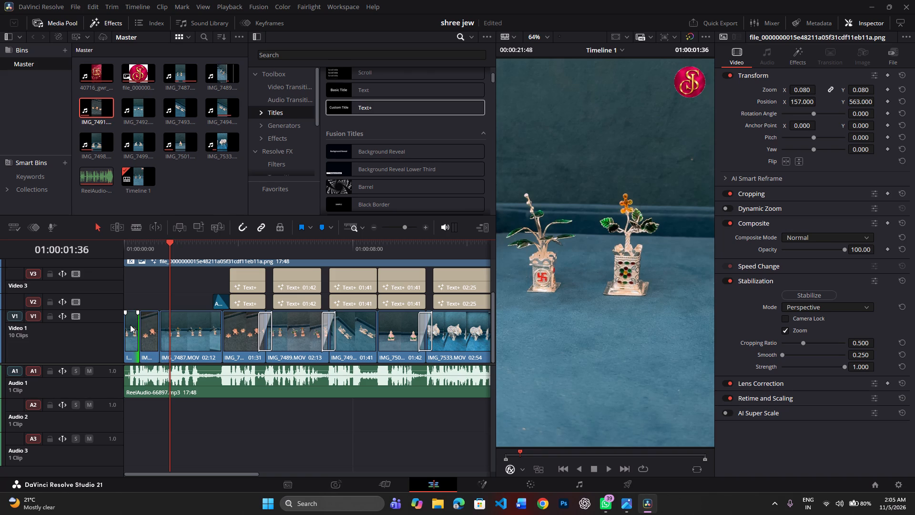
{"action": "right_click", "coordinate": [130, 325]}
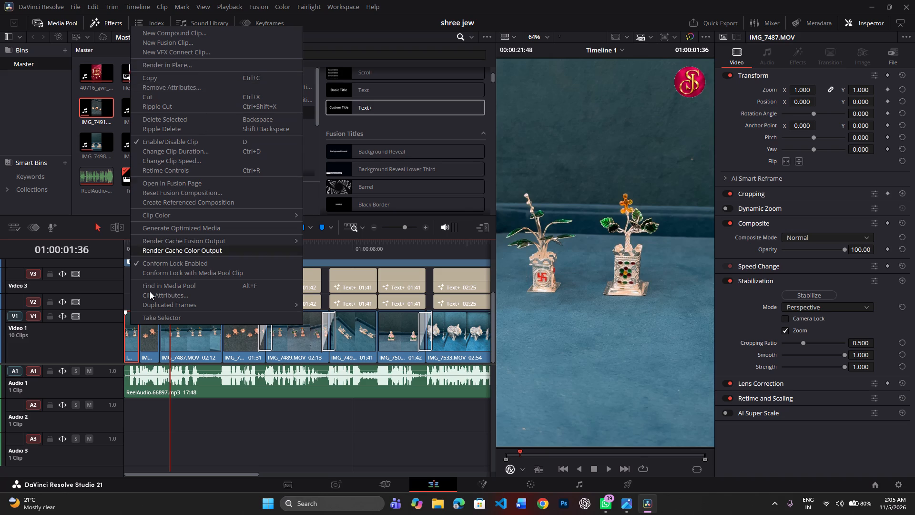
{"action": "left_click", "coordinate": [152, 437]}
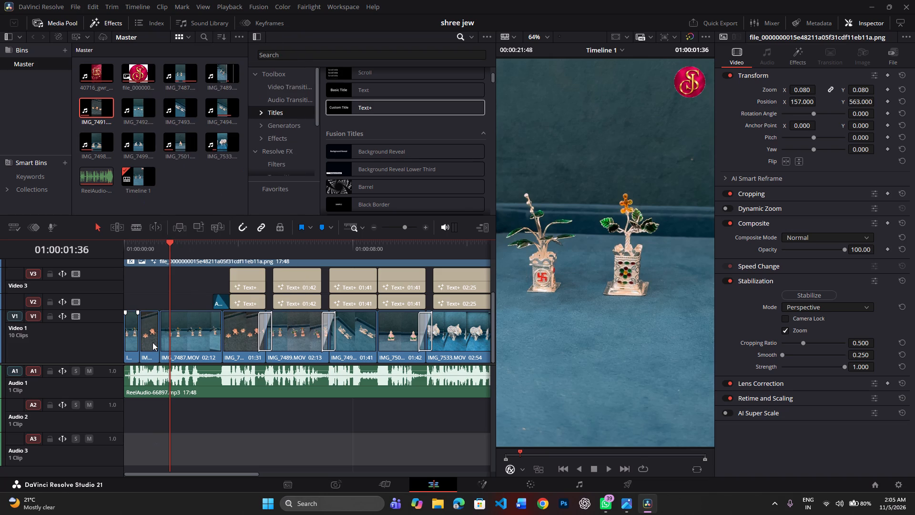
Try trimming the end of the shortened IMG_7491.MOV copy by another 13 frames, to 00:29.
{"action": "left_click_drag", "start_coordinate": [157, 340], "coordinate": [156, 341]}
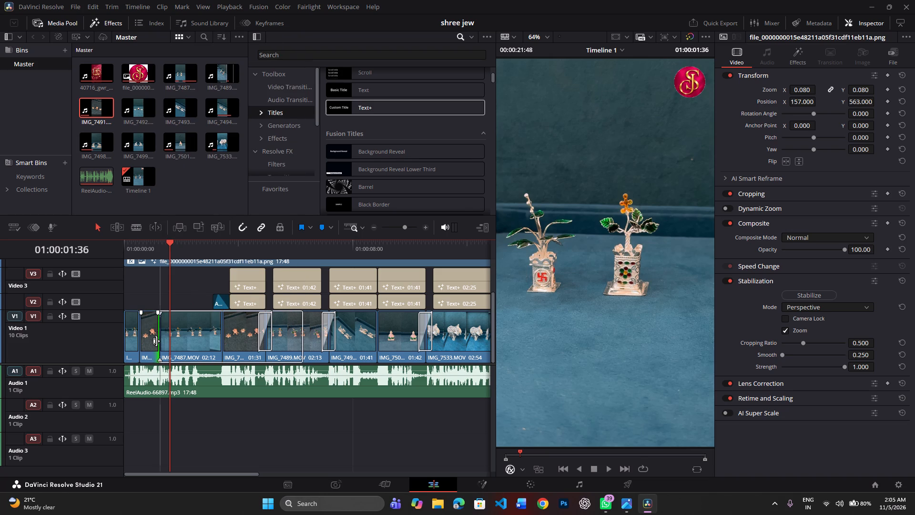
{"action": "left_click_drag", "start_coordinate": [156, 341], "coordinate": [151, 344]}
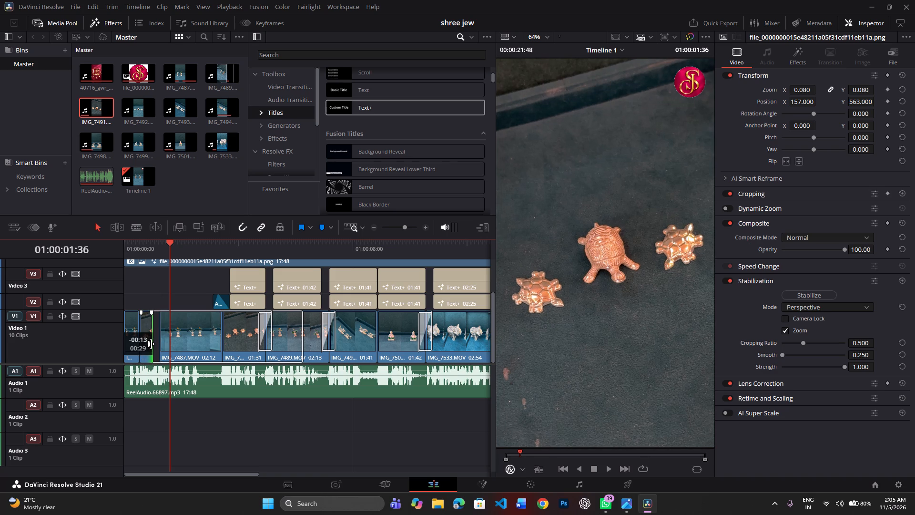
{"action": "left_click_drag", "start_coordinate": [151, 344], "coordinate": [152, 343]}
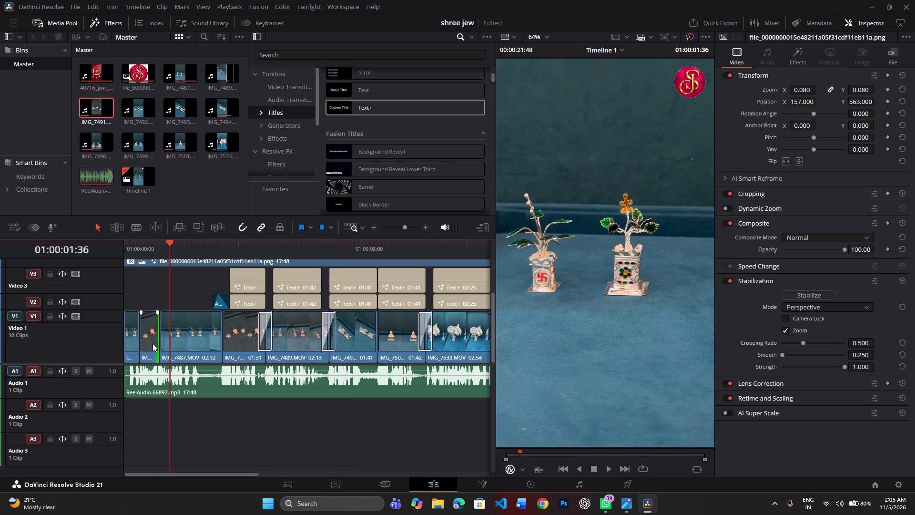
Play the opening of Timeline 1 from its start to check the timing of the inserted turtle clip.
{"action": "left_click_drag", "start_coordinate": [121, 241], "coordinate": [133, 241]}
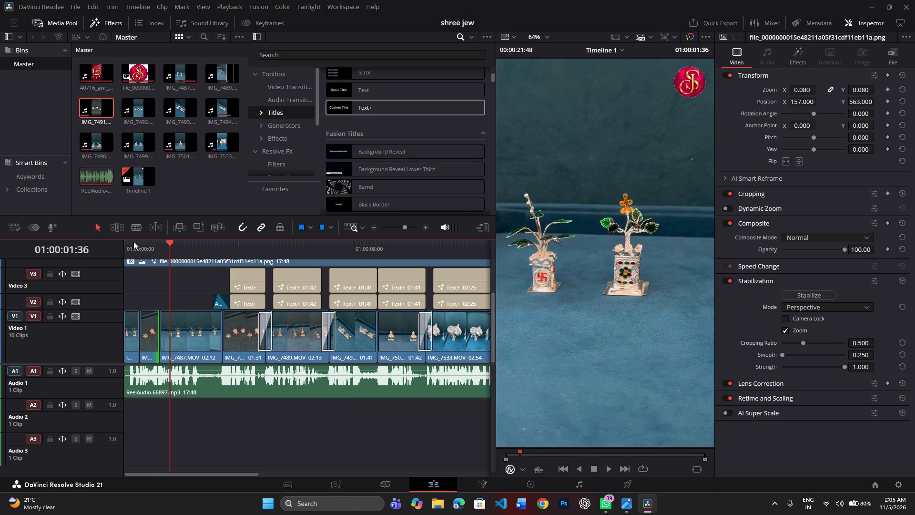
{"action": "left_click_drag", "start_coordinate": [133, 241], "coordinate": [128, 244]}
{"action": "left_click", "coordinate": [128, 244]}
{"action": "key", "text": "space"}
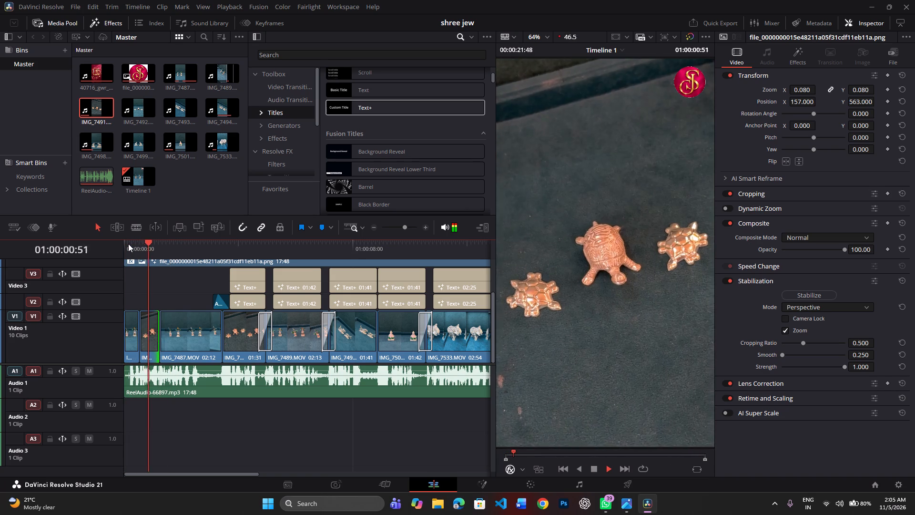
{"action": "key", "text": "space"}
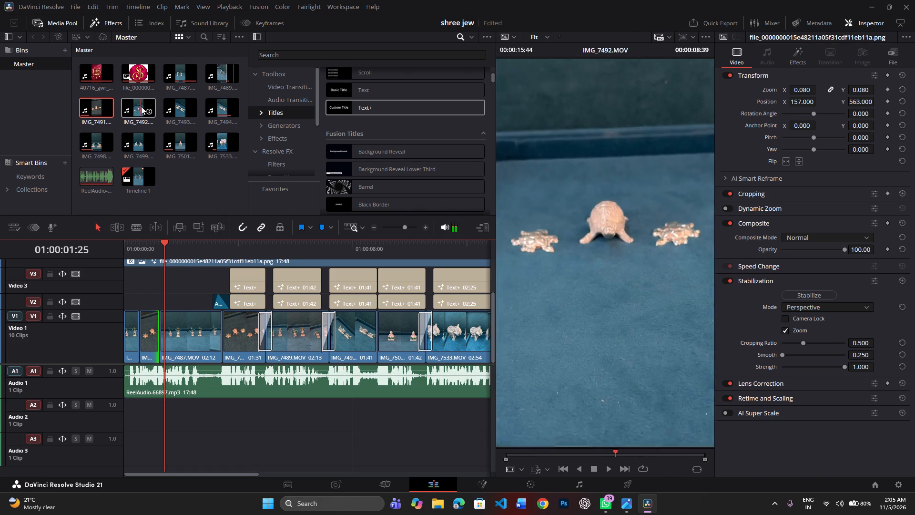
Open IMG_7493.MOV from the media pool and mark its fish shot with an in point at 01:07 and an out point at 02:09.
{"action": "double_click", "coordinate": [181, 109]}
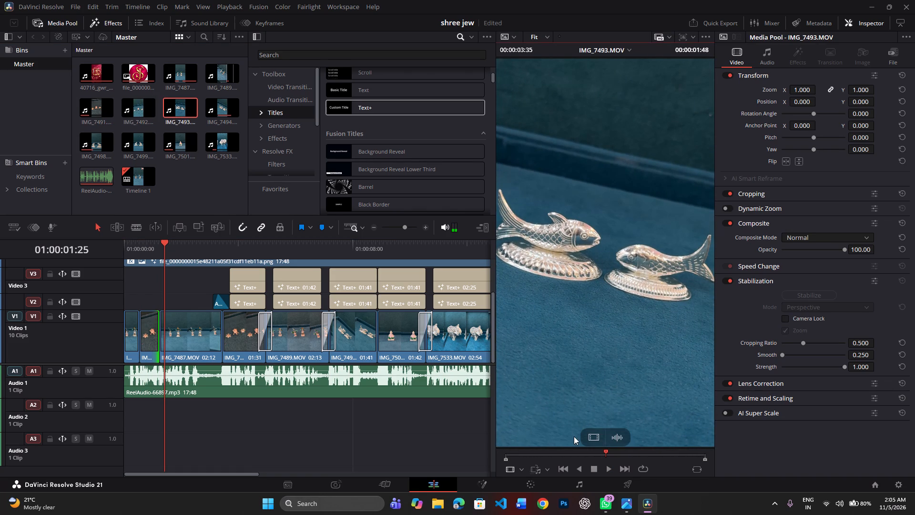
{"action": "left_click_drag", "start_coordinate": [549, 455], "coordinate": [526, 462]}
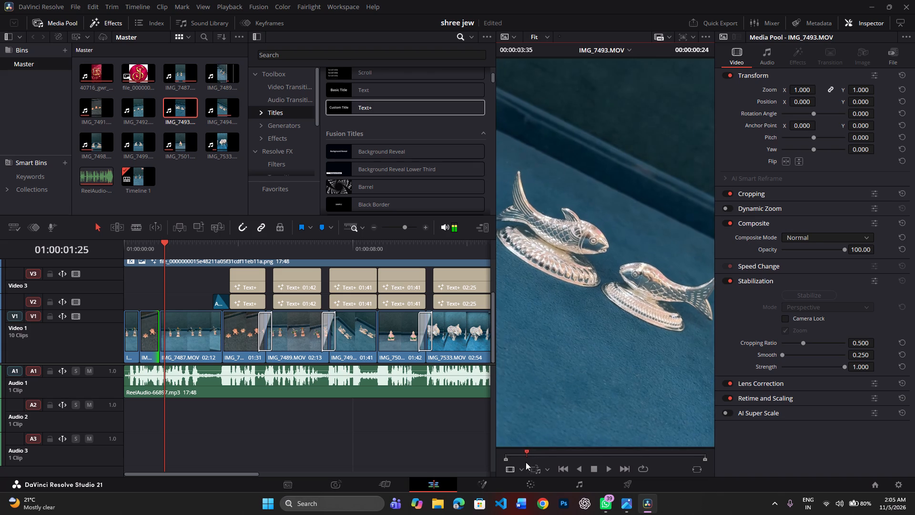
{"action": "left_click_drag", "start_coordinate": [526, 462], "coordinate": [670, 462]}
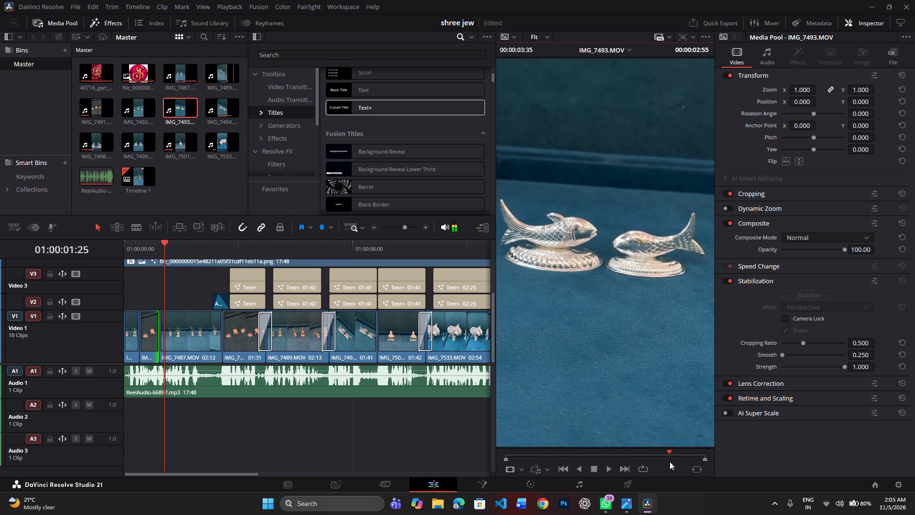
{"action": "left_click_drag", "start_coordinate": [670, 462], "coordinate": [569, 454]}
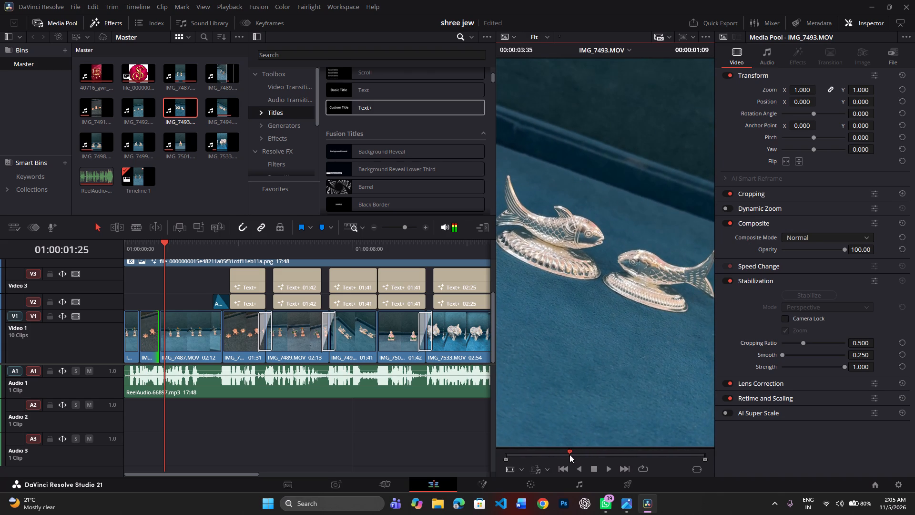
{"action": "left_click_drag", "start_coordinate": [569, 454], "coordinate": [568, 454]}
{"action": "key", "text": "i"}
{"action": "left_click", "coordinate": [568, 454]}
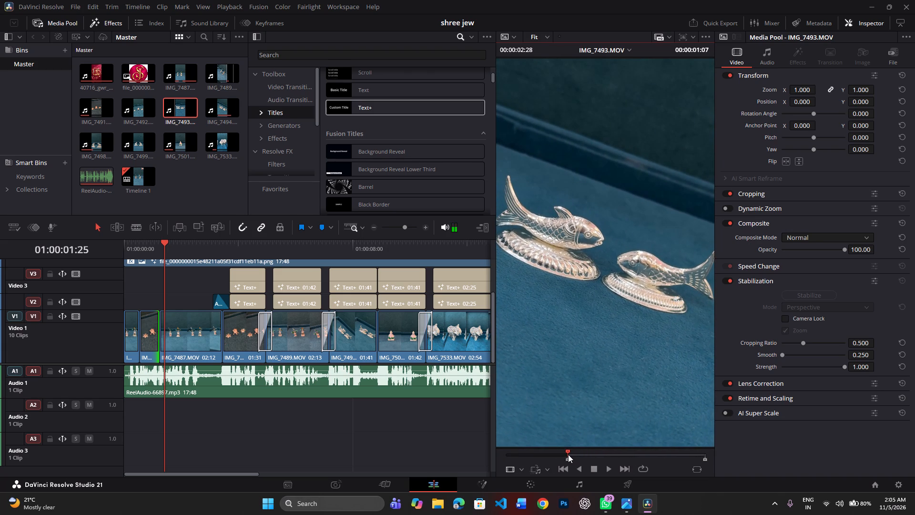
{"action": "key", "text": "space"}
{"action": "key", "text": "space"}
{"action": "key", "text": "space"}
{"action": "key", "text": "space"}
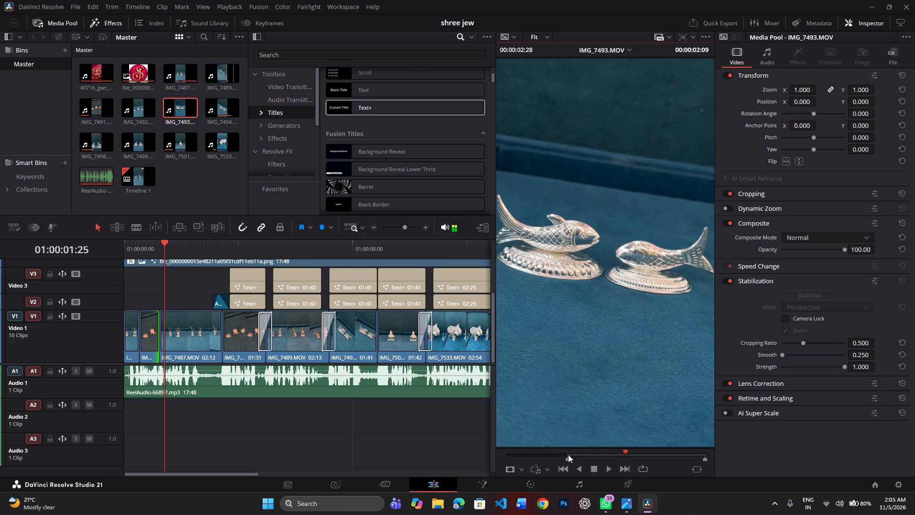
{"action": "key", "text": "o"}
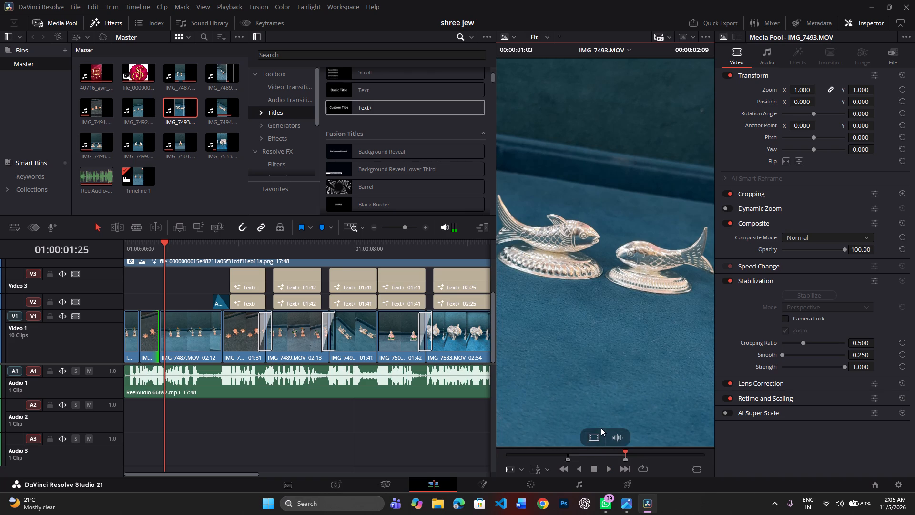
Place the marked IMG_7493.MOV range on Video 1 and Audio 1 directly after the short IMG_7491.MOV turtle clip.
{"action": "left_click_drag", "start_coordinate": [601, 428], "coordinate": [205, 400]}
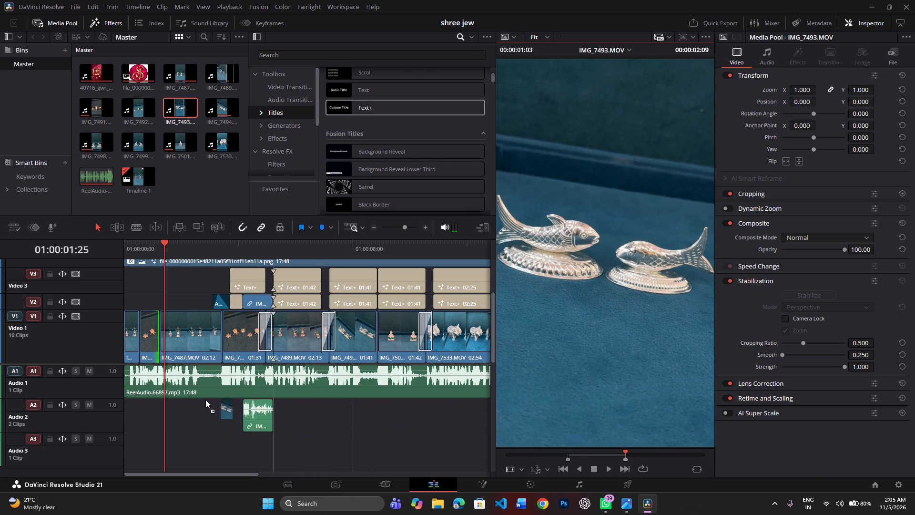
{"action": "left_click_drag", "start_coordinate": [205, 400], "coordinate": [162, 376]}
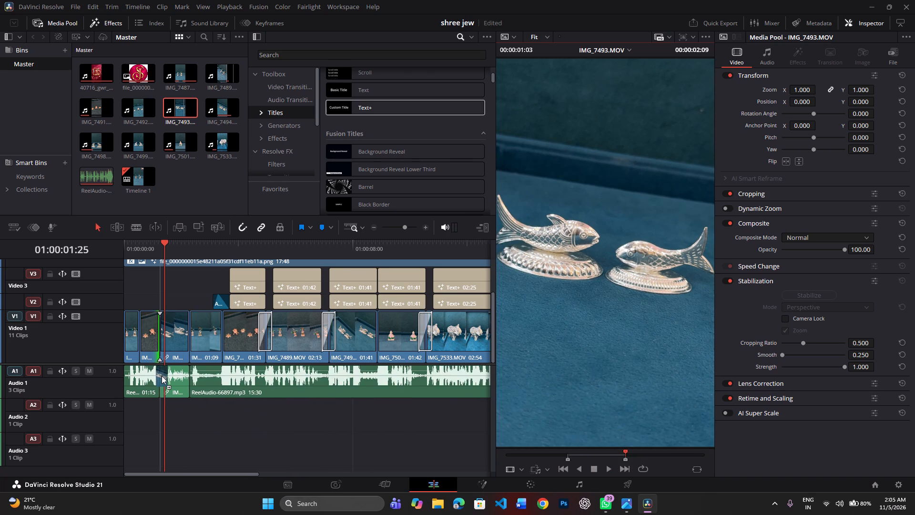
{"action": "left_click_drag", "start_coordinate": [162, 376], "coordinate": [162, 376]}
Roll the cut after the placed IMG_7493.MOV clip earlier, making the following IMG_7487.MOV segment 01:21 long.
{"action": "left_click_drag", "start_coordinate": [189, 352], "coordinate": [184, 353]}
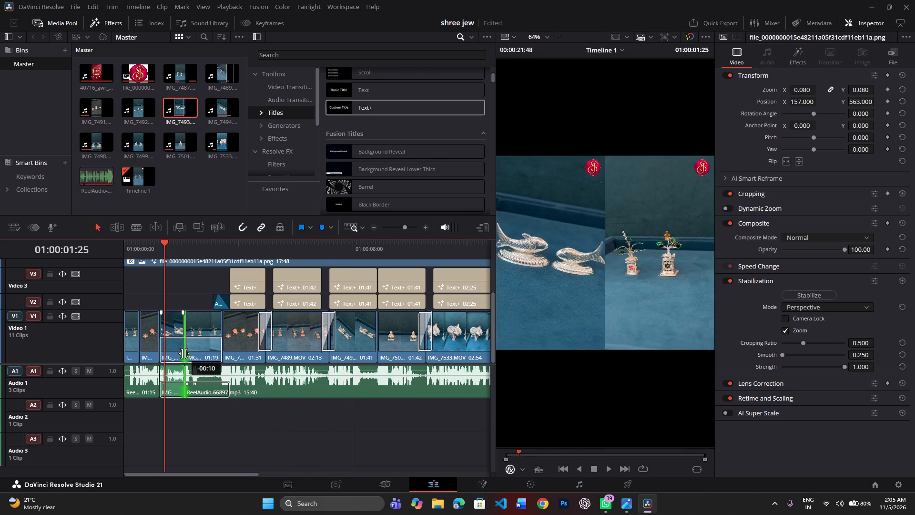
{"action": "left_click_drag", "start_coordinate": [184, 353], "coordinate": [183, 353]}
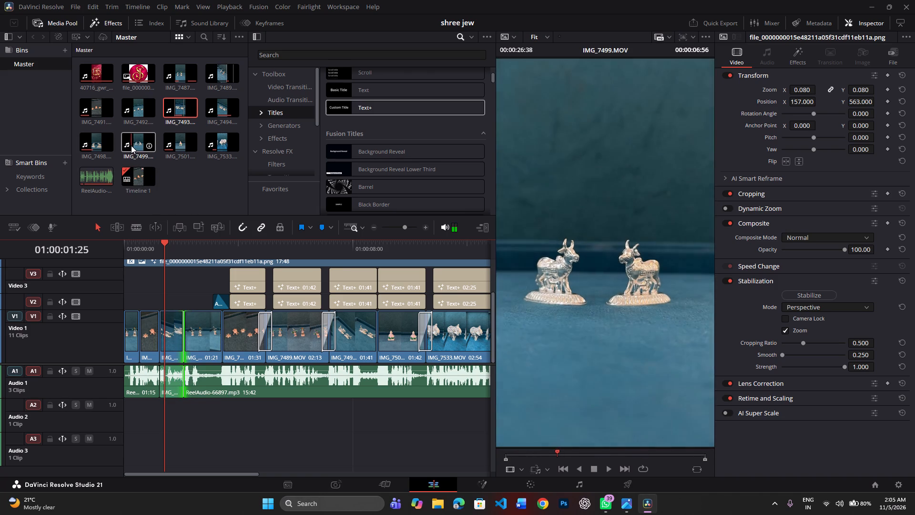
Review the IMG_7499.MOV cow figurine footage from the media pool, including playback from its start.
{"action": "double_click", "coordinate": [133, 144]}
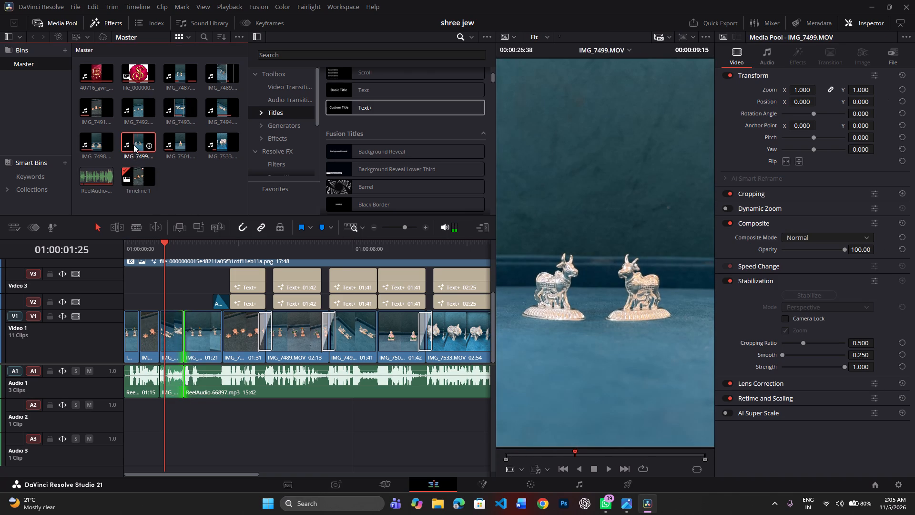
{"action": "key", "text": "space"}
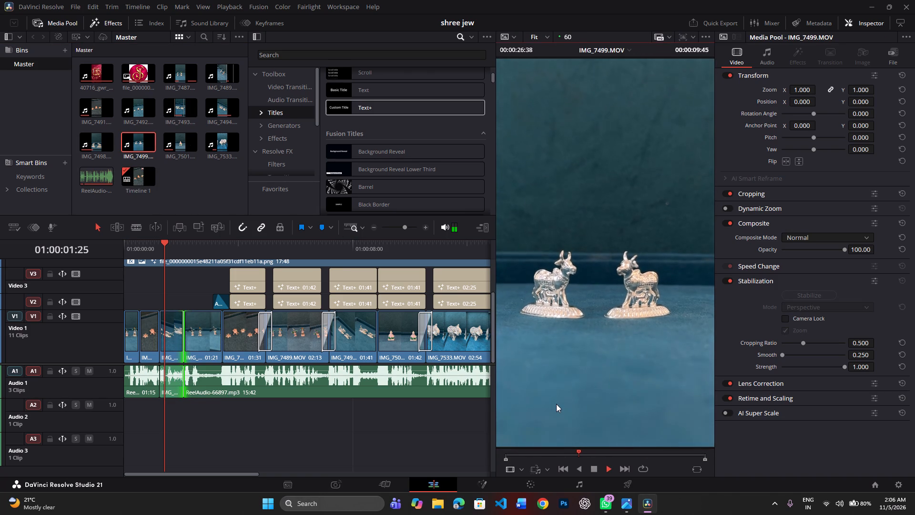
{"action": "key", "text": "space"}
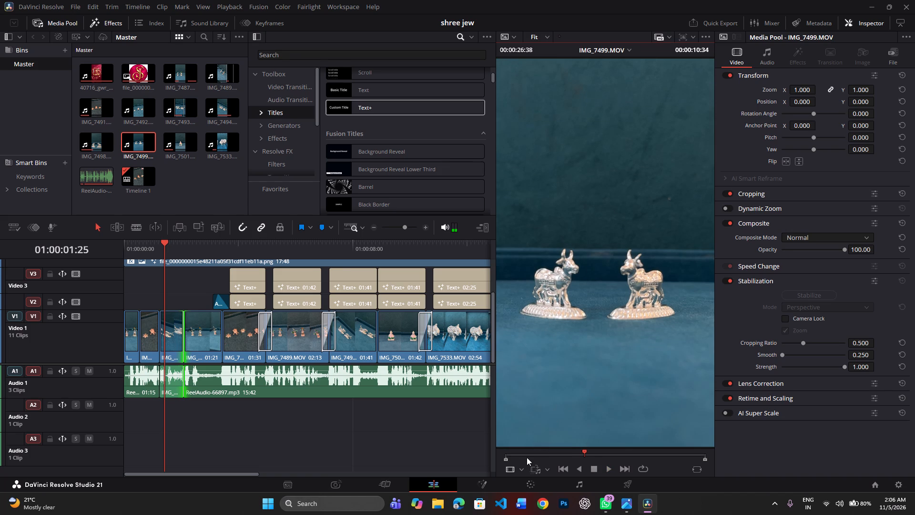
{"action": "left_click_drag", "start_coordinate": [528, 456], "coordinate": [481, 485]}
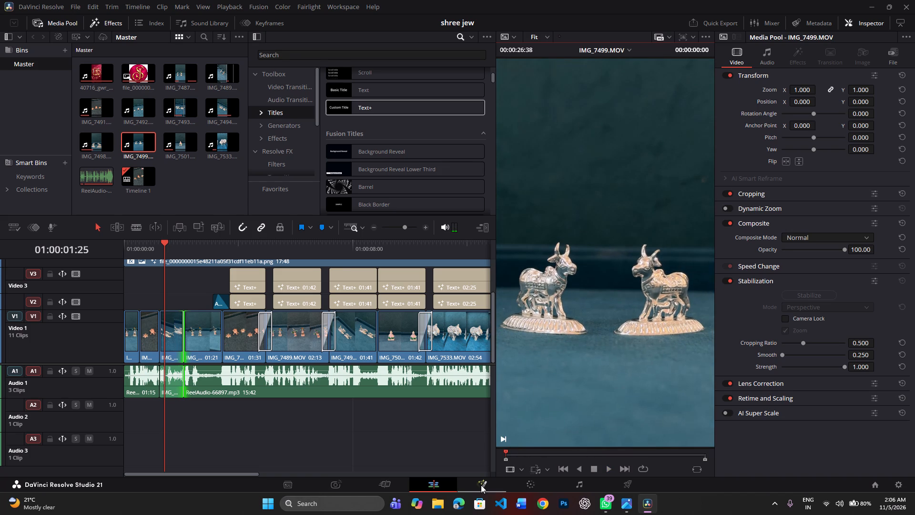
{"action": "key", "text": "space"}
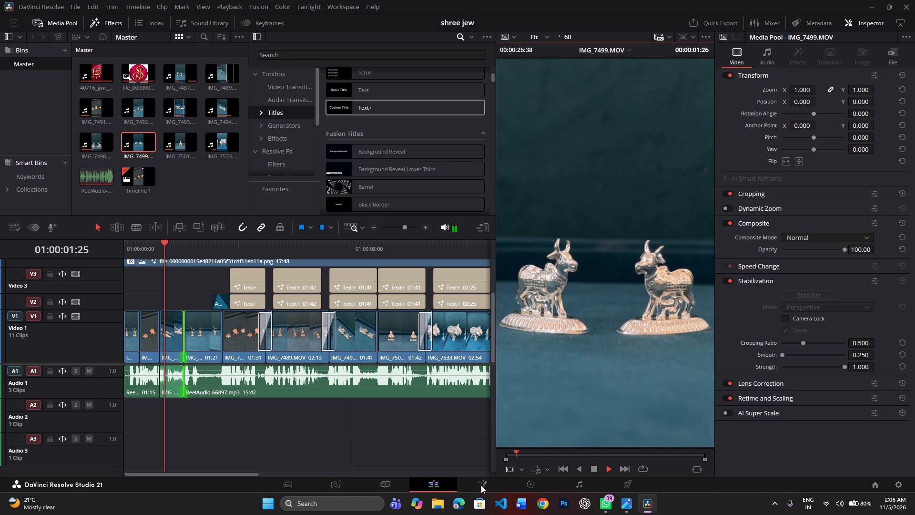
{"action": "key", "text": "space"}
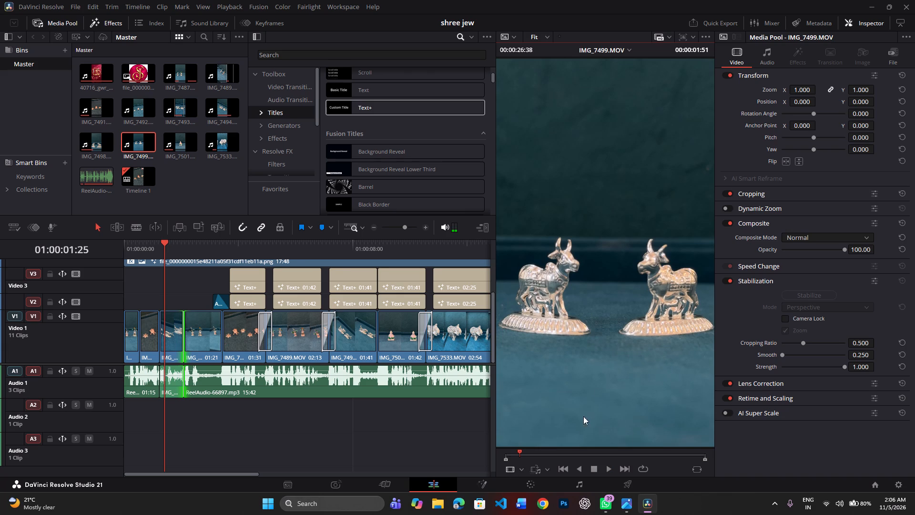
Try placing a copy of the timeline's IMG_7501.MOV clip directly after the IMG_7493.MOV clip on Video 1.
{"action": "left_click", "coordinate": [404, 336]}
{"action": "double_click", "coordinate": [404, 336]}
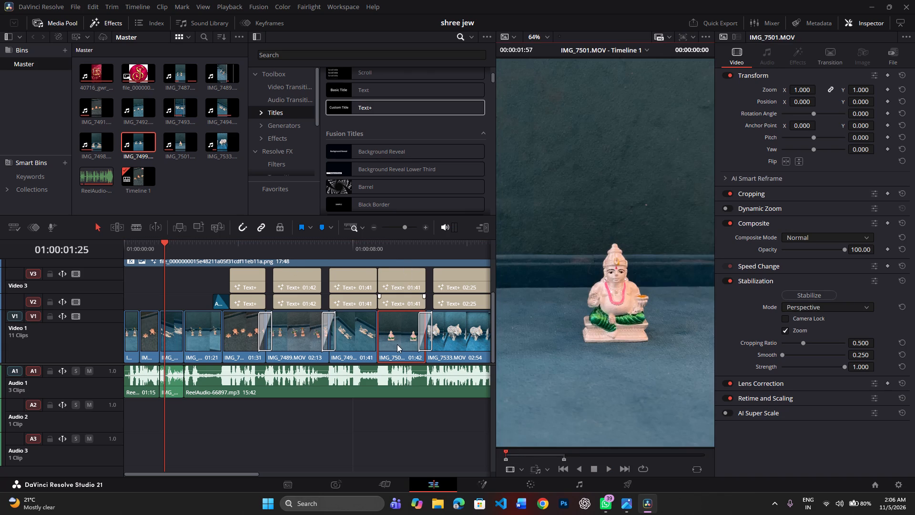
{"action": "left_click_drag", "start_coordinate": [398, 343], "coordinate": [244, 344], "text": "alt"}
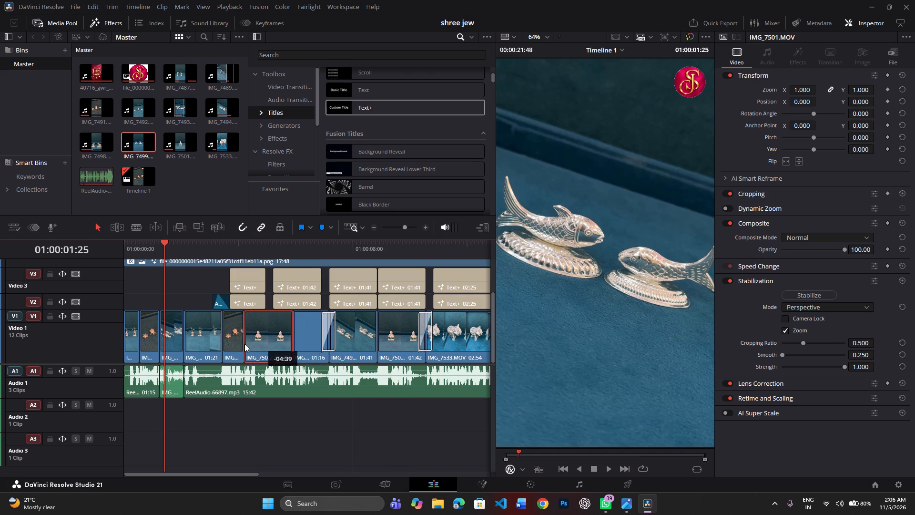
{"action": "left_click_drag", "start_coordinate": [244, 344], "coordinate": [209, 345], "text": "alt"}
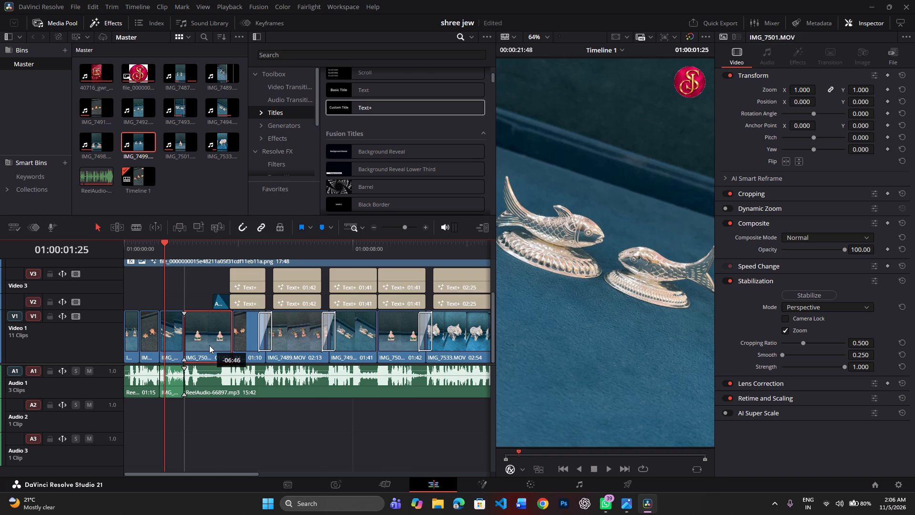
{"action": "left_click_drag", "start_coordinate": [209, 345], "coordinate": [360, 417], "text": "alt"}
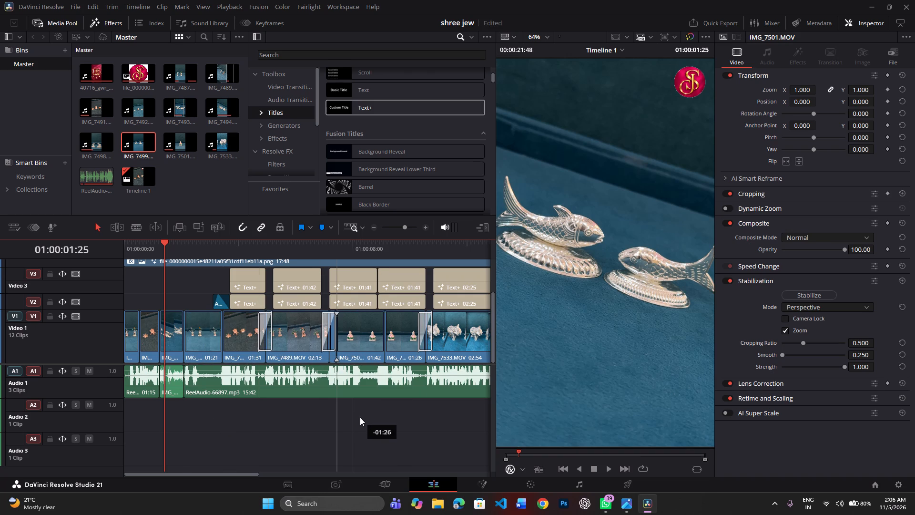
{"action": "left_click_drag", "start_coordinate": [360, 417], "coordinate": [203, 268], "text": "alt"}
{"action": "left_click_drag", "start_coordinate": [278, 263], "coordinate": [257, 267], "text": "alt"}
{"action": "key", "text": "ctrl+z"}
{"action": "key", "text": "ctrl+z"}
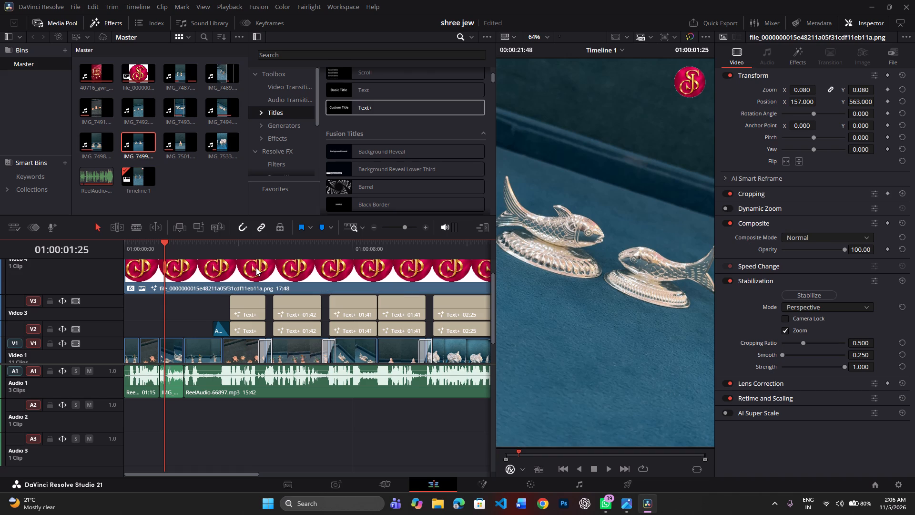
Play Timeline 1 from 01:00:05:36 and again from its start to check the opening cuts.
{"action": "scroll", "coordinate": [327, 331], "scroll_direction": "down", "scroll_amount": 1}
{"action": "left_click", "coordinate": [284, 247]}
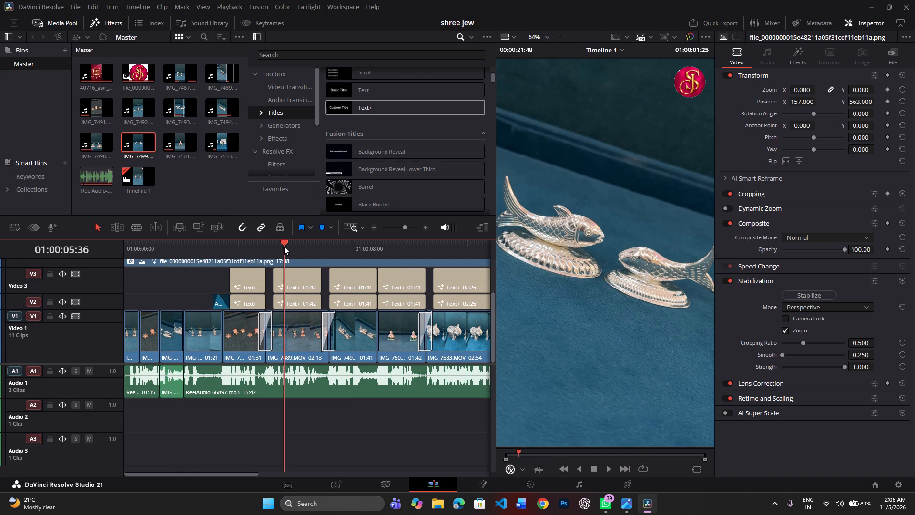
{"action": "key", "text": "space"}
{"action": "key", "text": "space"}
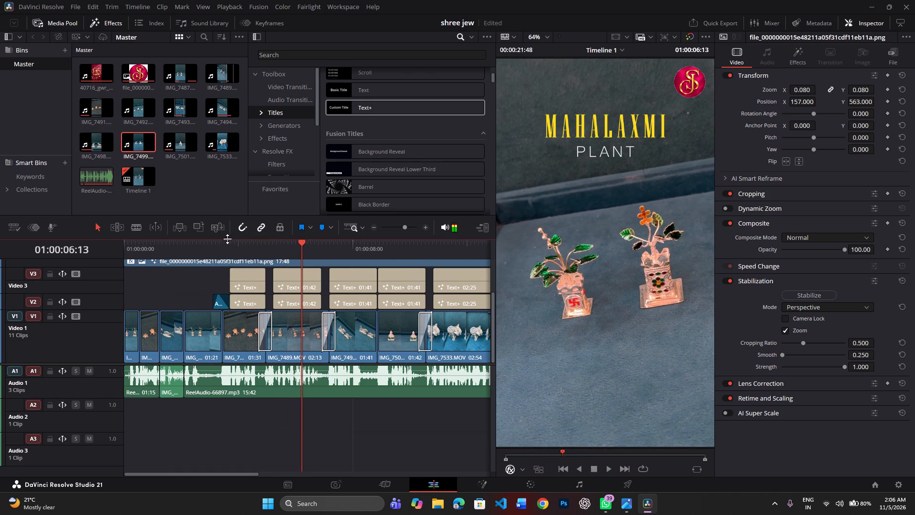
{"action": "left_click_drag", "start_coordinate": [130, 246], "coordinate": [108, 255]}
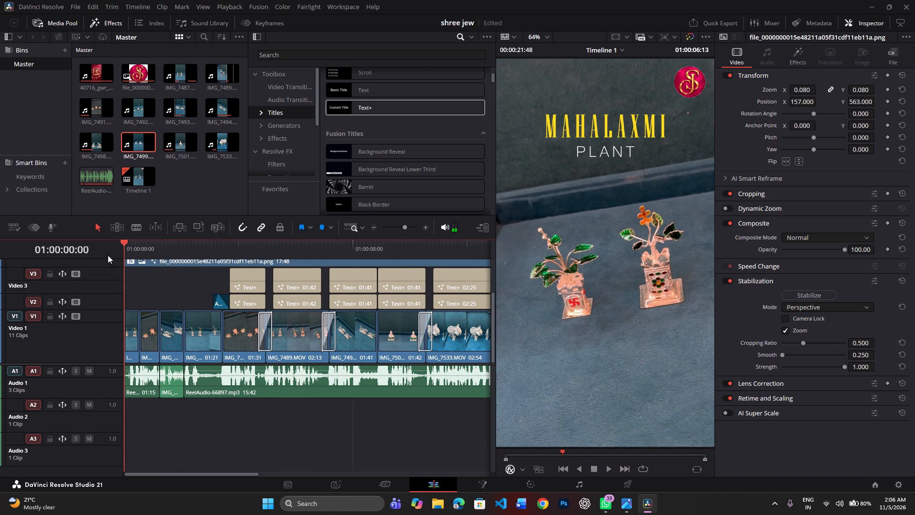
{"action": "left_click_drag", "start_coordinate": [108, 255], "coordinate": [107, 256]}
{"action": "key", "text": "space"}
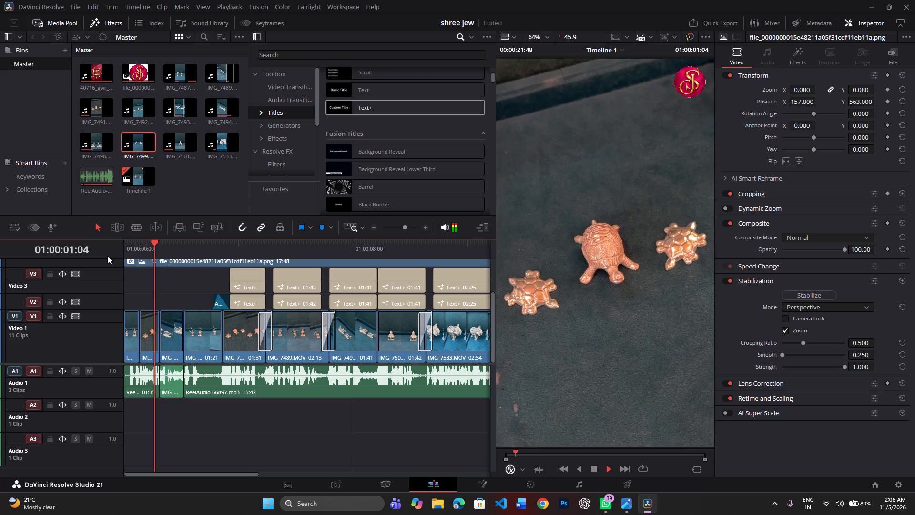
{"action": "key", "text": "space"}
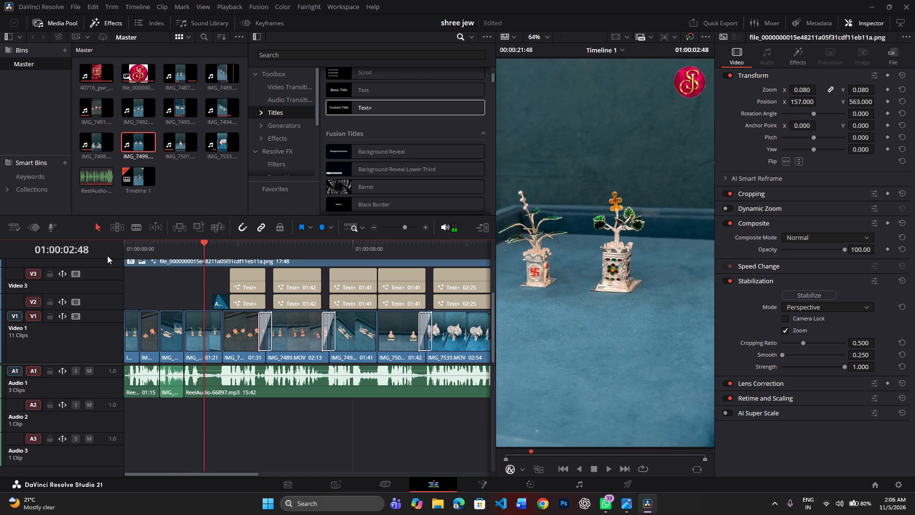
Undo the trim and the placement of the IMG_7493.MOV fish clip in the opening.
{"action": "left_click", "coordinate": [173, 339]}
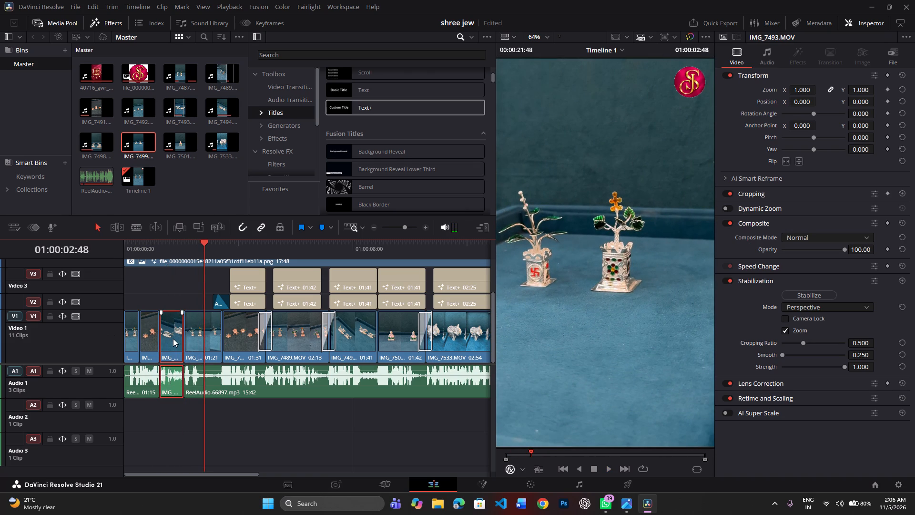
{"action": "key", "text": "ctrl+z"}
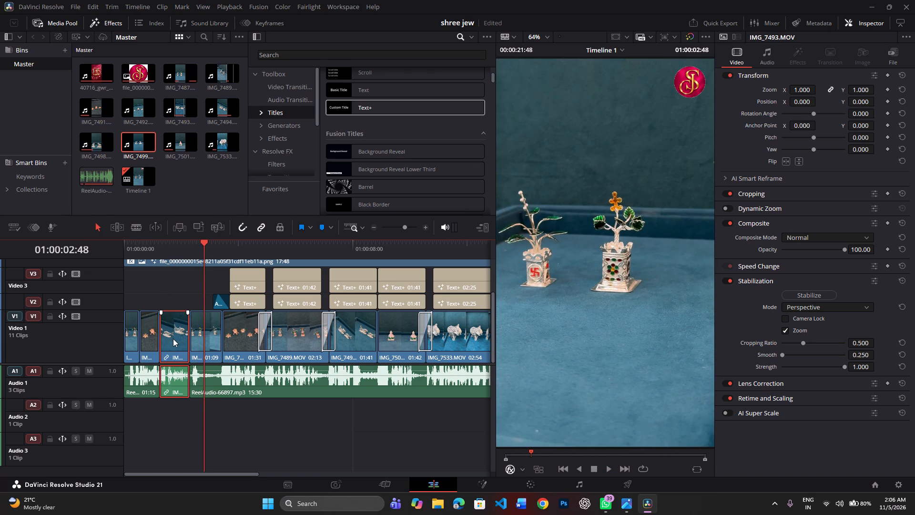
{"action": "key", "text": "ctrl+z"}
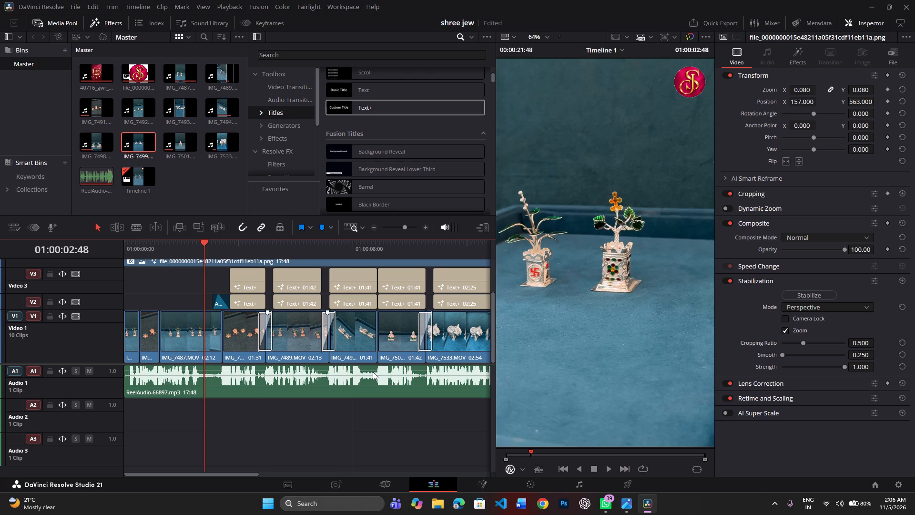
Place a copy of the timeline's IMG_7494.MOV fish clip before IMG_7487.MOV in the Video 1 opening and shorten it to a quick cut.
{"action": "left_click", "coordinate": [348, 330]}
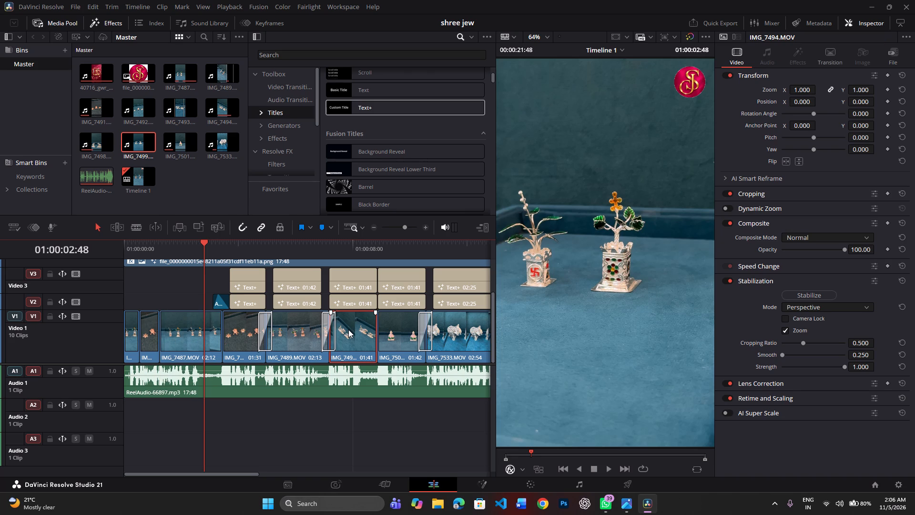
{"action": "right_click", "coordinate": [347, 330]}
{"action": "scroll", "coordinate": [330, 463], "scroll_direction": "up", "scroll_amount": 2}
{"action": "left_click", "coordinate": [345, 335]}
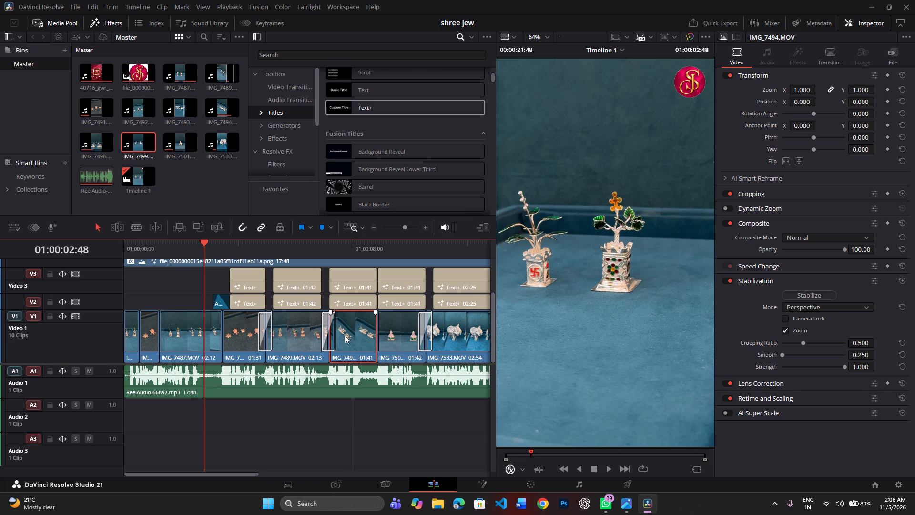
{"action": "left_click", "coordinate": [345, 335]}
{"action": "left_click_drag", "start_coordinate": [341, 336], "coordinate": [326, 338], "text": "alt"}
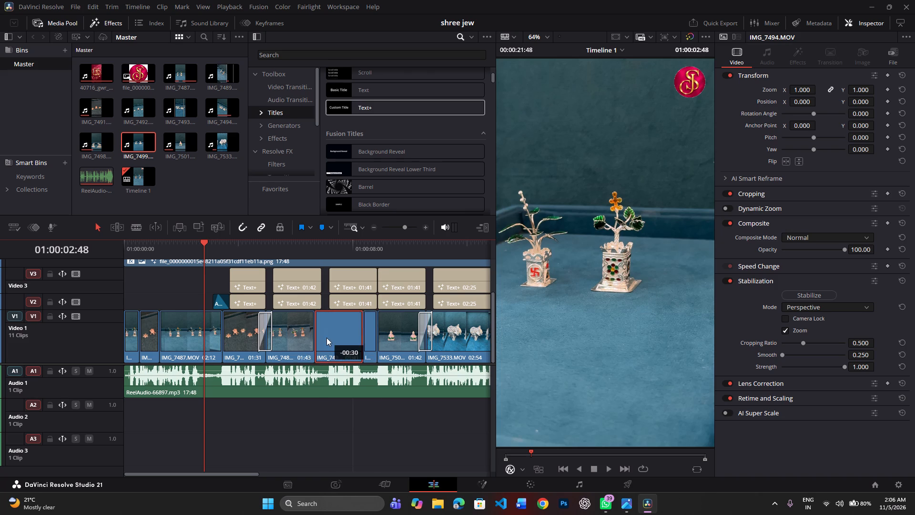
{"action": "left_click_drag", "start_coordinate": [326, 338], "coordinate": [179, 361], "text": "alt"}
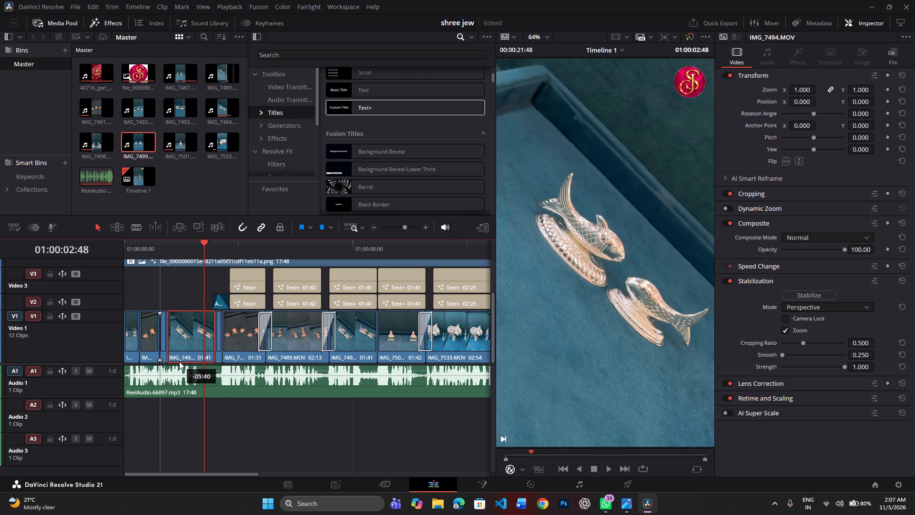
{"action": "left_click_drag", "start_coordinate": [179, 361], "coordinate": [171, 367], "text": "alt"}
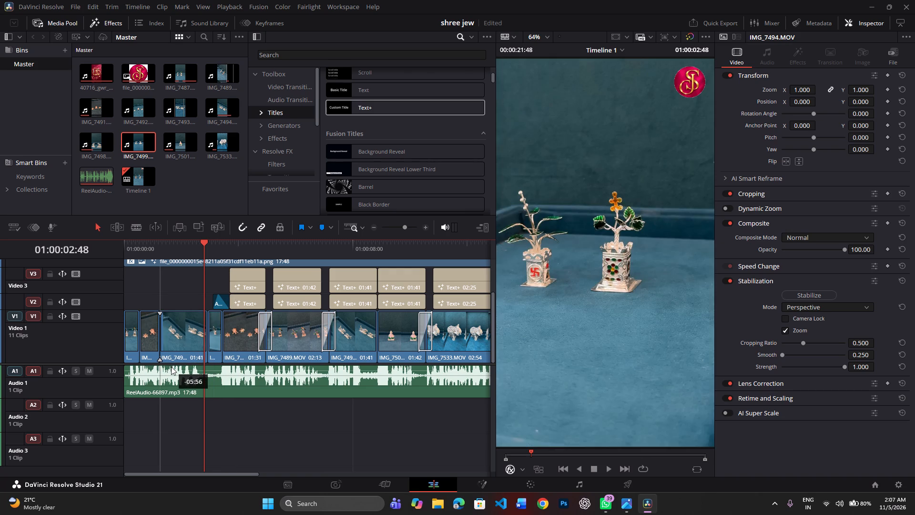
{"action": "left_click_drag", "start_coordinate": [171, 367], "coordinate": [171, 366], "text": "alt"}
{"action": "left_click_drag", "start_coordinate": [207, 339], "coordinate": [179, 352]}
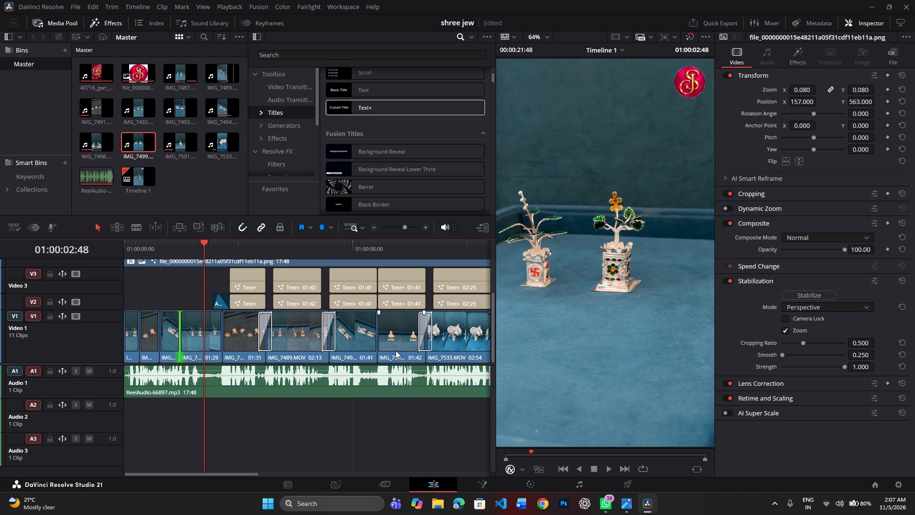
Place a copy of the IMG_7501.MOV clip, trimmed to under a second, directly after the IMG_7494.MOV copy in the Video 1 opening.
{"action": "left_click", "coordinate": [280, 246]}
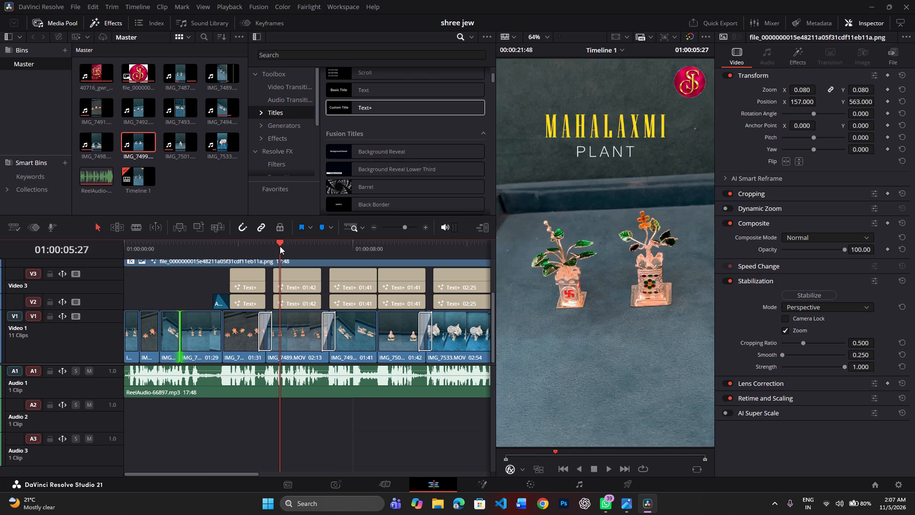
{"action": "key", "text": "space"}
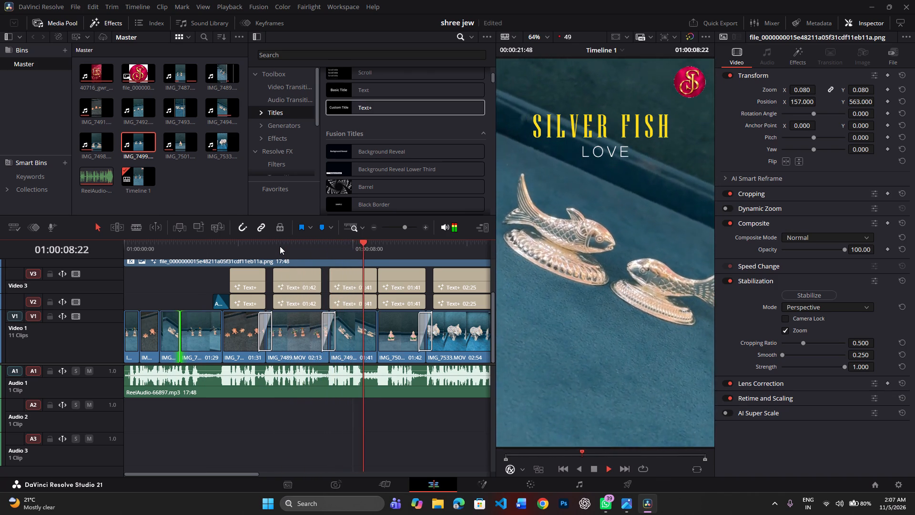
{"action": "key", "text": "space"}
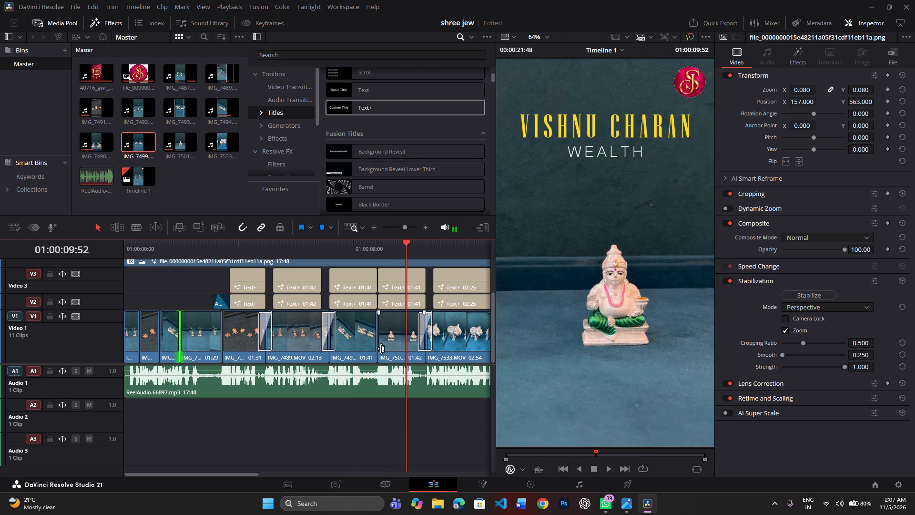
{"action": "left_click_drag", "start_coordinate": [394, 340], "coordinate": [217, 360]}
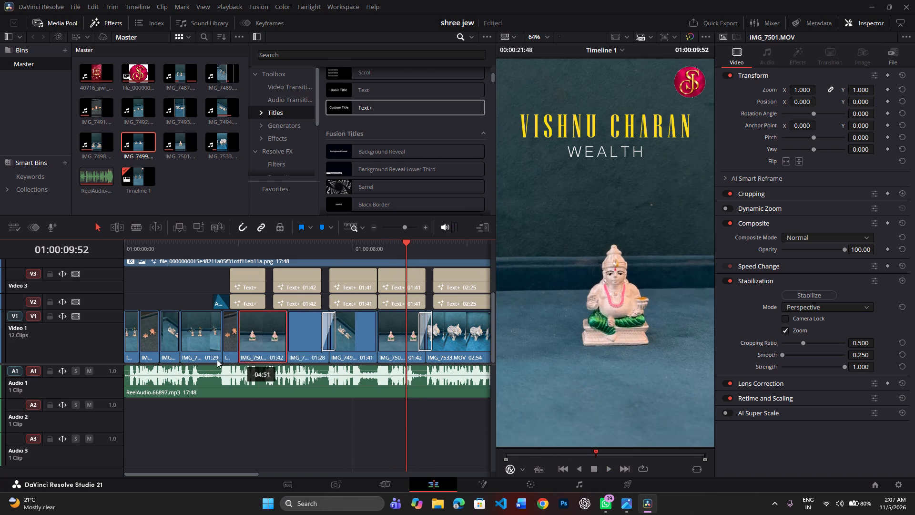
{"action": "left_click_drag", "start_coordinate": [217, 360], "coordinate": [205, 358]}
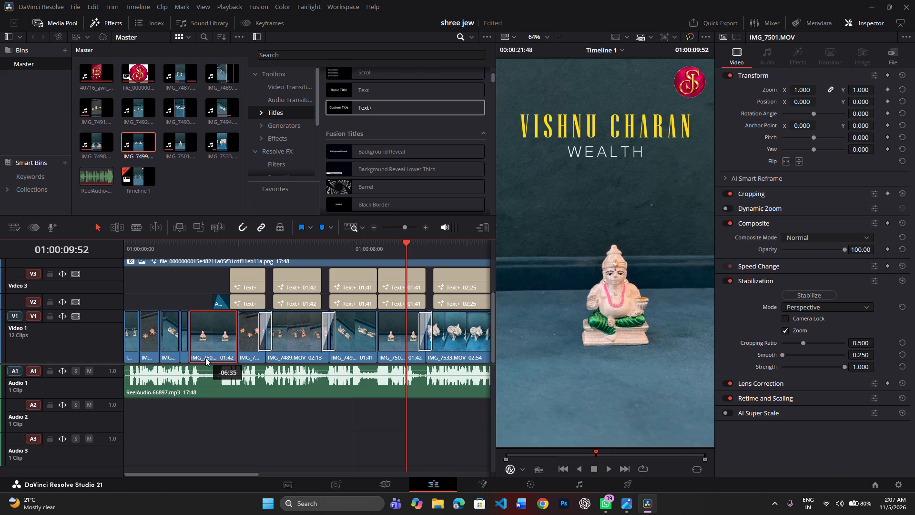
{"action": "left_click_drag", "start_coordinate": [205, 358], "coordinate": [196, 316]}
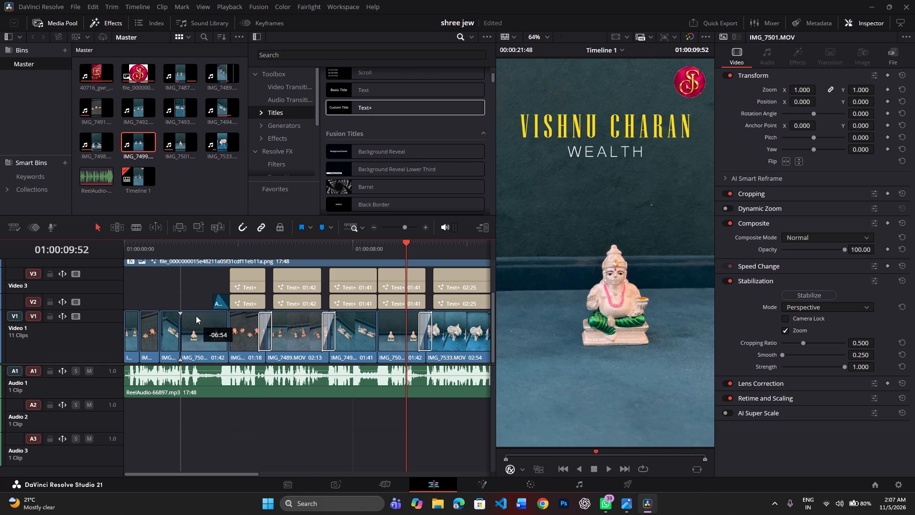
{"action": "left_click_drag", "start_coordinate": [196, 316], "coordinate": [194, 283]}
{"action": "left_click_drag", "start_coordinate": [227, 279], "coordinate": [223, 281]}
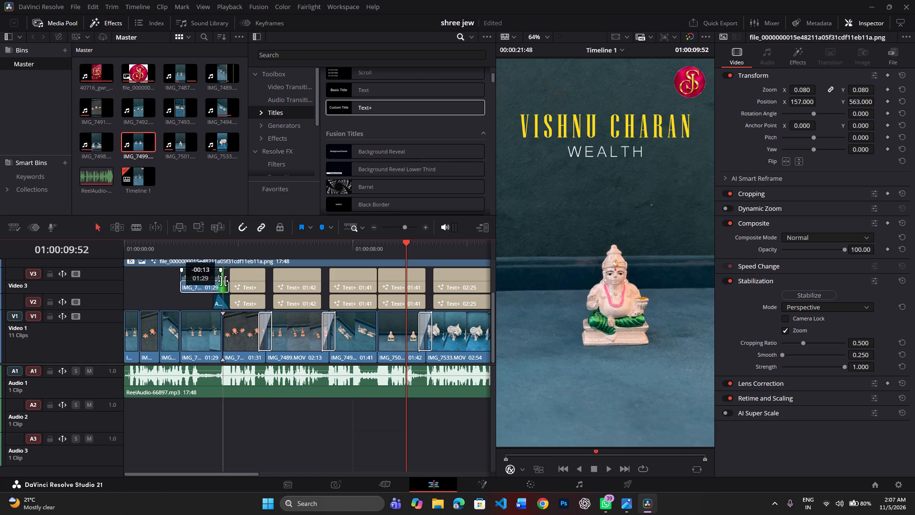
{"action": "left_click_drag", "start_coordinate": [223, 281], "coordinate": [201, 300]}
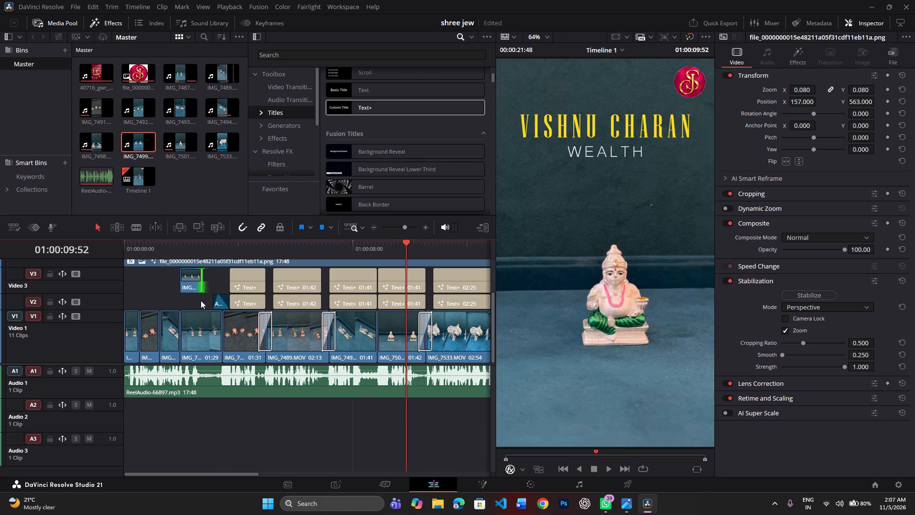
{"action": "left_click_drag", "start_coordinate": [193, 285], "coordinate": [198, 318]}
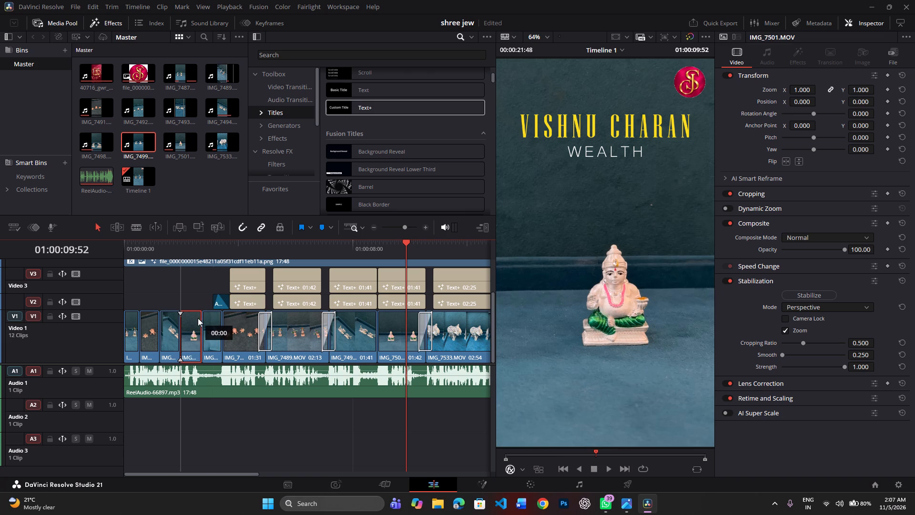
{"action": "left_click_drag", "start_coordinate": [198, 318], "coordinate": [195, 322]}
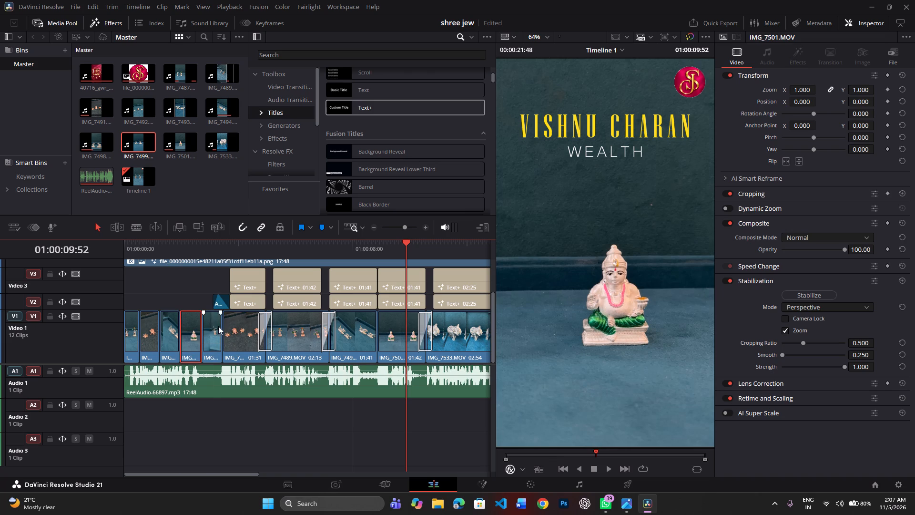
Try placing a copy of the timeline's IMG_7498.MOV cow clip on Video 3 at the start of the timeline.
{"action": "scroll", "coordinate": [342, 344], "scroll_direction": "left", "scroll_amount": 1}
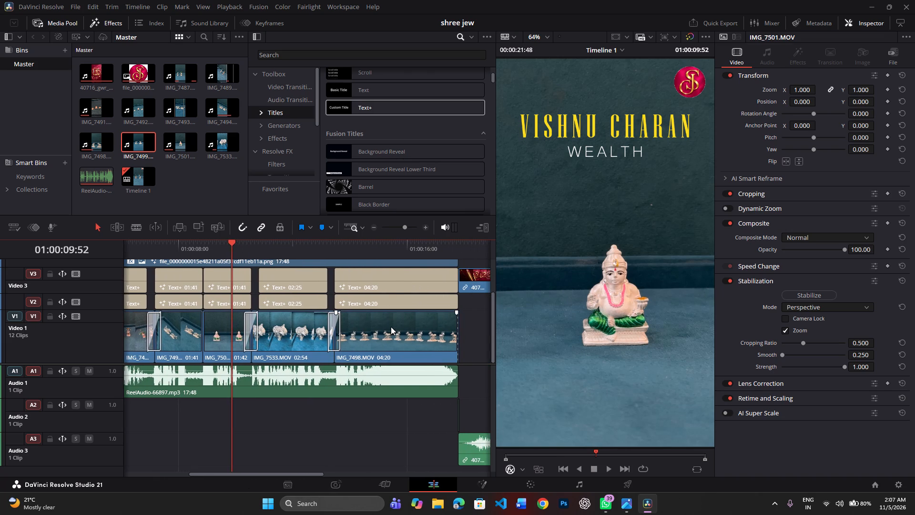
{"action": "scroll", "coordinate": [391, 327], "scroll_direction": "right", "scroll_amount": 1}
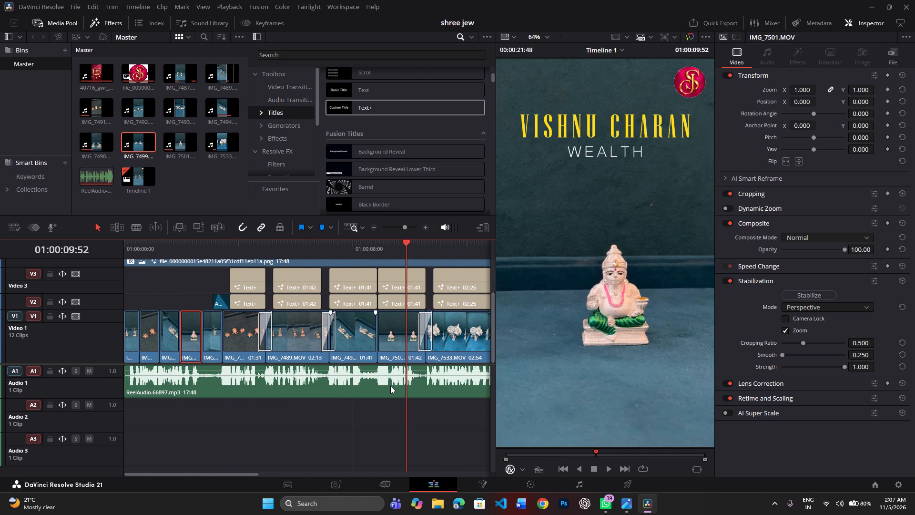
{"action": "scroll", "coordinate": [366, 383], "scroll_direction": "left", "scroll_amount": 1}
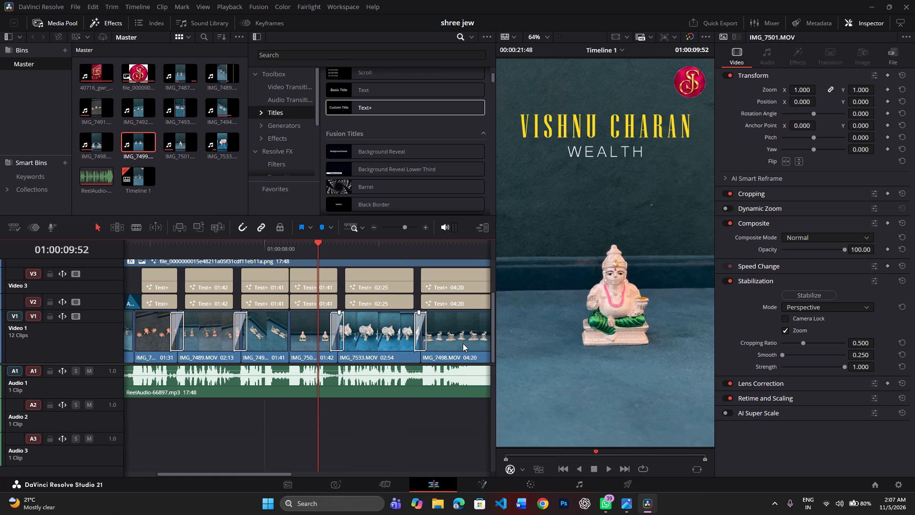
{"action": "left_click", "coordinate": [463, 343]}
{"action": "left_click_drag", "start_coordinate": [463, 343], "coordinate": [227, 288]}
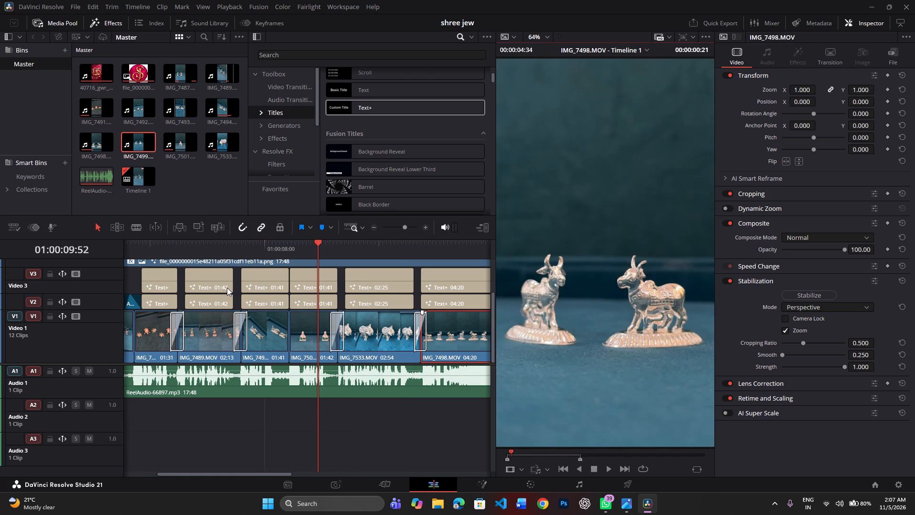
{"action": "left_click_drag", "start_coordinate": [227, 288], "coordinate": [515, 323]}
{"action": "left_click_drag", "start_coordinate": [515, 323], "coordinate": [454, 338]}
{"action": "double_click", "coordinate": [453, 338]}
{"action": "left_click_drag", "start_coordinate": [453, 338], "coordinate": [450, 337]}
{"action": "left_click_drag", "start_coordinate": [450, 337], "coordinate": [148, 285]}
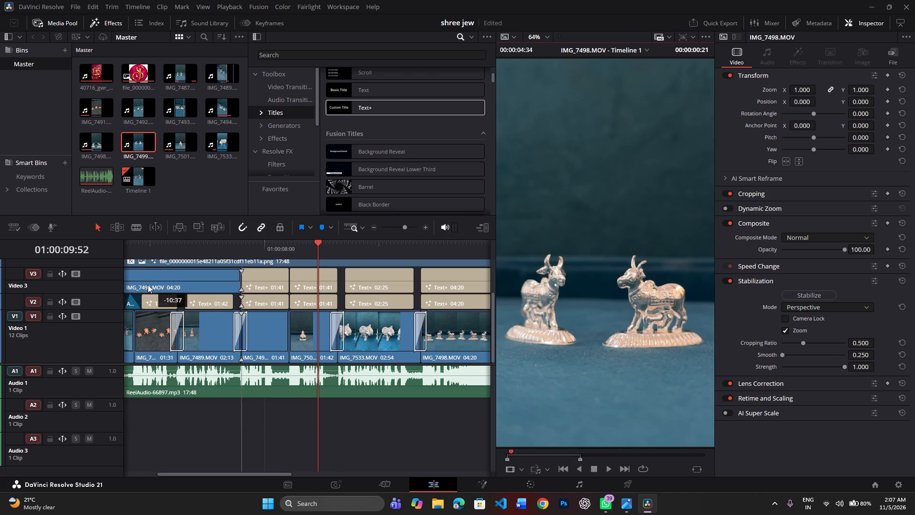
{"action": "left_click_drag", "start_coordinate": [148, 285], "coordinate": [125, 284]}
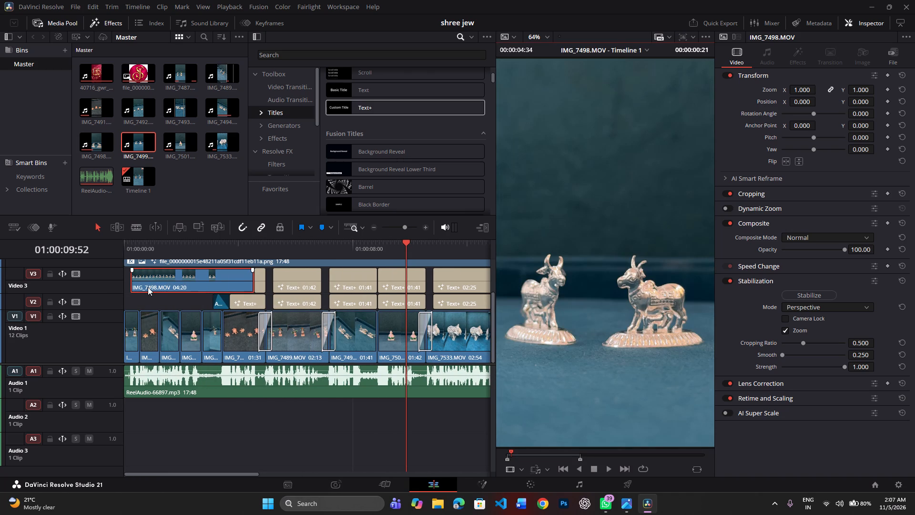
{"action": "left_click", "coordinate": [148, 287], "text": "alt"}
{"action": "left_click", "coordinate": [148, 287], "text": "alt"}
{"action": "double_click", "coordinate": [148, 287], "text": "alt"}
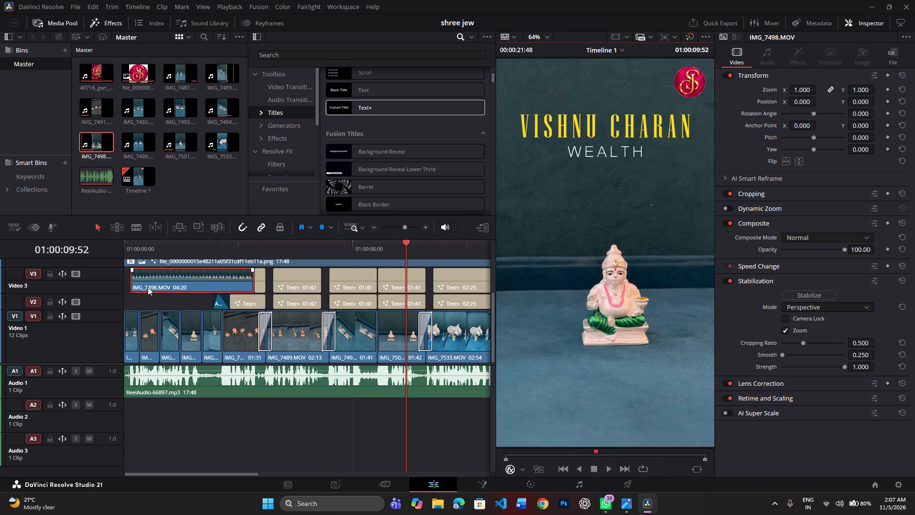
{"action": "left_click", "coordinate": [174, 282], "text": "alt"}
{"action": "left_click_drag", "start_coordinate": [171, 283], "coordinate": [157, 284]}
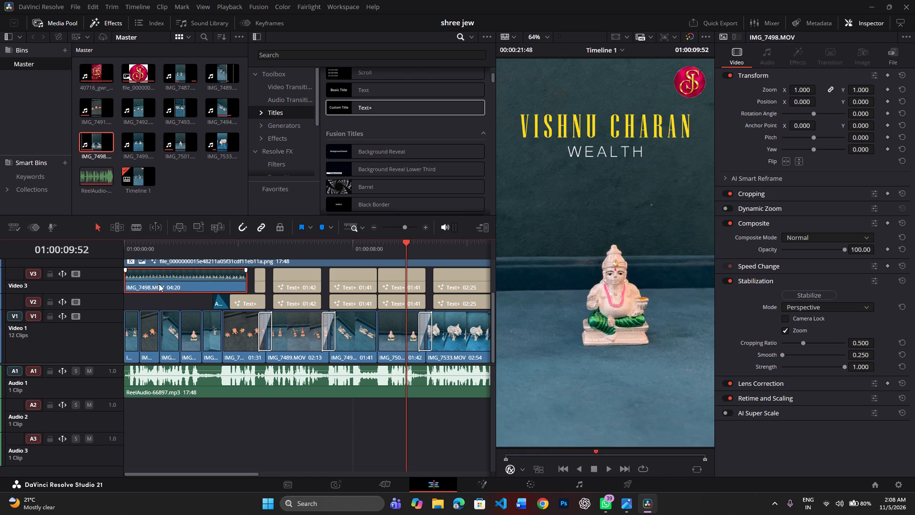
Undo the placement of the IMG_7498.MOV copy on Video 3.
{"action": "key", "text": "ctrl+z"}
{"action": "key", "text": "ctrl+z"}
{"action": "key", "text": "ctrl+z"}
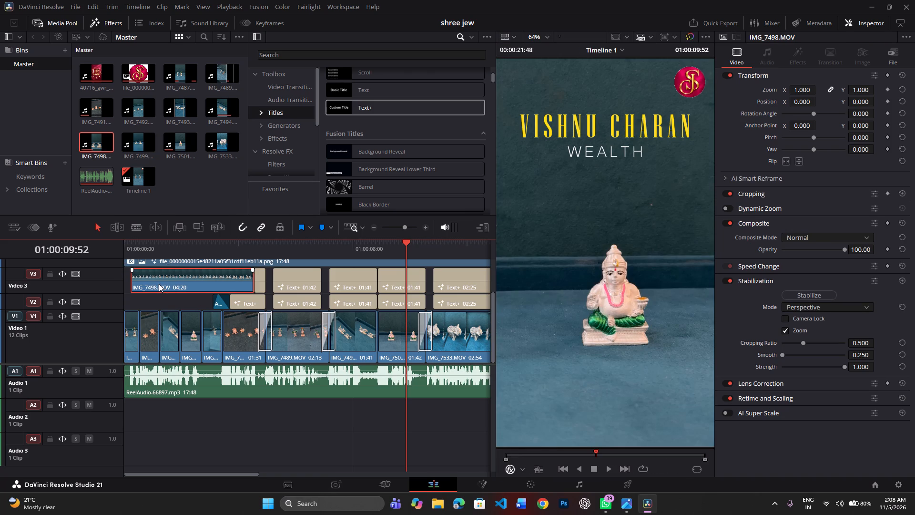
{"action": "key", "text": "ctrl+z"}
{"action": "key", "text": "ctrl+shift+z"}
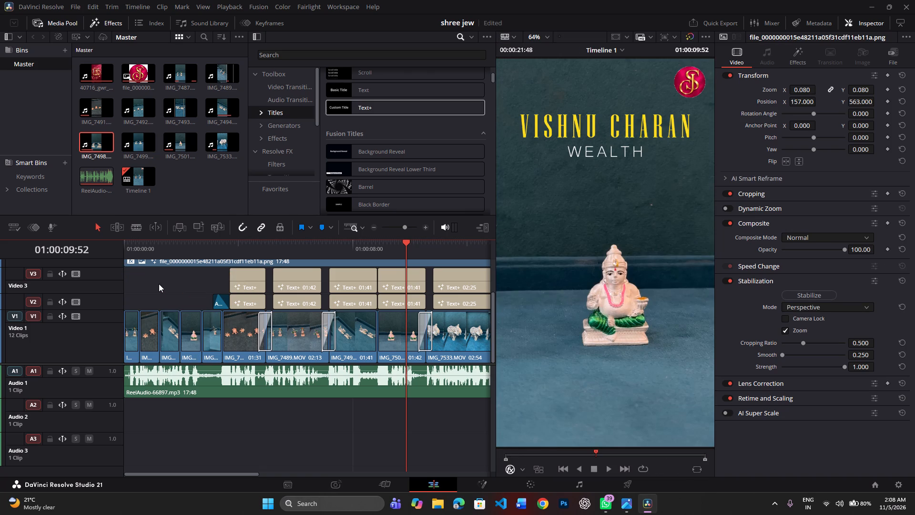
Duplicate the IMG_7498.MOV cow clip on Video 1 past the end of the timeline and shorten the copy to under a second.
{"action": "scroll", "coordinate": [249, 346], "scroll_direction": "left", "scroll_amount": 1}
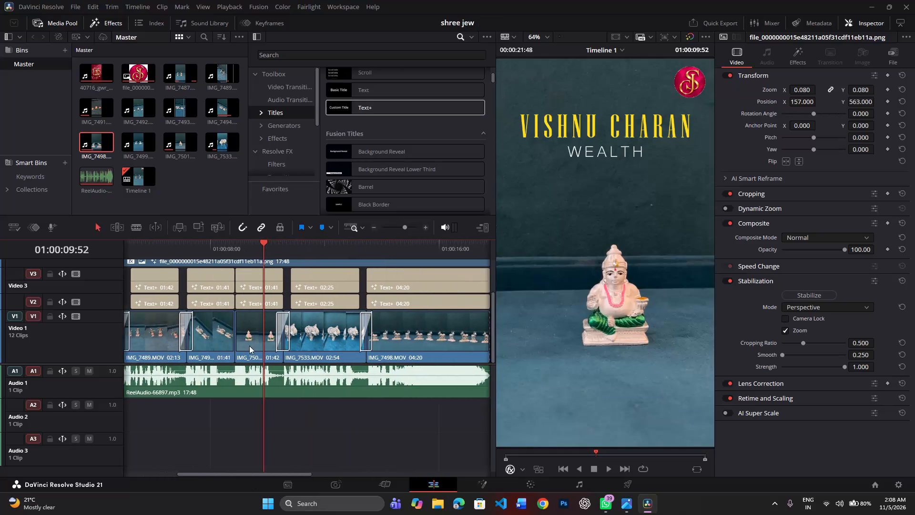
{"action": "scroll", "coordinate": [249, 346], "scroll_direction": "left", "scroll_amount": 1}
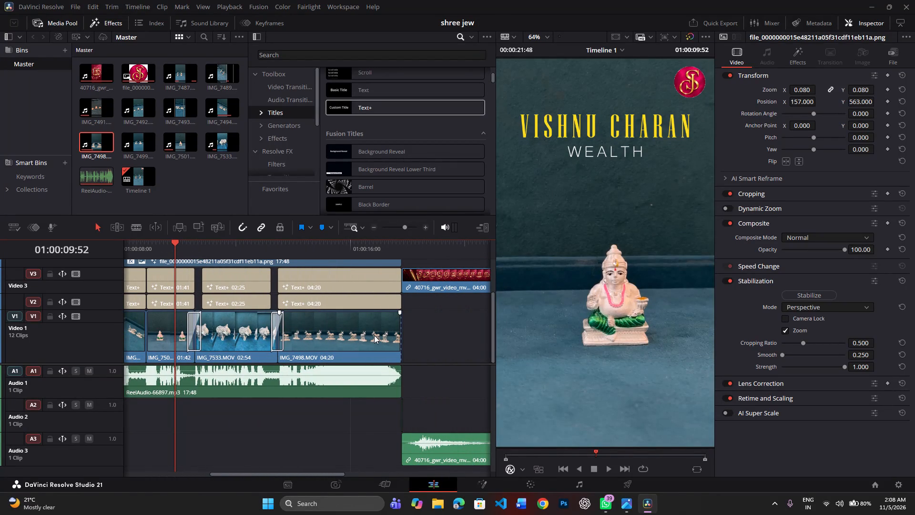
{"action": "left_click_drag", "start_coordinate": [374, 335], "coordinate": [379, 335], "text": "alt"}
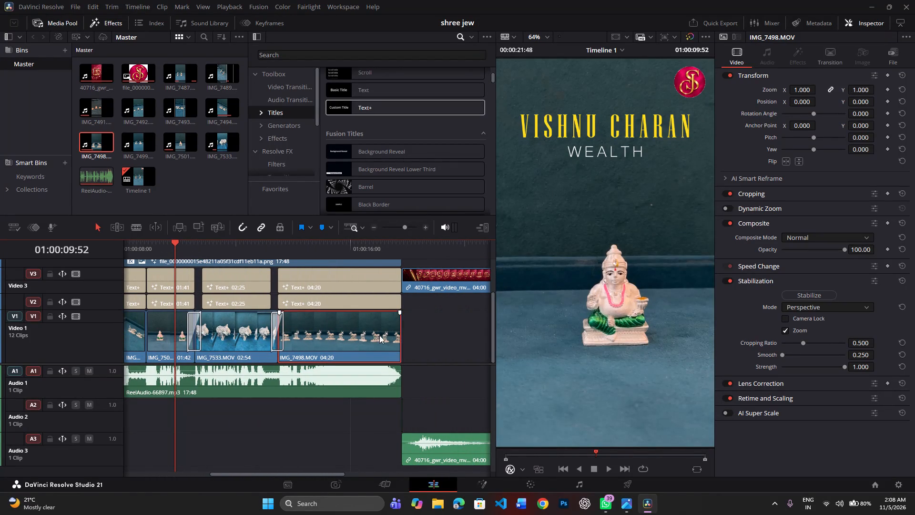
{"action": "left_click_drag", "start_coordinate": [379, 335], "coordinate": [465, 335], "text": "alt"}
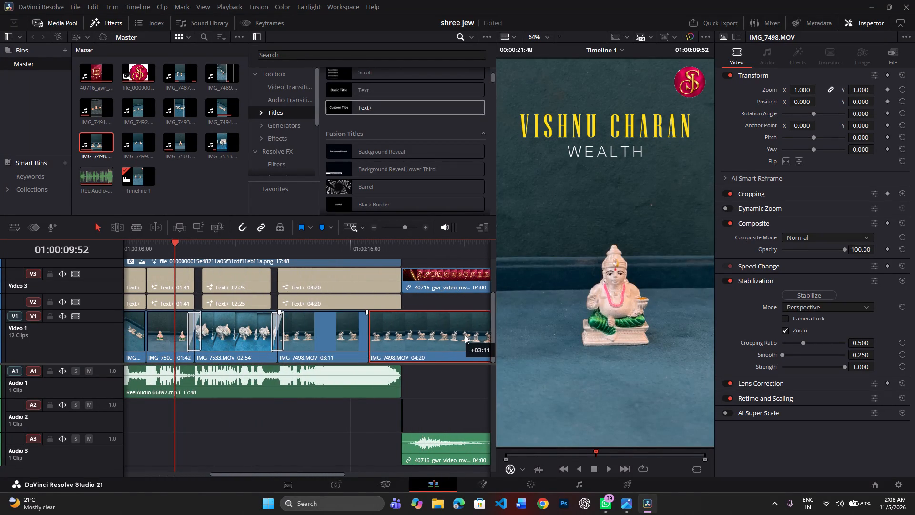
{"action": "left_click_drag", "start_coordinate": [465, 335], "coordinate": [375, 356], "text": "alt"}
{"action": "left_click_drag", "start_coordinate": [405, 342], "coordinate": [303, 371]}
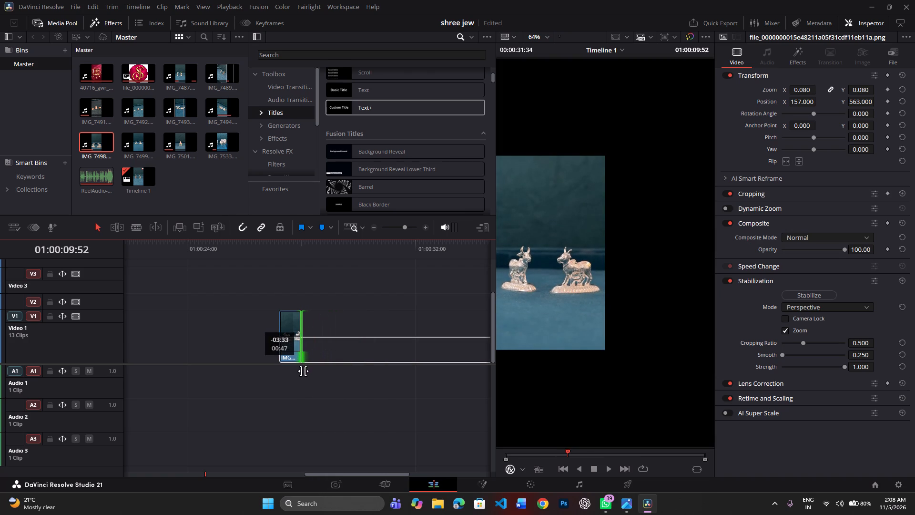
{"action": "left_click_drag", "start_coordinate": [303, 371], "coordinate": [299, 374]}
Place the shortened IMG_7498.MOV copy directly after the IMG_7501.MOV copy in the Video 1 opening and extend its end to meet the following clip.
{"action": "left_click_drag", "start_coordinate": [291, 339], "coordinate": [0, 358]}
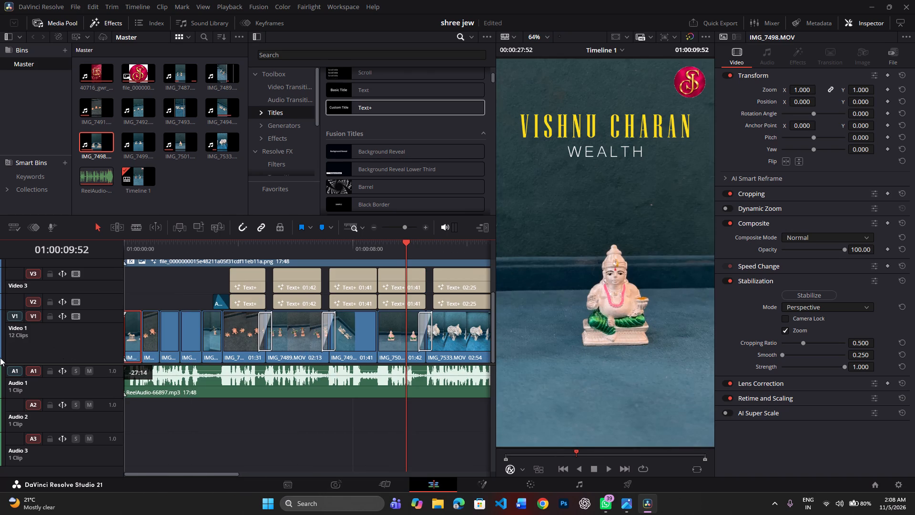
{"action": "left_click_drag", "start_coordinate": [0, 358], "coordinate": [216, 351]}
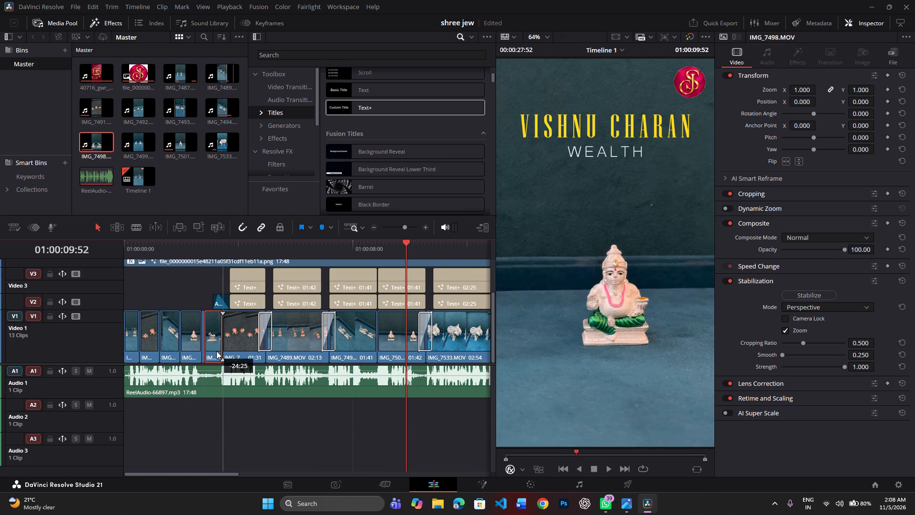
{"action": "left_click_drag", "start_coordinate": [216, 351], "coordinate": [214, 351]}
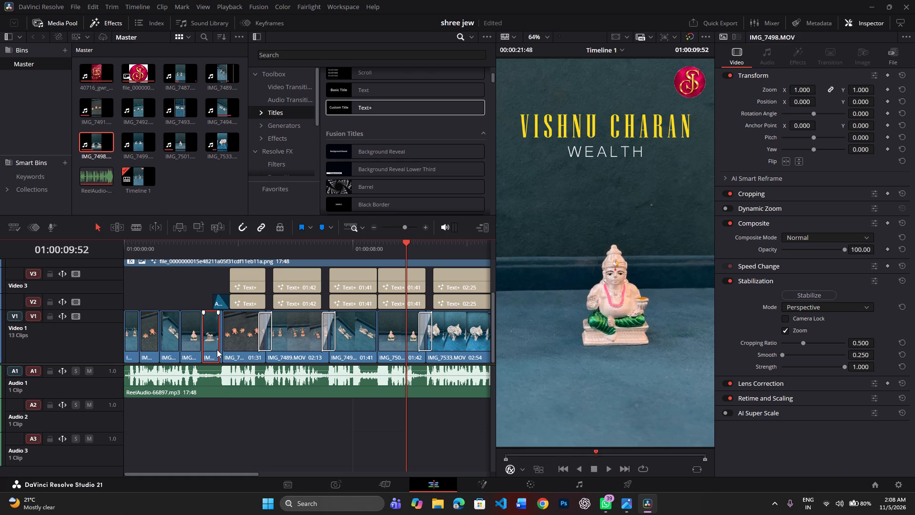
{"action": "left_click", "coordinate": [220, 342]}
{"action": "left_click", "coordinate": [217, 342]}
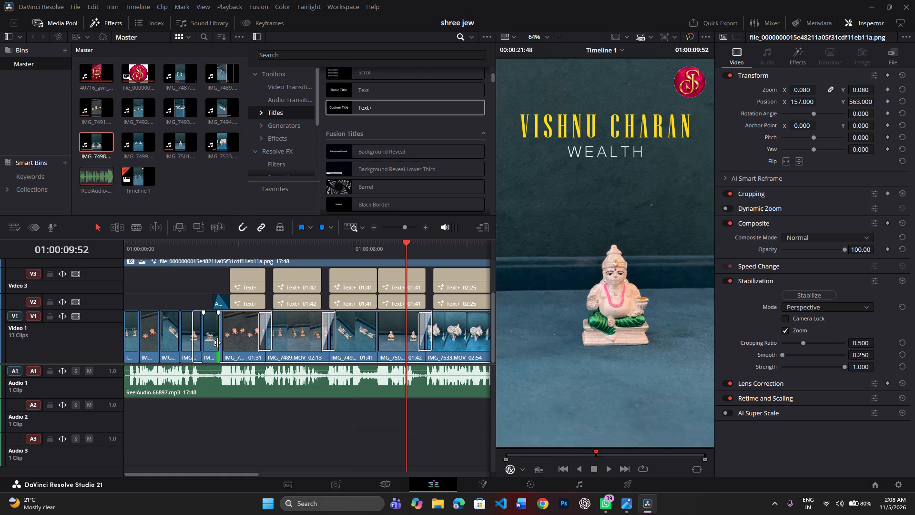
{"action": "left_click", "coordinate": [219, 343]}
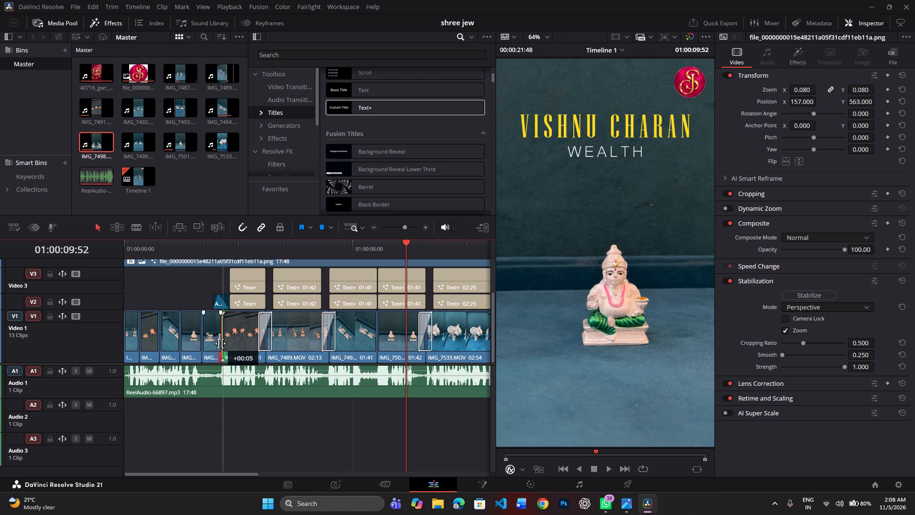
Play the reel from its start through to the logo ending to review the rebuilt opening.
{"action": "left_click_drag", "start_coordinate": [159, 249], "coordinate": [74, 282]}
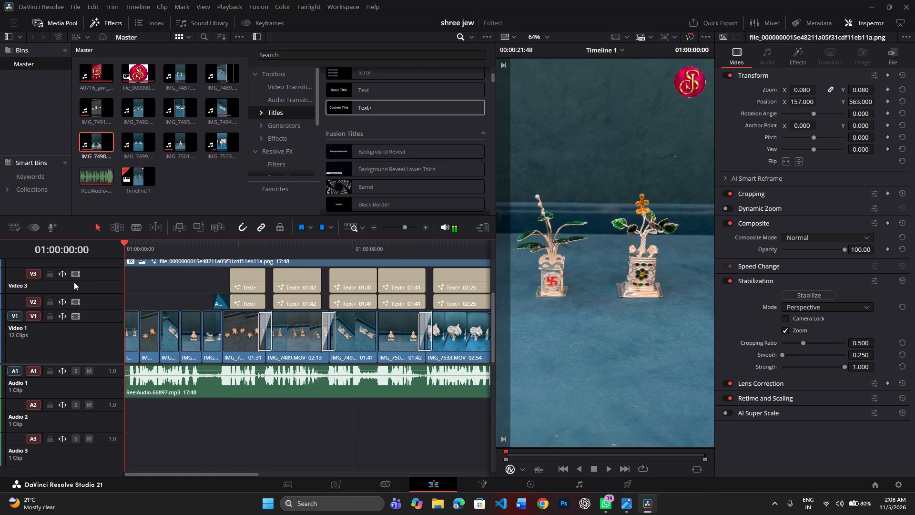
{"action": "key", "text": "space"}
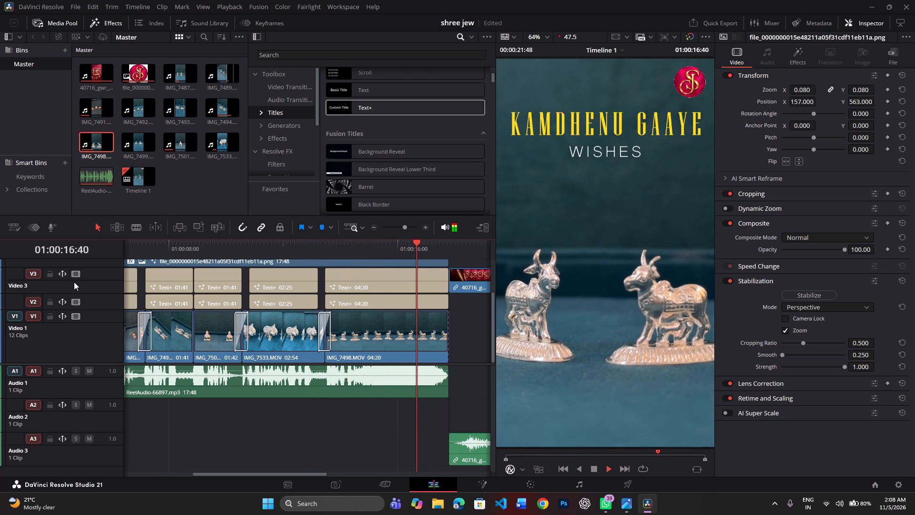
{"action": "key", "text": "space"}
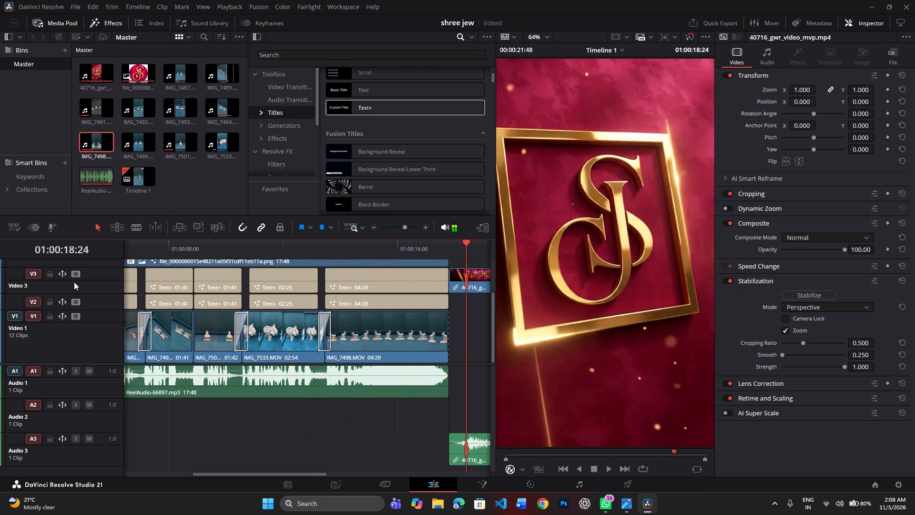
Lower the volume of the ReelAudio-66897.mp3 clip on Audio 1 to about 3.5 dB.
{"action": "left_click", "coordinate": [237, 371]}
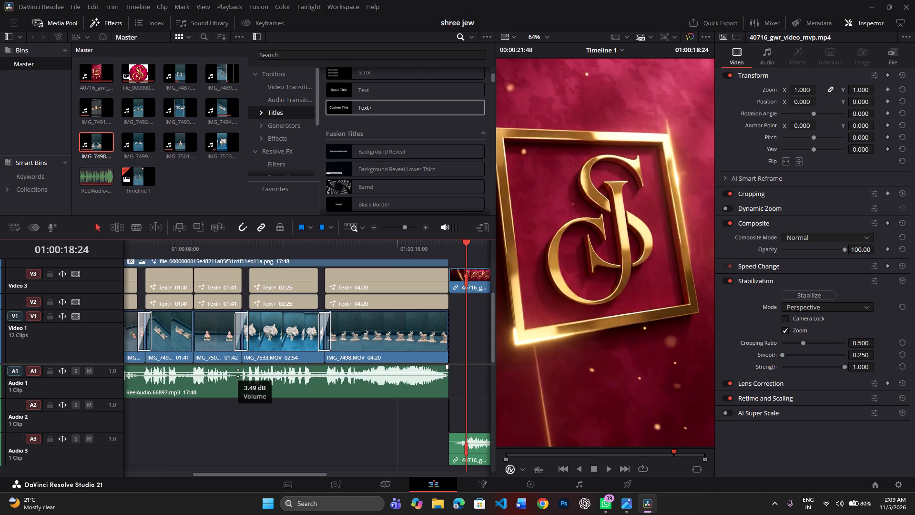
{"action": "left_click", "coordinate": [238, 372]}
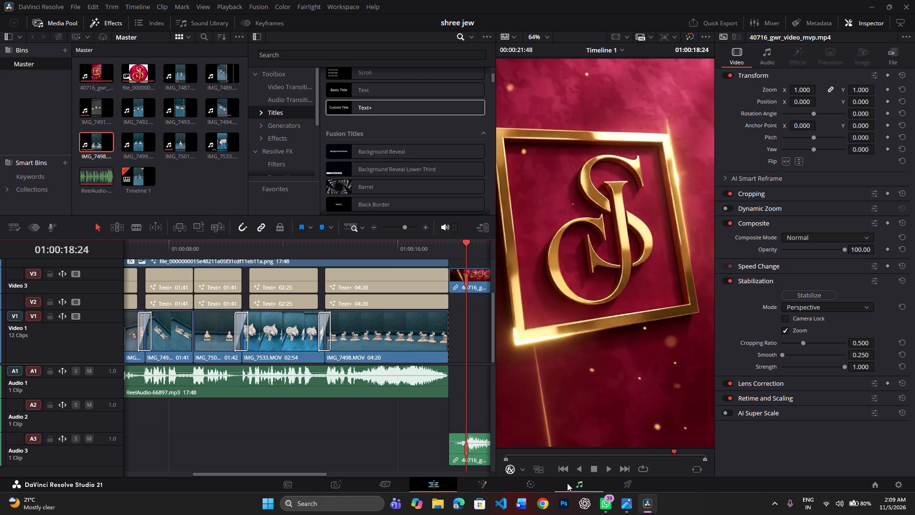
Go to the render settings and, while choosing the output location, create a folder named RENDERED inside D:\shree jewellers.
{"action": "left_click", "coordinate": [615, 485]}
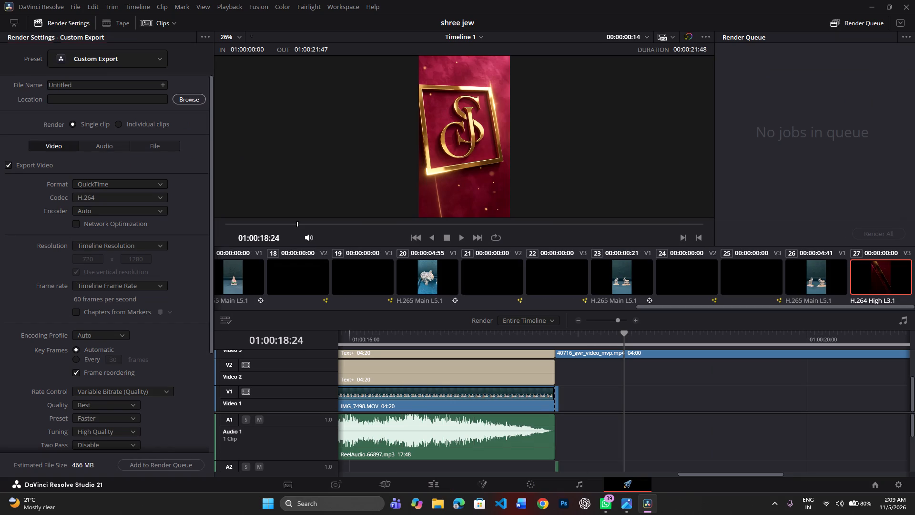
{"action": "left_click", "coordinate": [107, 101]}
{"action": "left_click", "coordinate": [184, 95]}
{"action": "scroll", "coordinate": [34, 138], "scroll_direction": "down", "scroll_amount": 3}
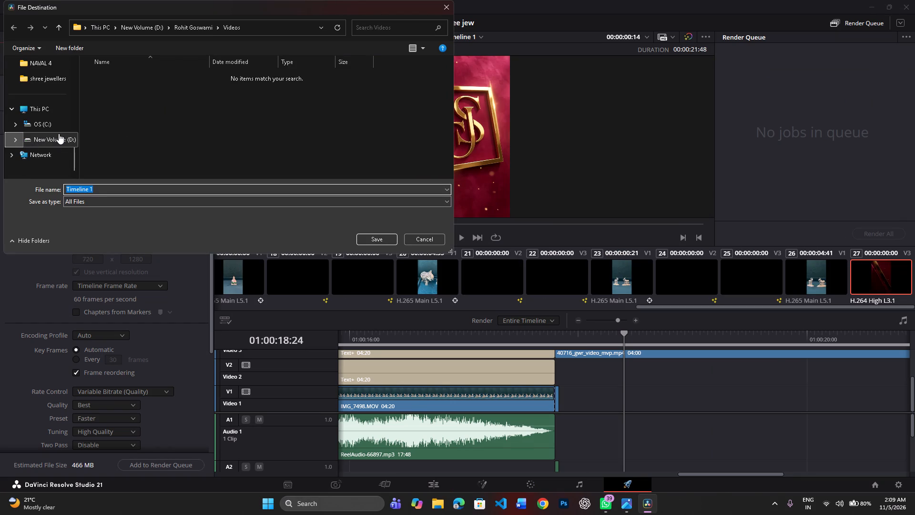
{"action": "left_click", "coordinate": [59, 134]}
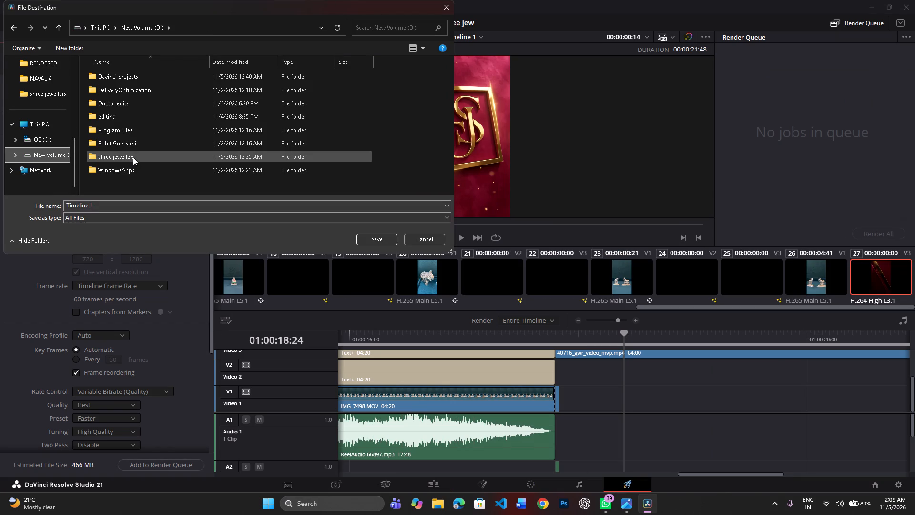
{"action": "double_click", "coordinate": [133, 157]}
{"action": "left_click", "coordinate": [260, 148]}
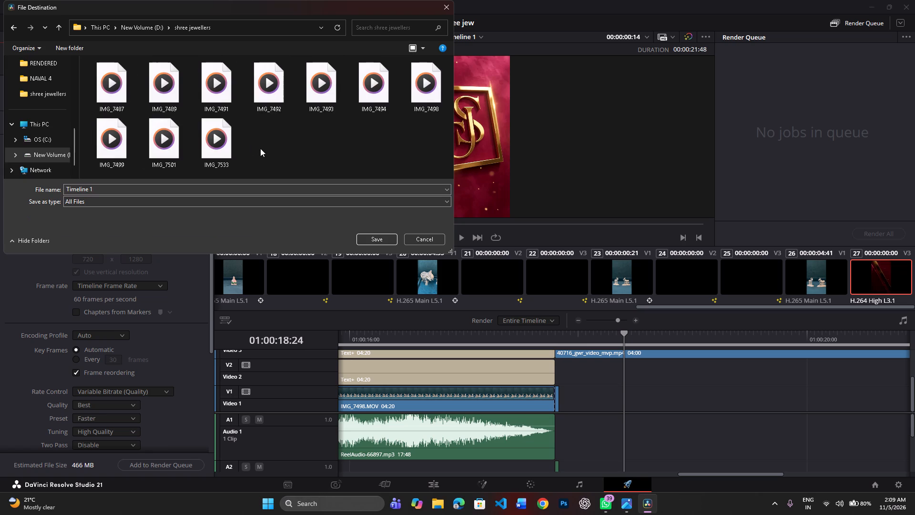
{"action": "left_click", "coordinate": [260, 148]}
{"action": "left_click", "coordinate": [264, 148]}
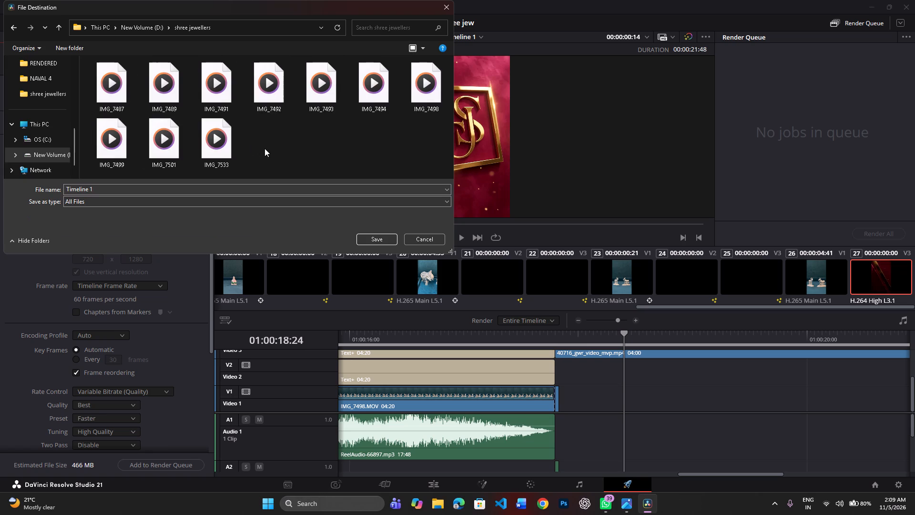
{"action": "right_click", "coordinate": [264, 148]}
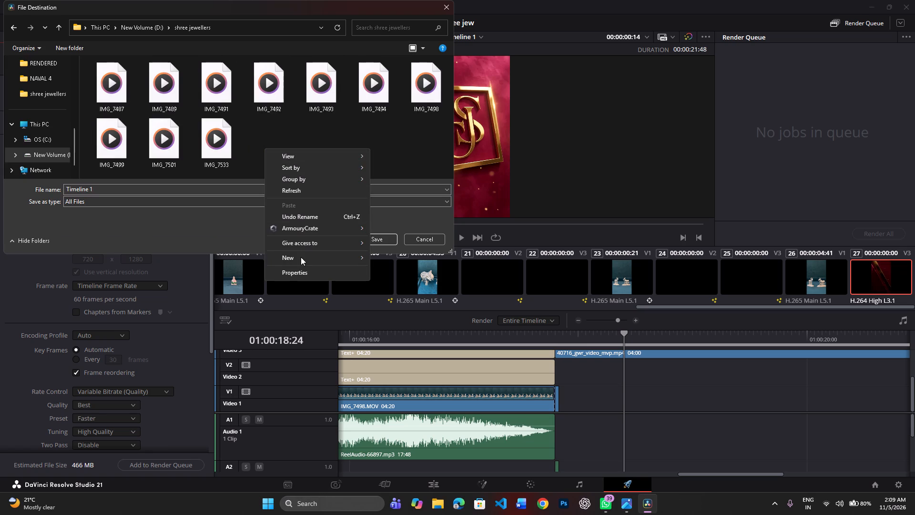
{"action": "left_click", "coordinate": [301, 257]}
{"action": "left_click", "coordinate": [396, 257]}
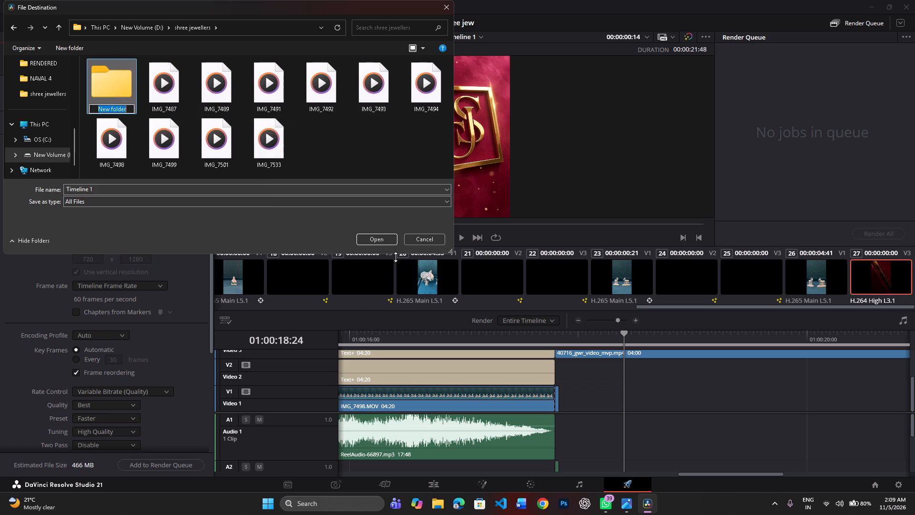
{"action": "type", "text": "RENDERED"}
{"action": "key", "text": "Return"}
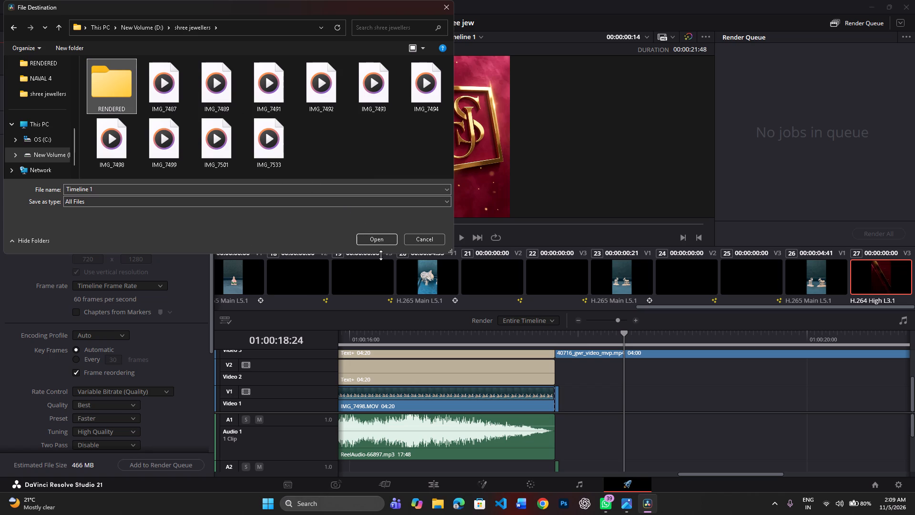
Name the output file SHREE JEWELLERS and set its render location to D:\shree jewellers.
{"action": "triple_click", "coordinate": [222, 185]}
{"action": "left_click", "coordinate": [222, 185]}
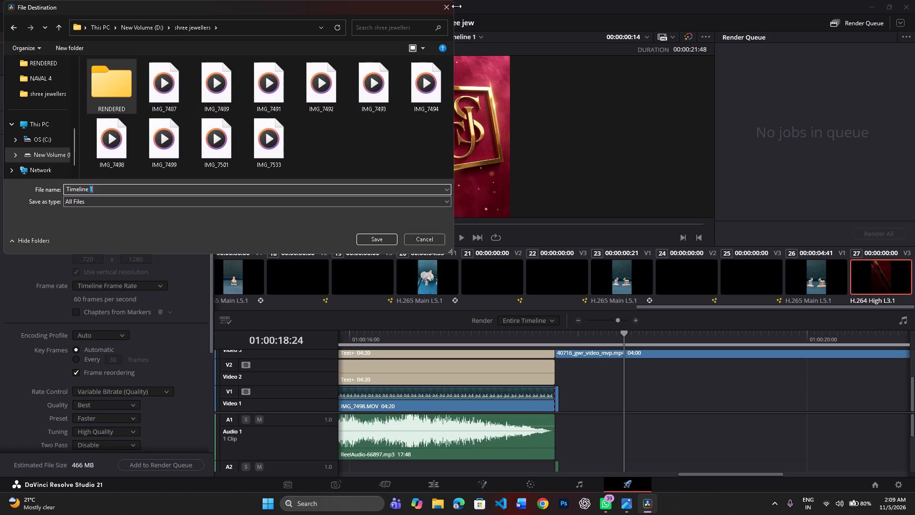
{"action": "triple_click", "coordinate": [258, 189]}
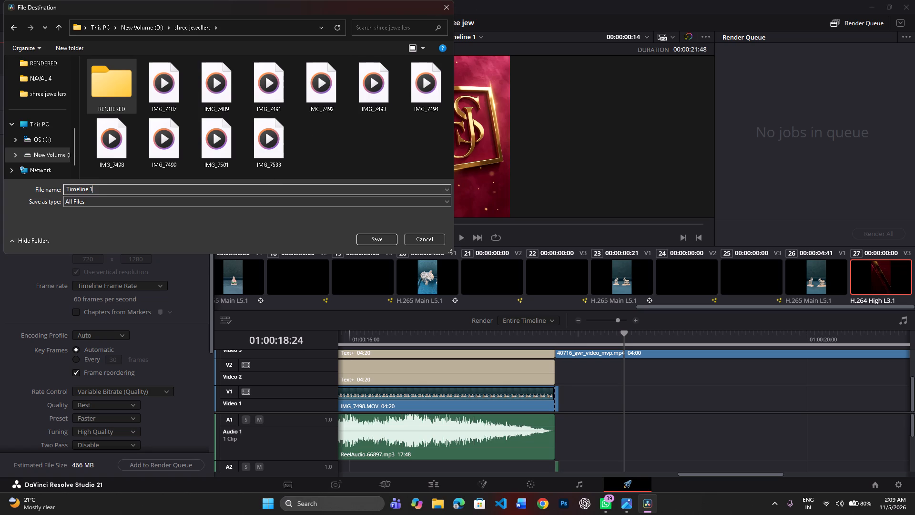
{"action": "triple_click", "coordinate": [258, 189]}
{"action": "left_click", "coordinate": [258, 189]}
{"action": "key", "text": "ctrl+a"}
{"action": "type", "text": "SHREE JEWELLERS"}
{"action": "key", "text": "space"}
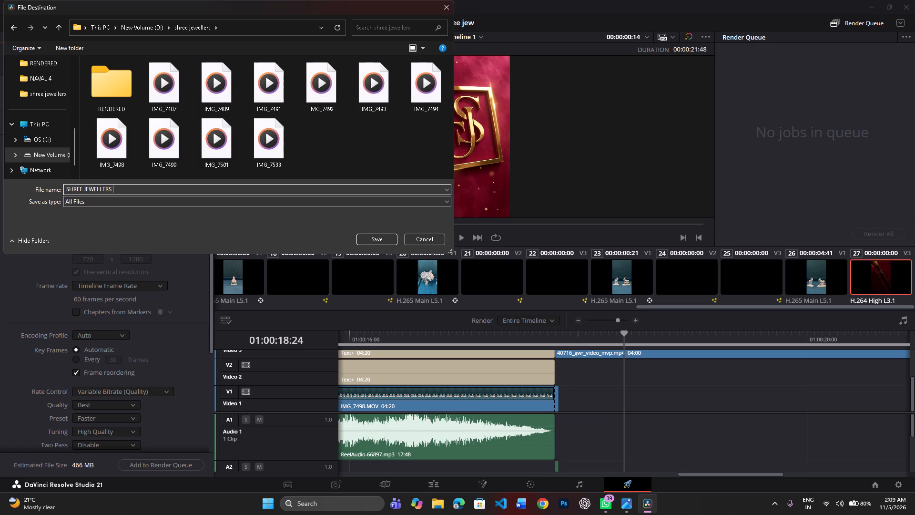
{"action": "key", "text": "Return"}
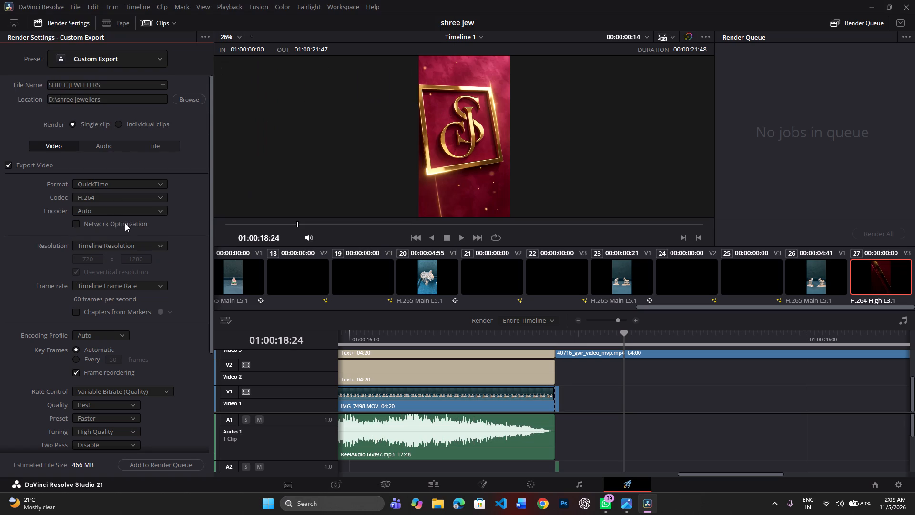
Set the export resolution to 2160 x 3840 Ultra HD.
{"action": "scroll", "coordinate": [125, 223], "scroll_direction": "down", "scroll_amount": 5}
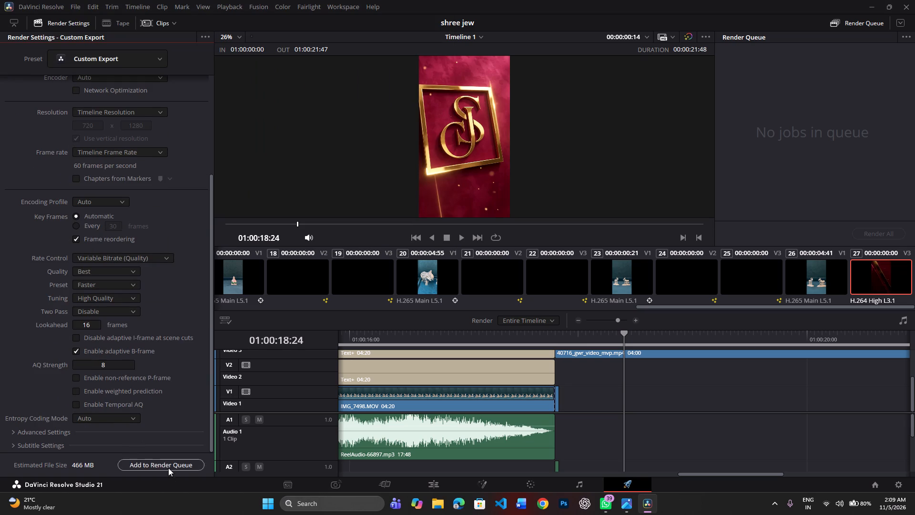
{"action": "scroll", "coordinate": [119, 339], "scroll_direction": "up", "scroll_amount": 3}
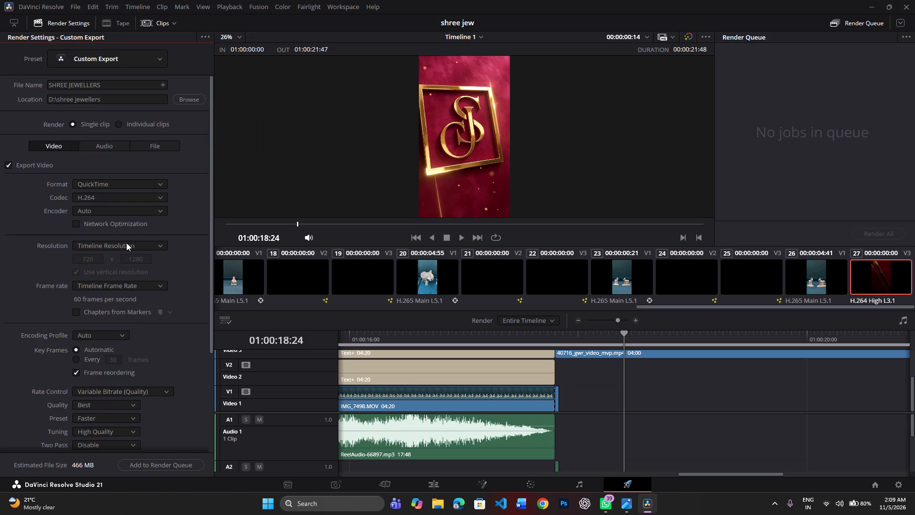
{"action": "left_click", "coordinate": [126, 243]}
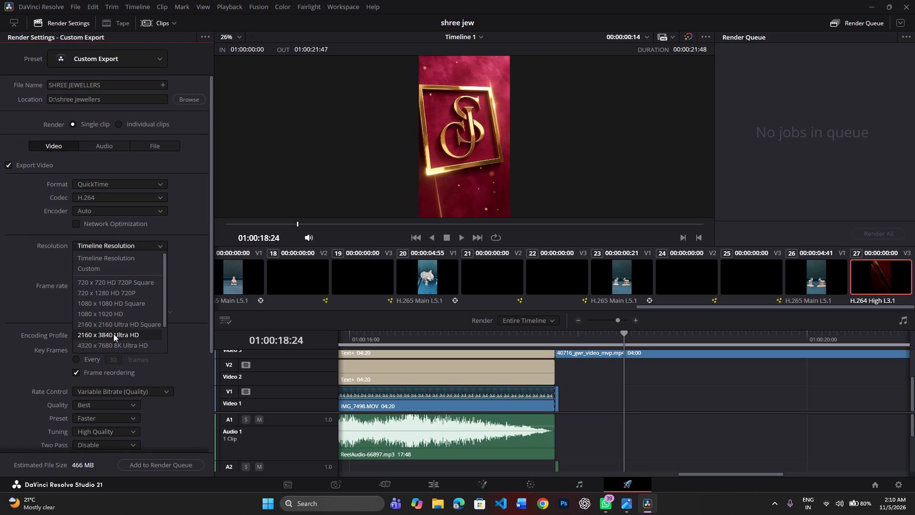
{"action": "left_click", "coordinate": [113, 334]}
{"action": "scroll", "coordinate": [130, 299], "scroll_direction": "down", "scroll_amount": 1}
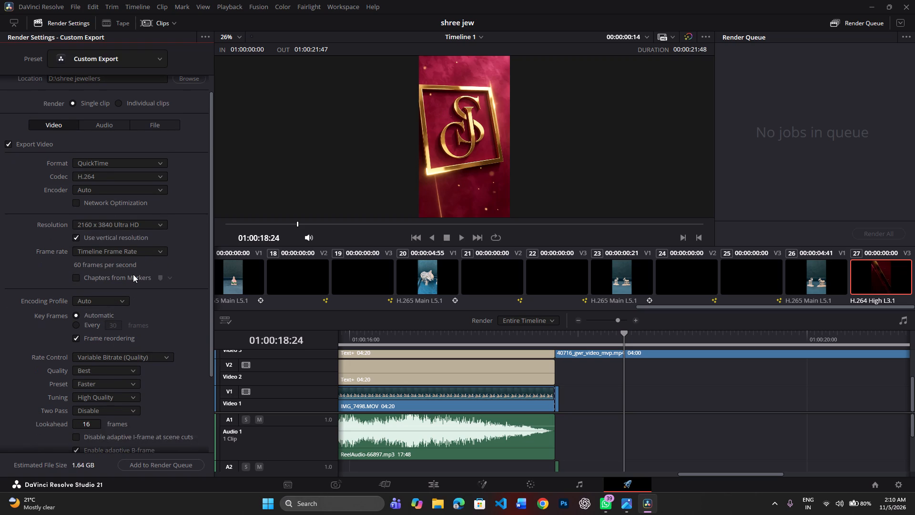
Set the rate control of the H.264 video export to Constant Bitrate.
{"action": "left_click", "coordinate": [133, 250]}
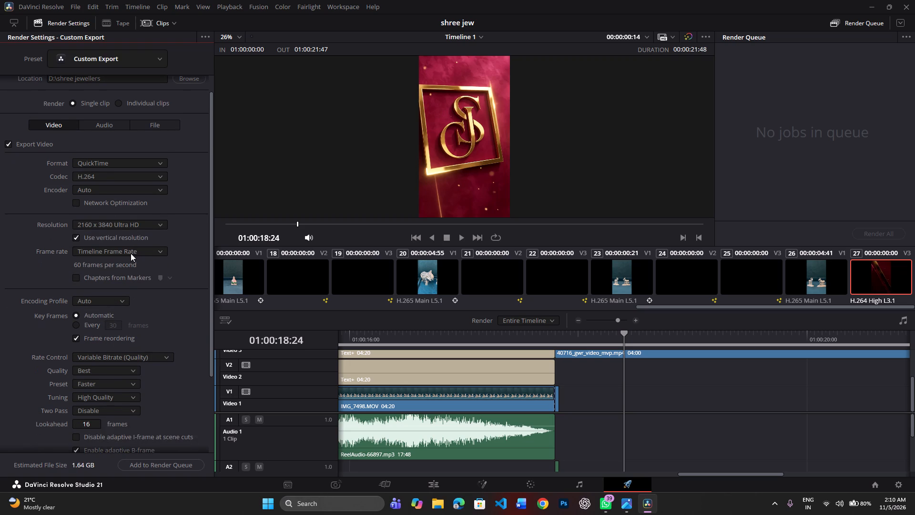
{"action": "left_click", "coordinate": [131, 253]}
{"action": "left_click", "coordinate": [122, 358]}
{"action": "left_click", "coordinate": [112, 404]}
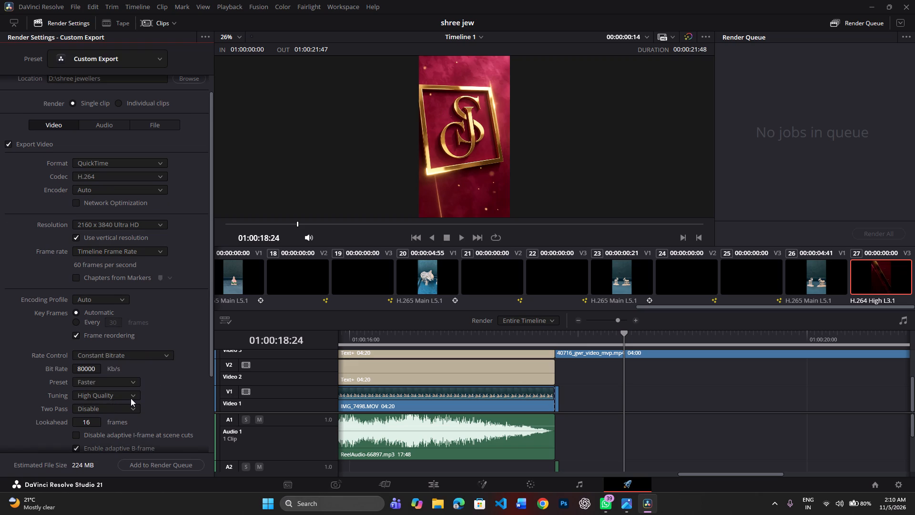
Add the SHREE JEWELLERS export of Timeline 1 to the render queue and start rendering it.
{"action": "scroll", "coordinate": [131, 398], "scroll_direction": "down", "scroll_amount": 3}
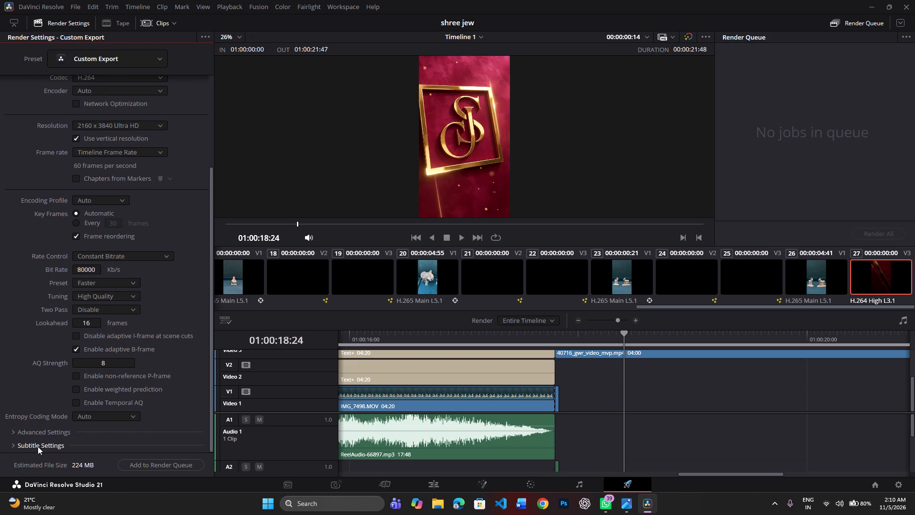
{"action": "left_click", "coordinate": [145, 461]}
{"action": "left_click", "coordinate": [546, 304]}
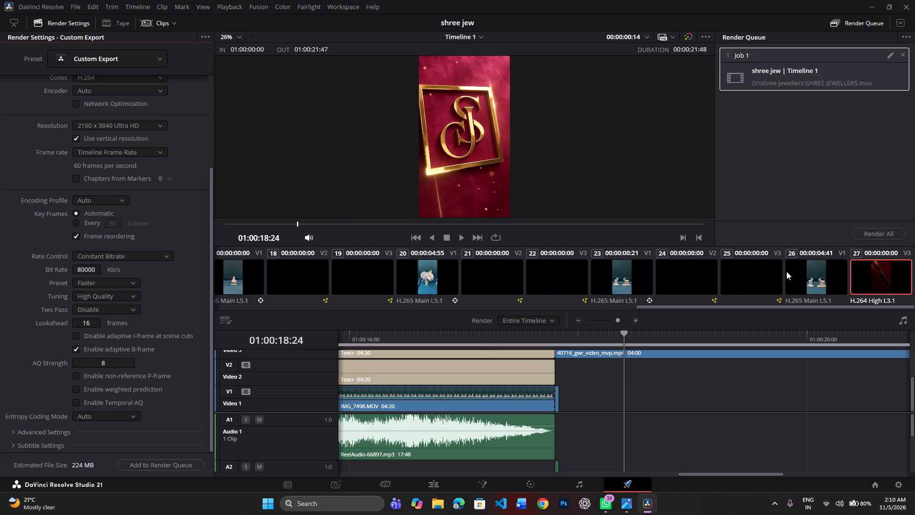
{"action": "left_click", "coordinate": [867, 237]}
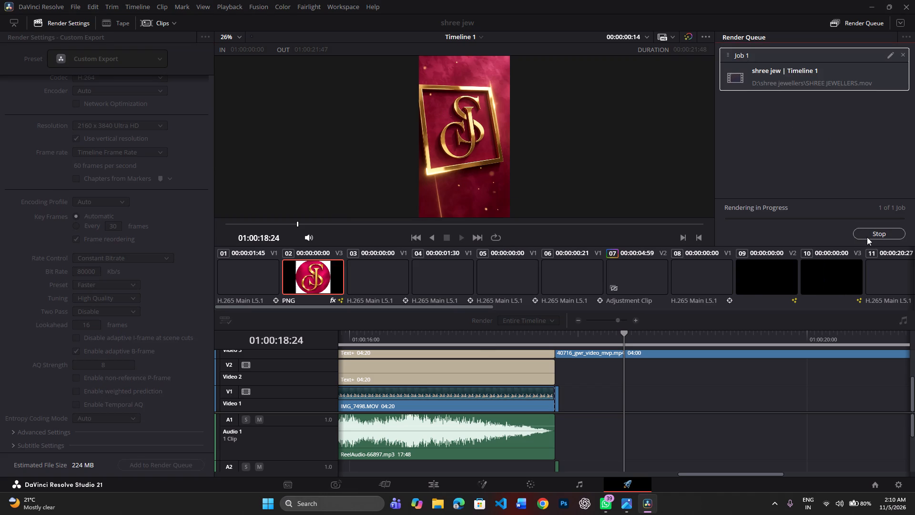
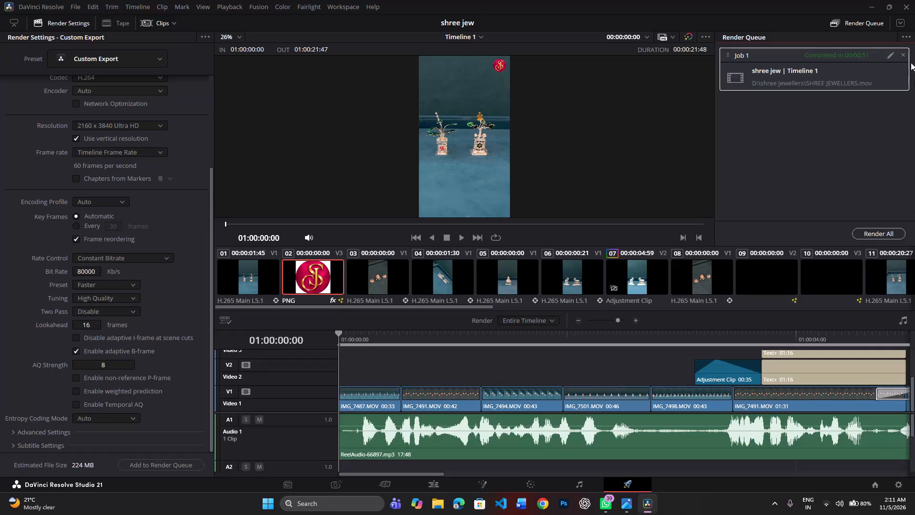
Close DaVinci Resolve with the SHREE JEWELLERS render finished.
{"action": "left_click", "coordinate": [907, 5]}
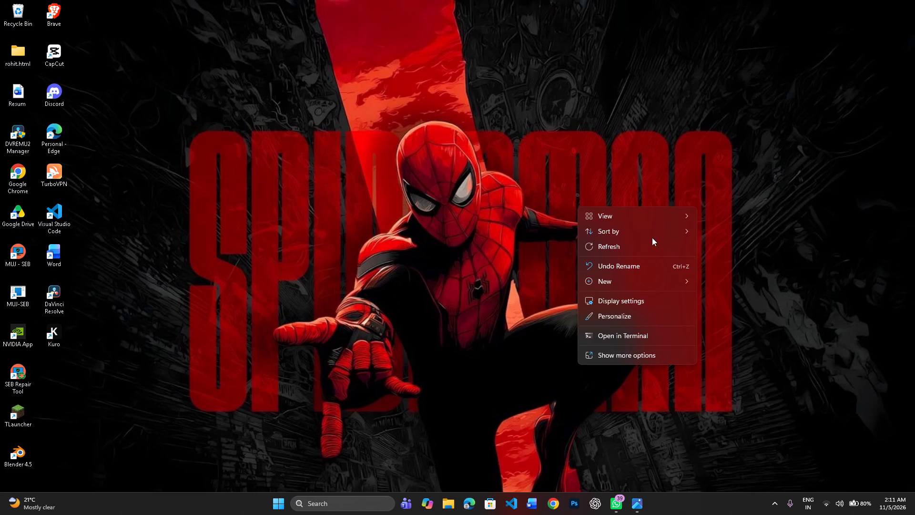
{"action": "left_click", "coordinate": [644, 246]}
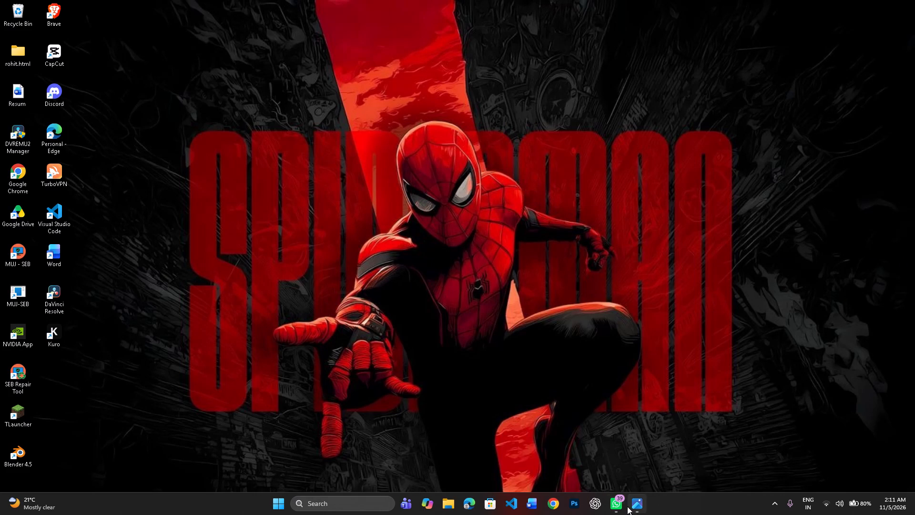
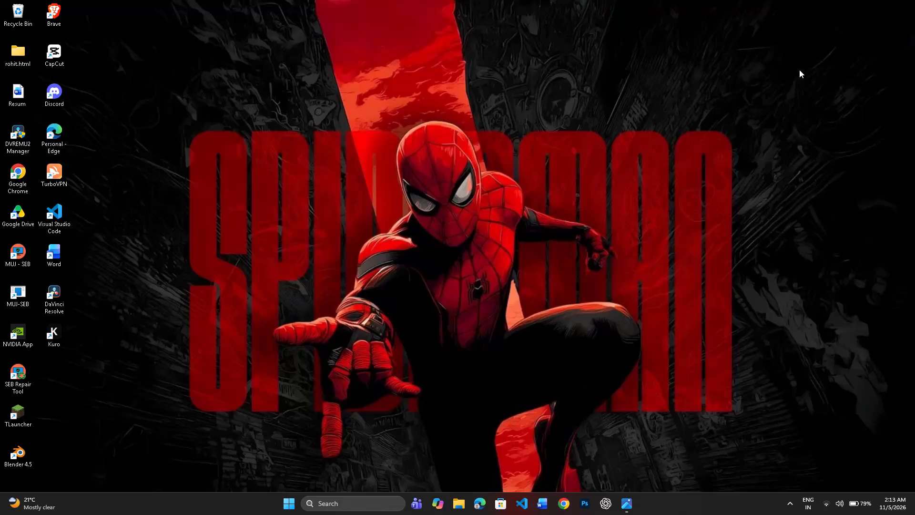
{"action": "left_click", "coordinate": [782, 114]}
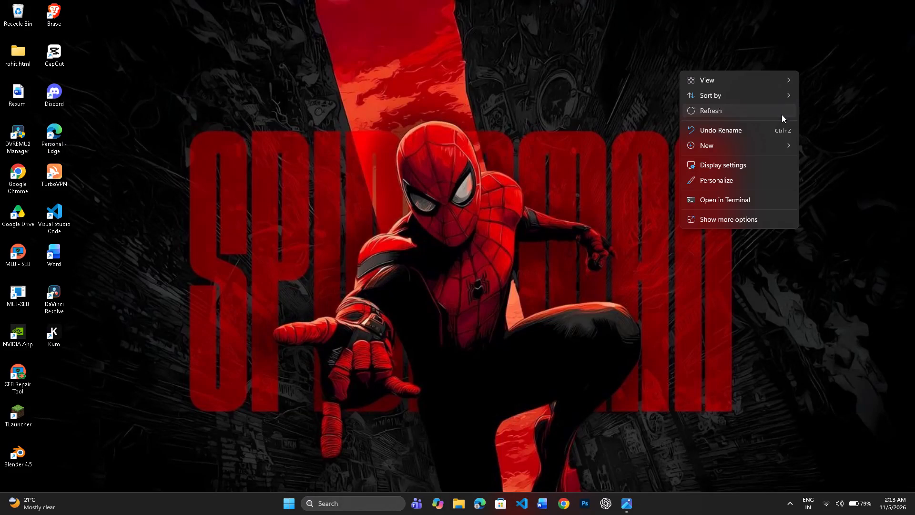
Shut down Windows from the desktop.
{"action": "key", "text": "alt+F4"}
{"action": "key", "text": "Return"}
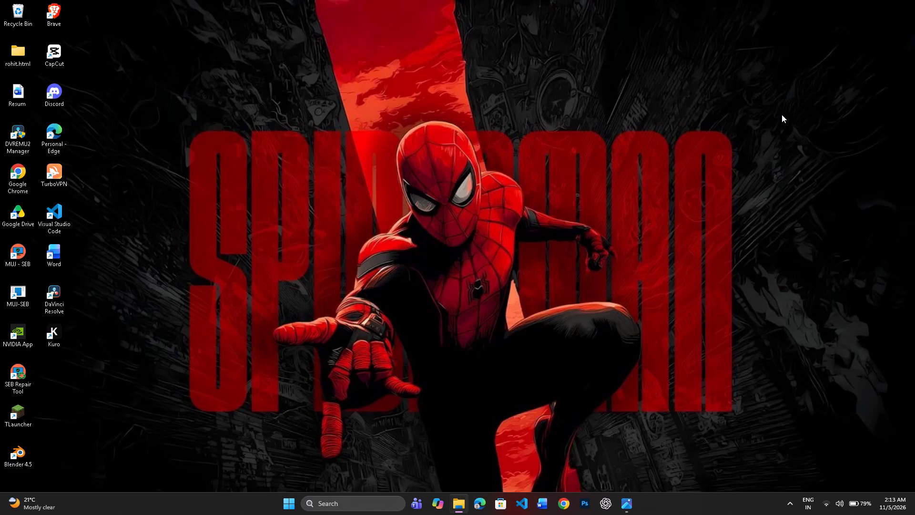